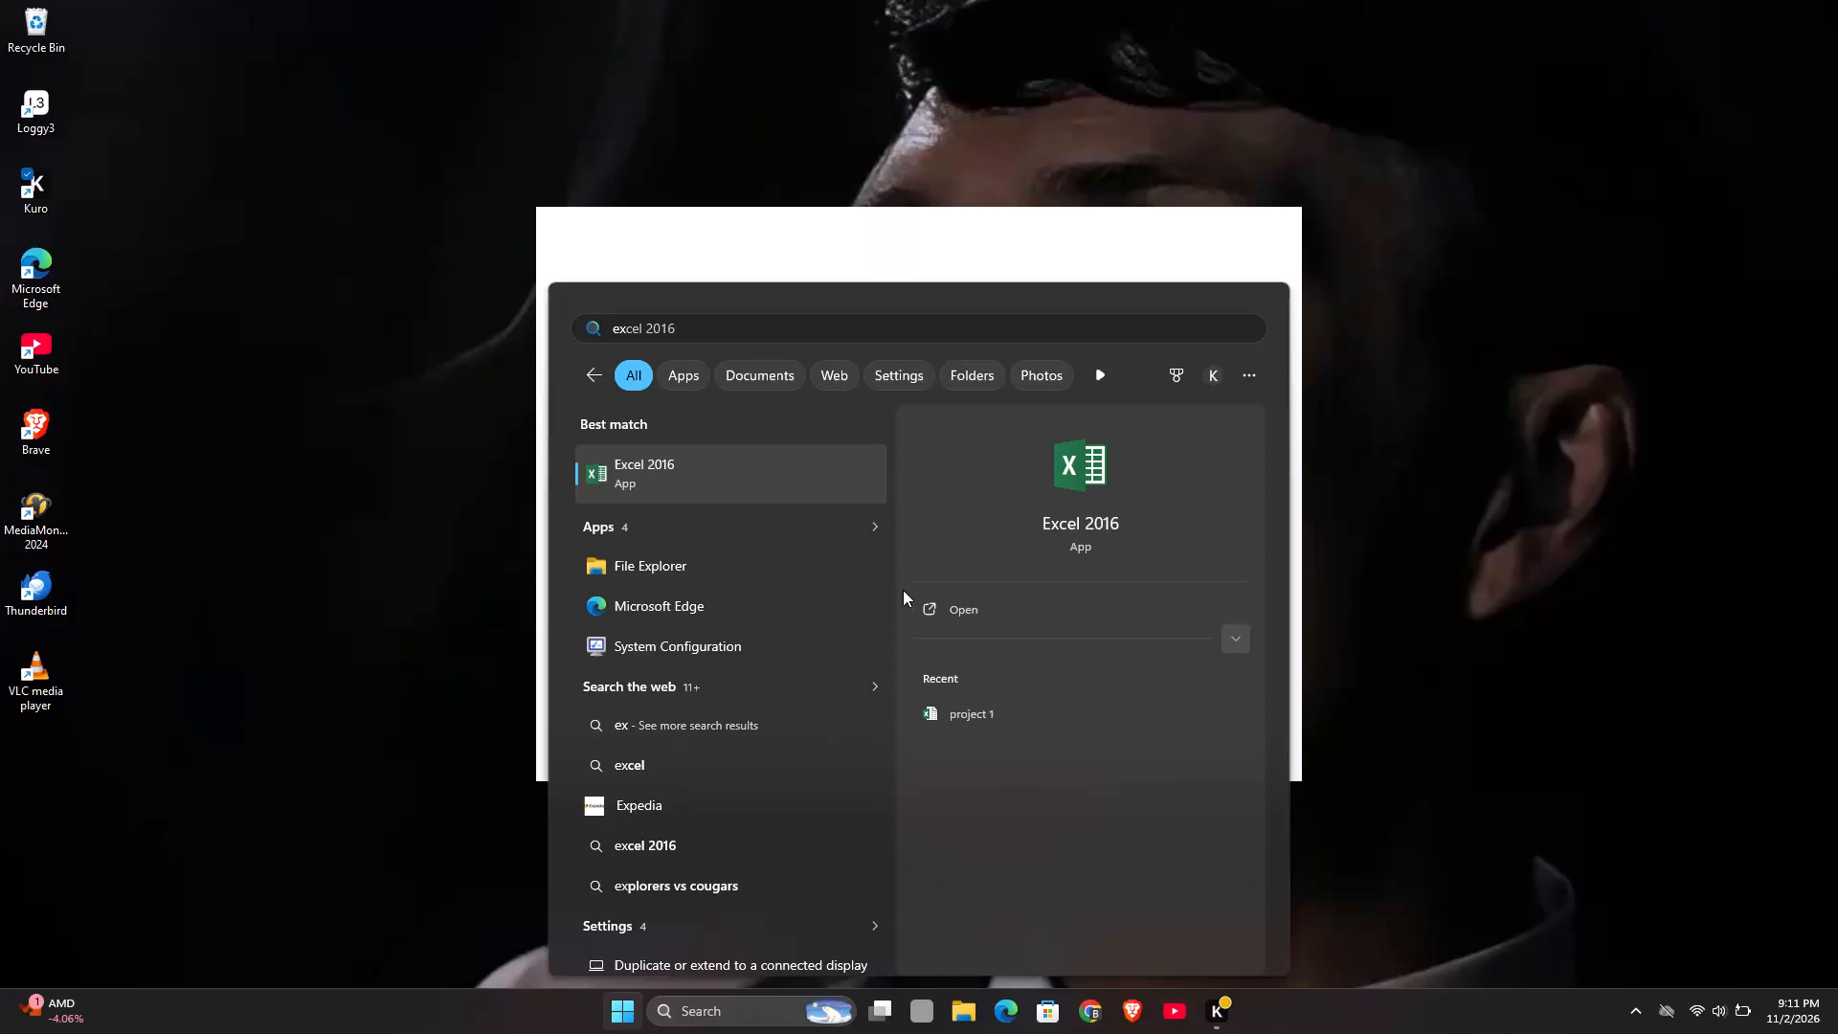
Open a new blank workbook in Excel 2016 and dismiss the Office activation wizard.
double_click(759, 490)
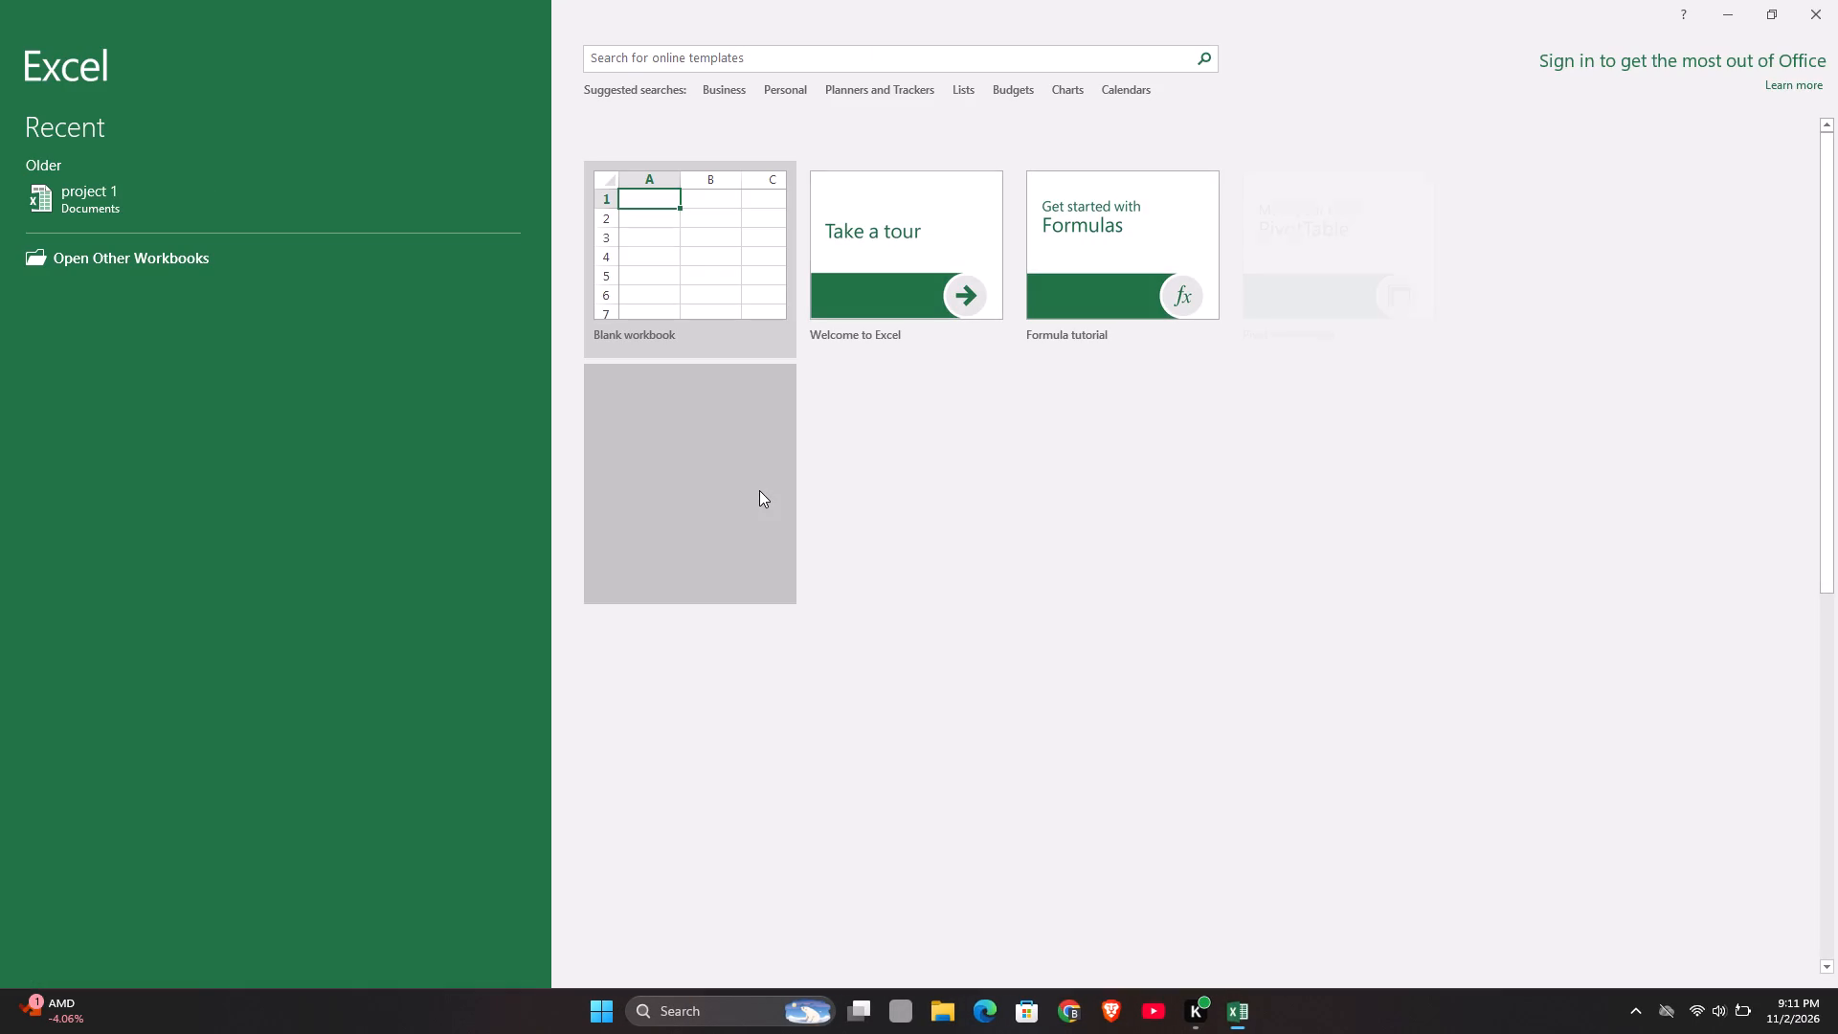
click(714, 288)
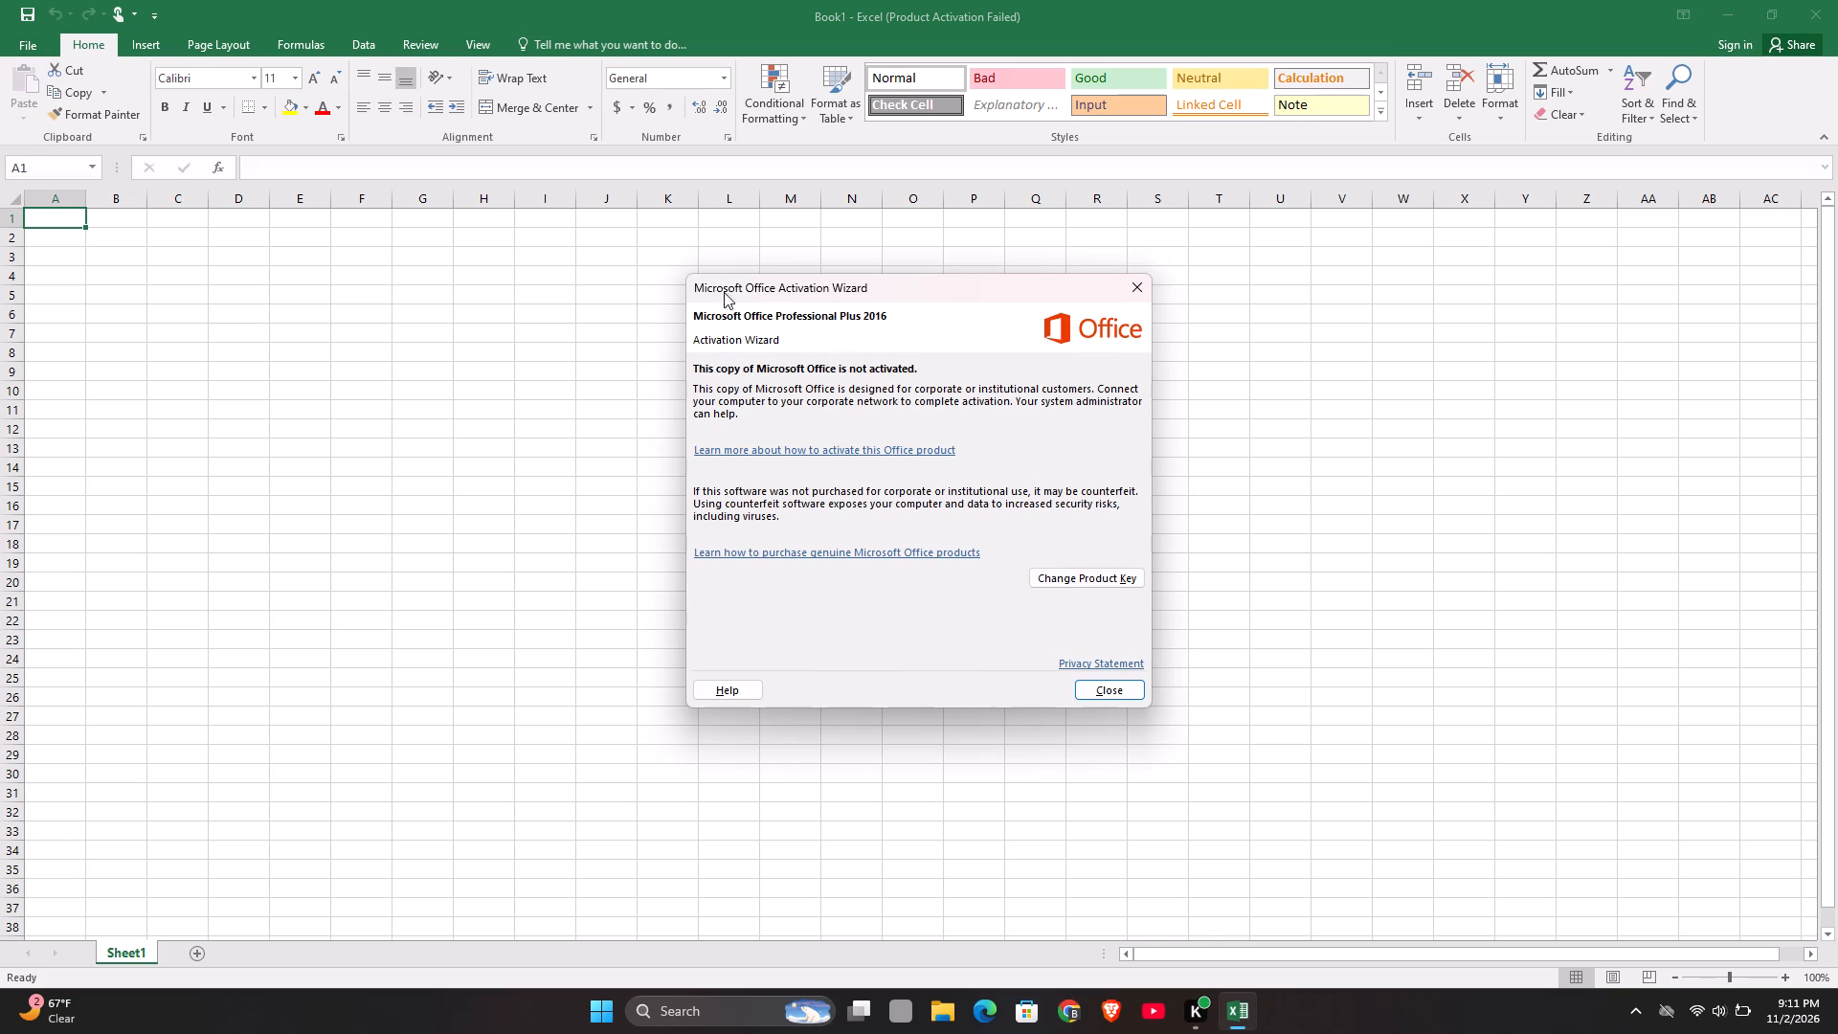
click(1139, 281)
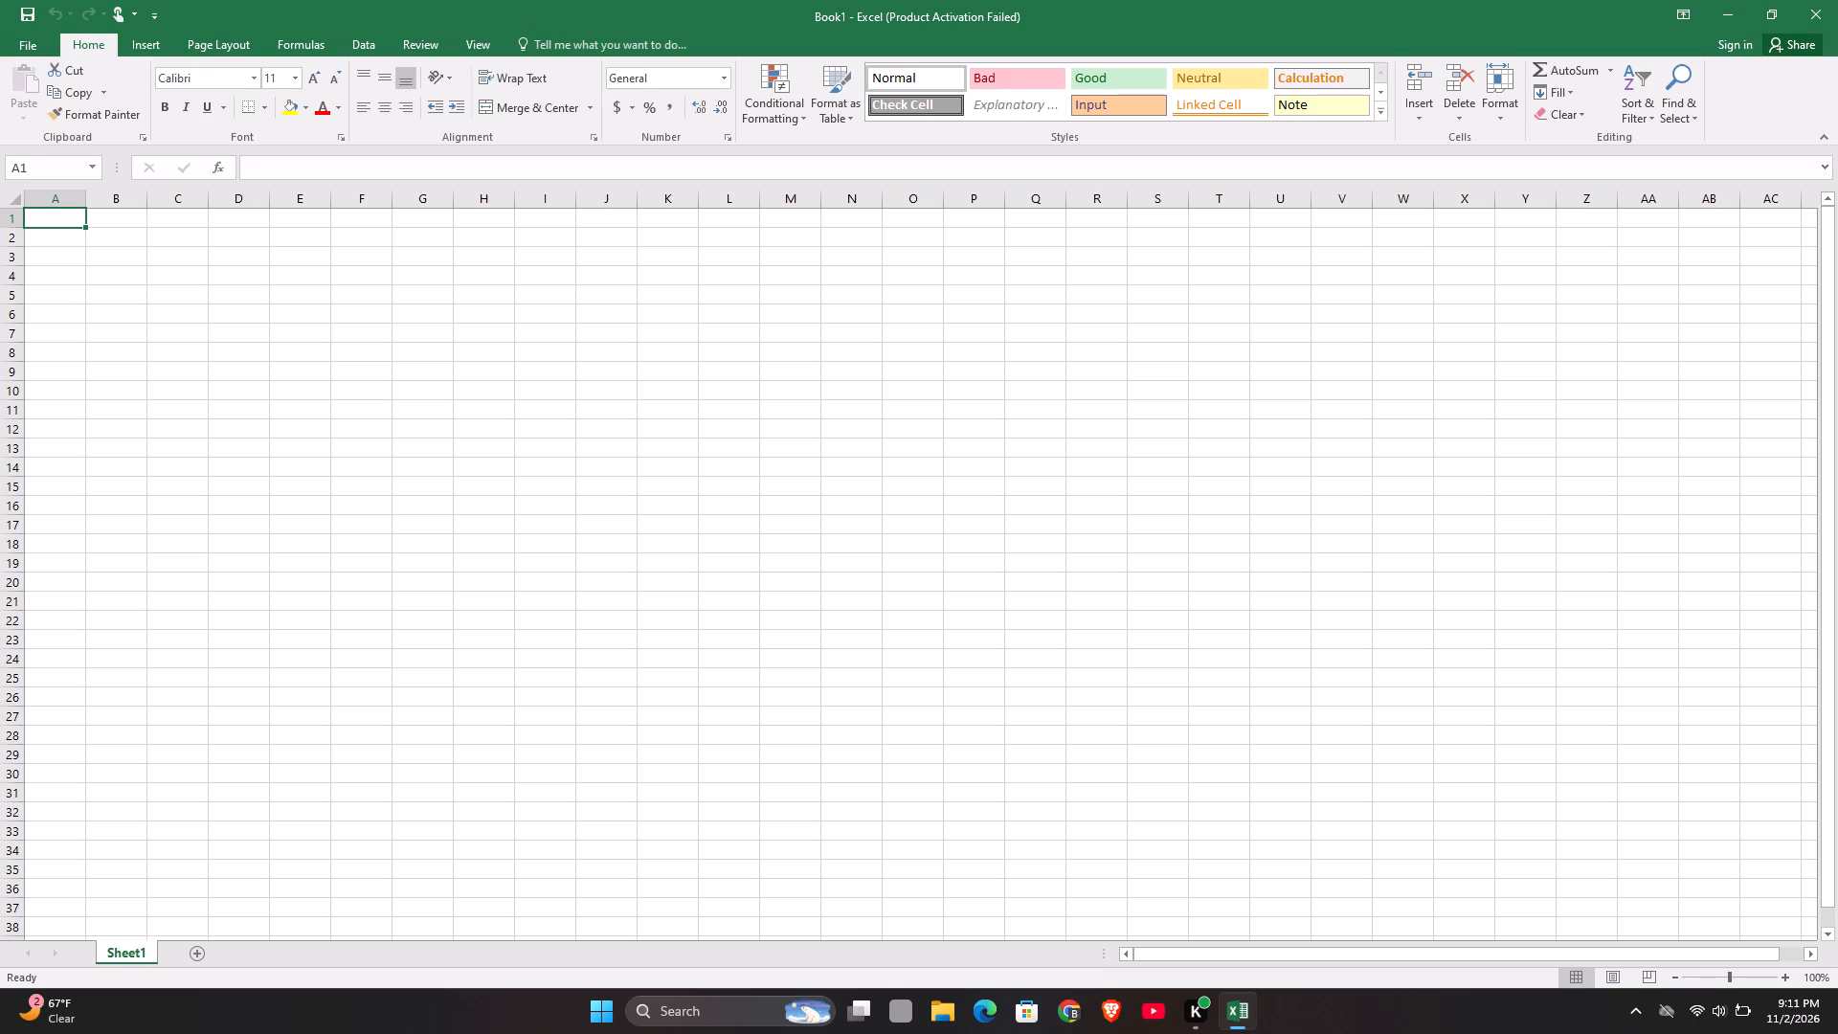
Select cell A1 on Sheet1 of the blank workbook.
click(100, 217)
click(70, 219)
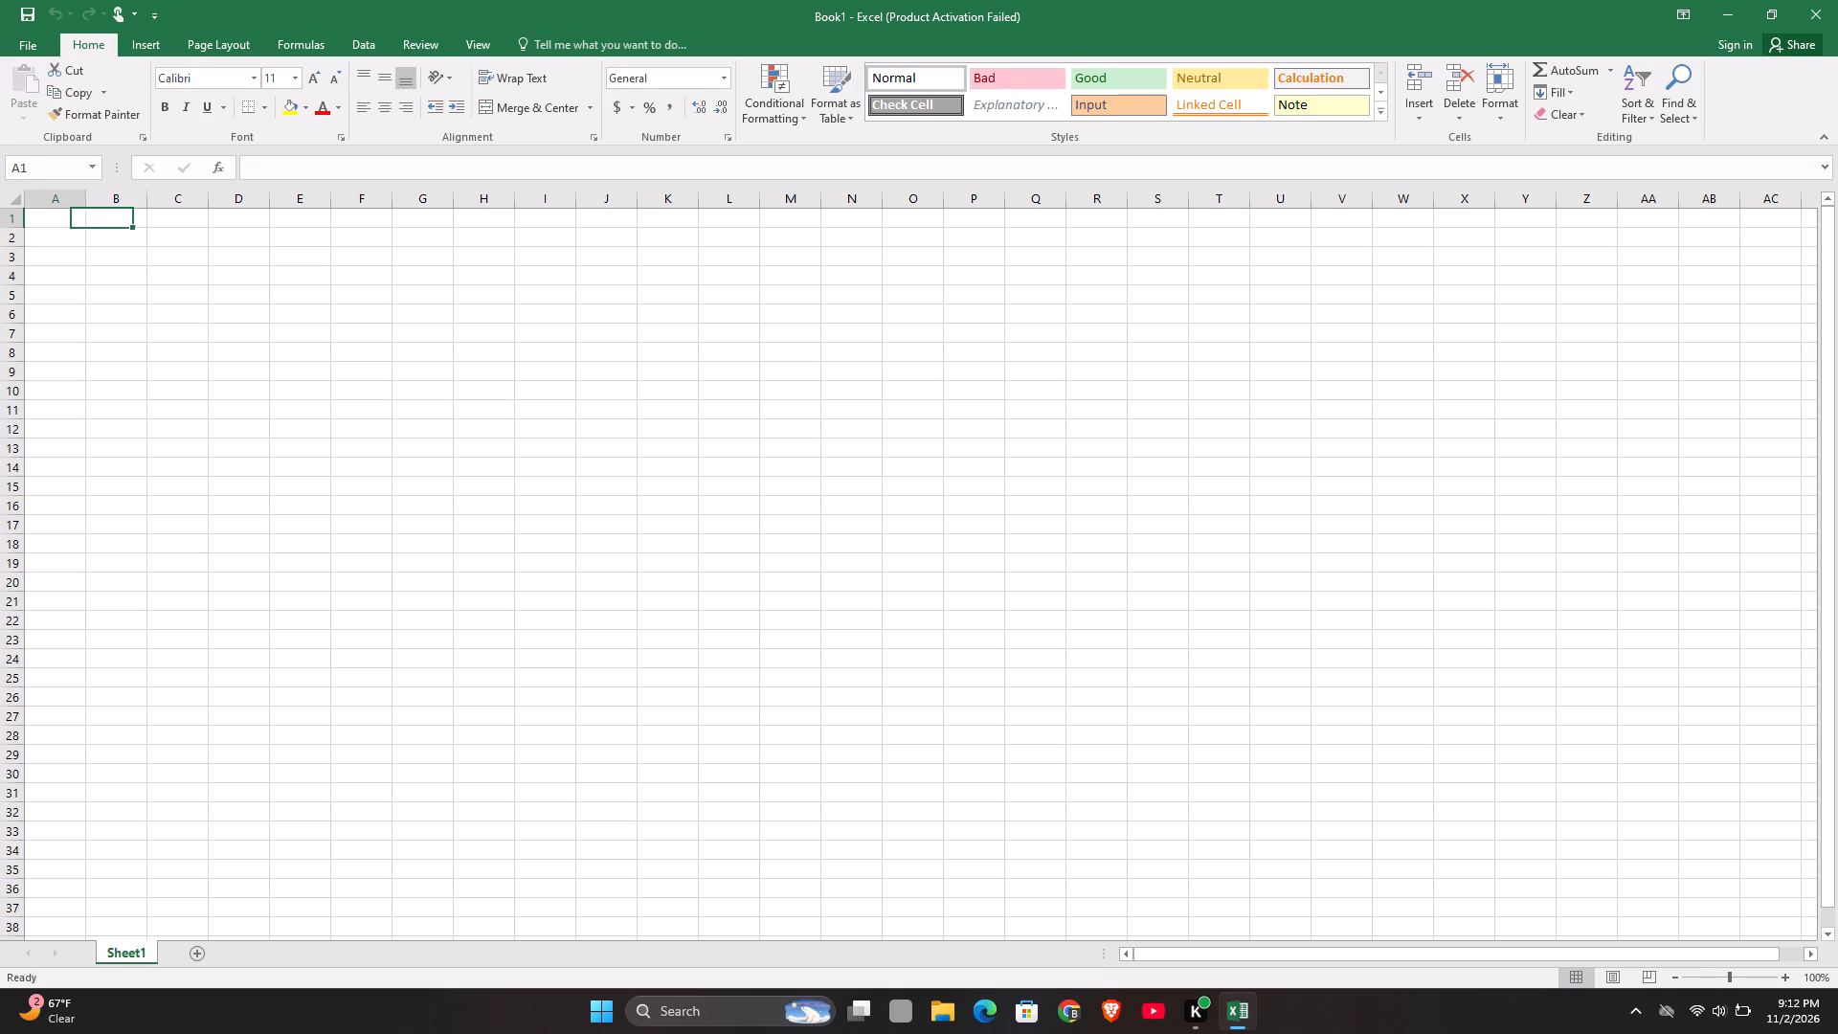
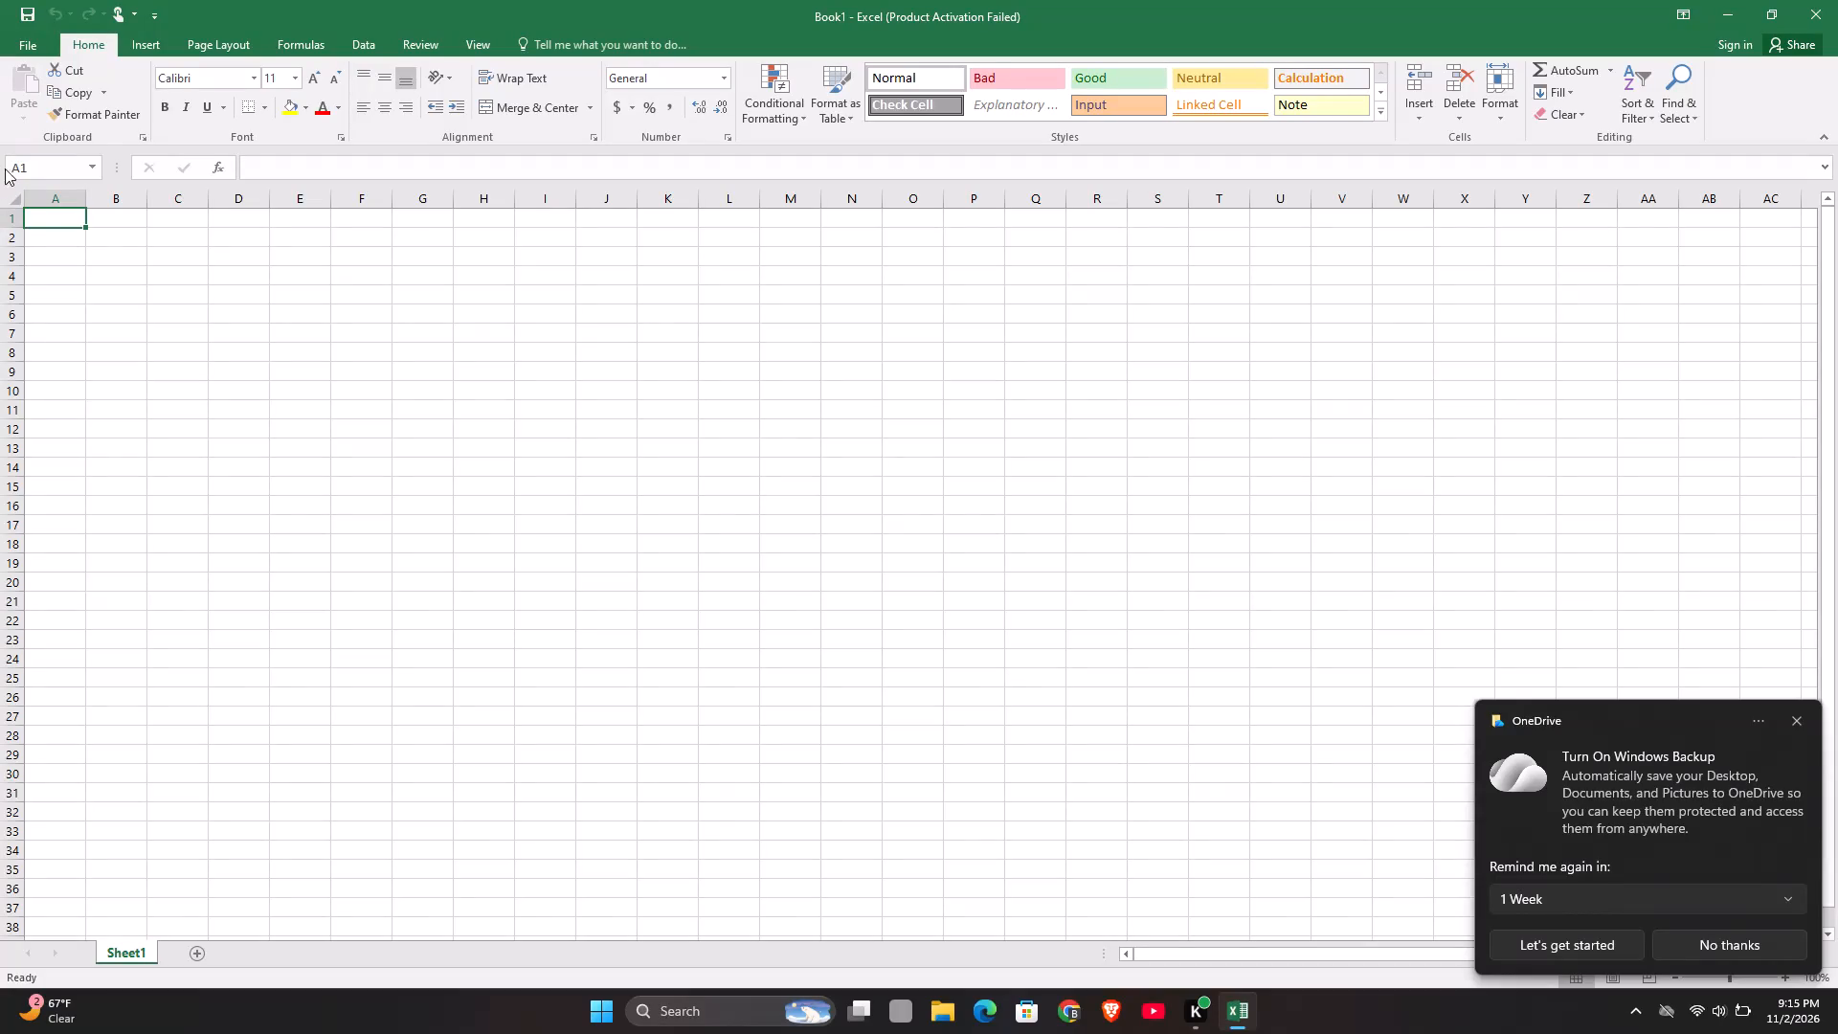
Enter the heading "measurement" in cell A1, correcting its spelling before committing the entry.
key(m)
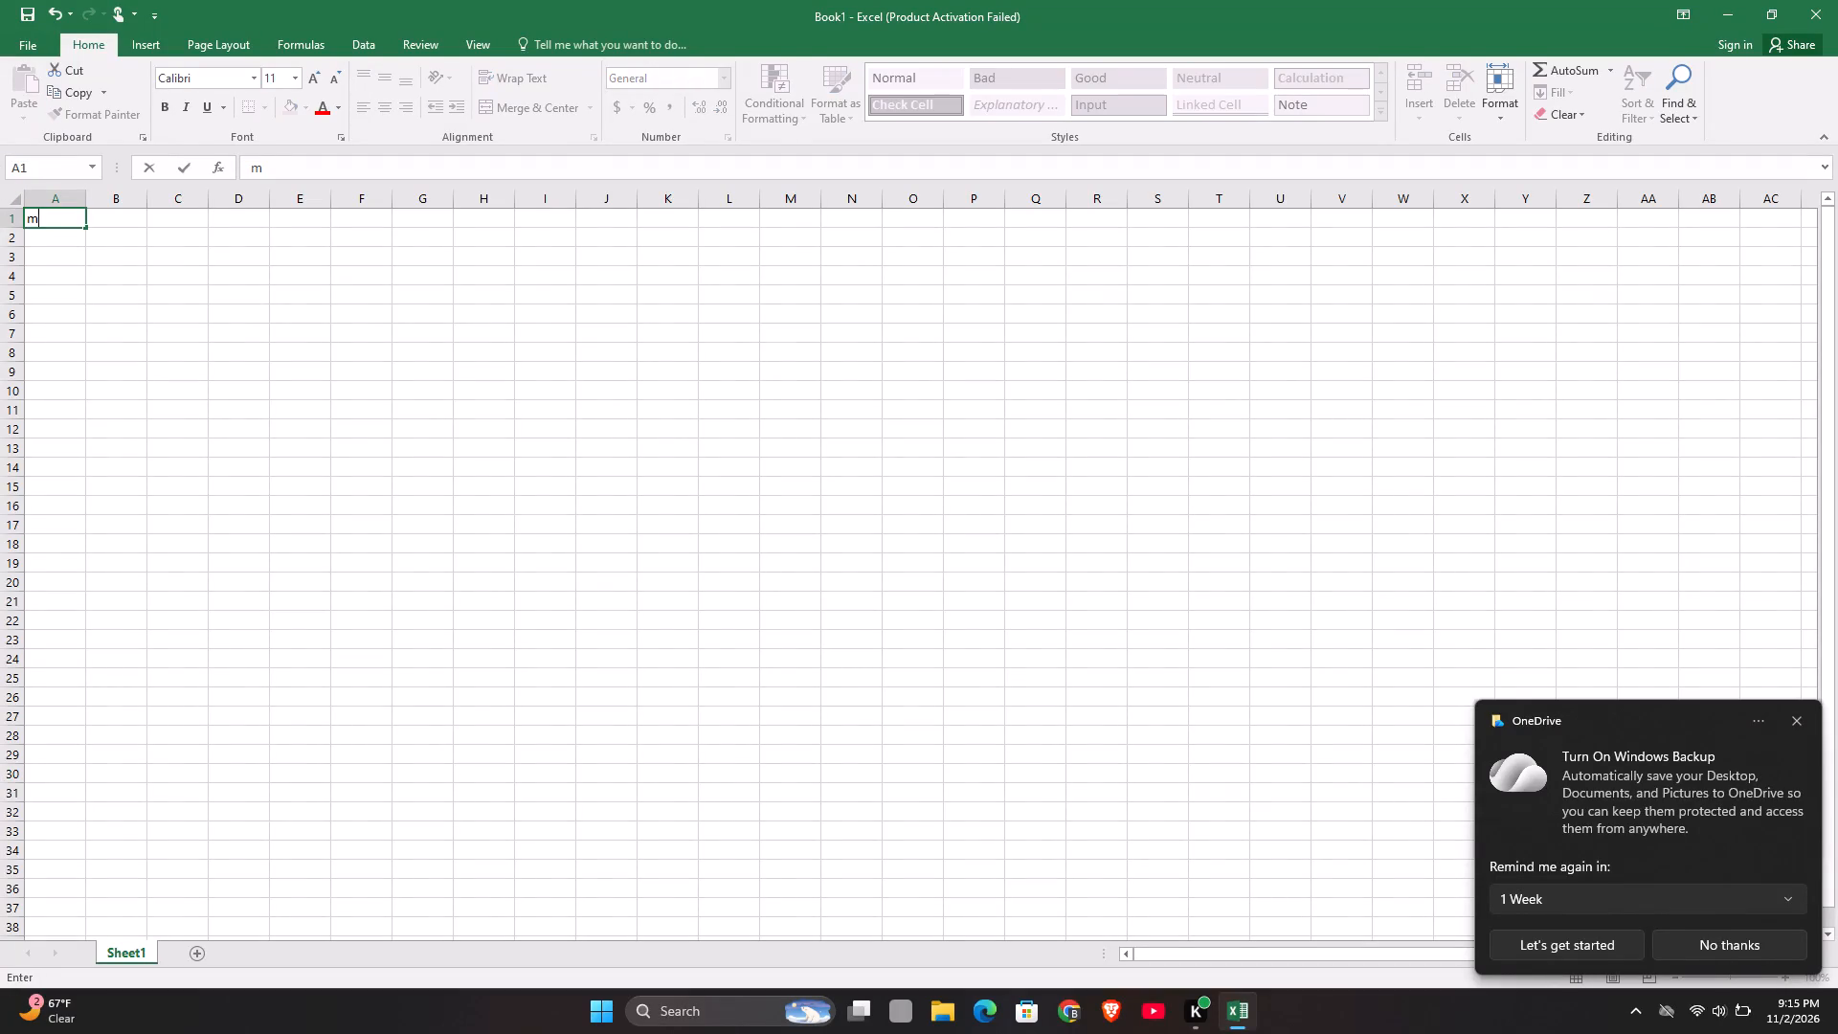
text(eas)
text(urmen)
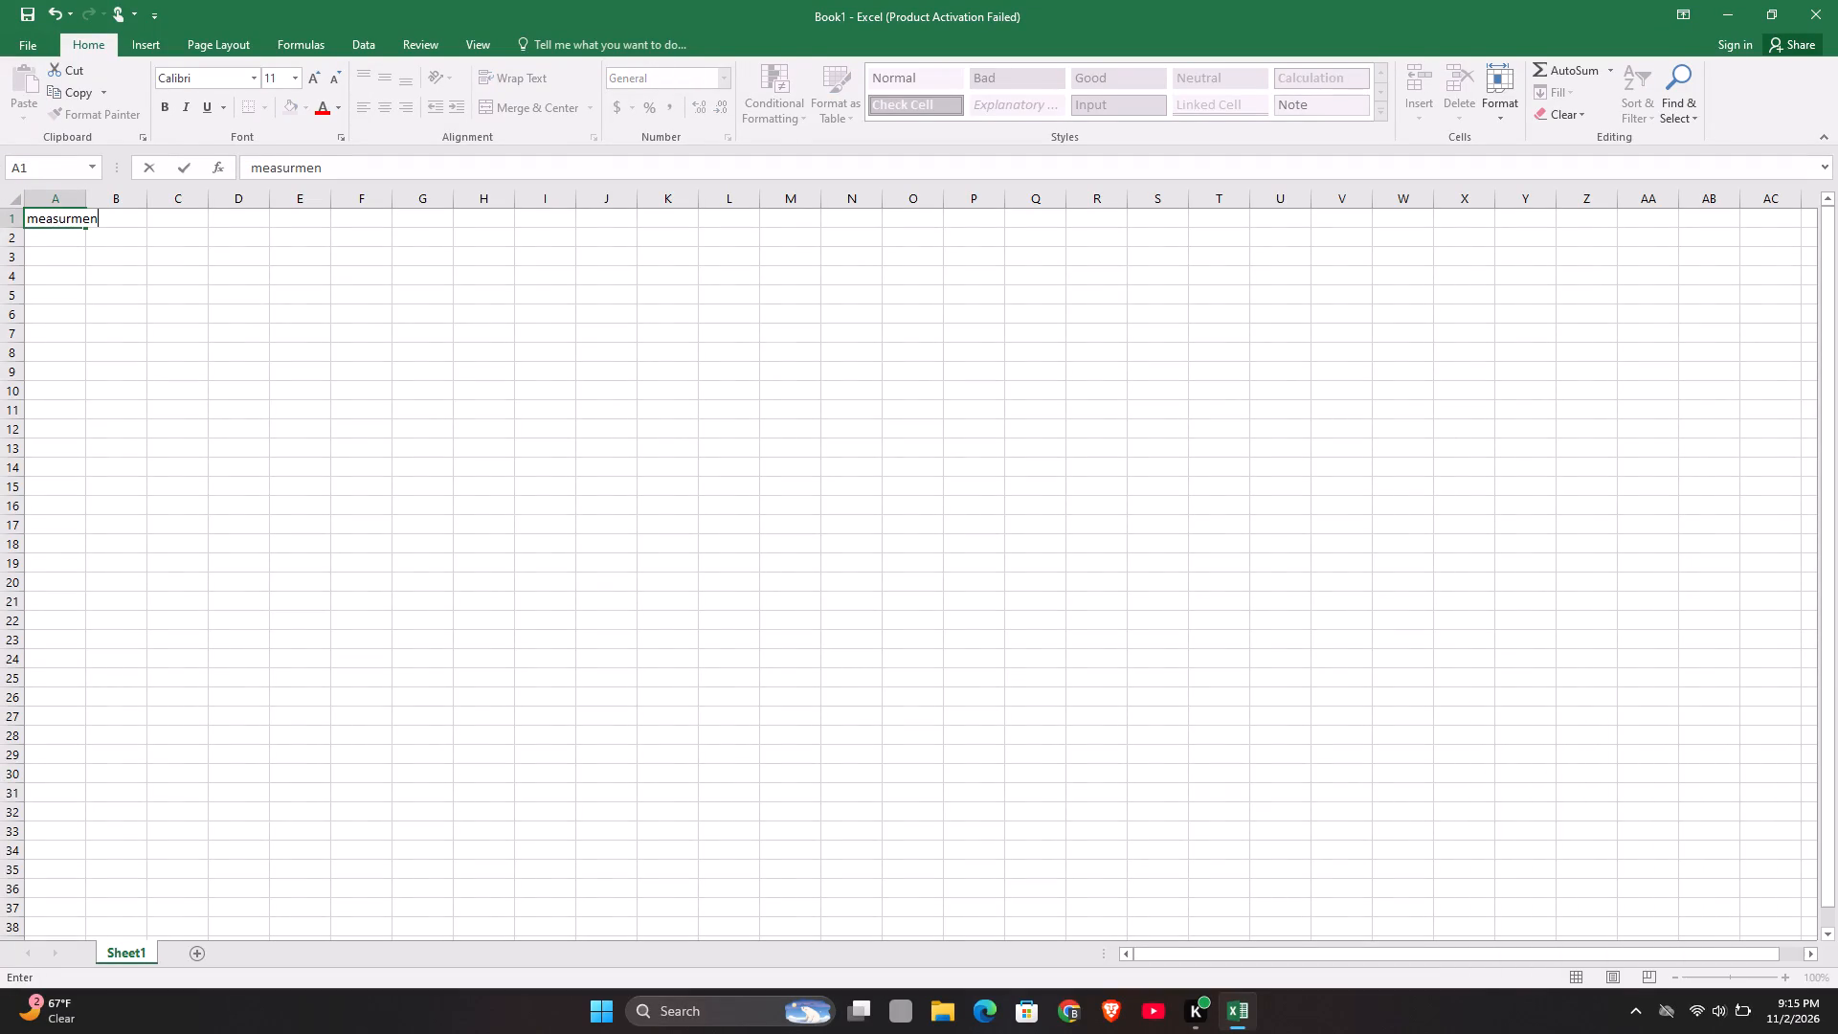
text(t)
key(space)
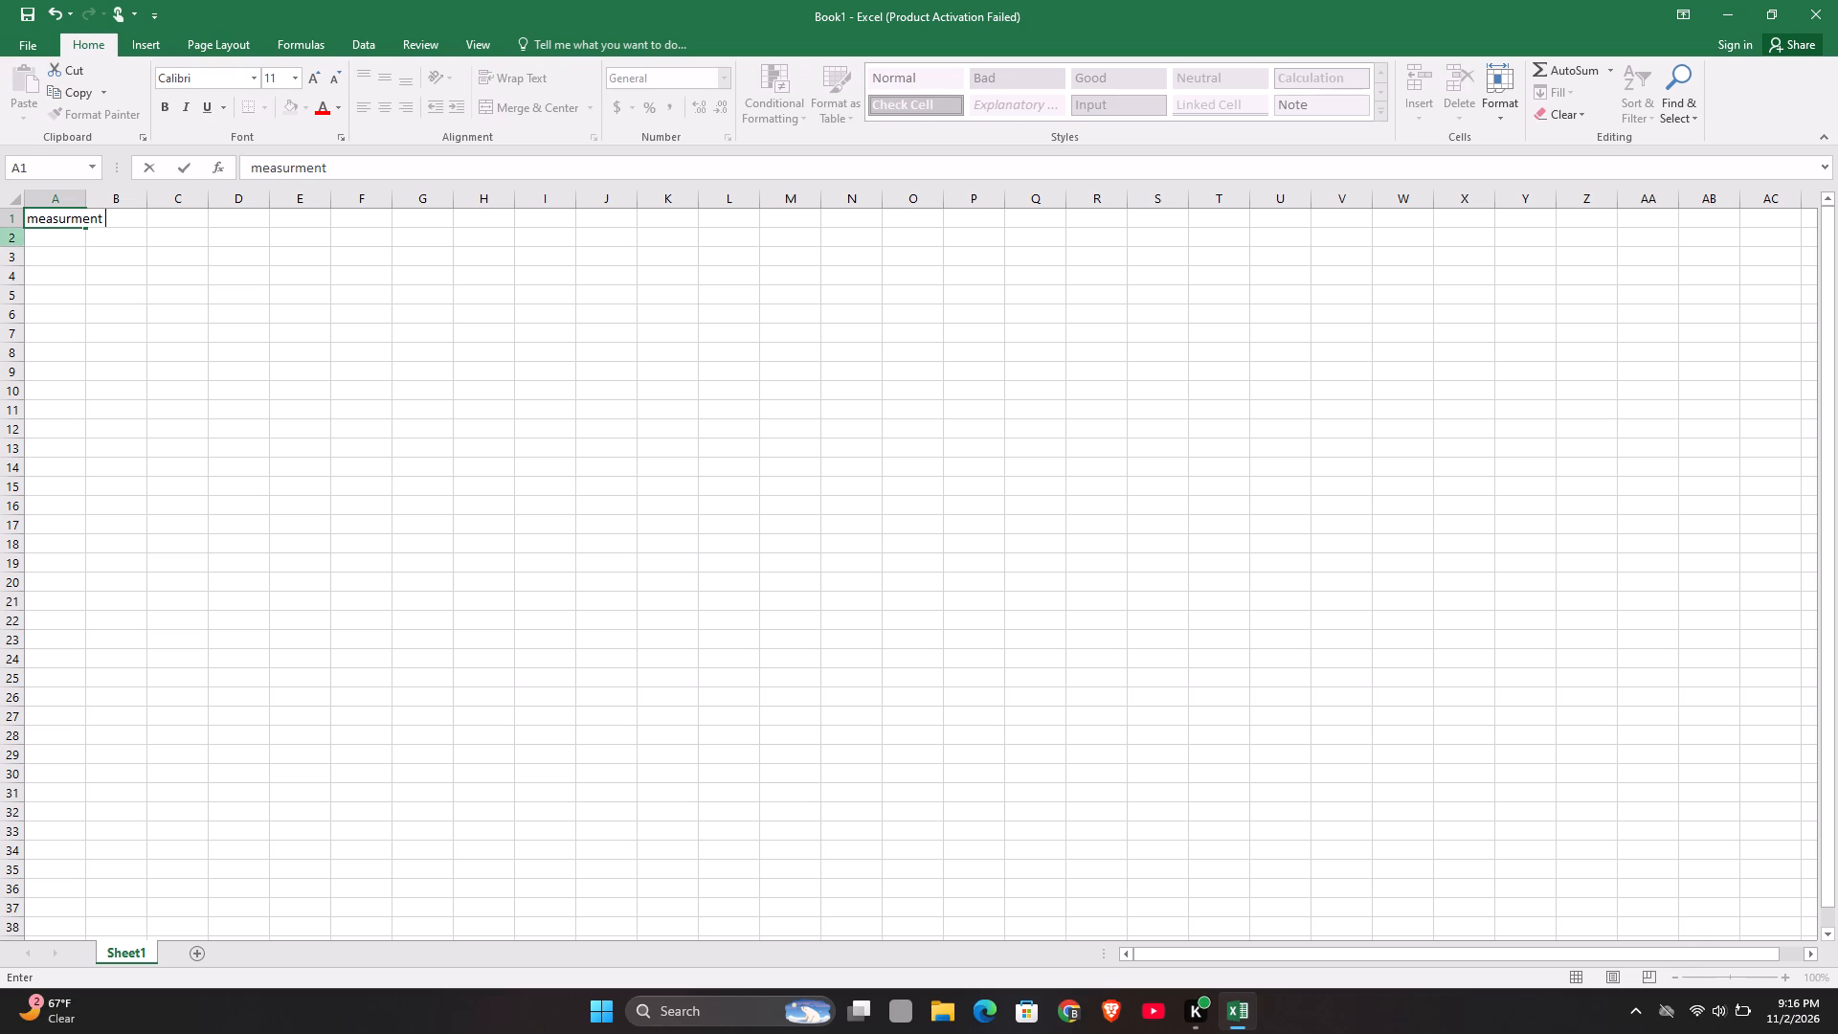
click(66, 217)
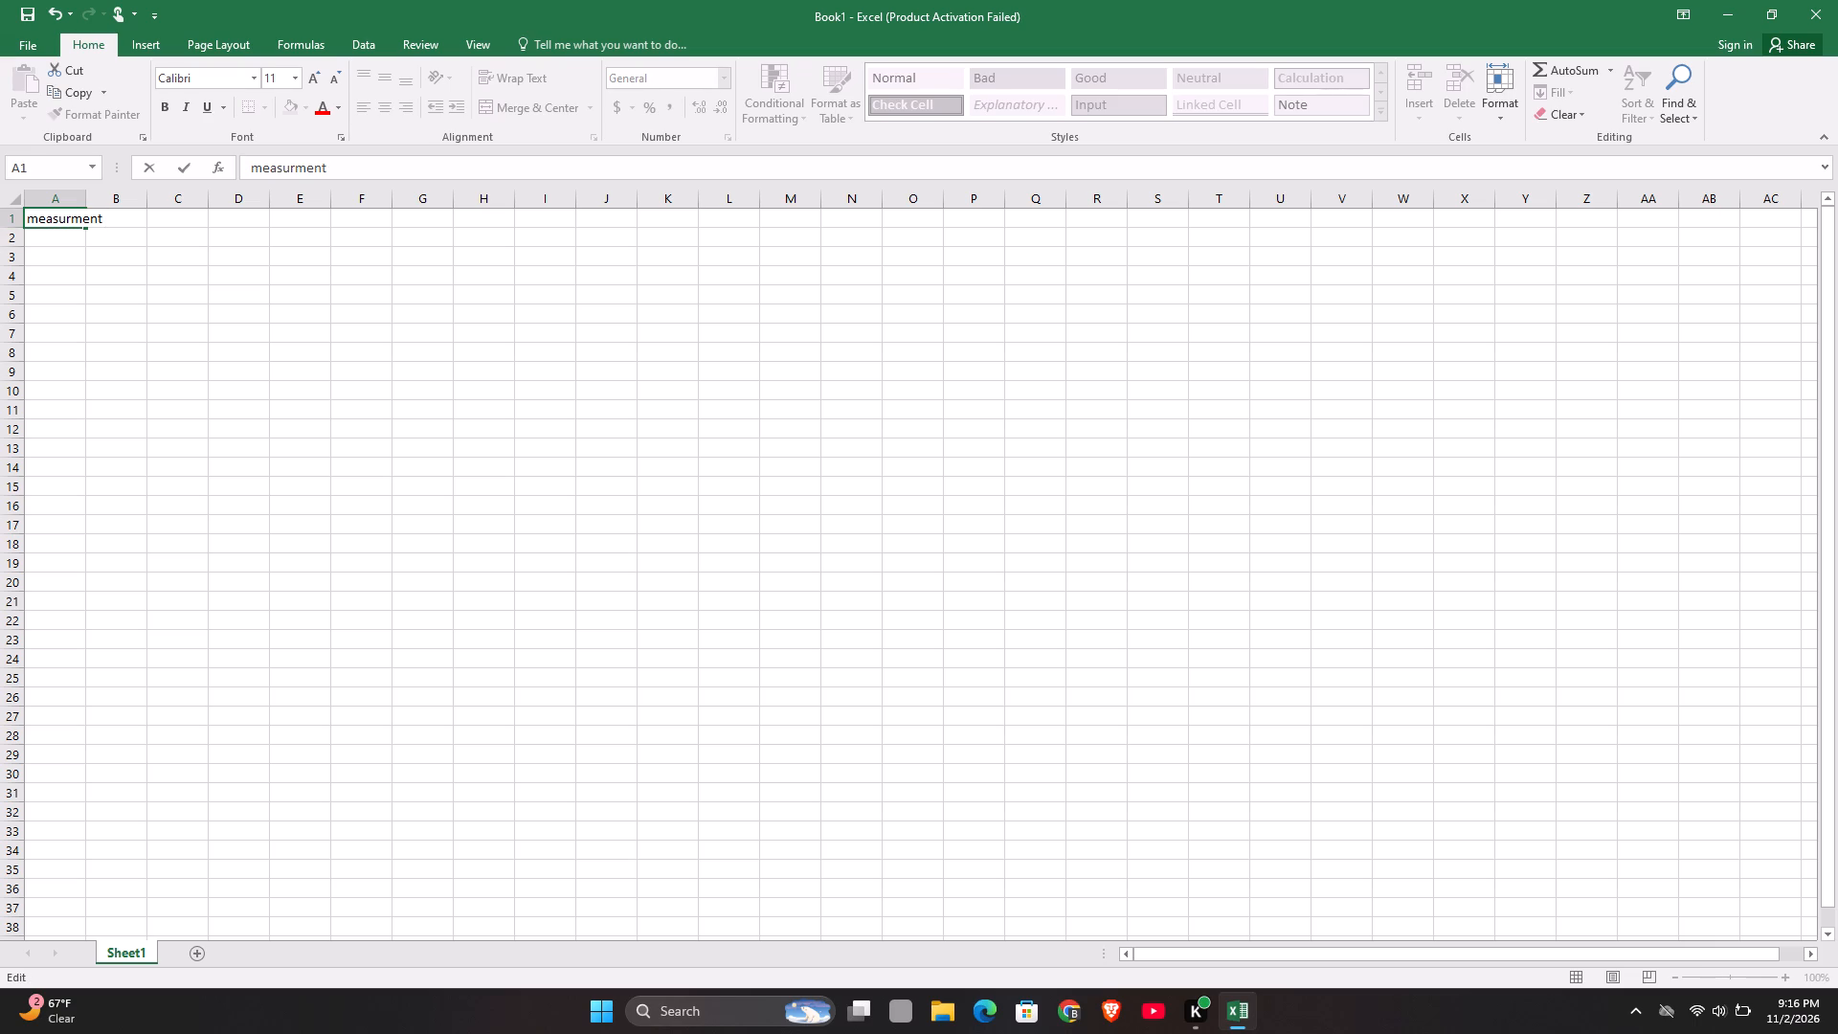
click(67, 217)
click(68, 217)
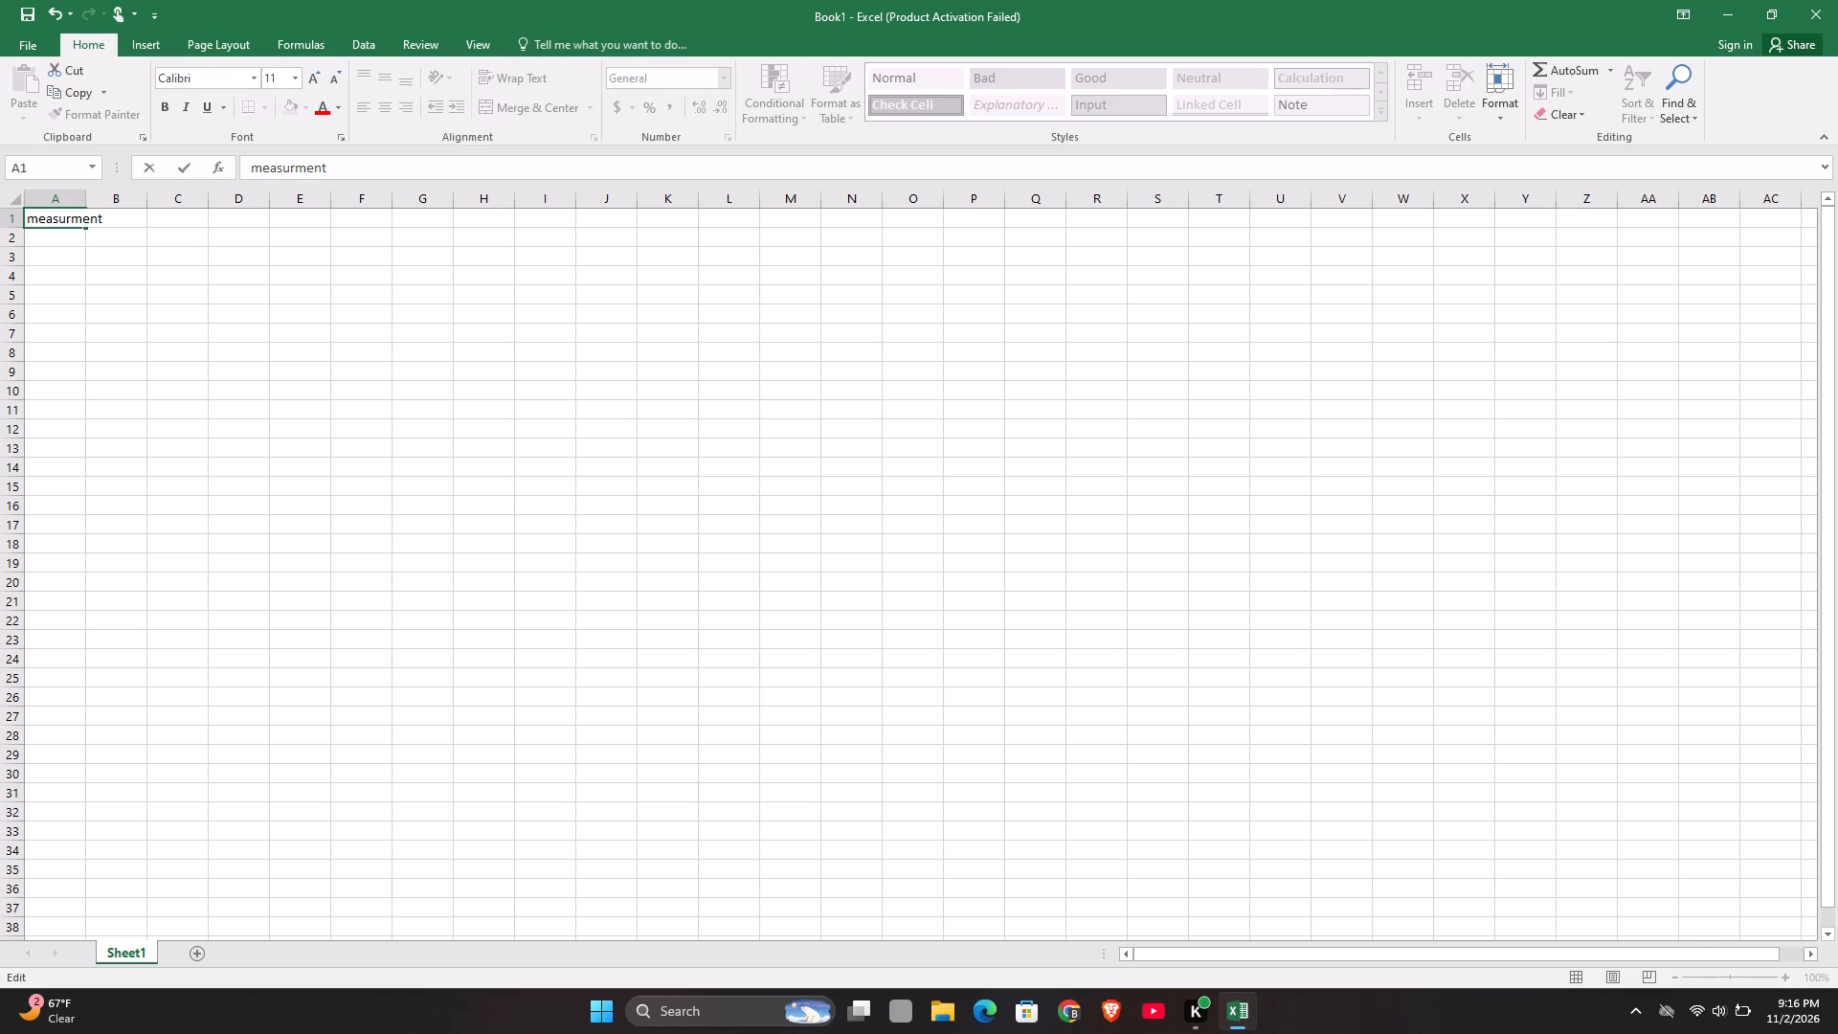
click(68, 217)
drag(68, 217, 128, 244)
click(143, 212)
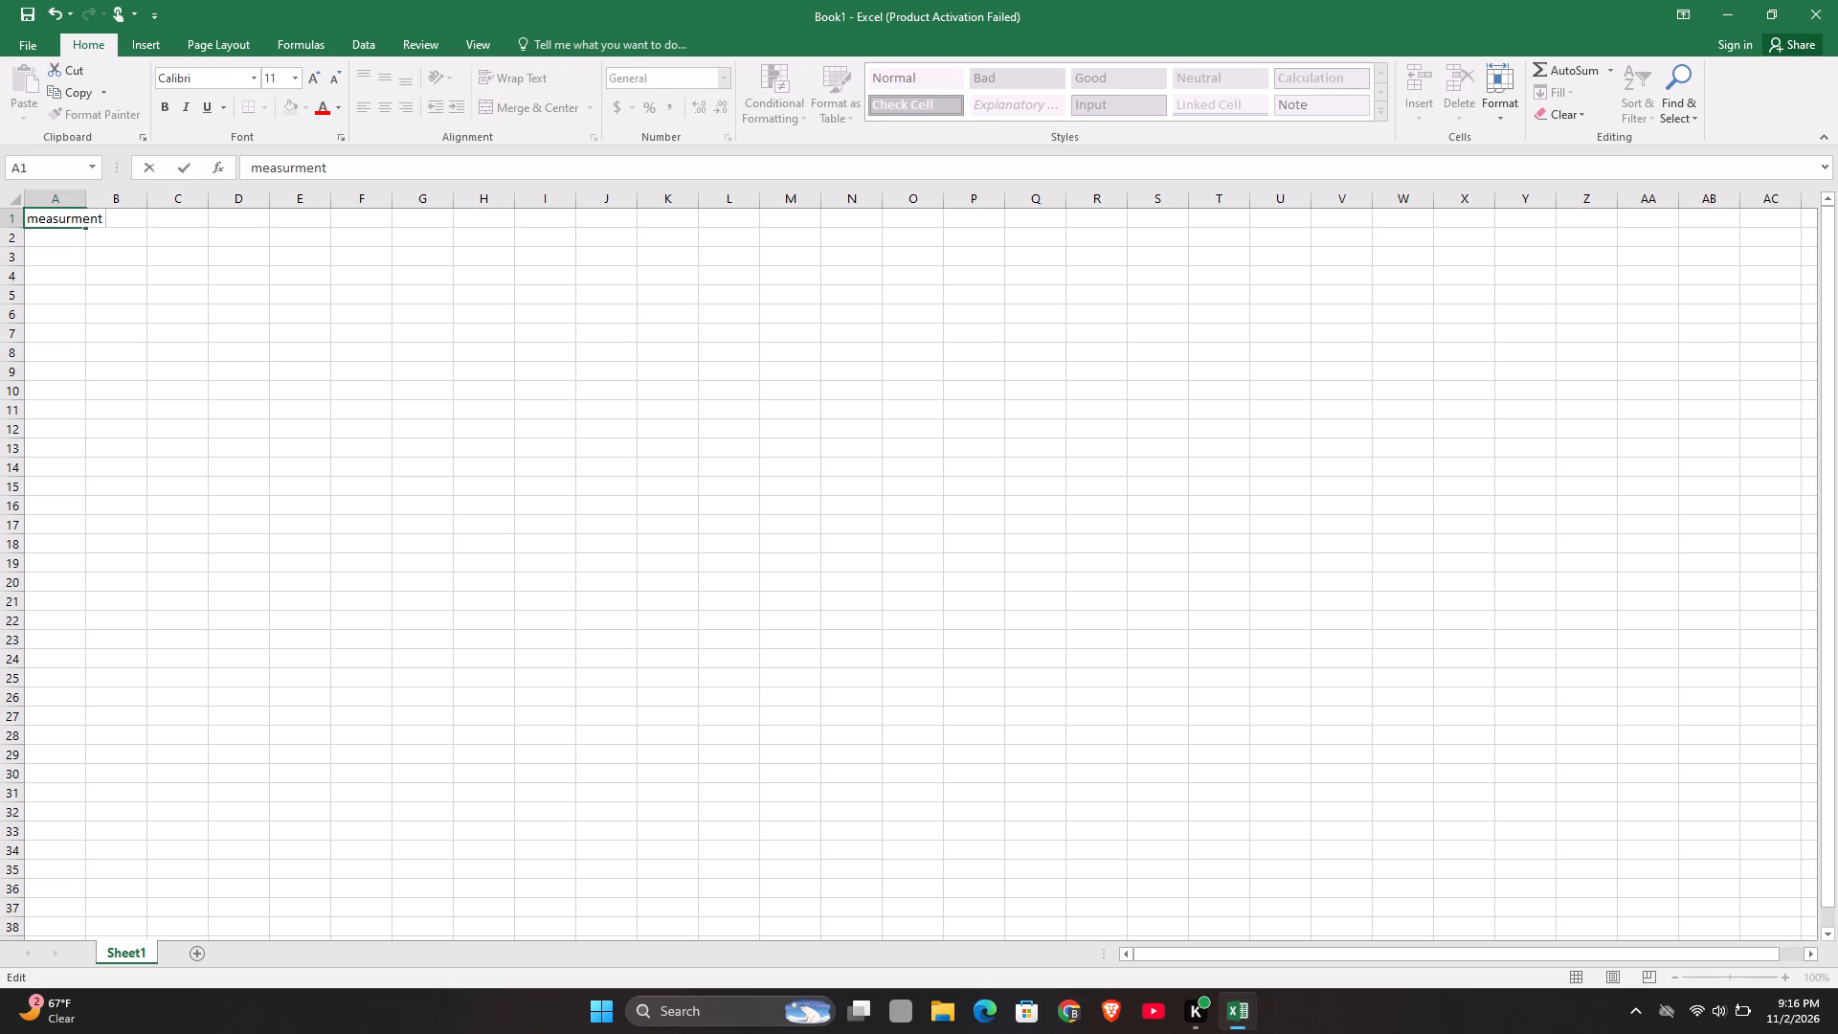
click(71, 214)
key(e)
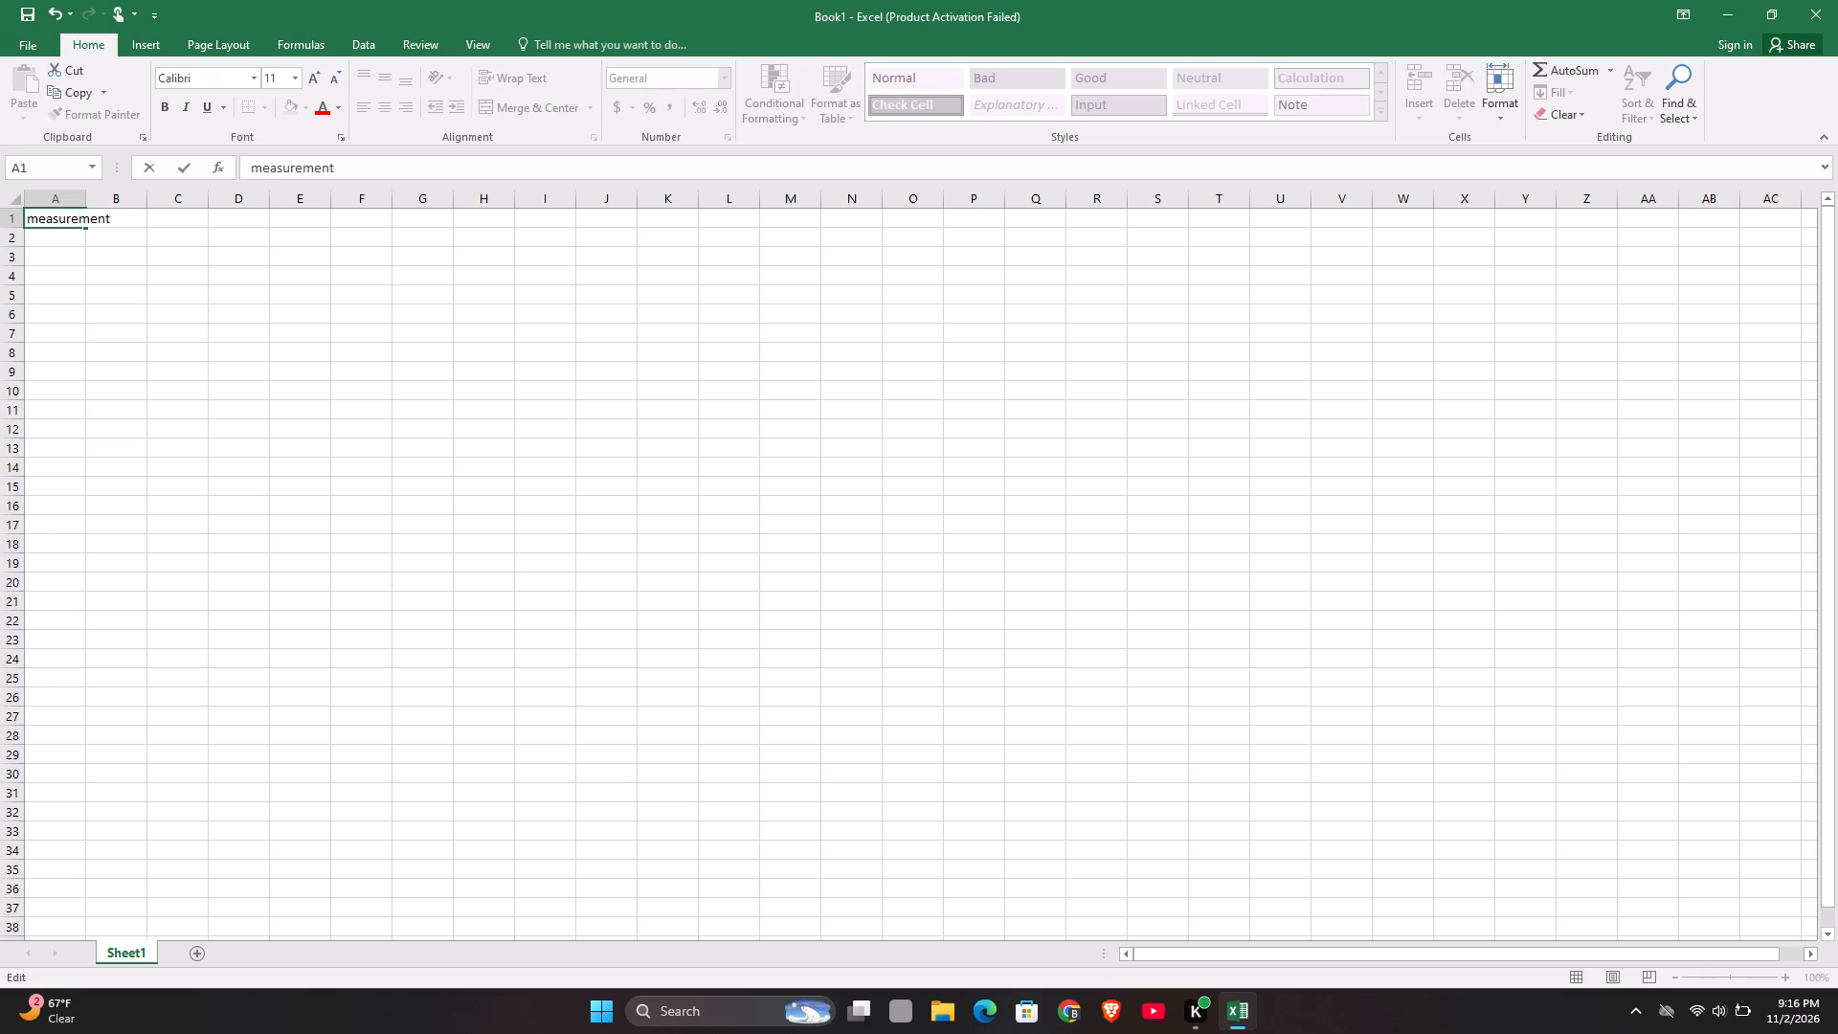
Fill cells A3 through A7 below the heading with the value 6 in each cell.
click(79, 260)
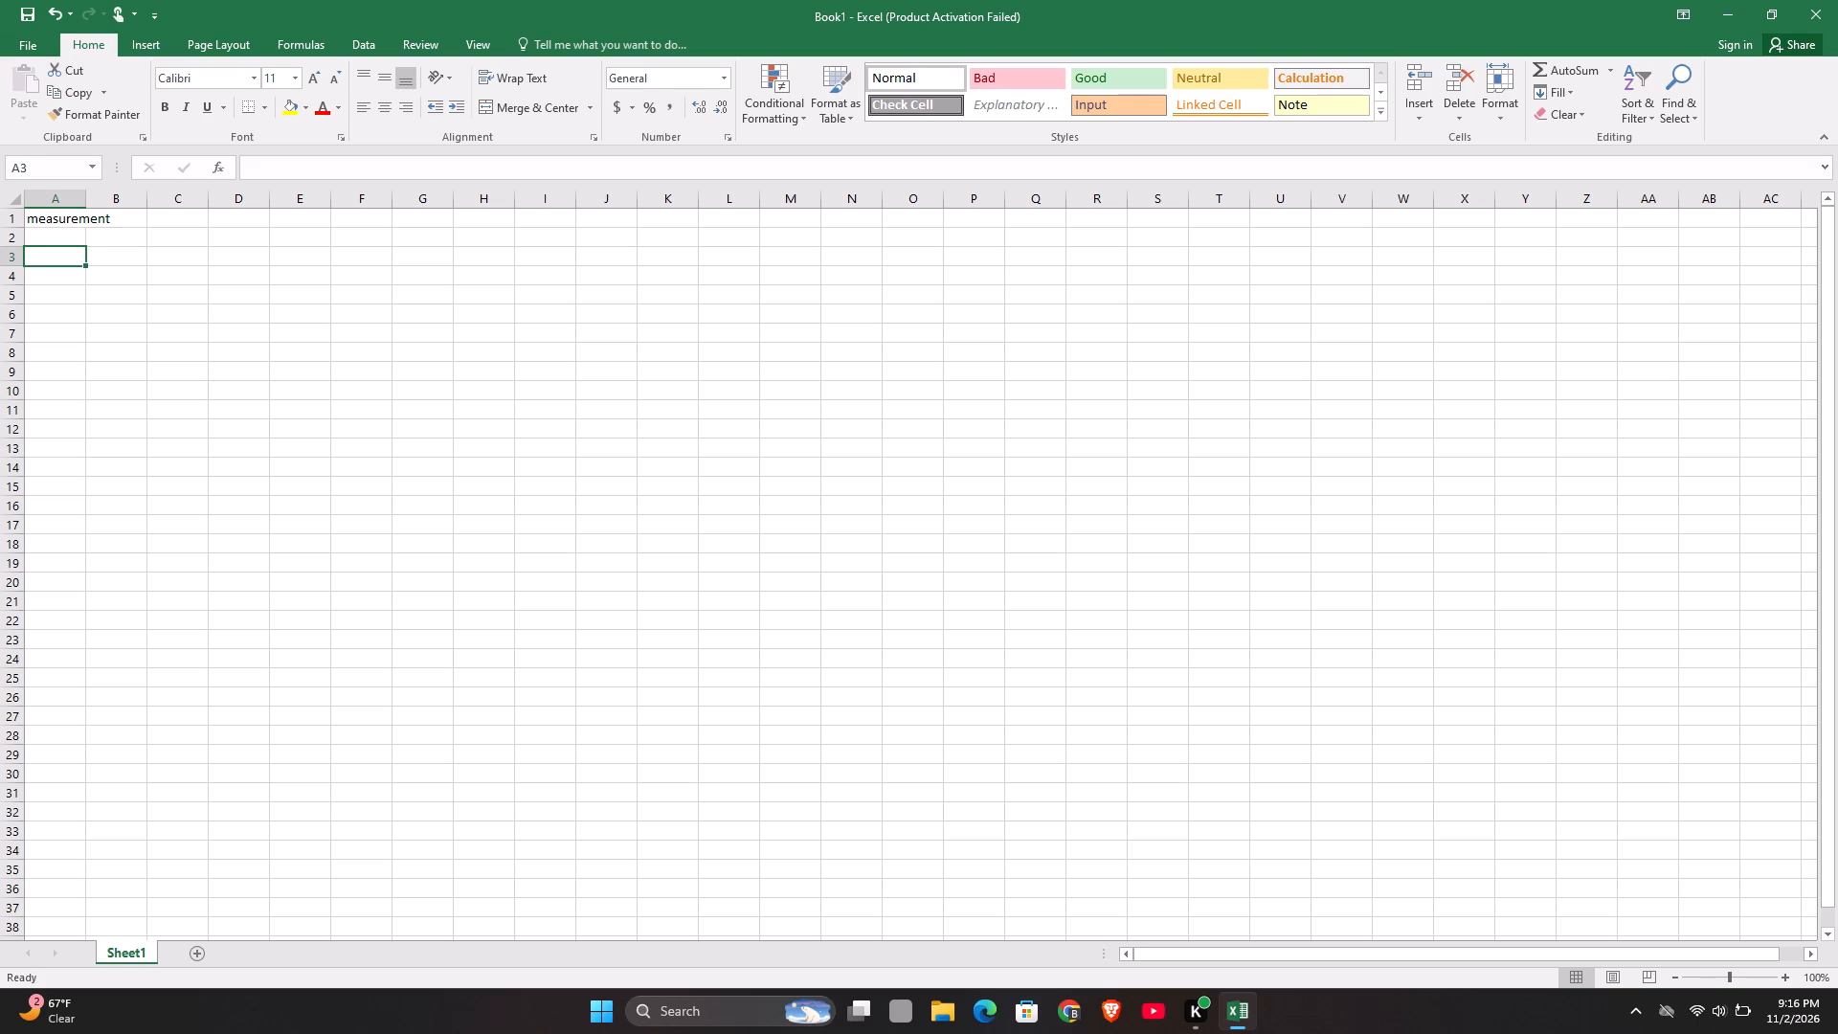
key(6)
key(Return)
key(6)
key(Return)
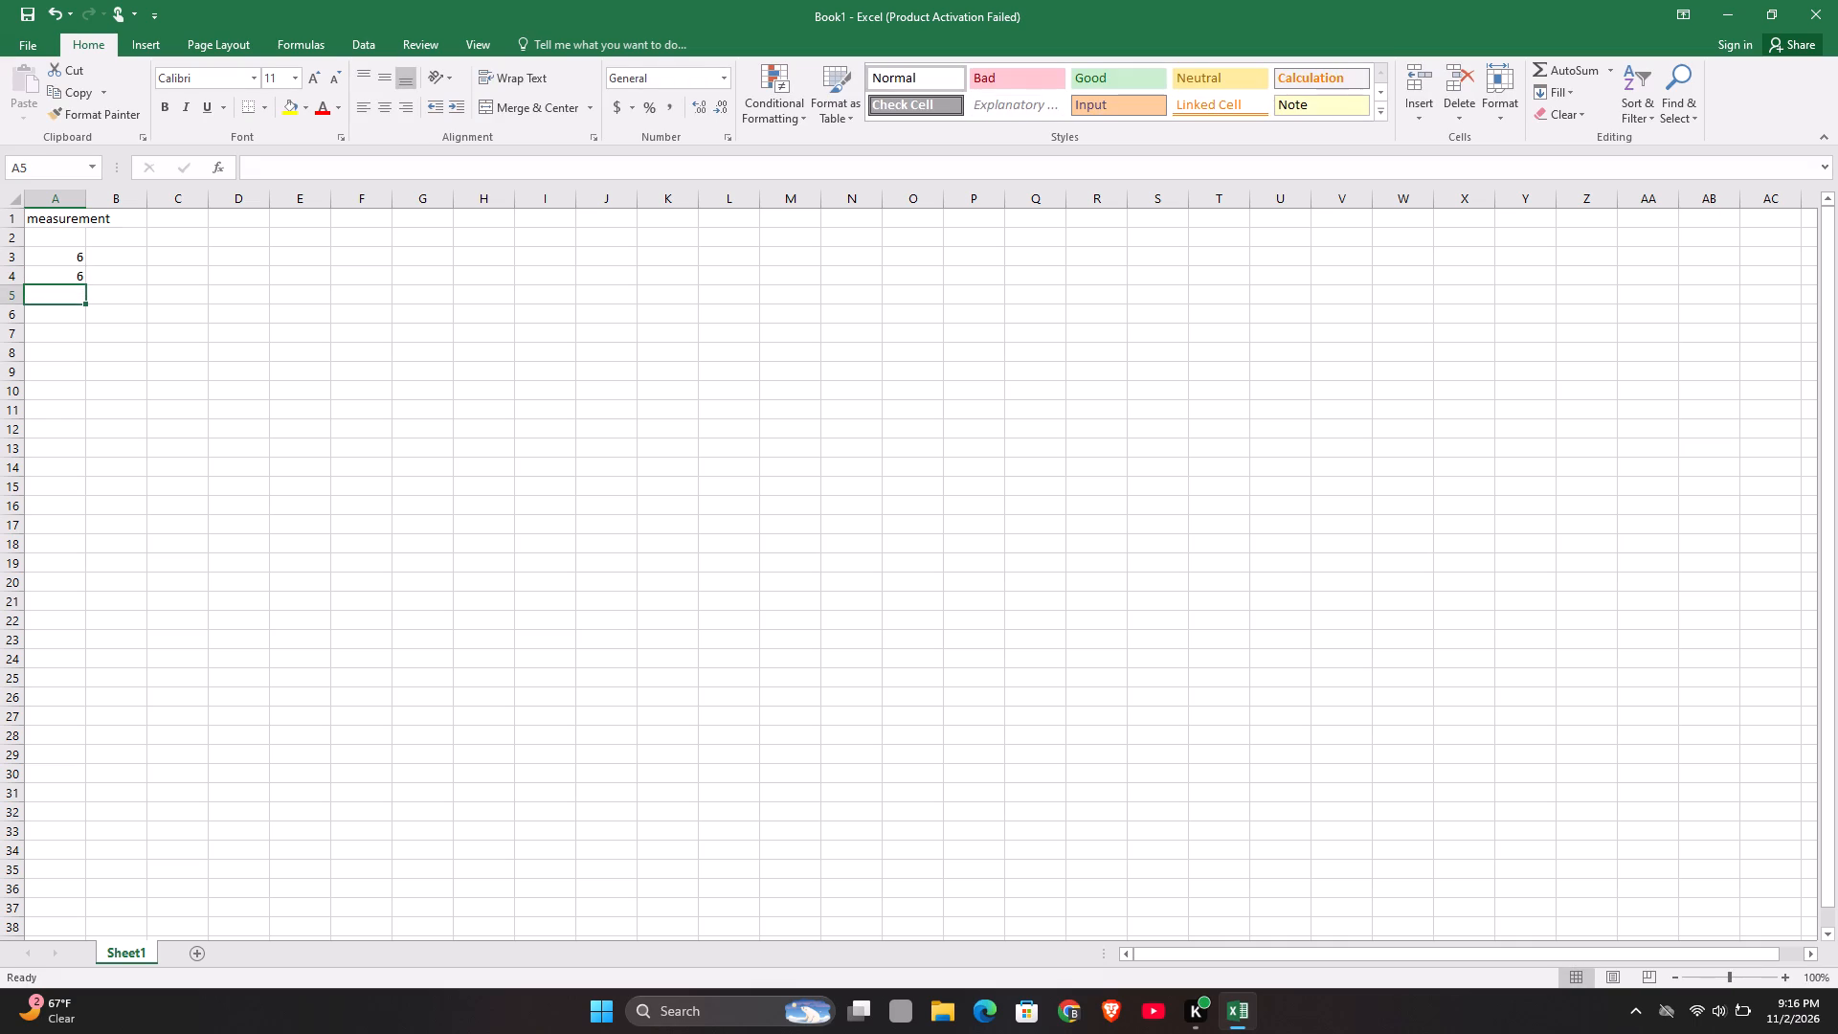
key(6)
key(Return)
key(Return)
key(BackSpace)
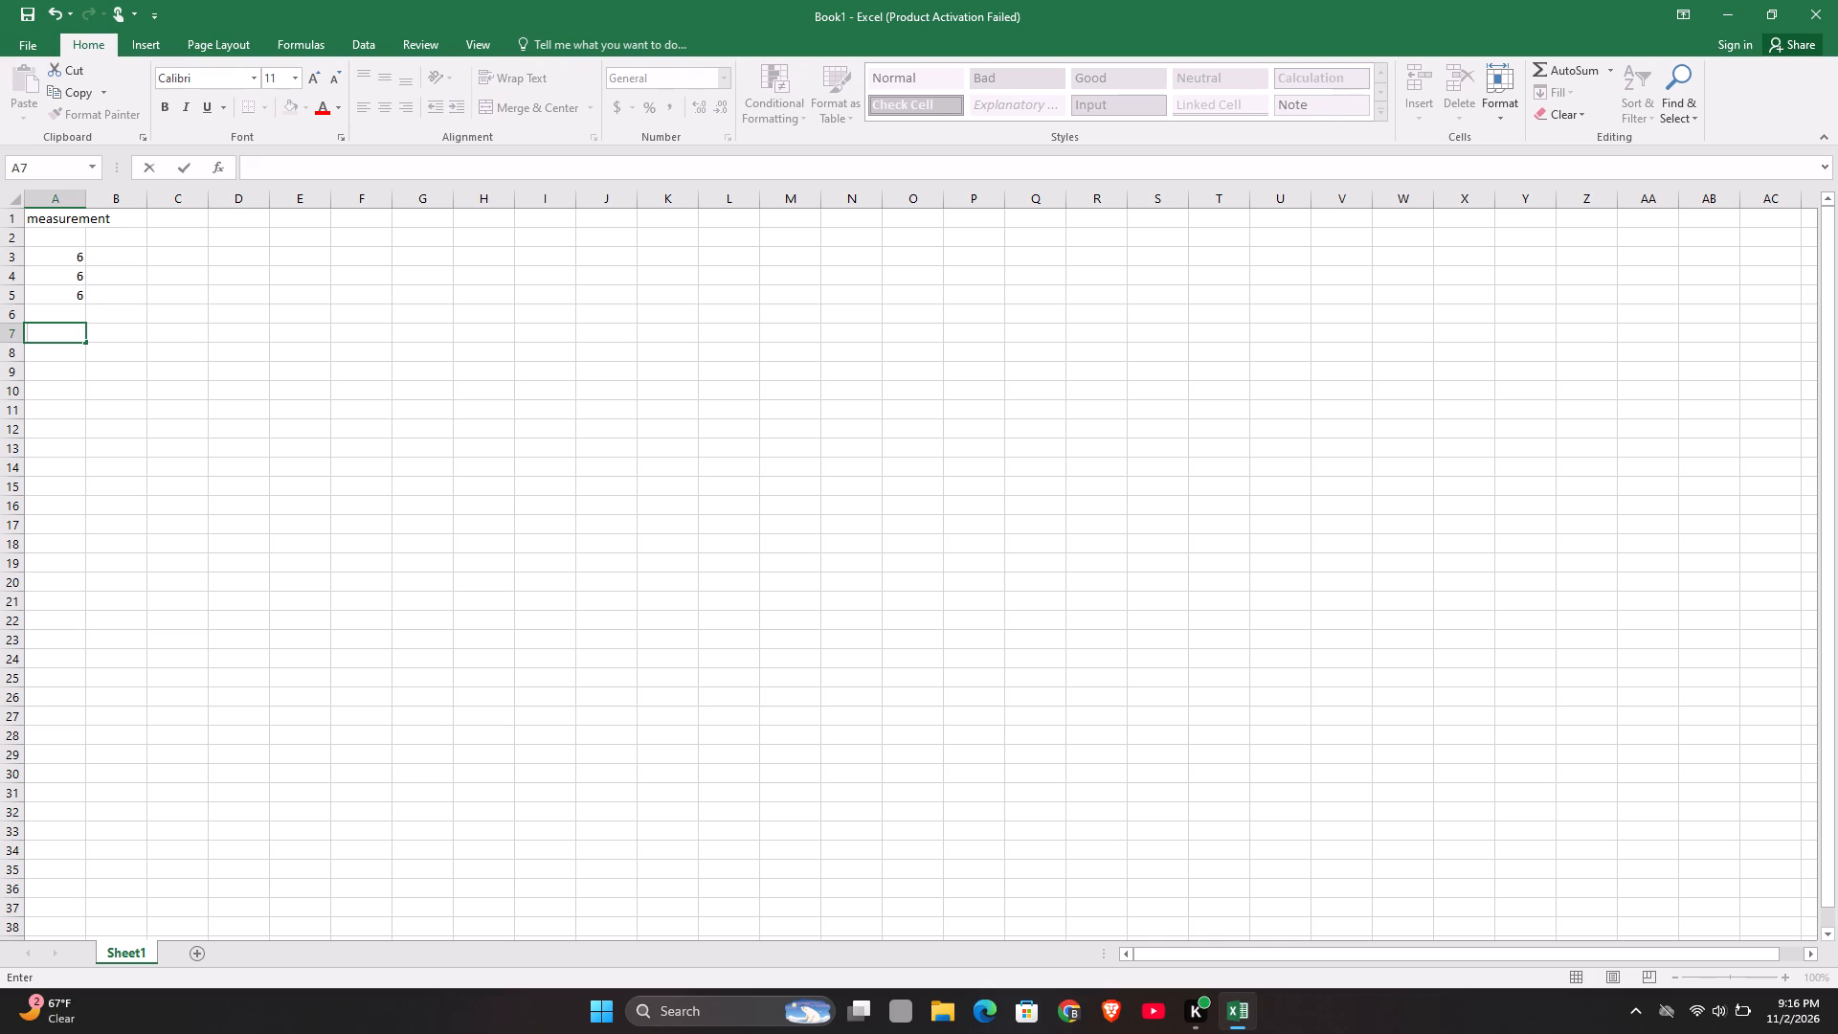
click(71, 313)
key(6)
key(Return)
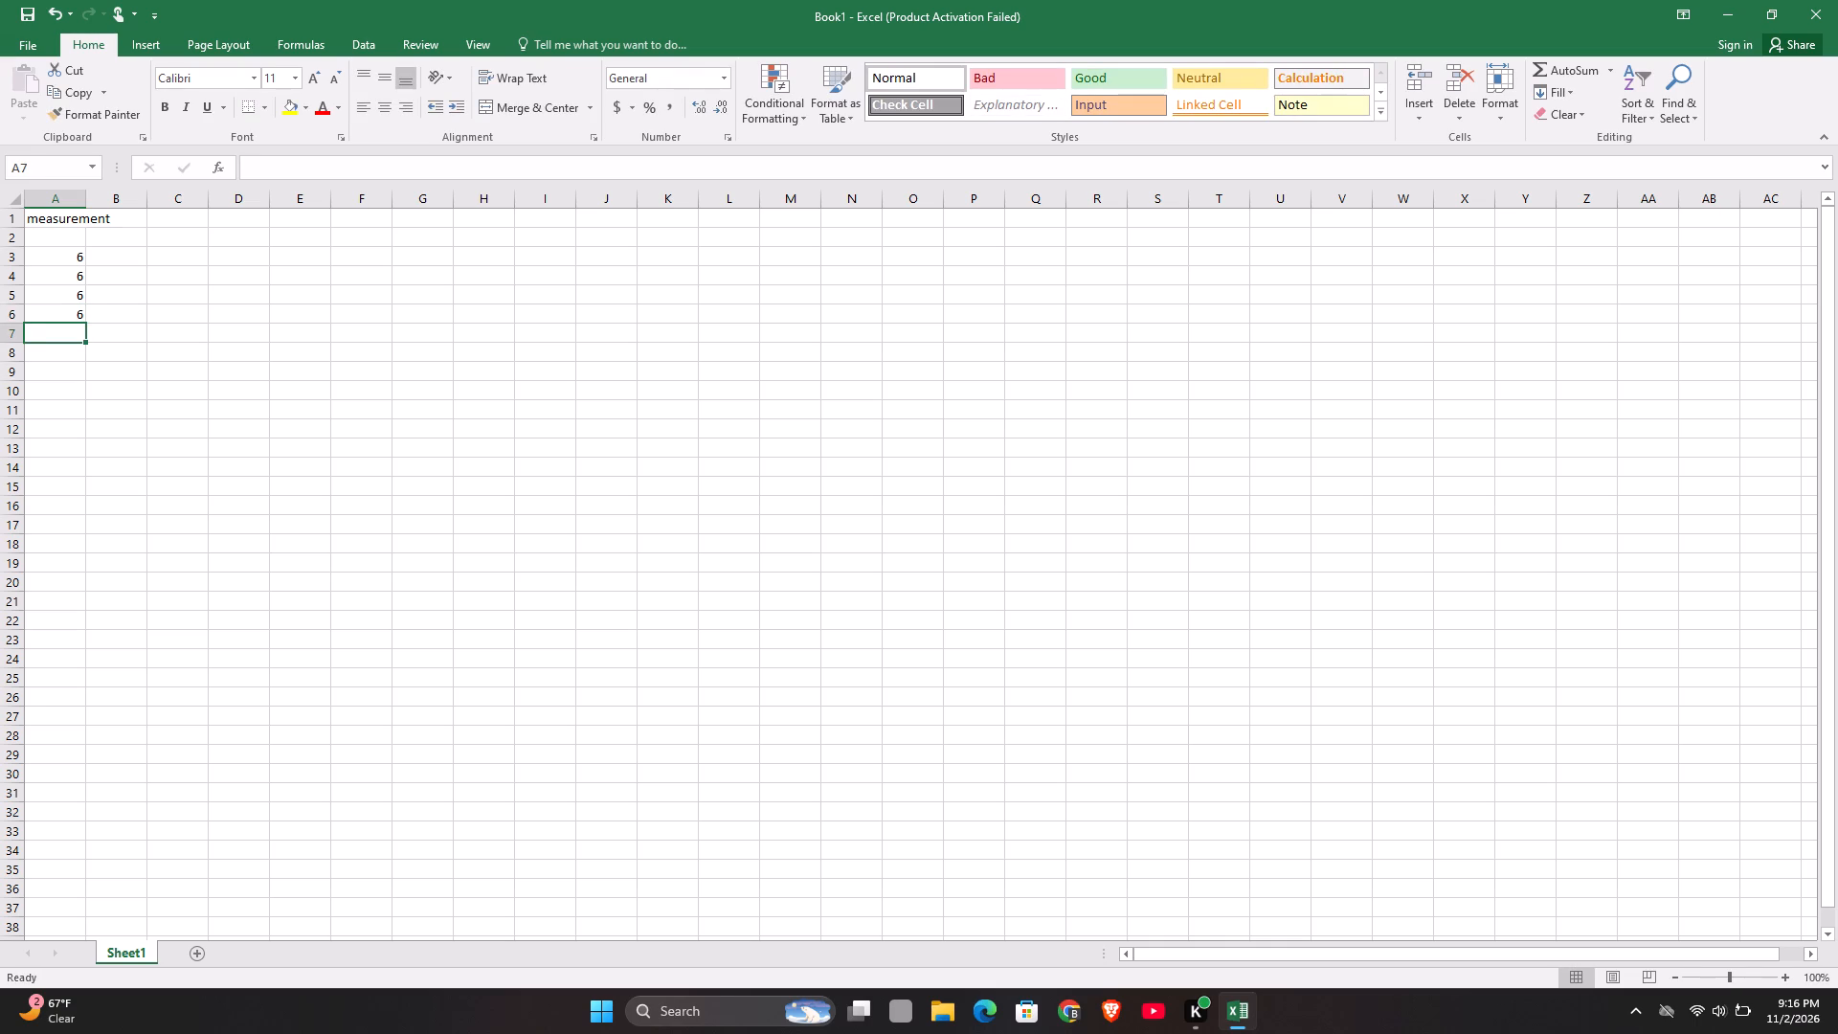
key(6)
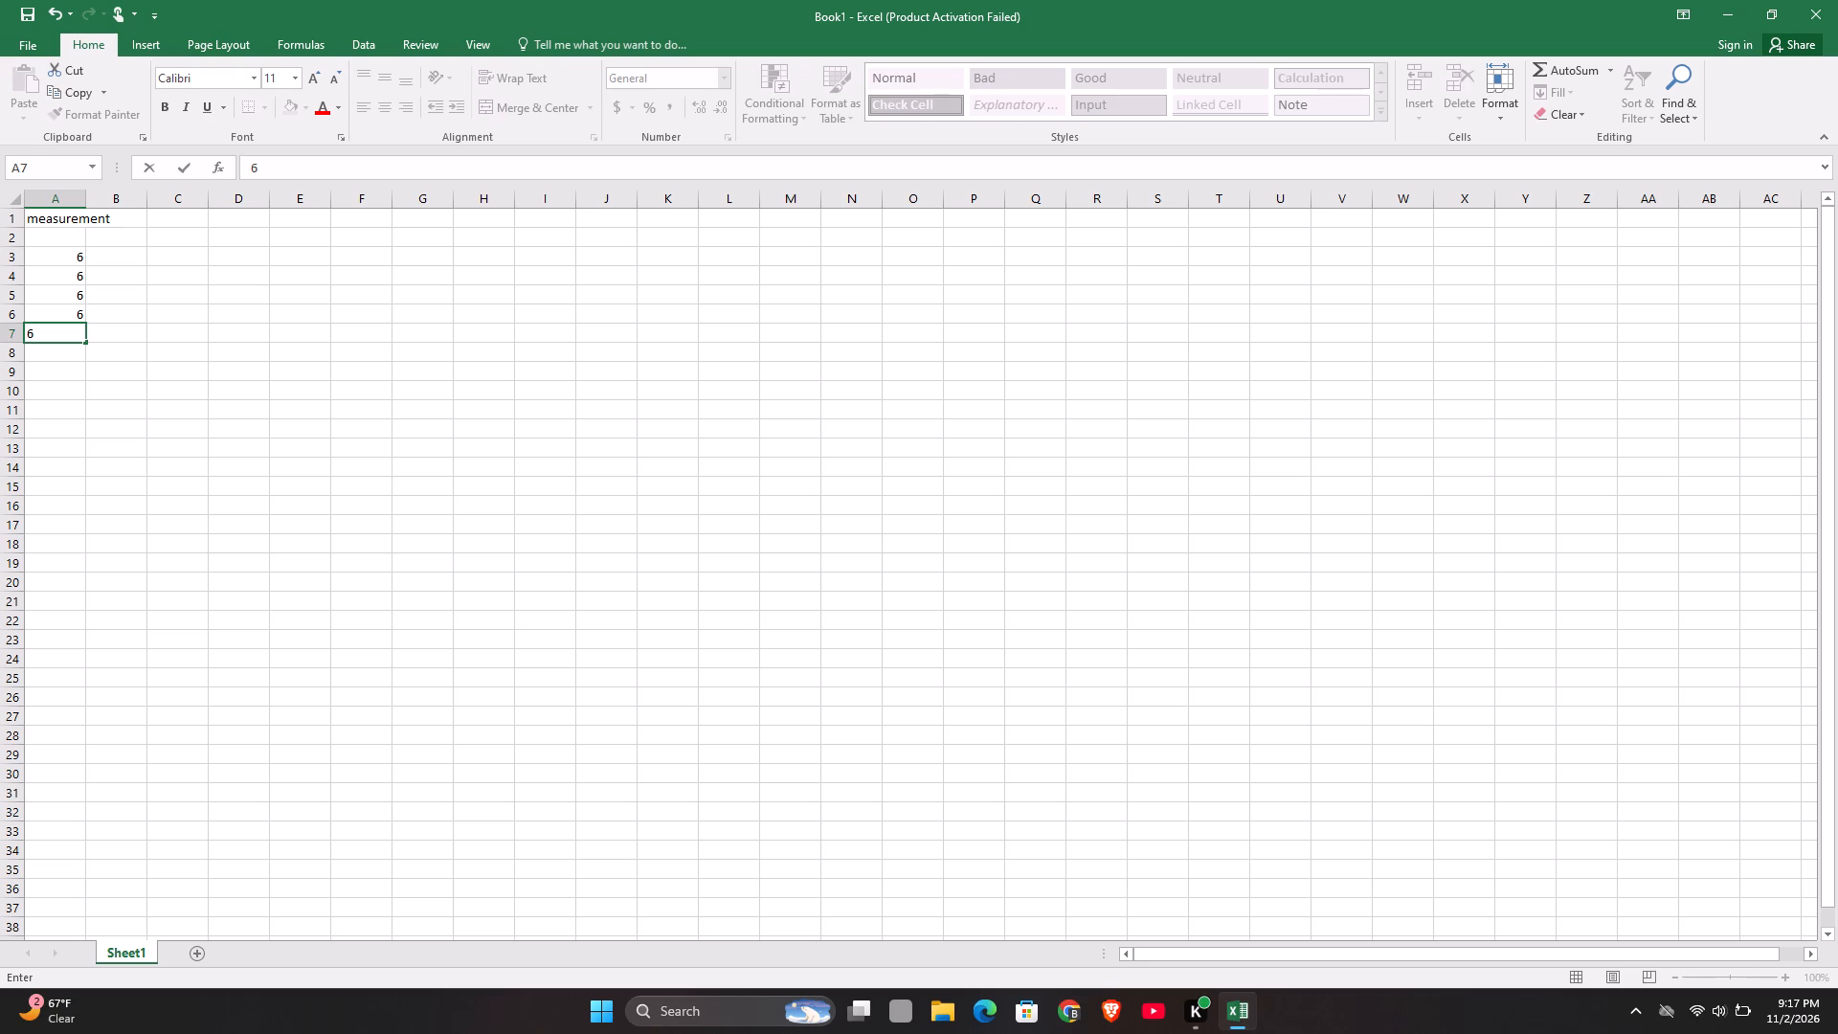
Enter the time 08:00 in cell B3, beside the first value of 6.
click(140, 254)
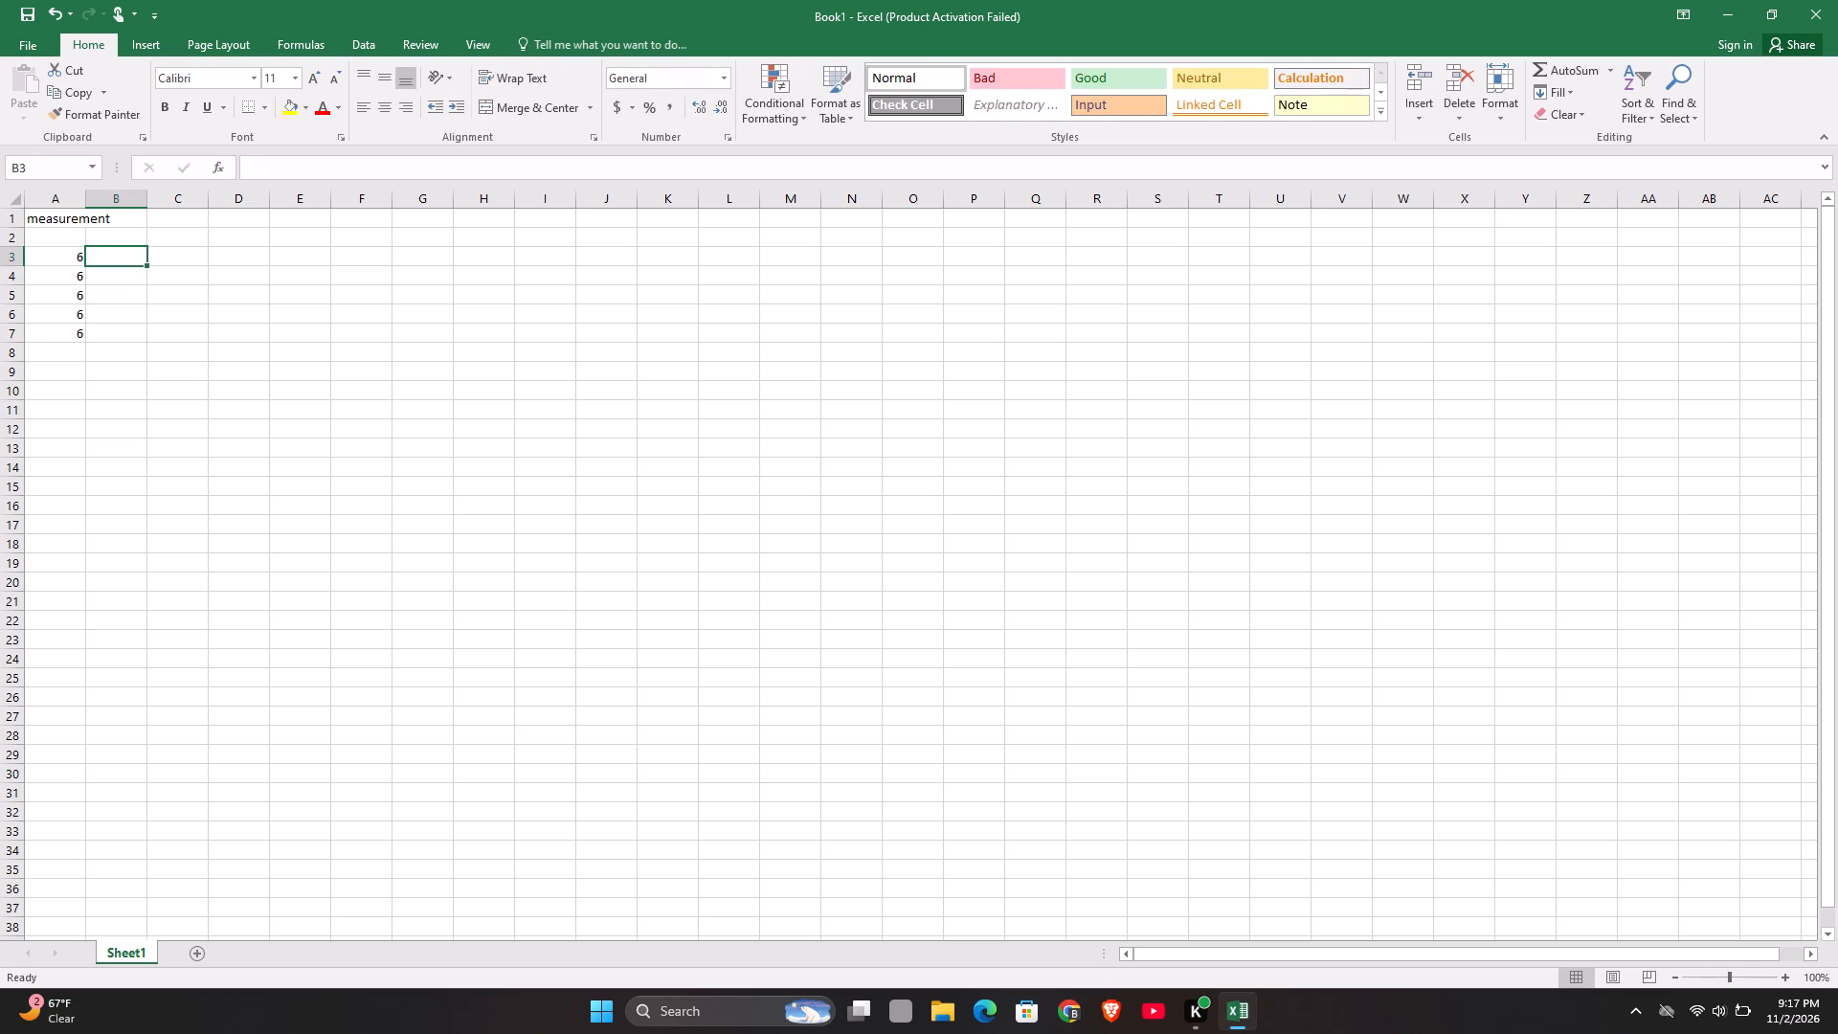
text(08)
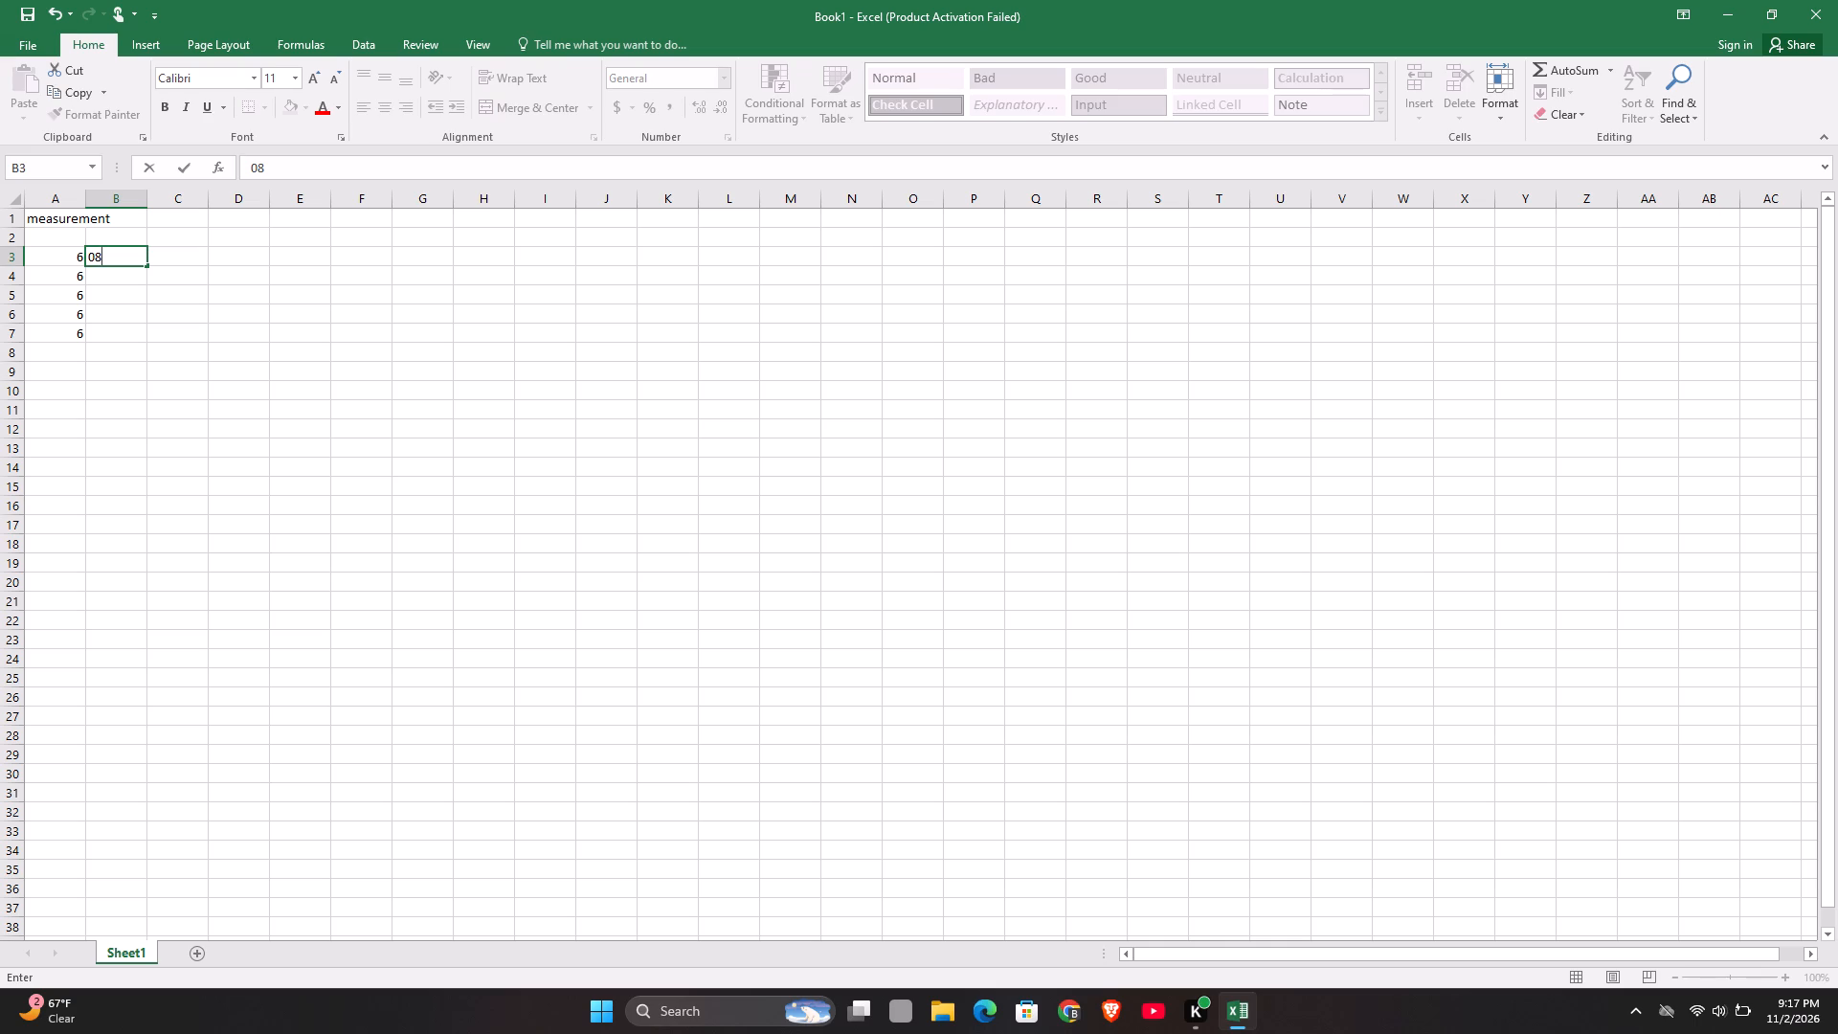
key(semicolon)
key(BackSpace)
key(shift+colon)
text(00)
key(Return)
key(Return)
key(Return)
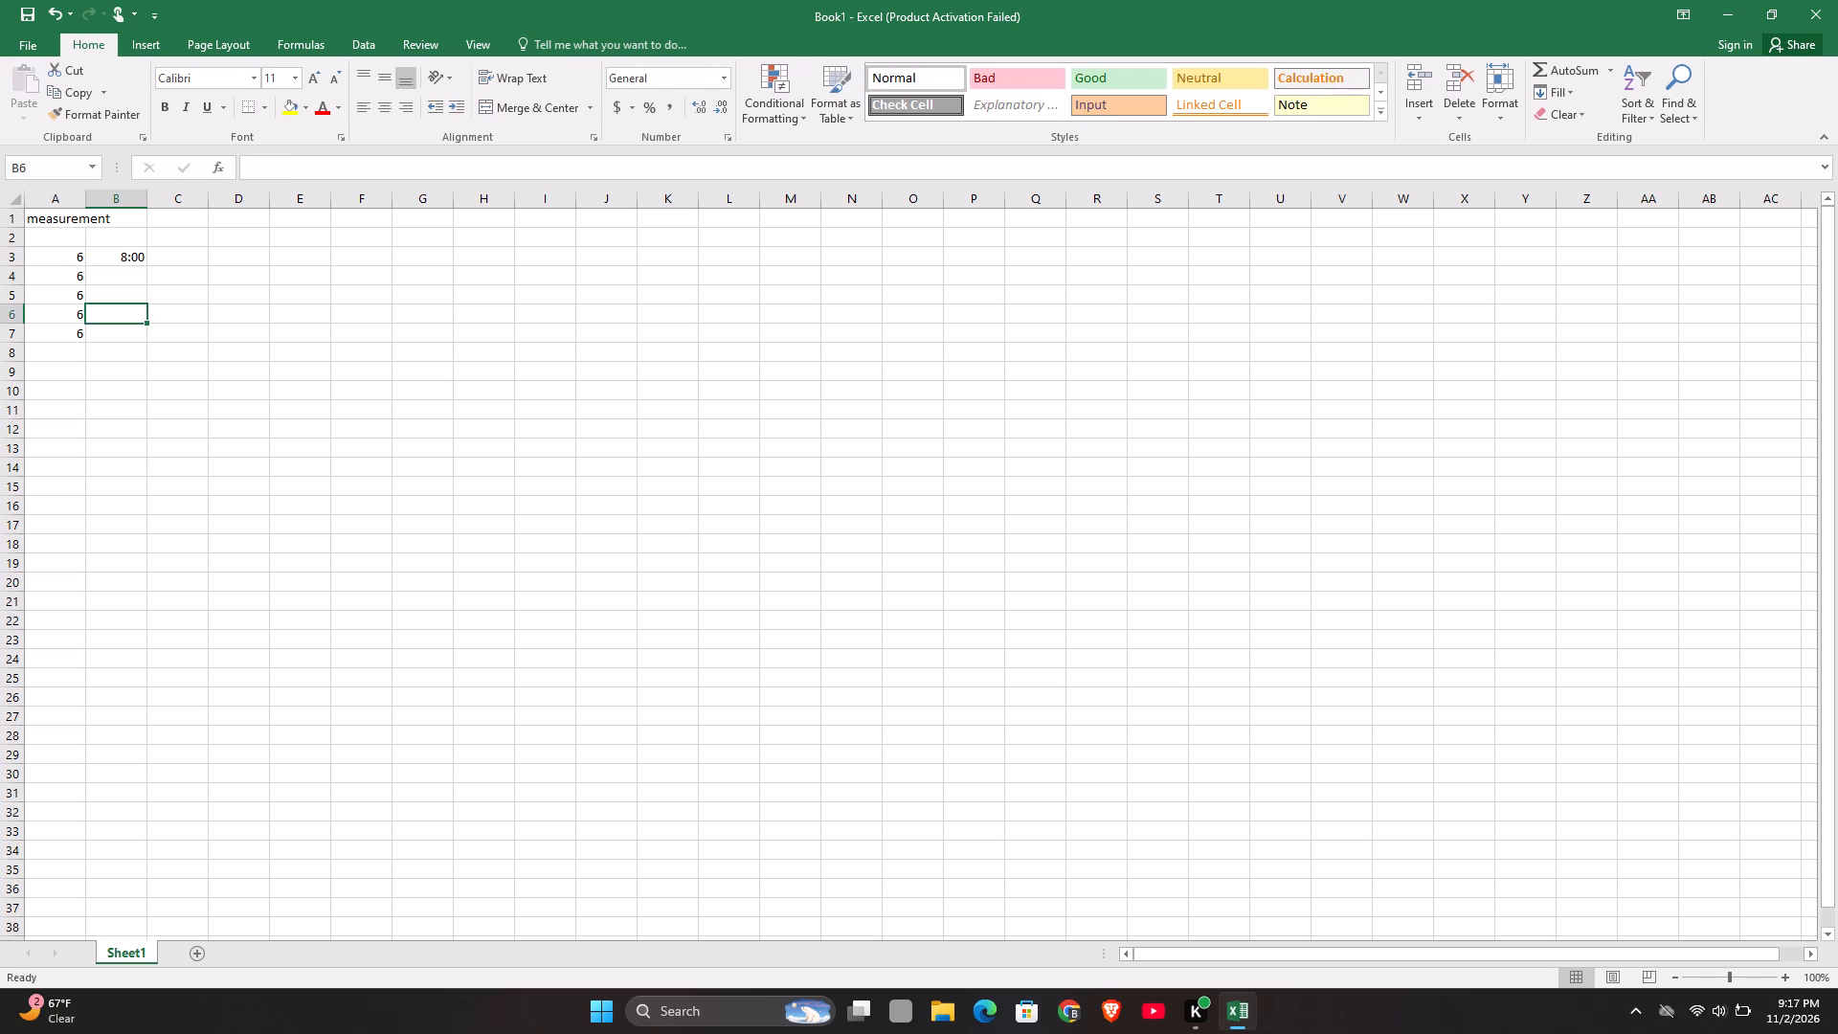
Enter the time 08:20 in cell B4, directly below the first time.
click(138, 281)
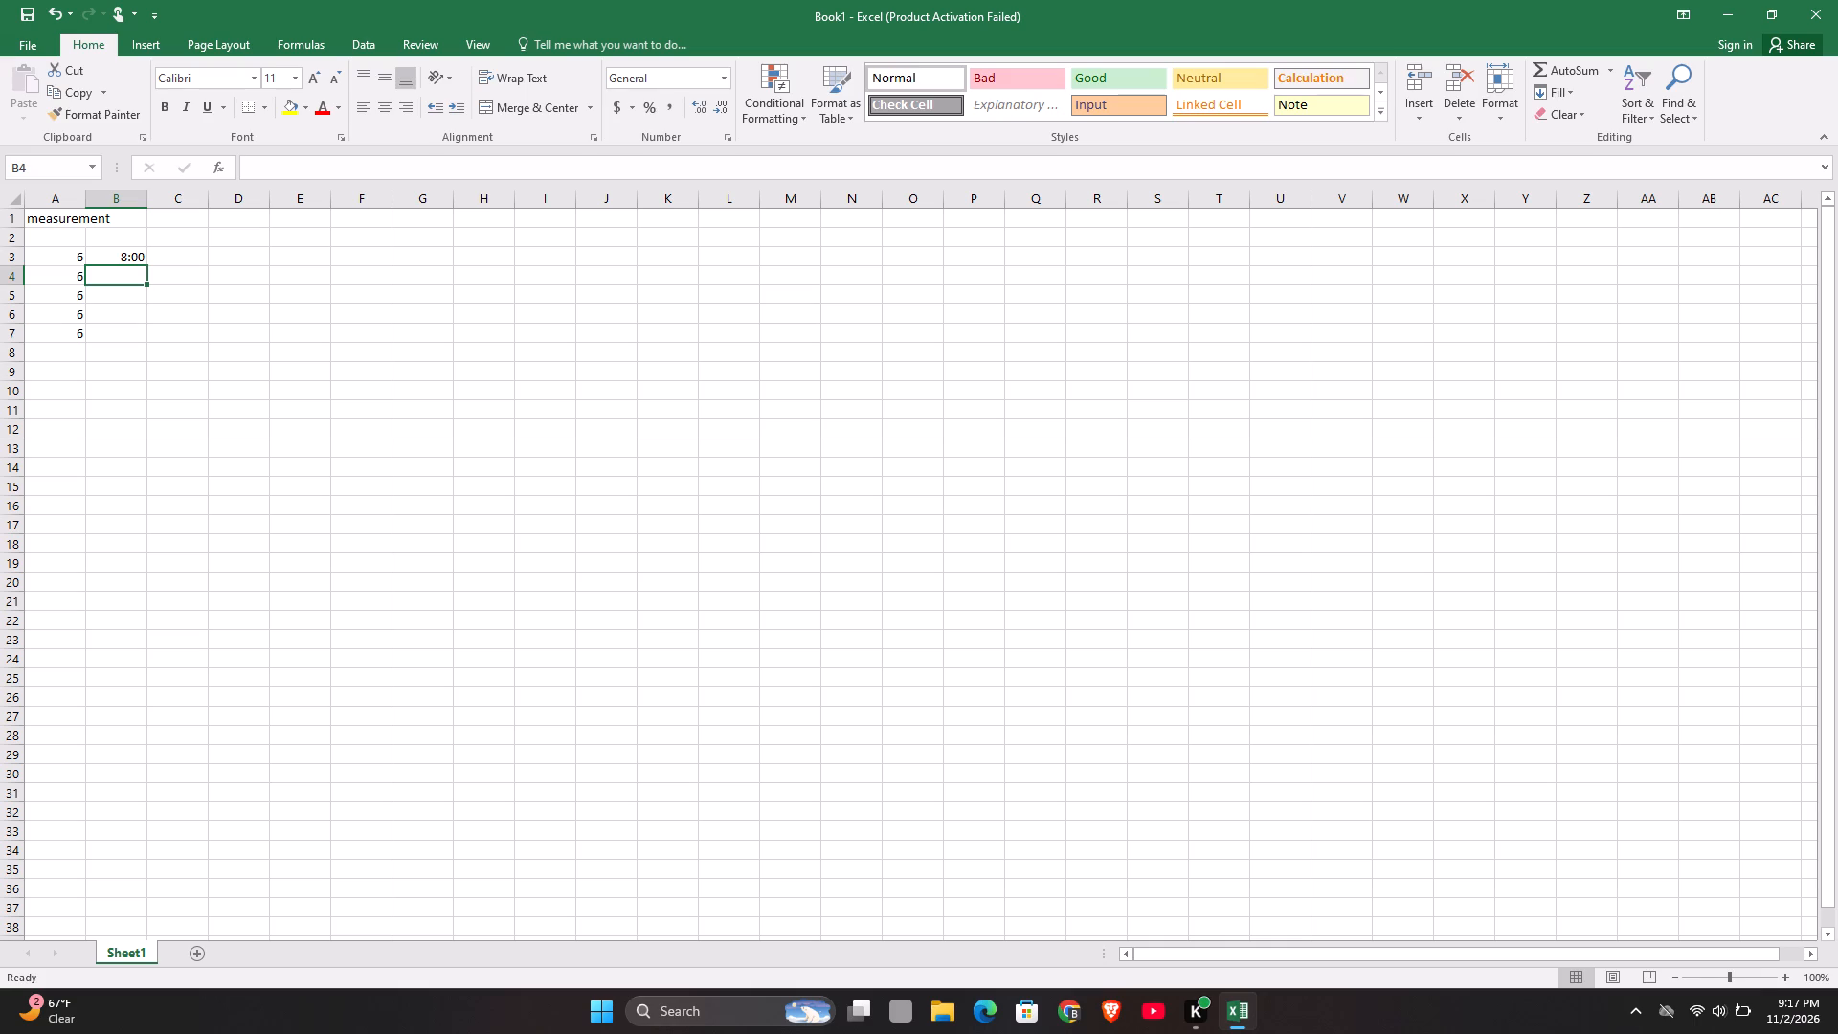
key(0)
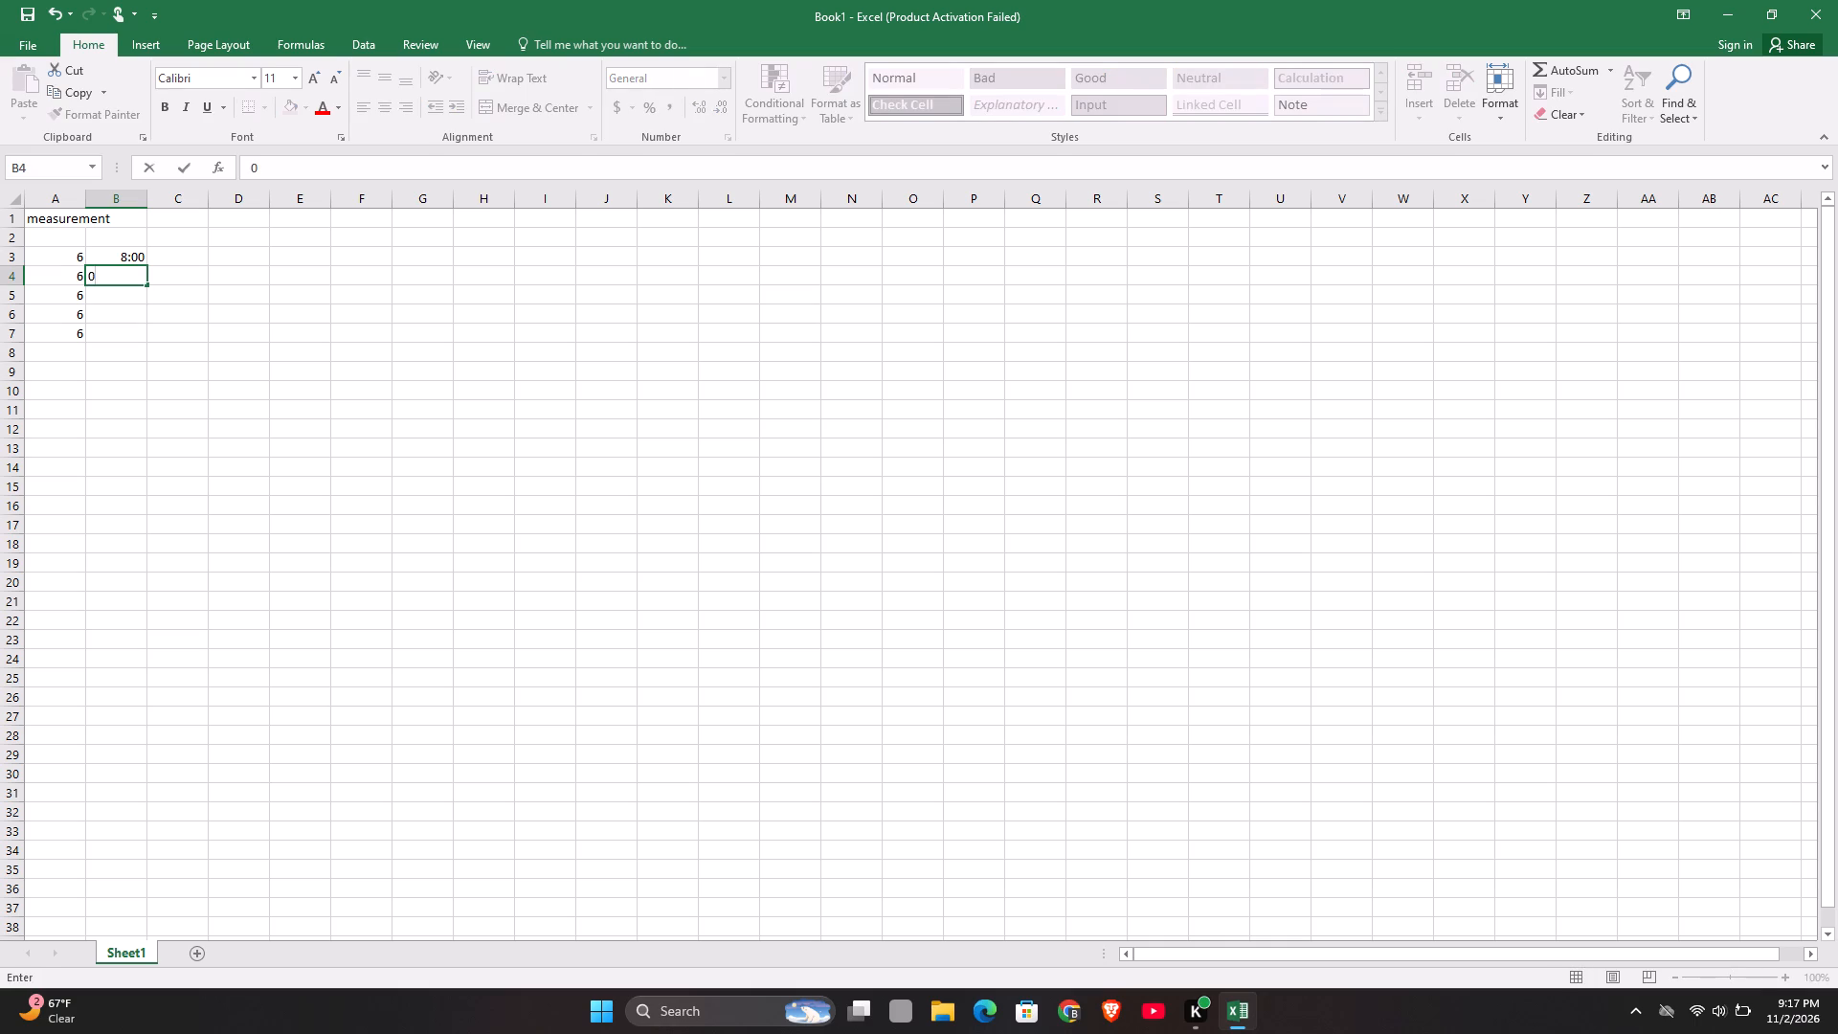
key(8)
key(Return)
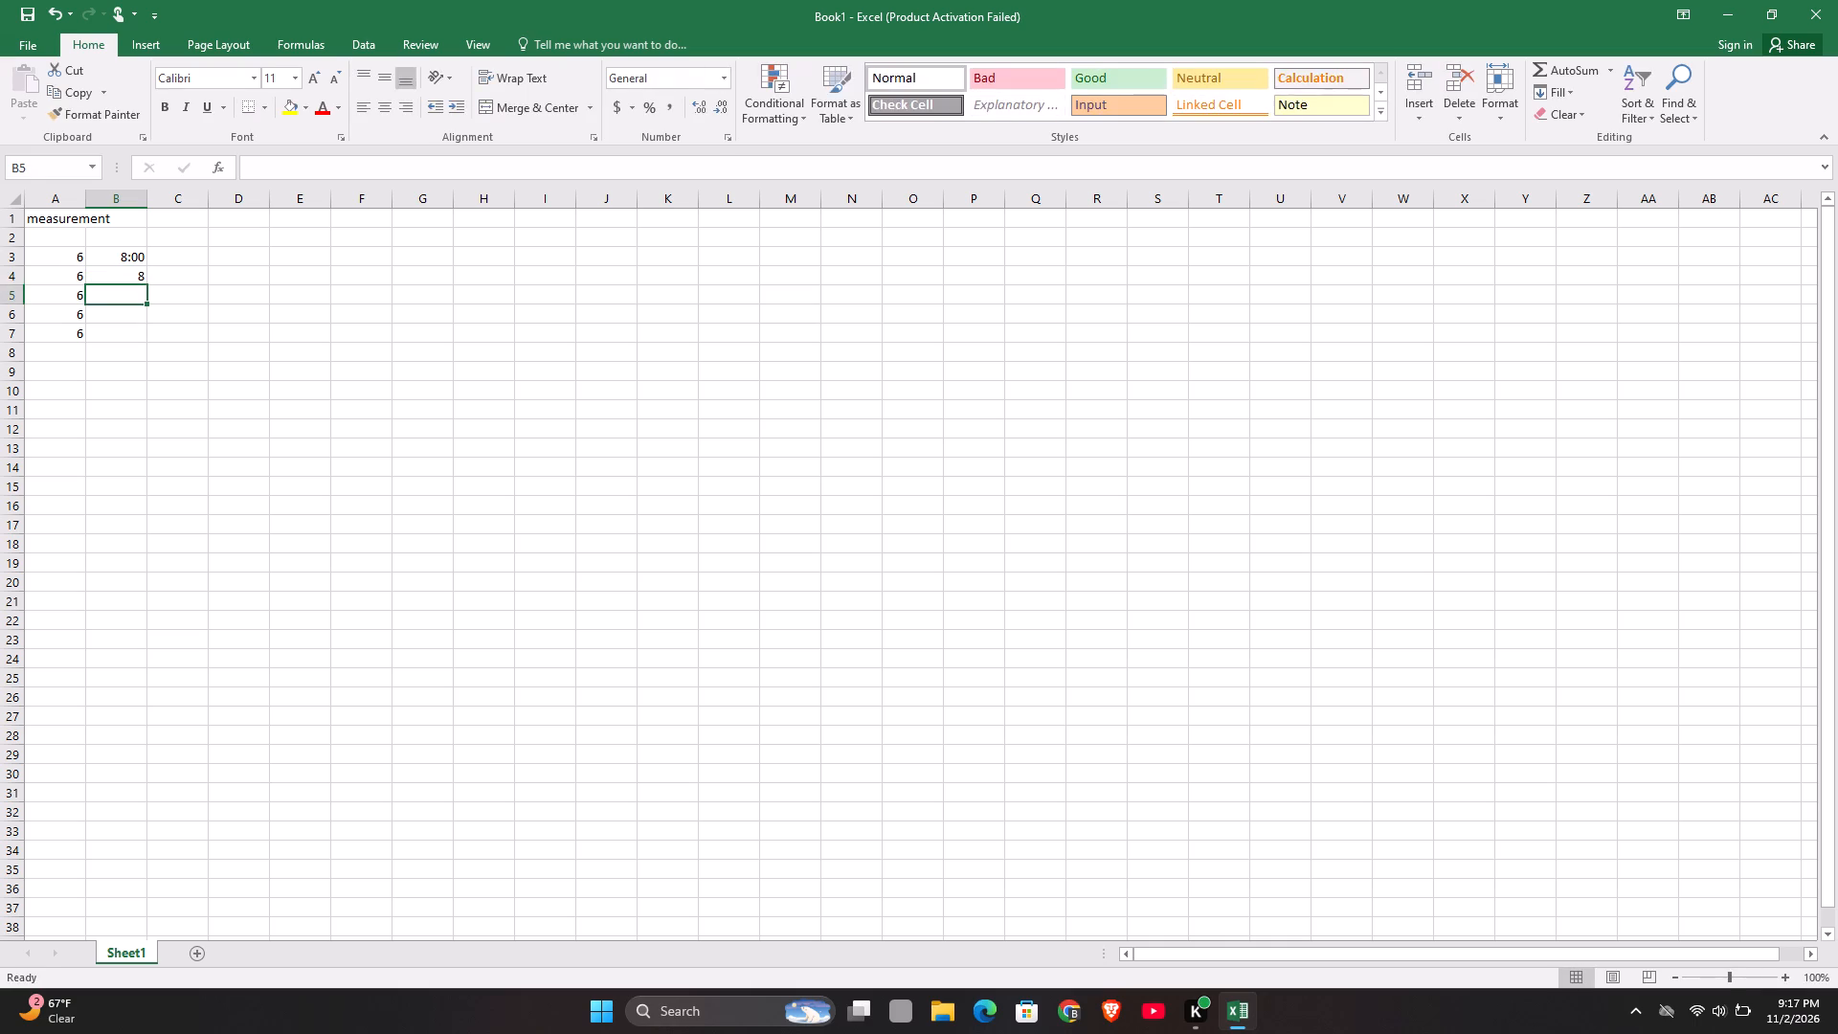
key(semicolon)
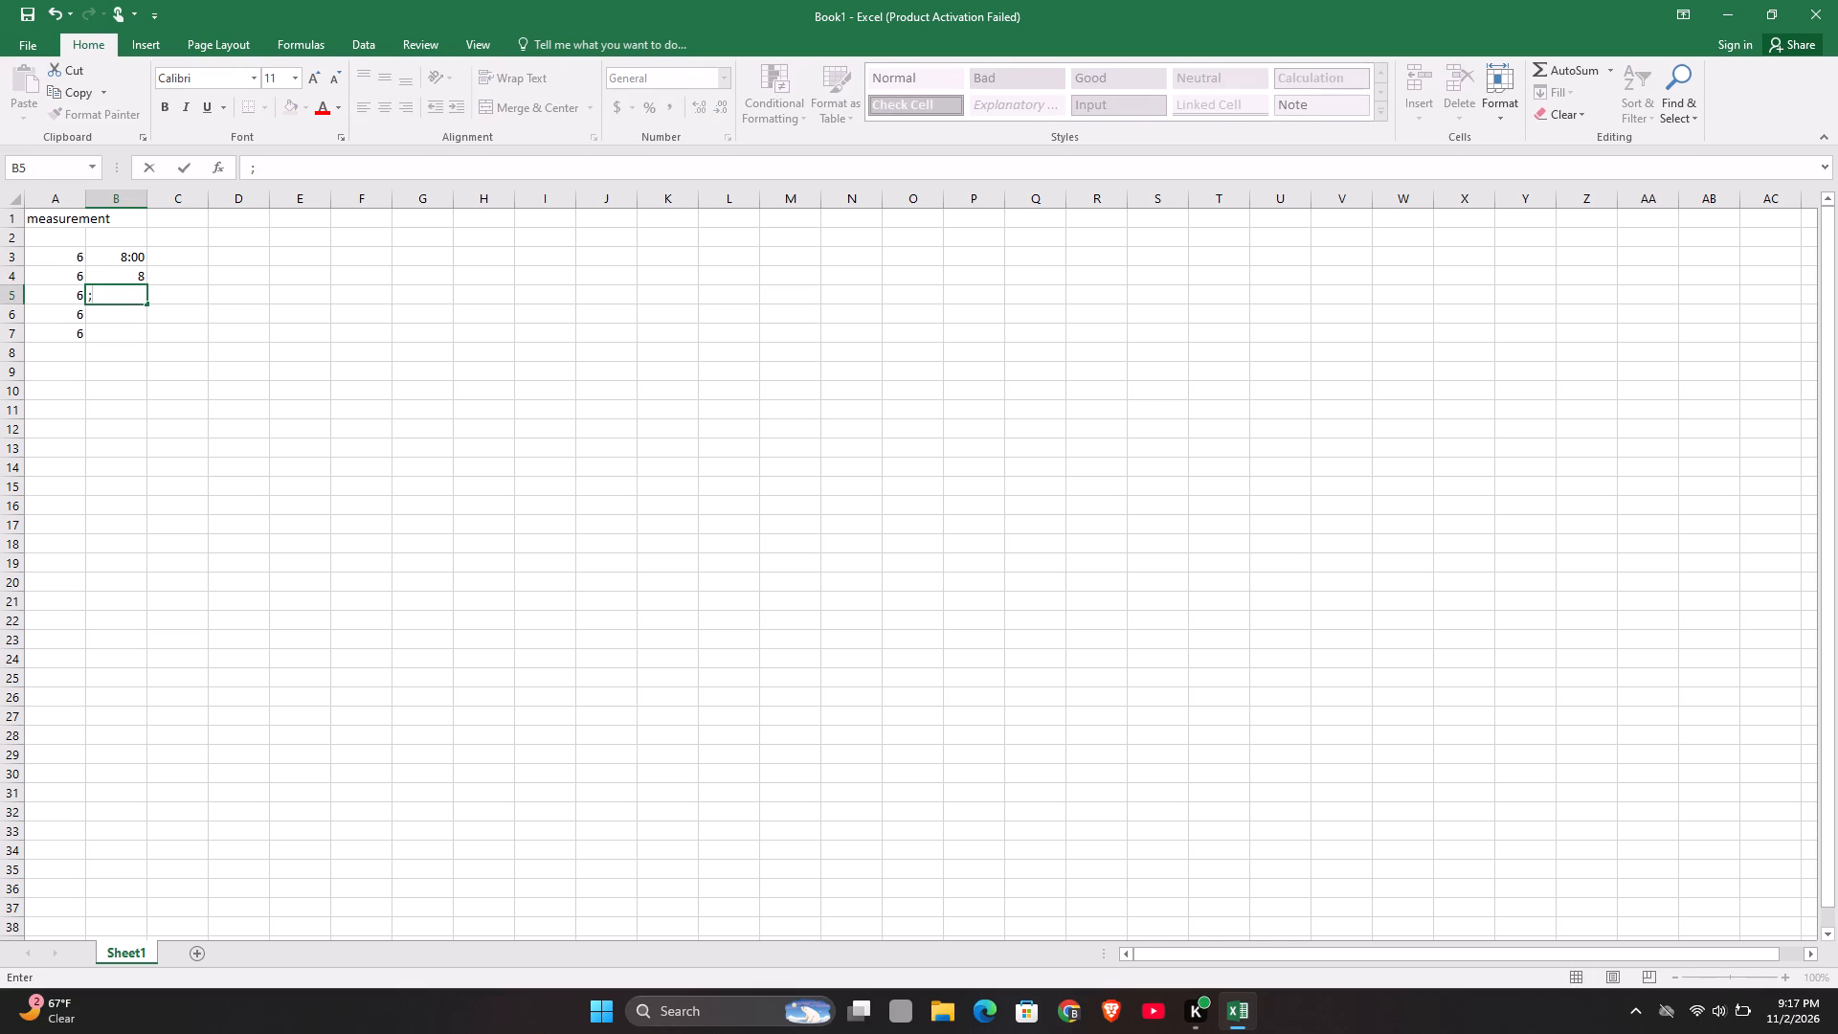
key(BackSpace)
click(131, 281)
click(129, 276)
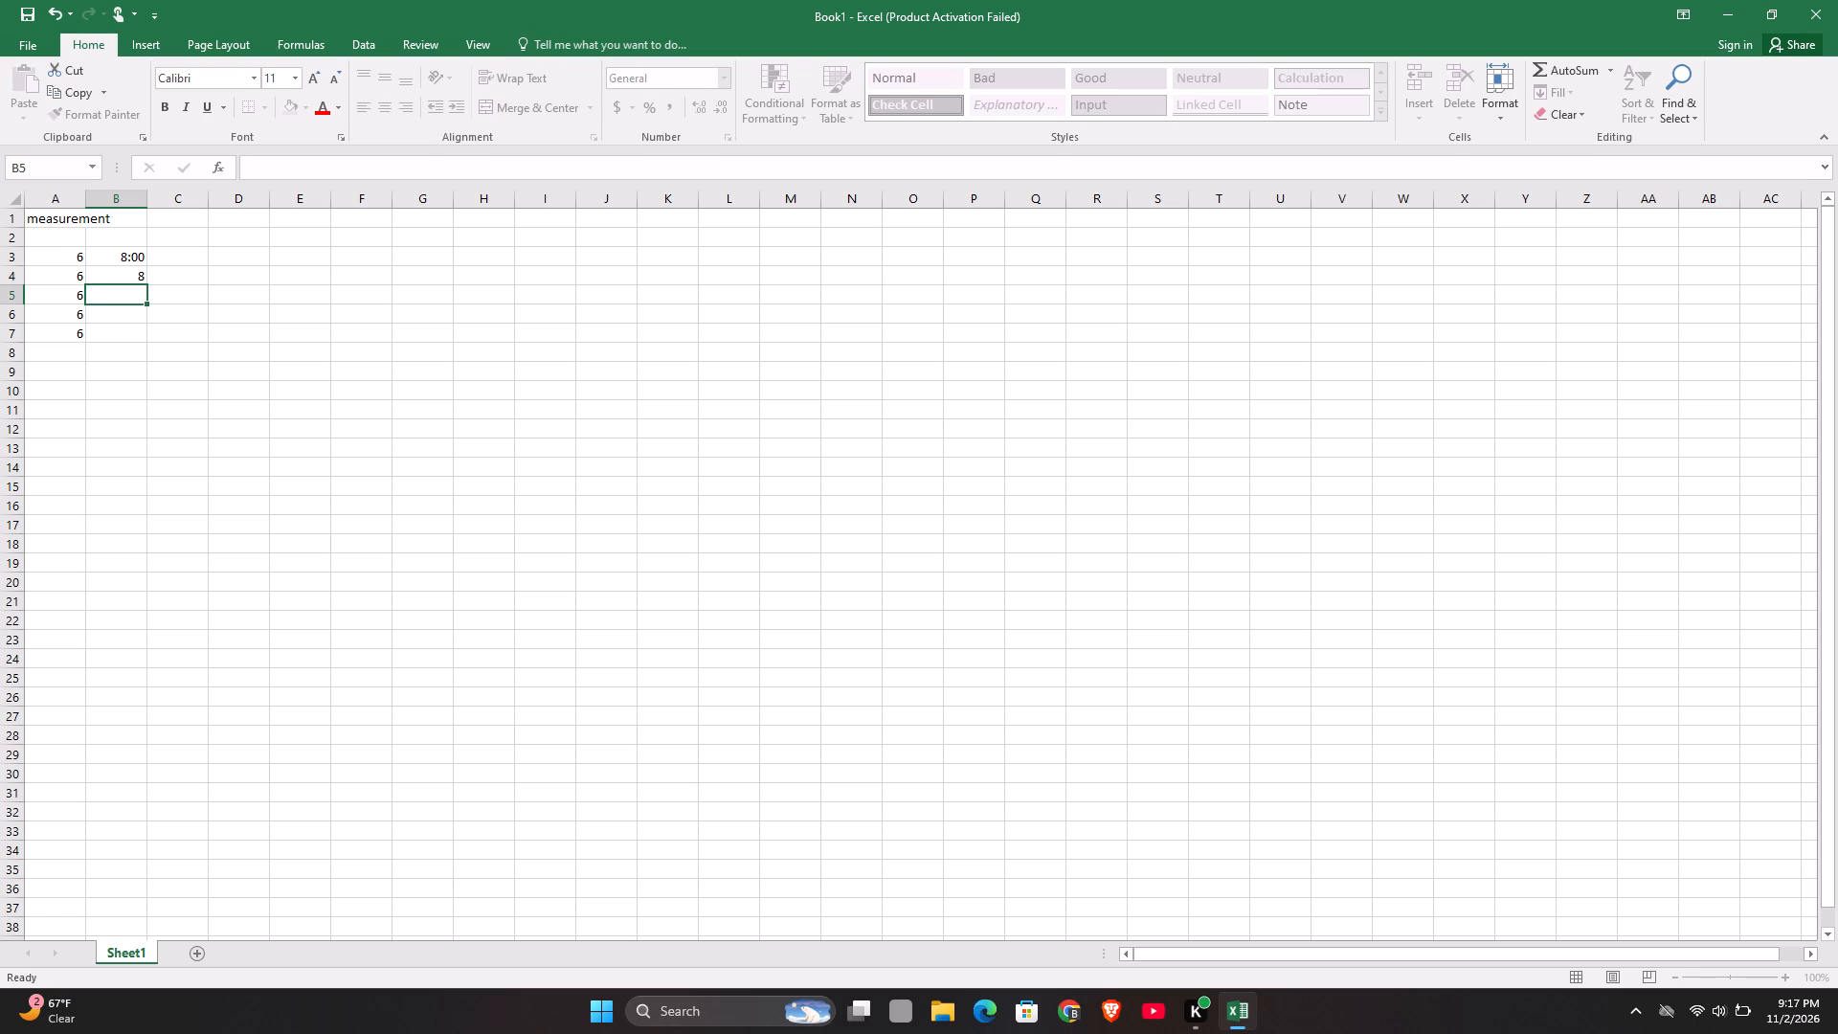
click(109, 271)
drag(109, 271, 123, 249)
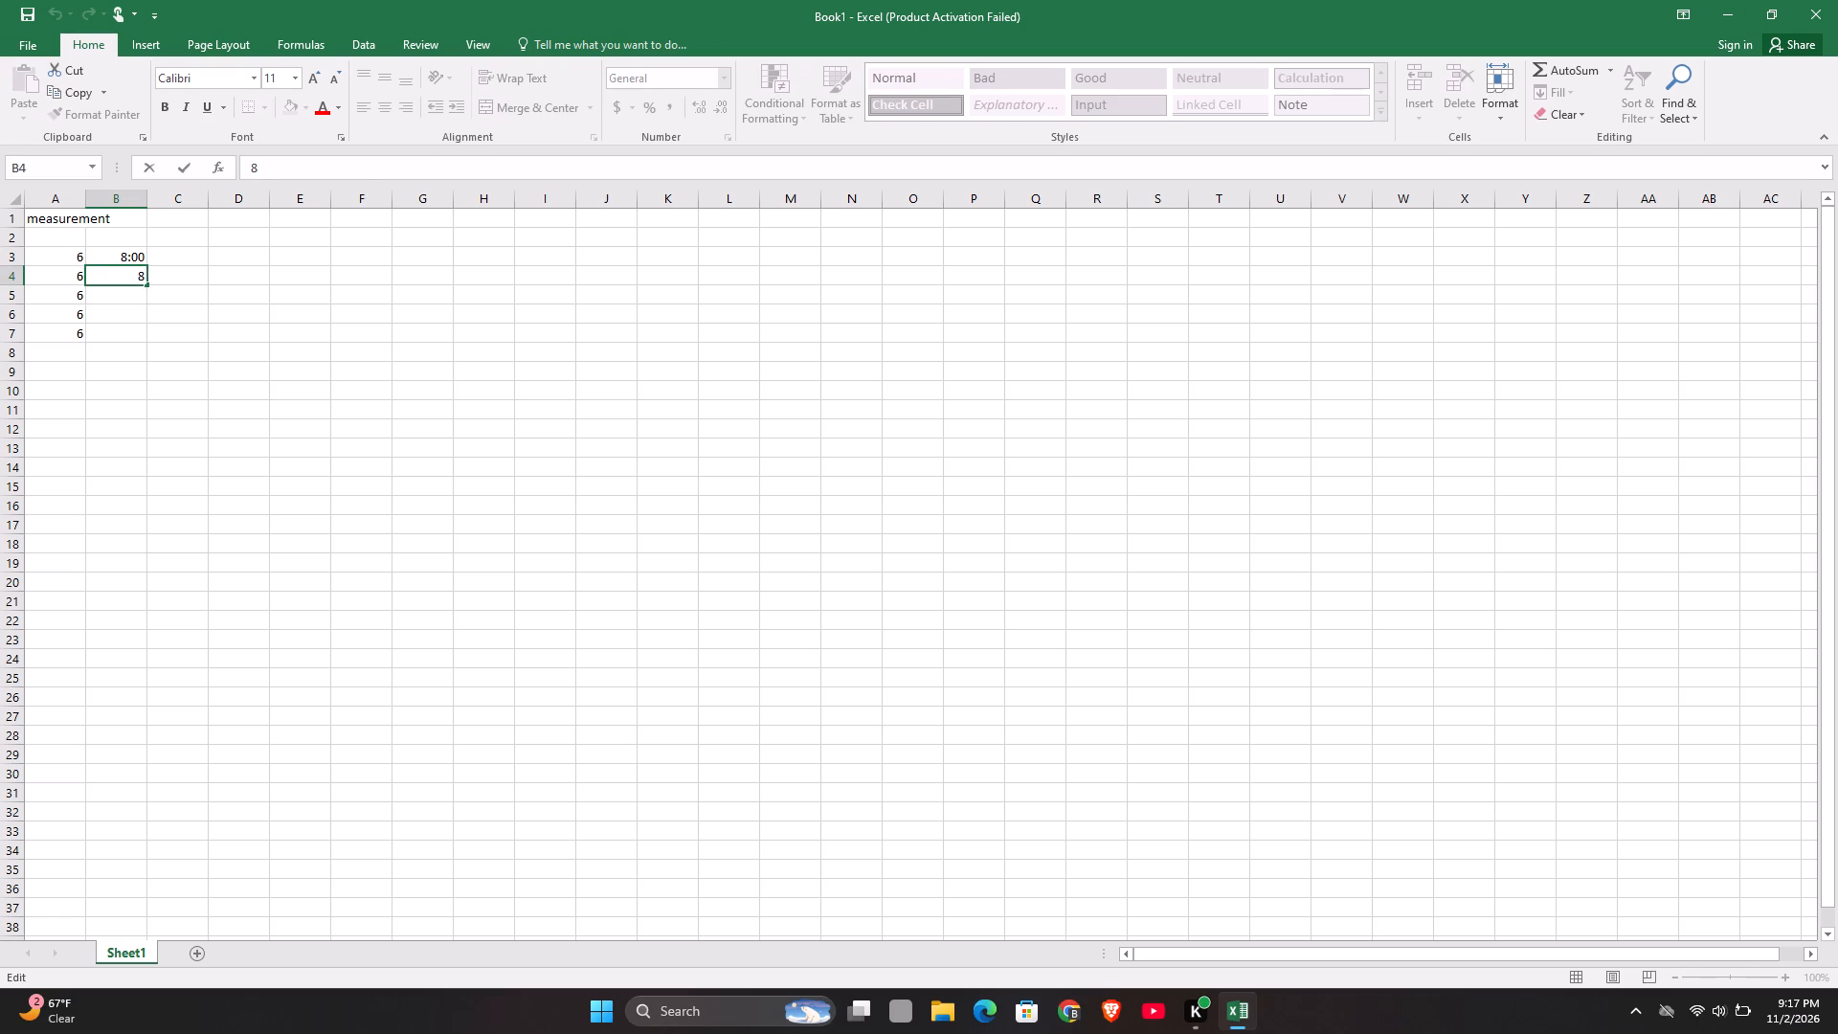
key(0)
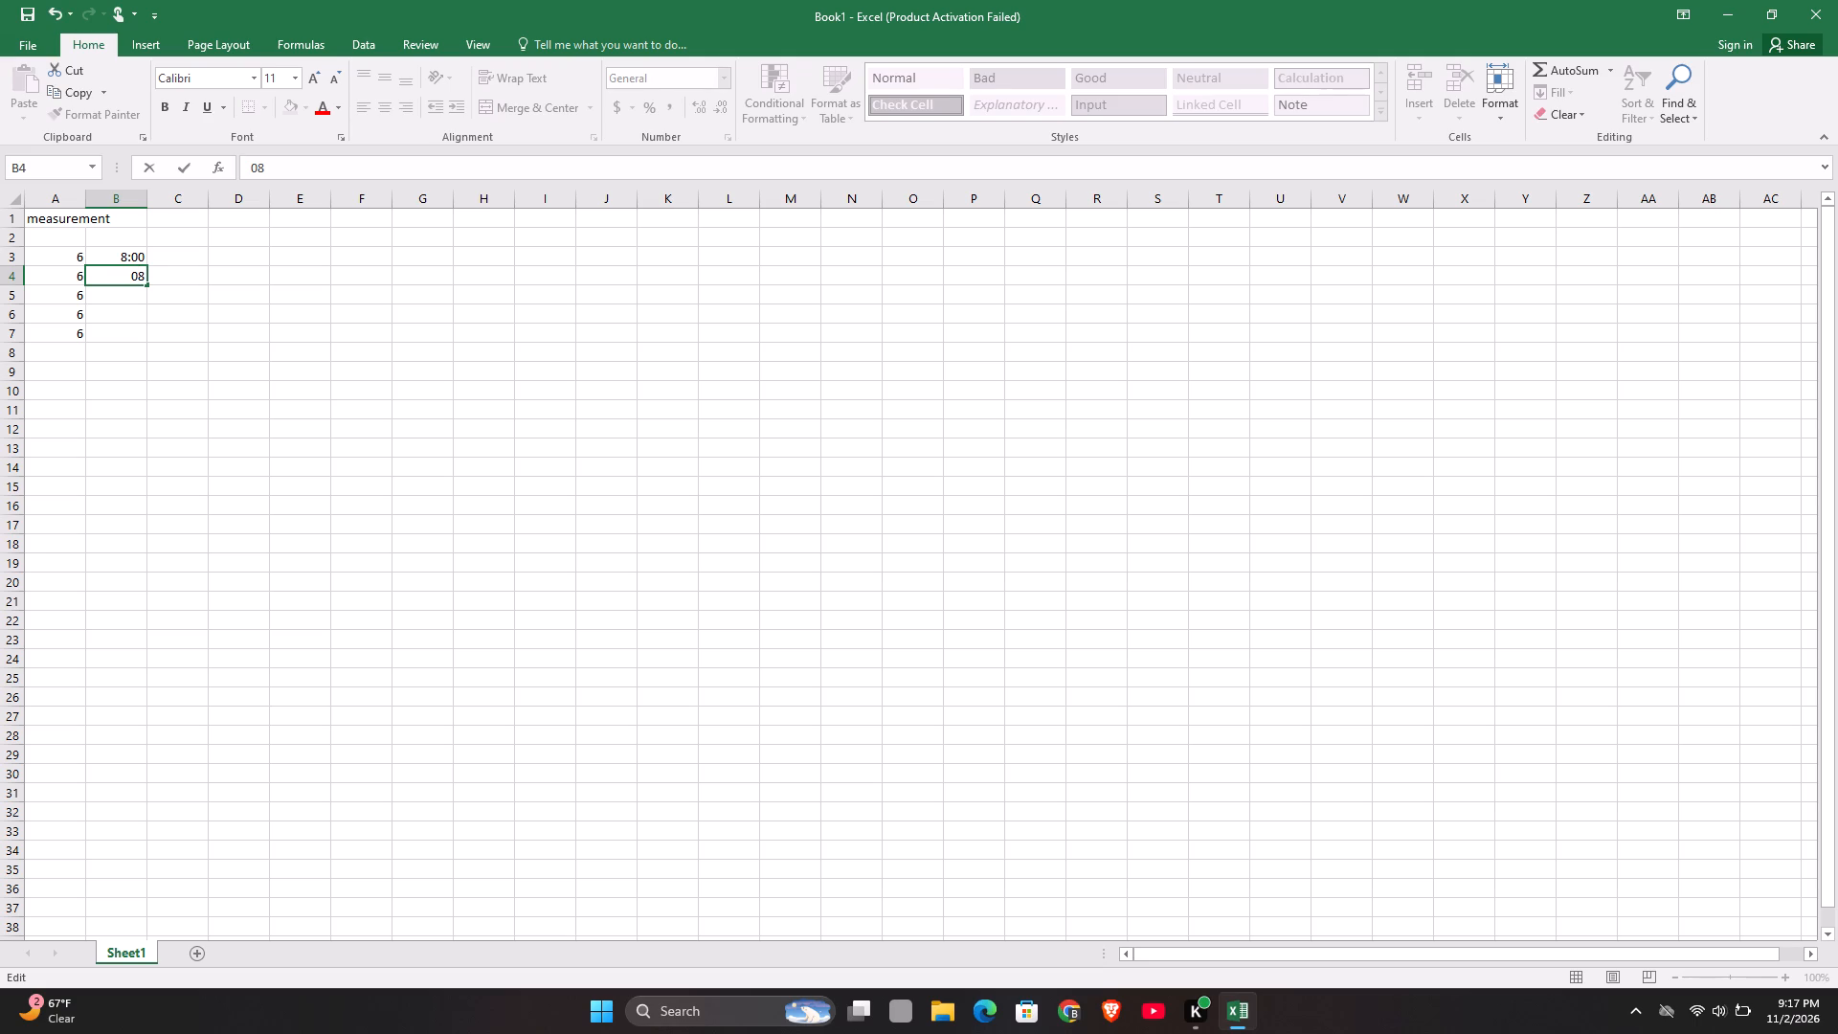
click(141, 272)
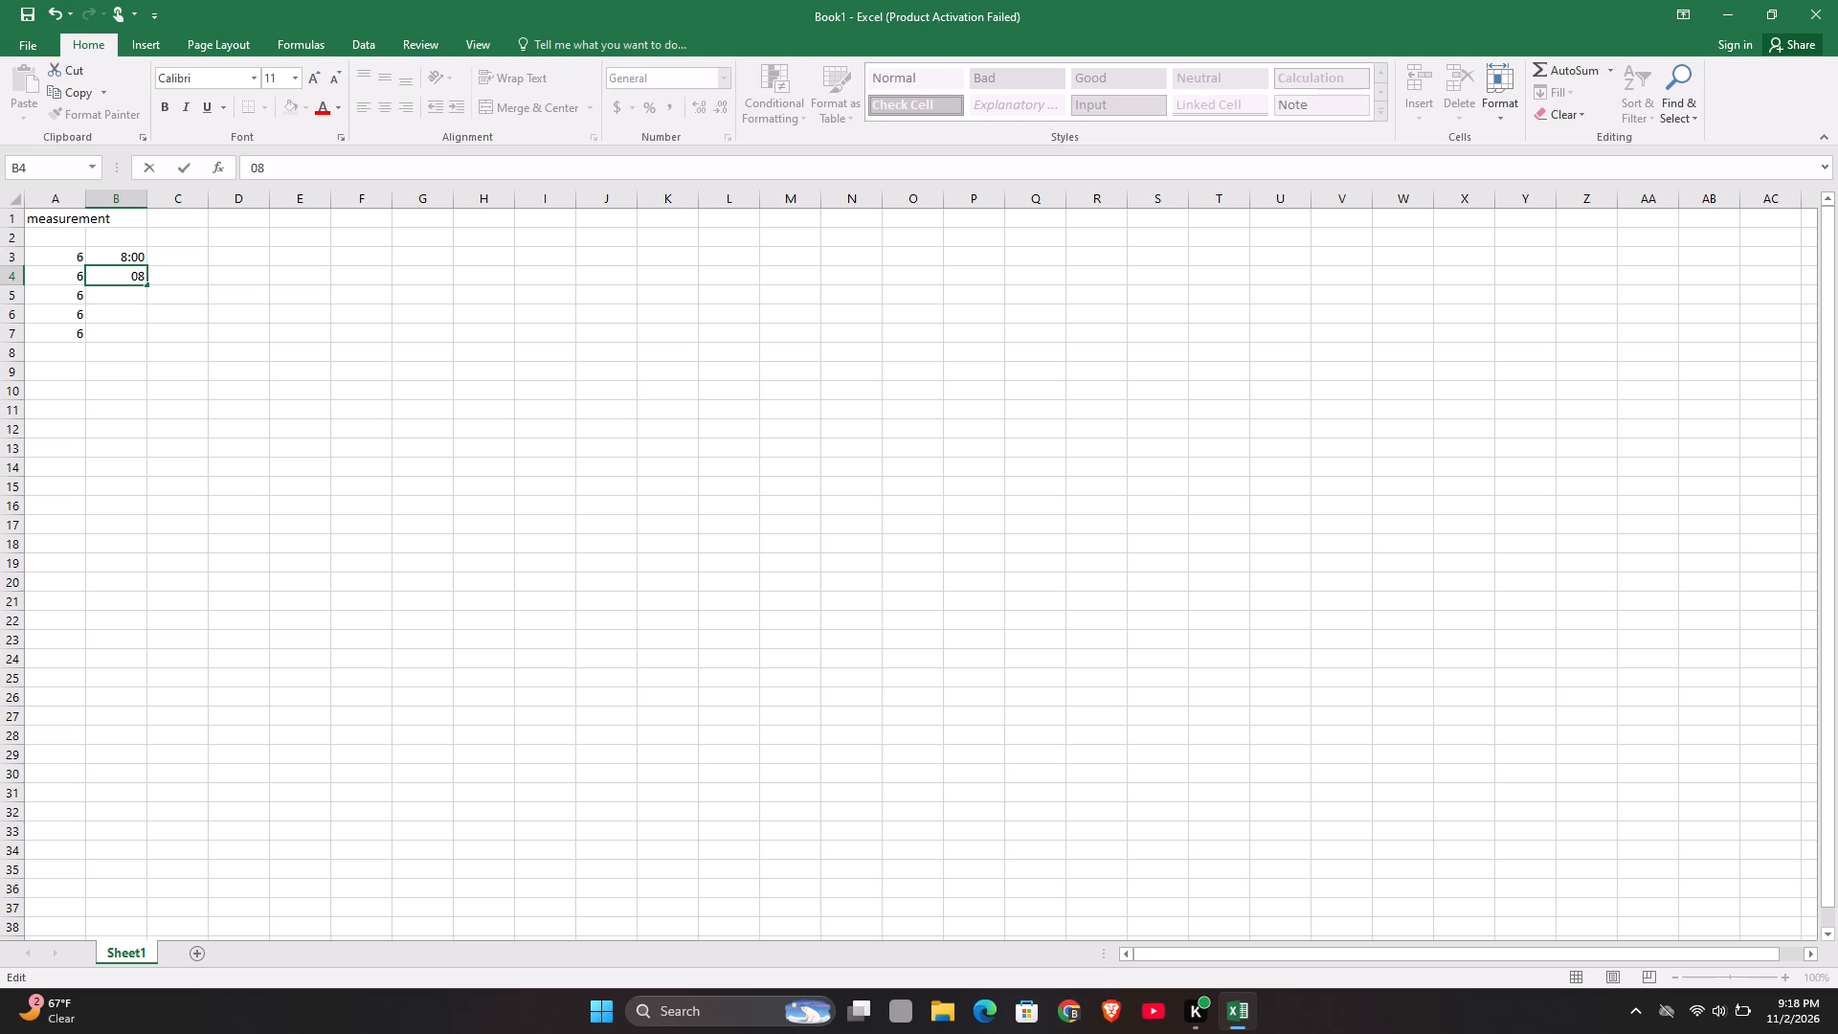
click(141, 275)
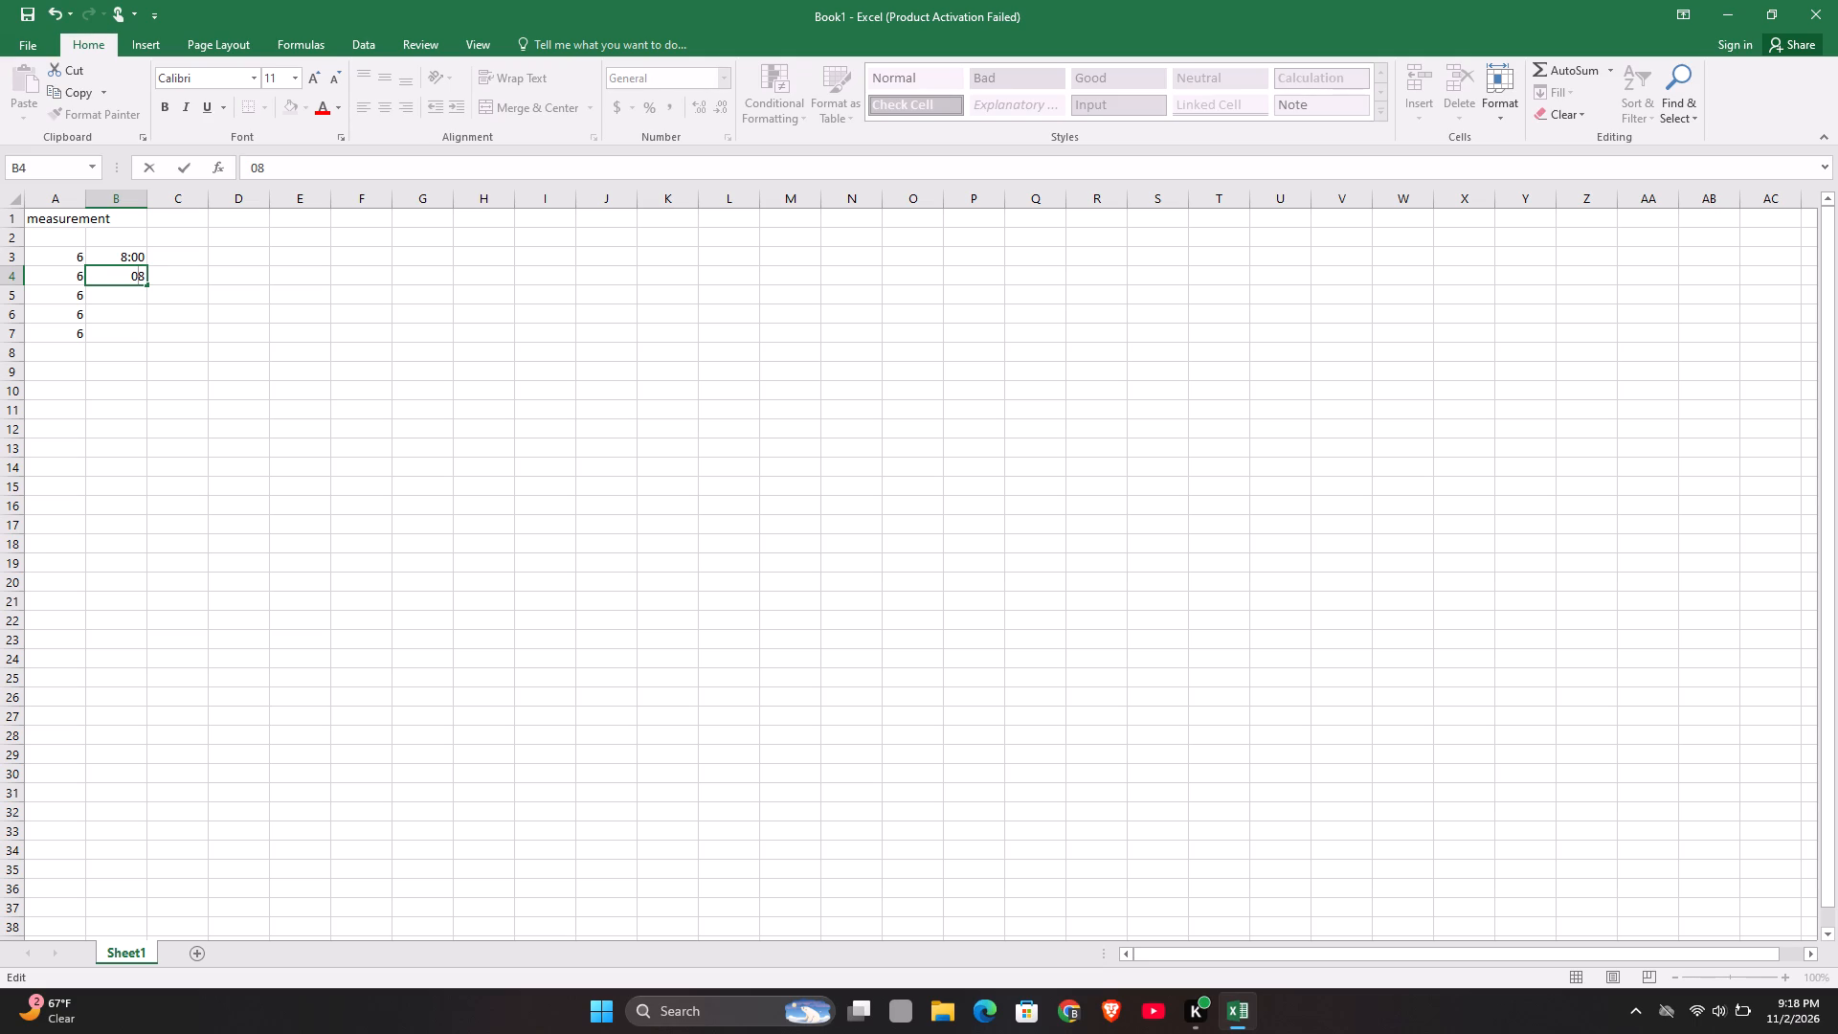
triple_click(142, 275)
key(shift+colon)
key(2)
key(0)
key(Return)
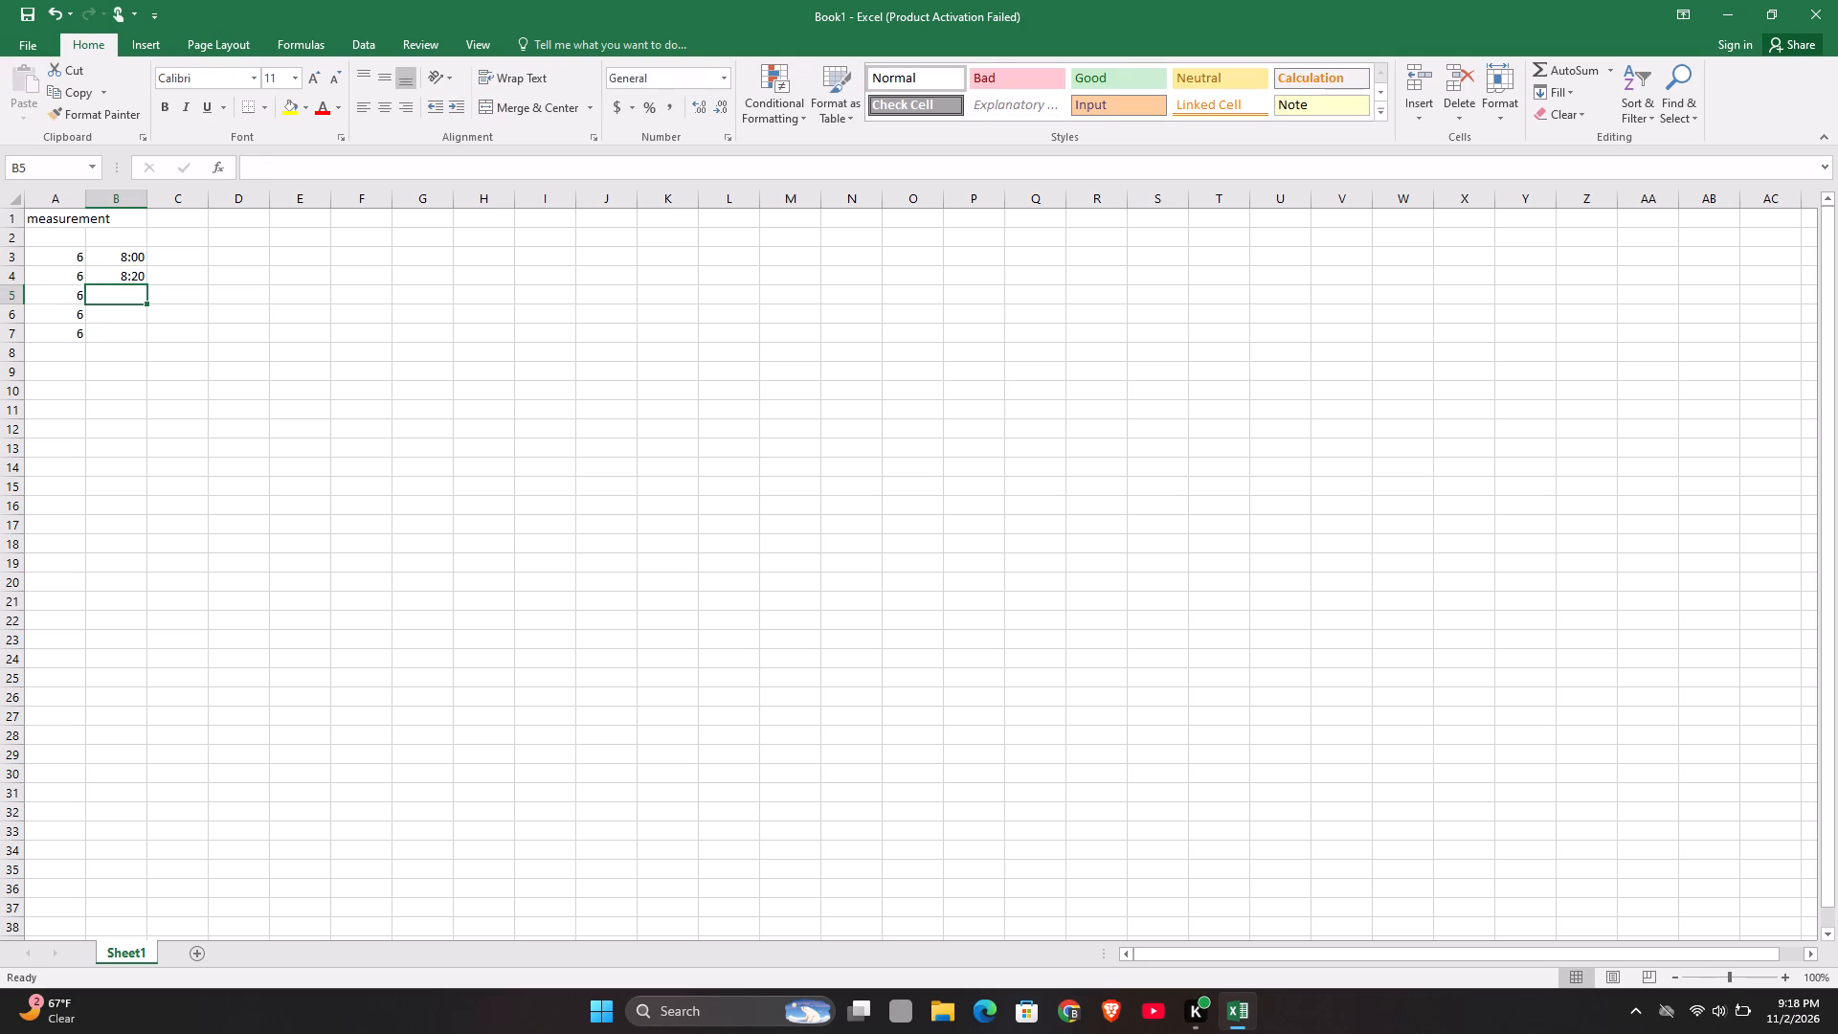
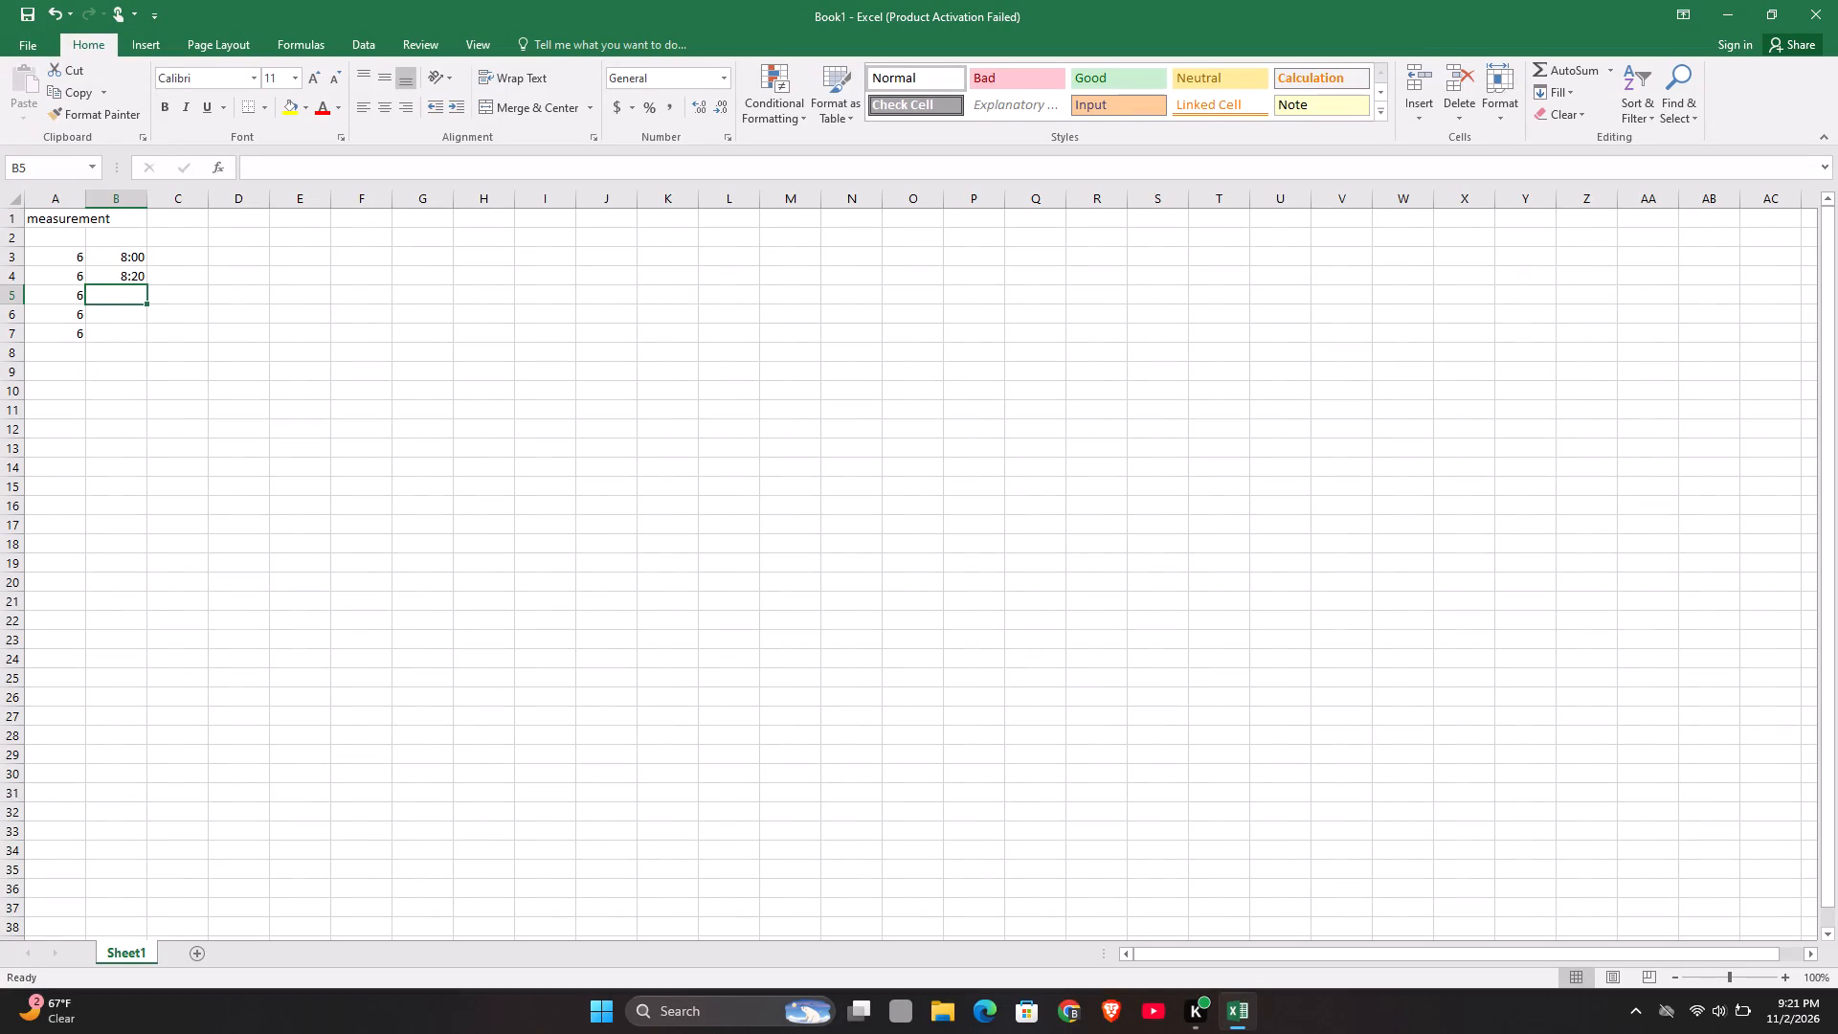
Enter the time 8:40 in cell B5, directly below the 8:20 entry.
key(8)
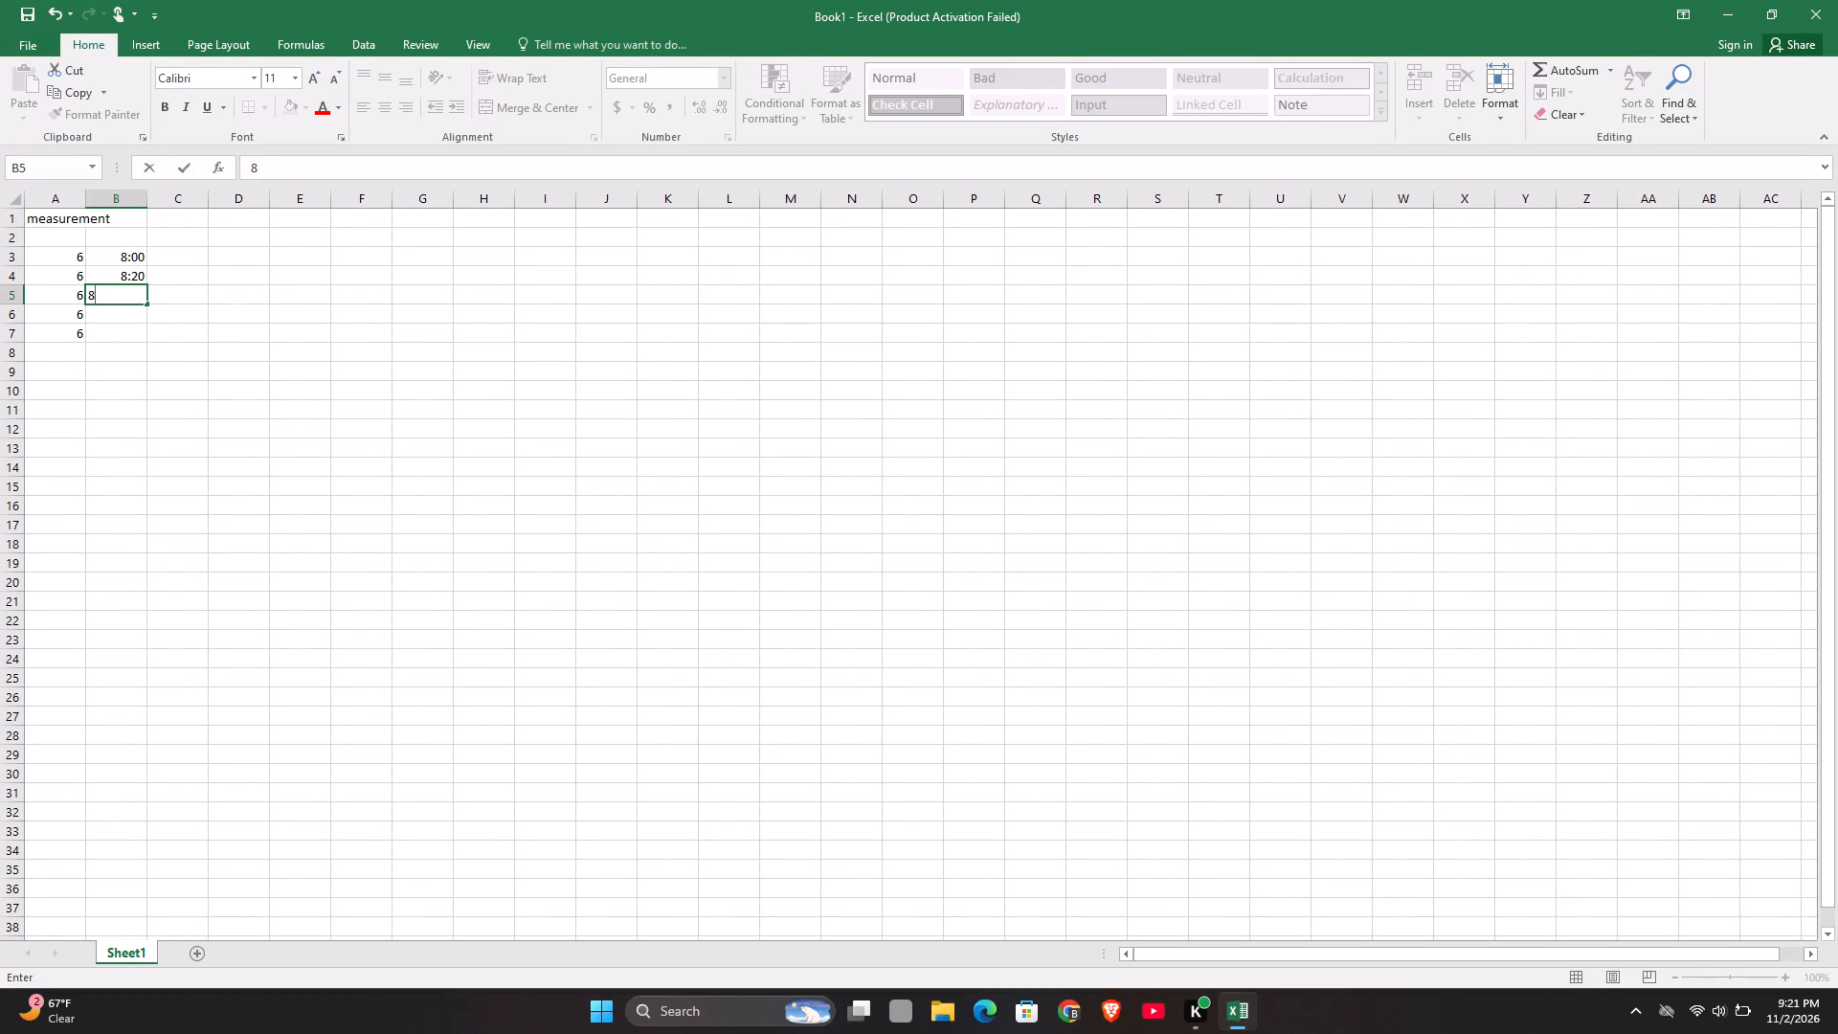
key(shift+colon)
text(40)
key(Return)
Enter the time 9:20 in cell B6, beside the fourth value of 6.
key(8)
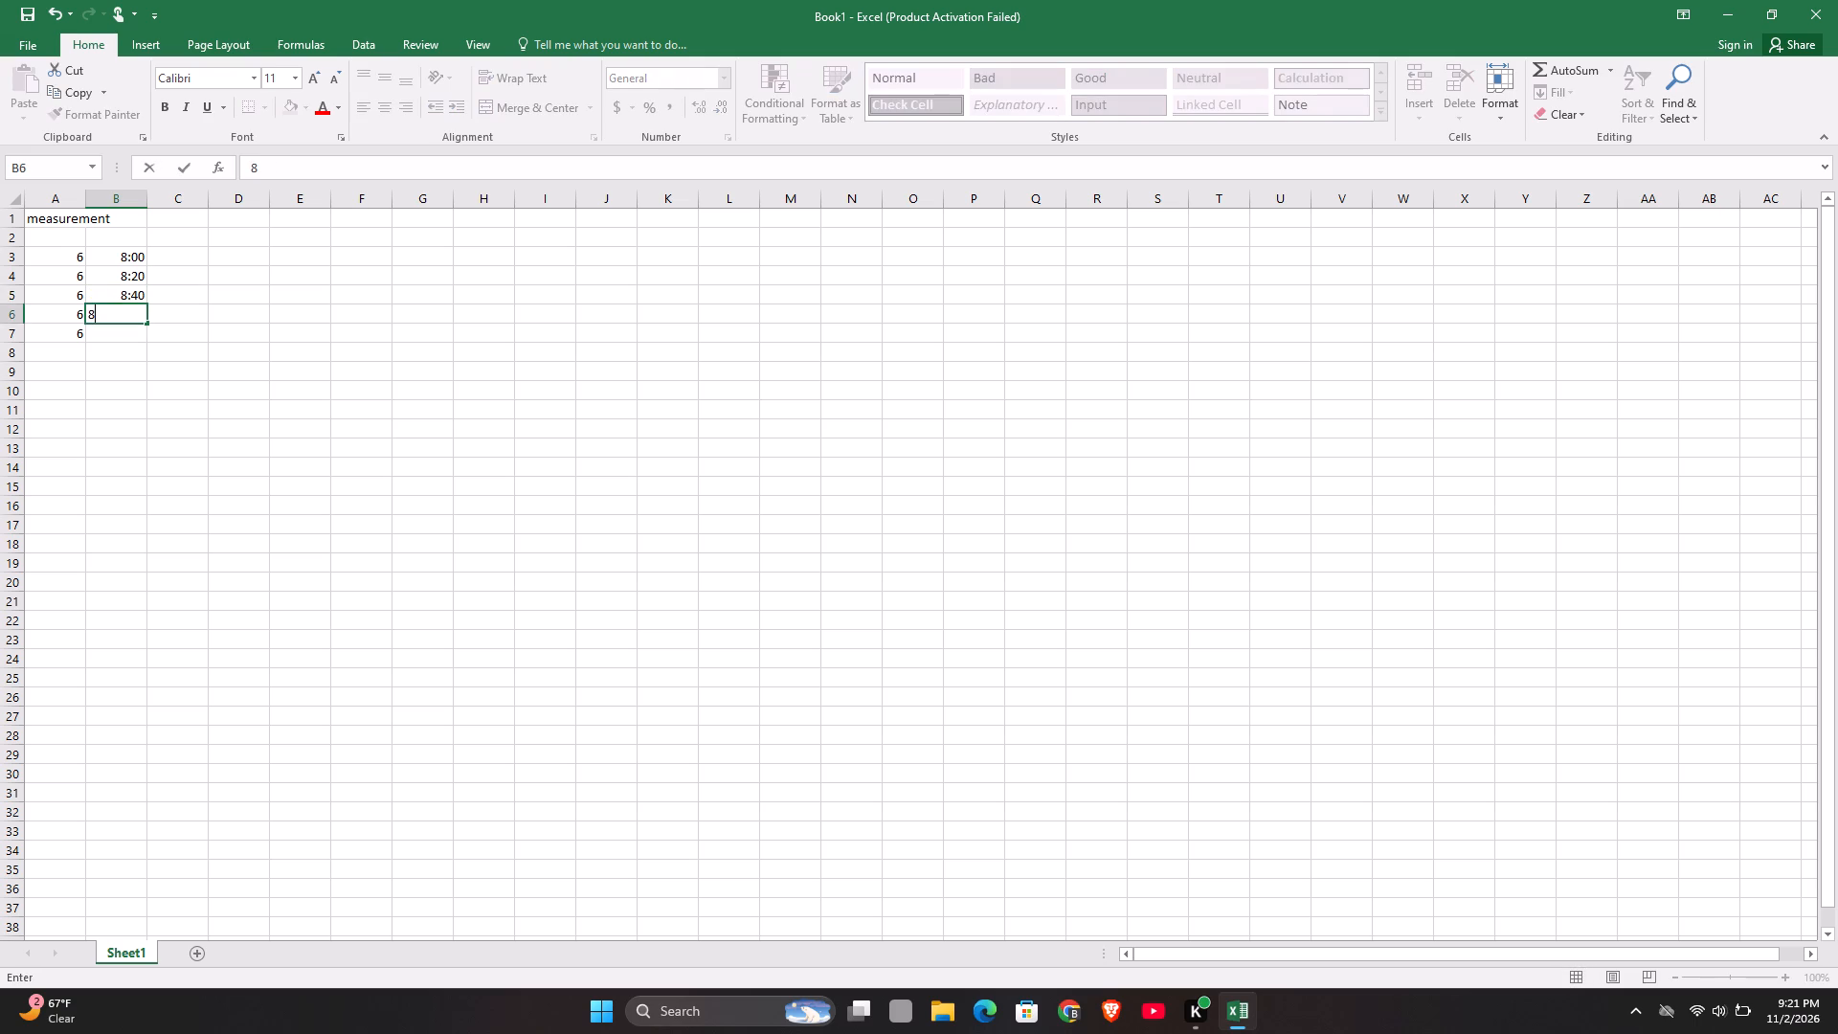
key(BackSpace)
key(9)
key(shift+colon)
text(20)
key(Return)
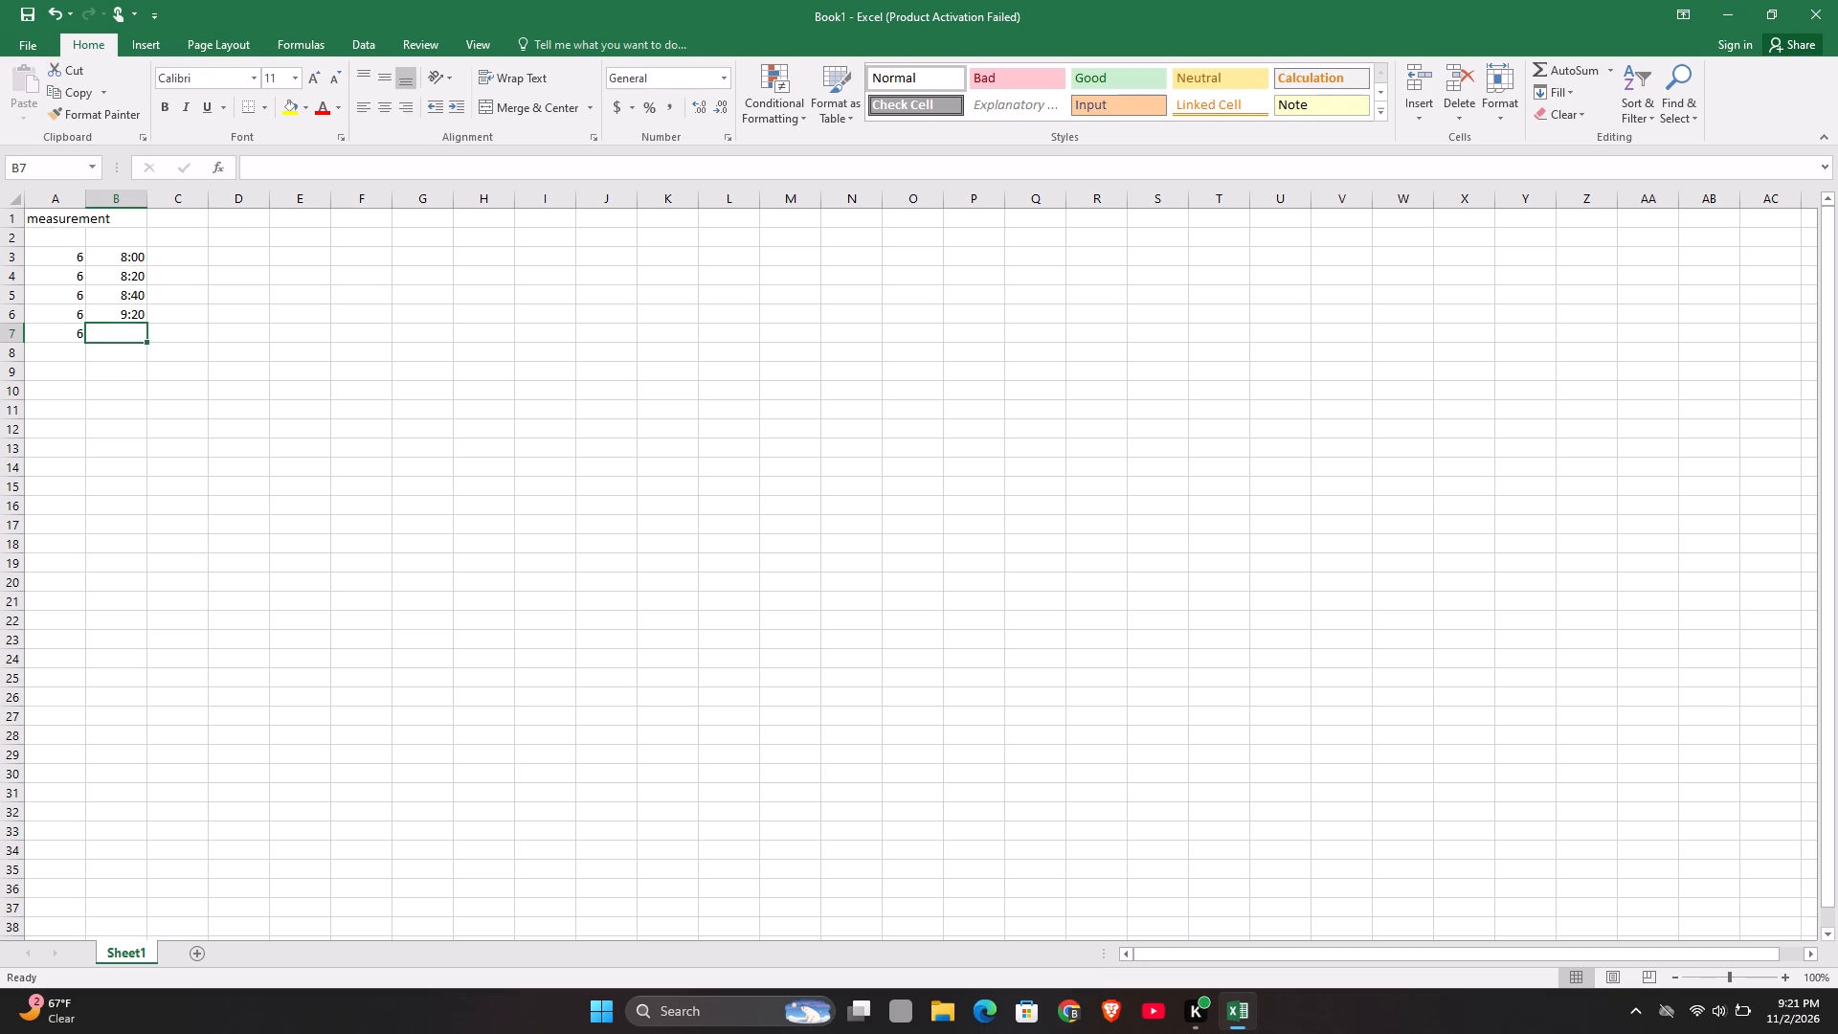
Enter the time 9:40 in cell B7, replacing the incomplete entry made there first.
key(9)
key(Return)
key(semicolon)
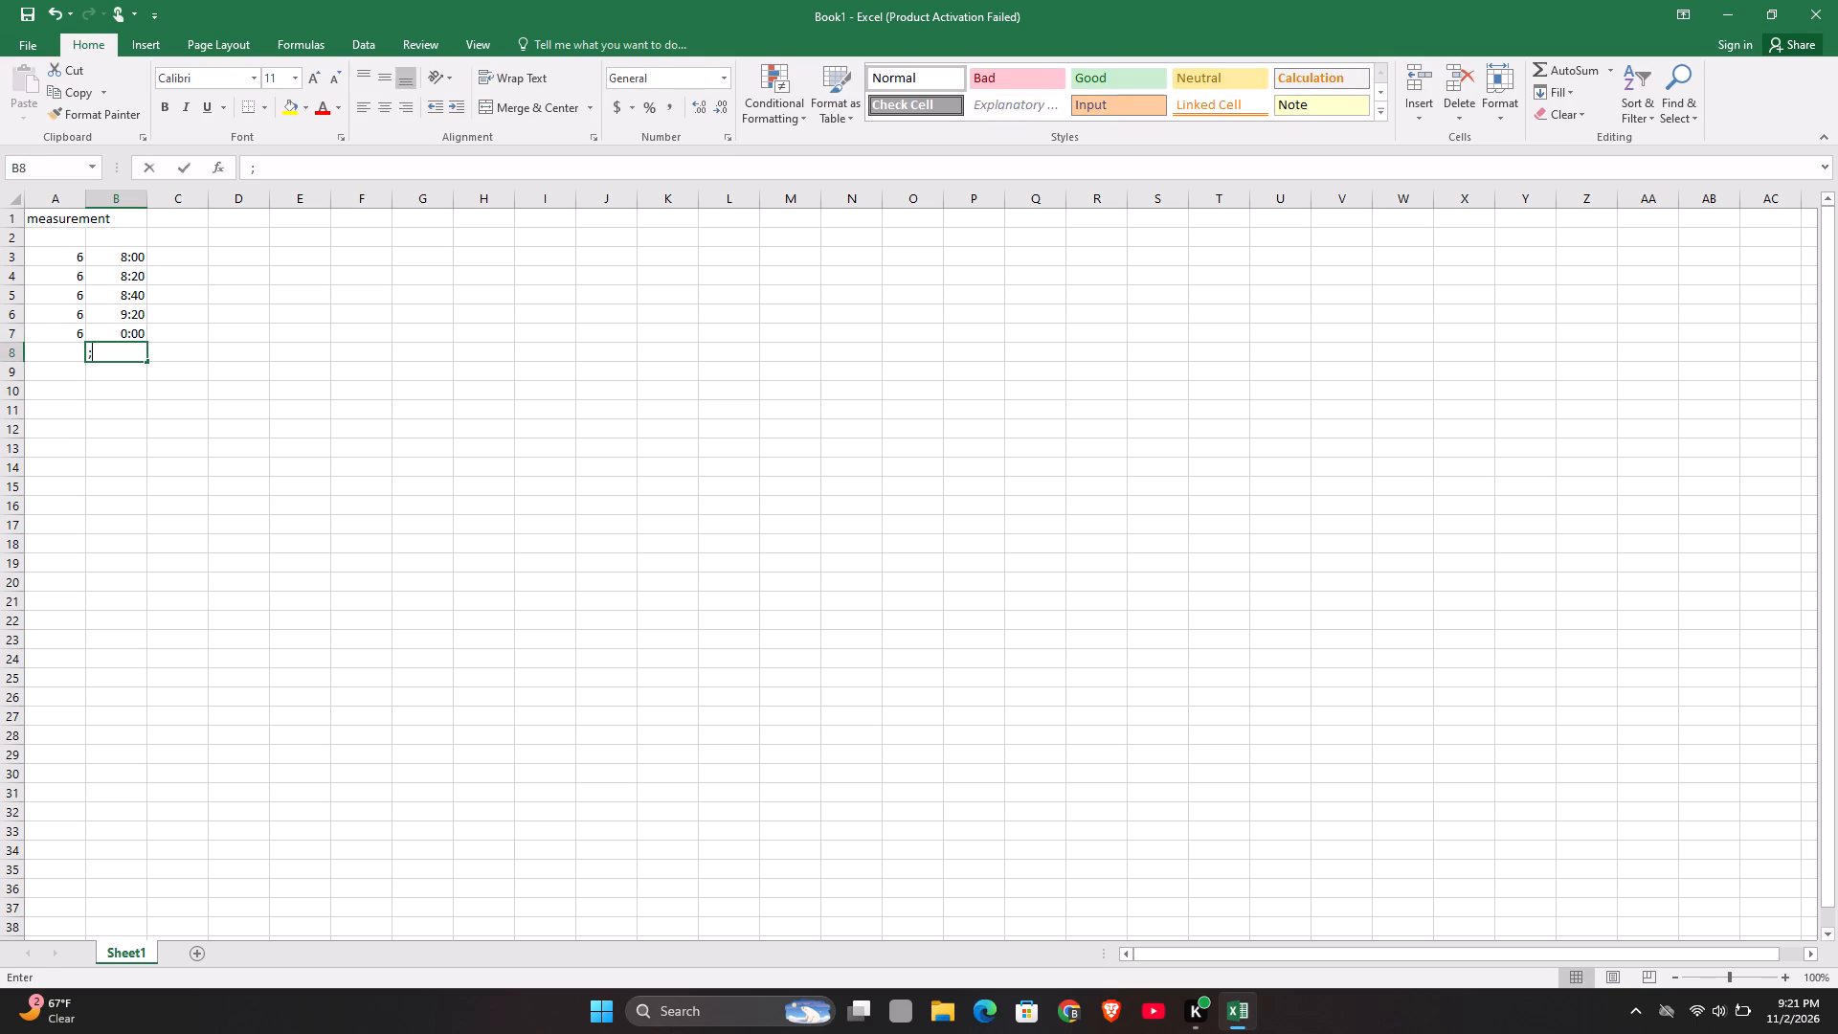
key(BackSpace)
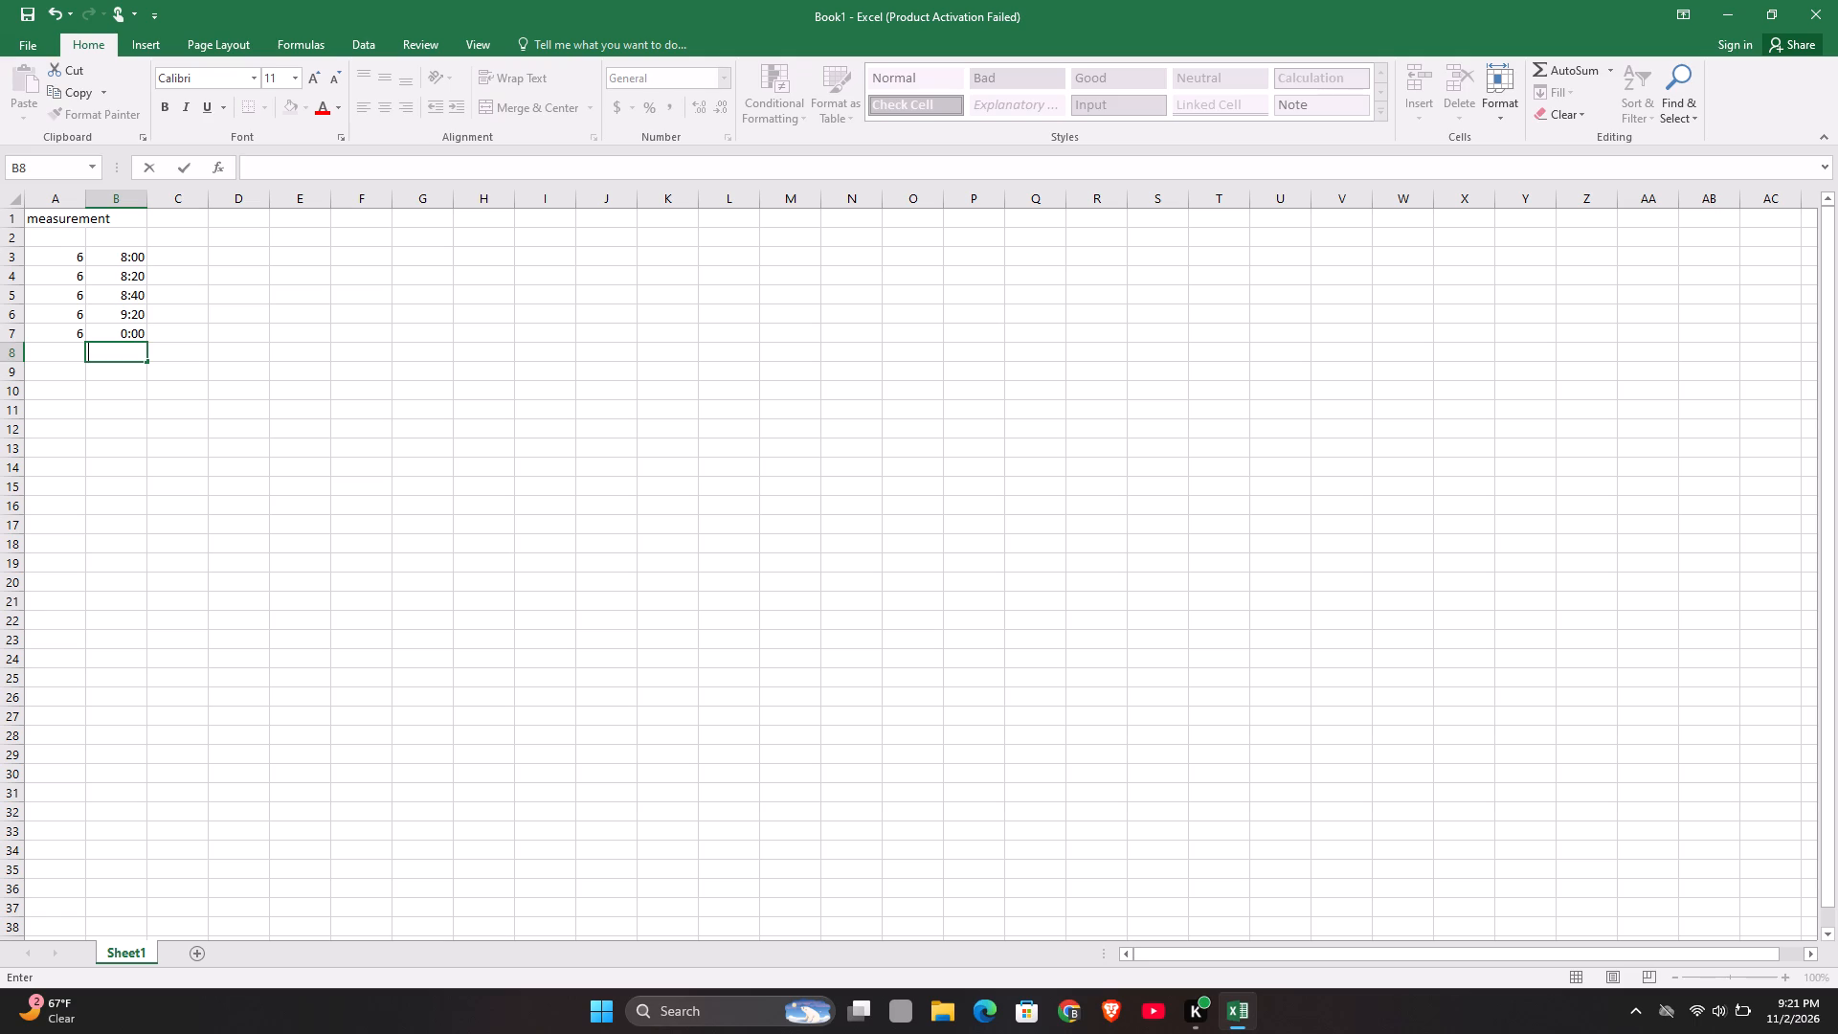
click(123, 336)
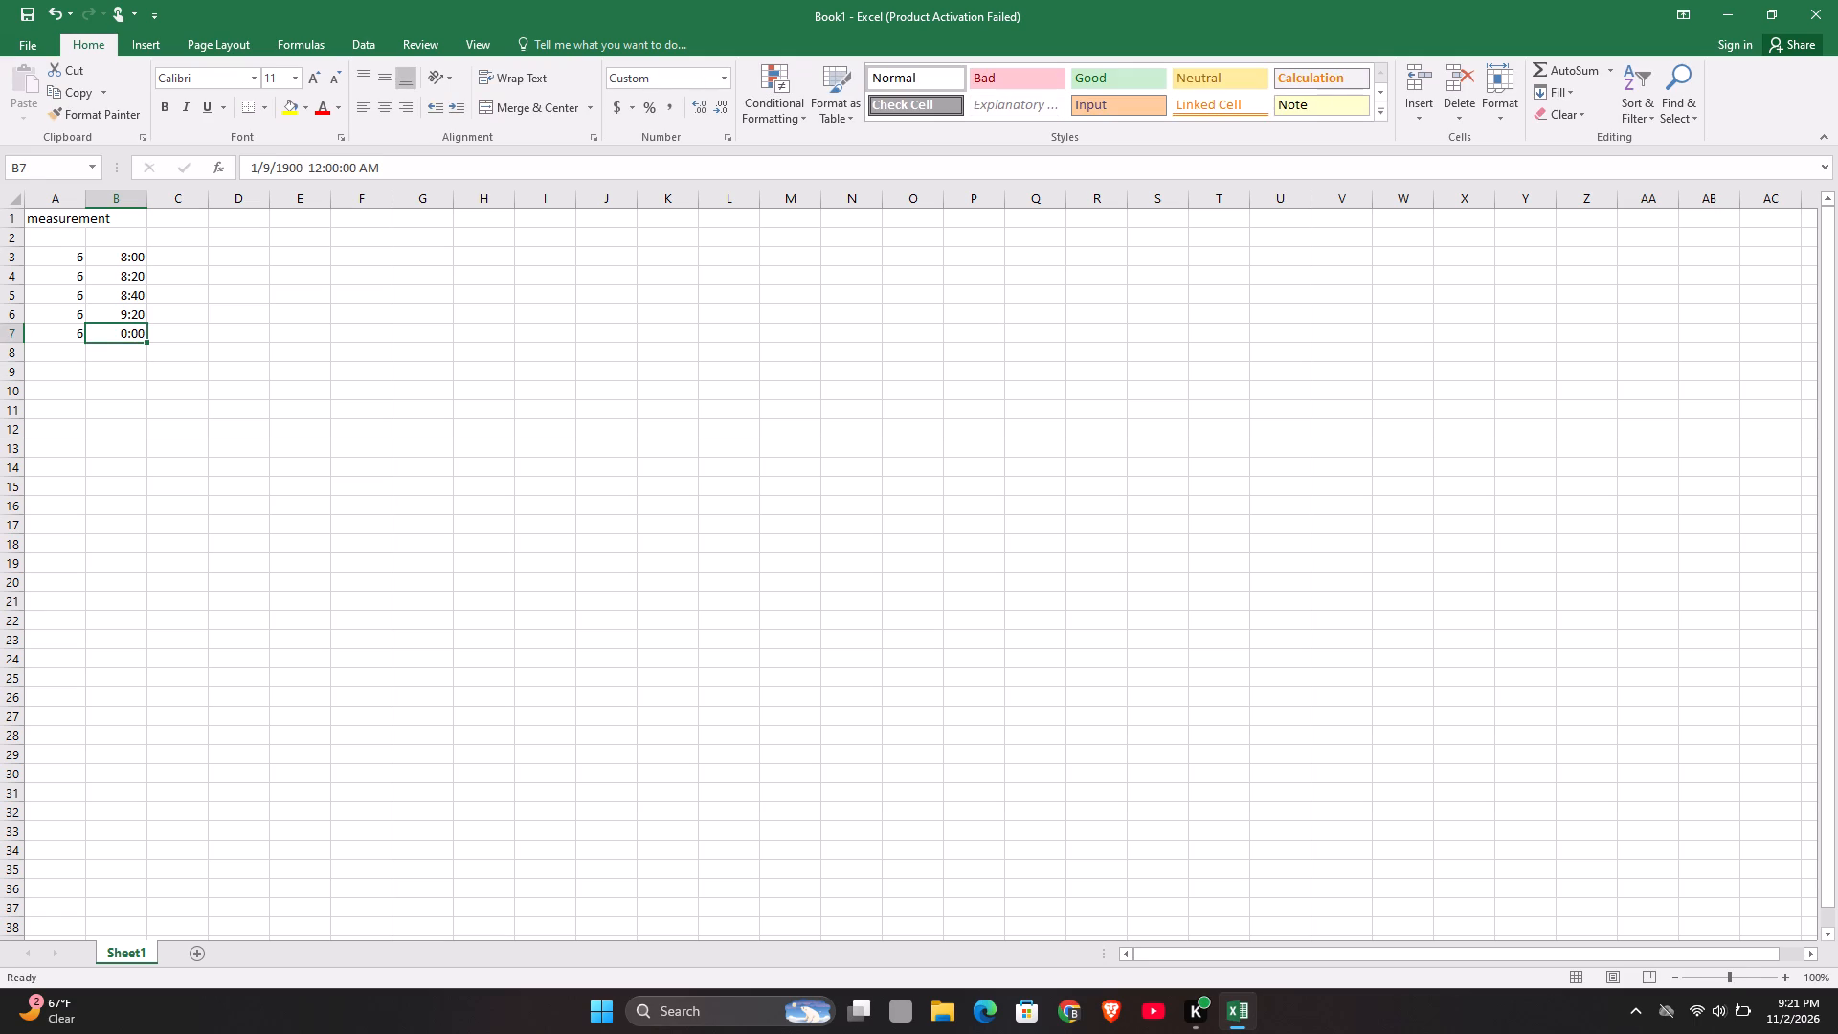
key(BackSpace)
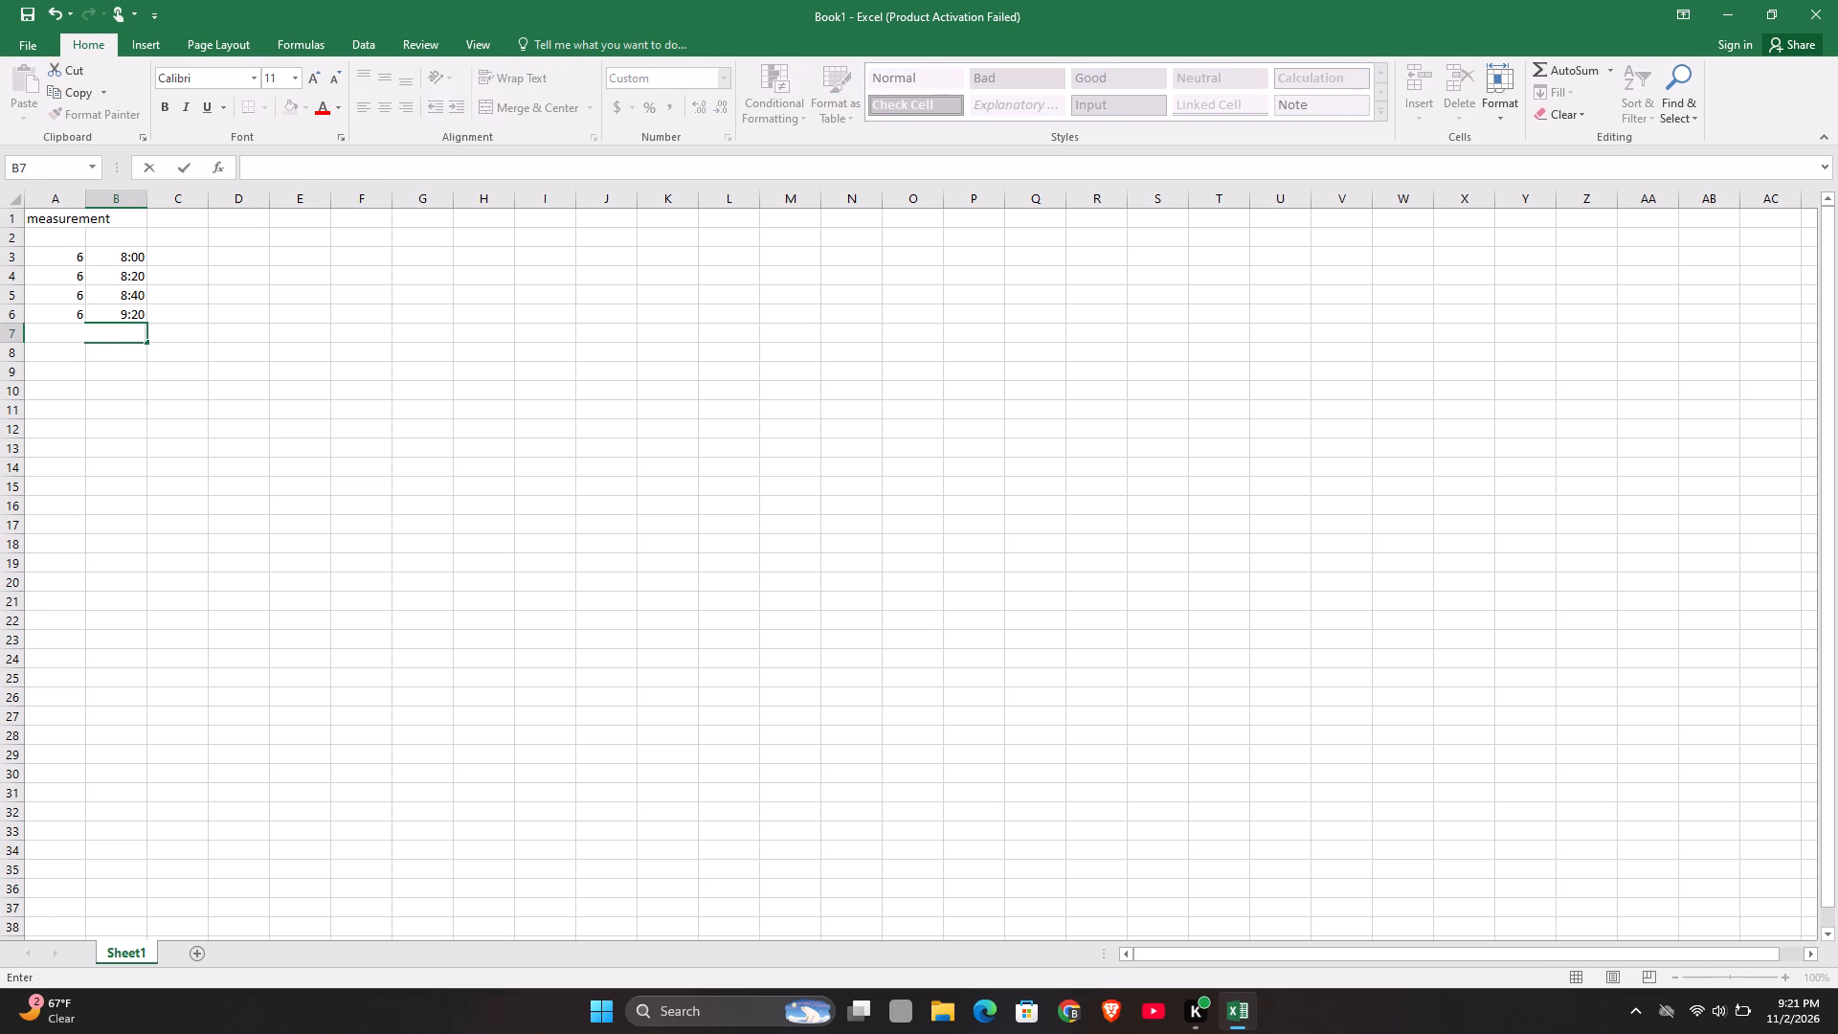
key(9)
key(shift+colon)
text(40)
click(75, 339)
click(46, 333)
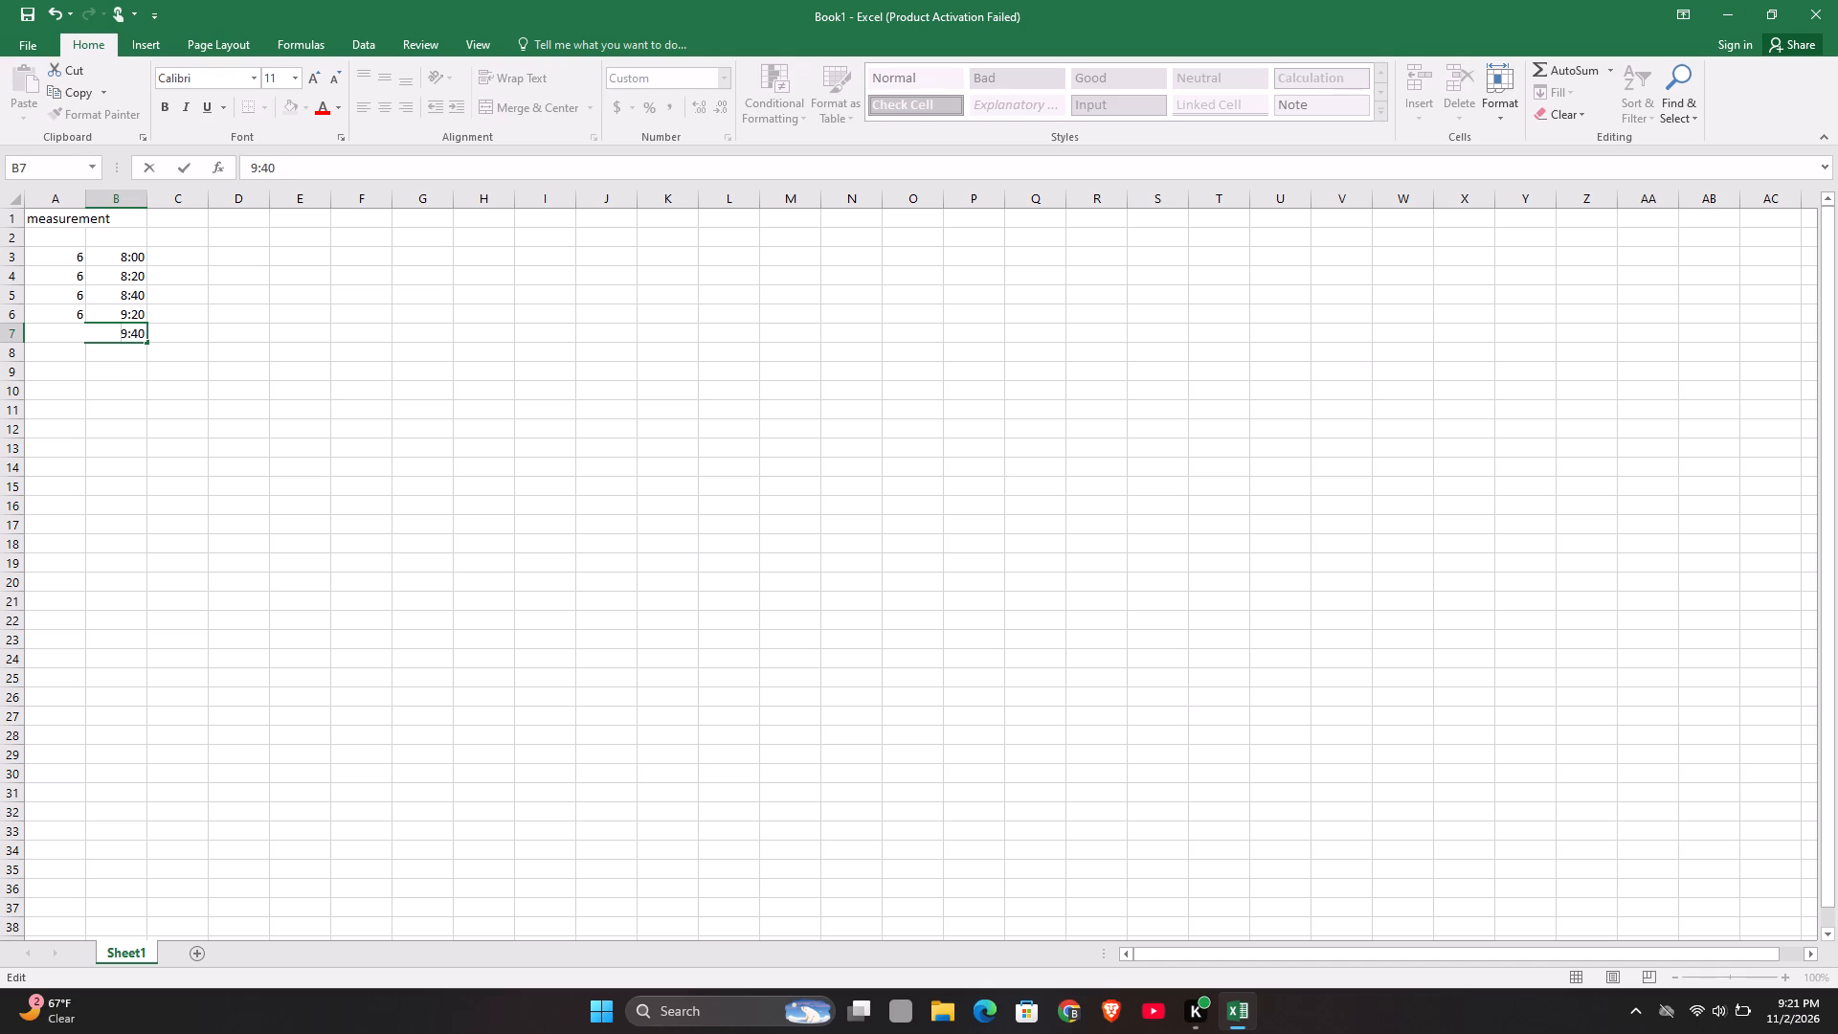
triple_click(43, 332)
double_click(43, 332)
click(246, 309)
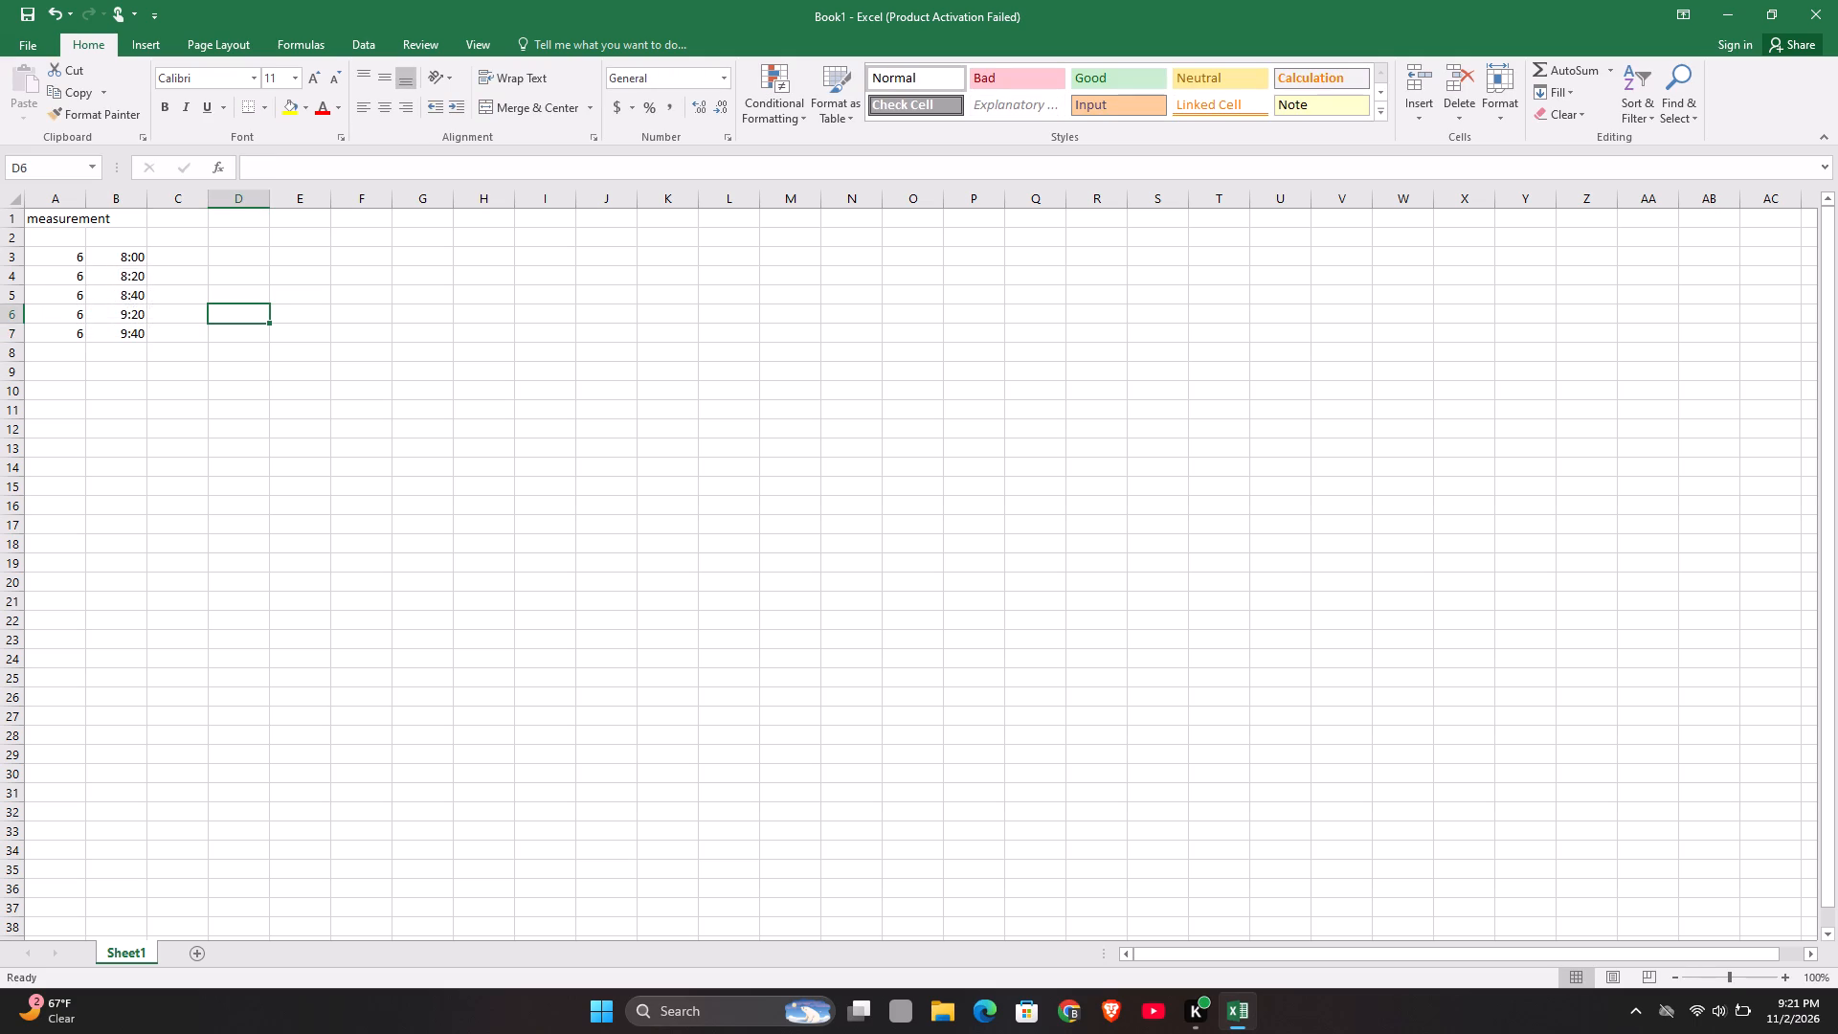
Enter the code P01 with a capital P in cell C3, beside the 8:00 time.
click(166, 260)
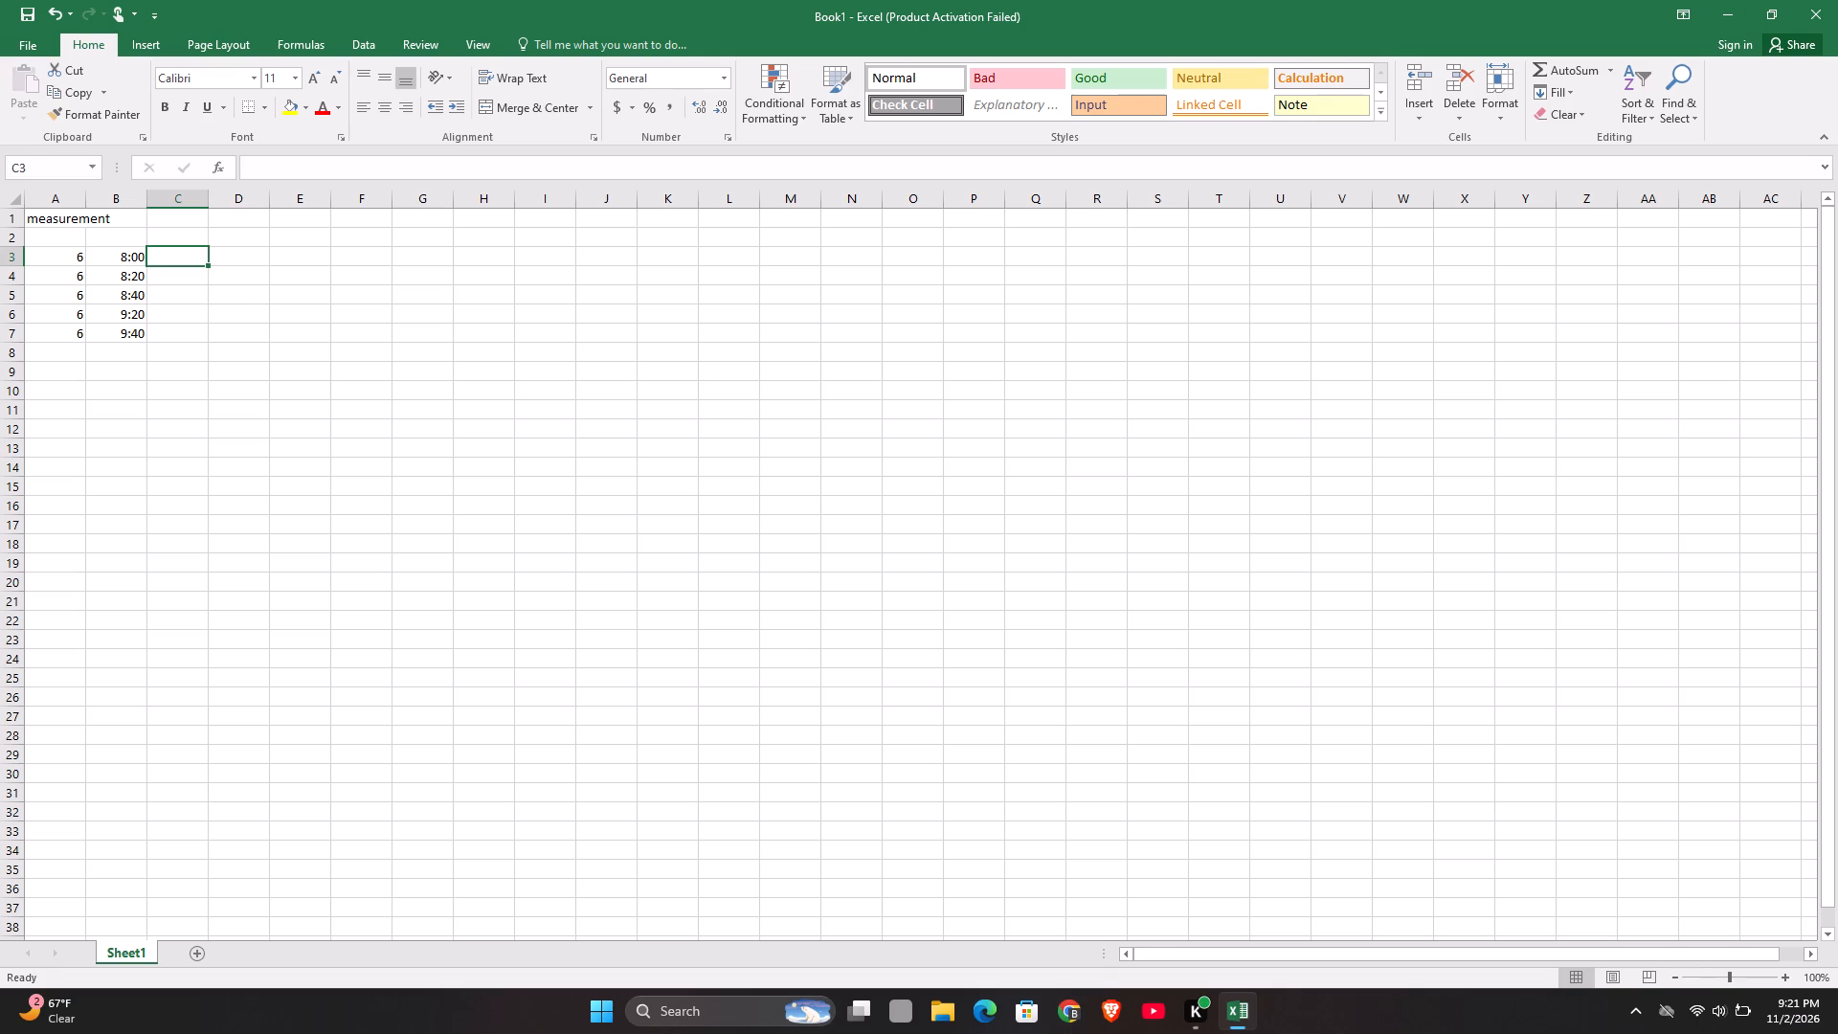
key(p)
text(01)
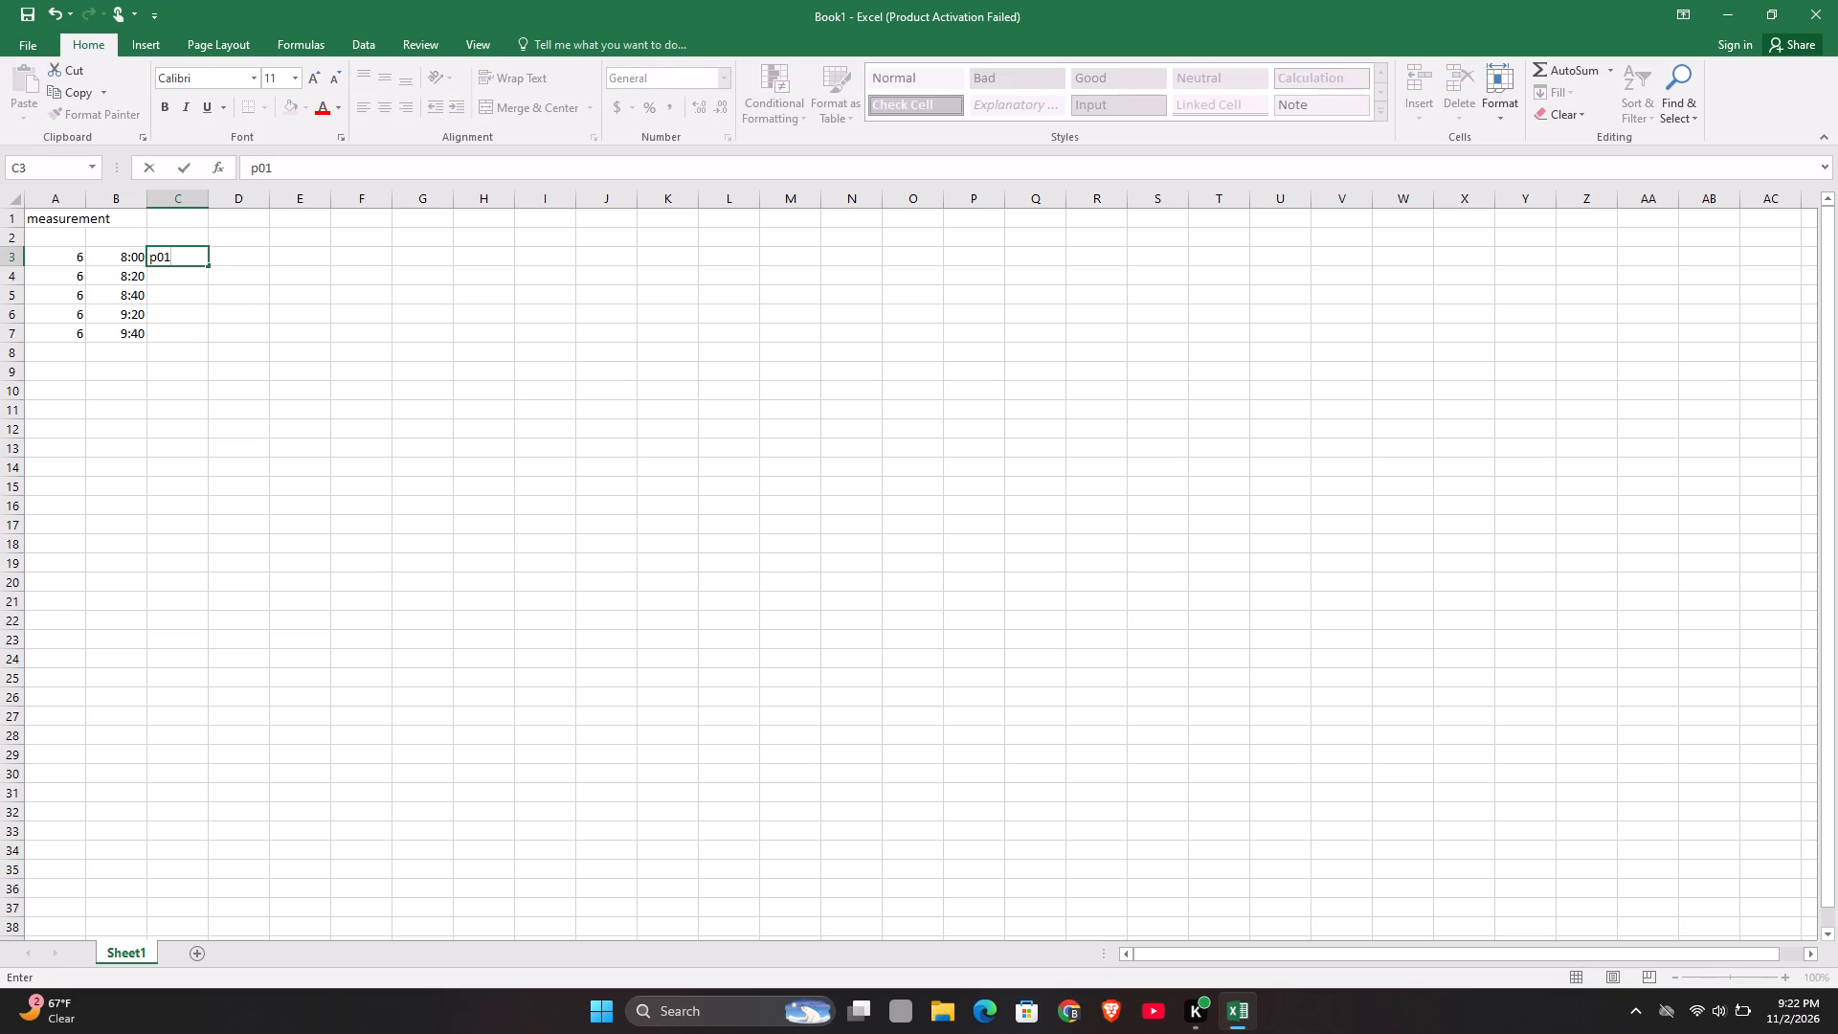
key(BackSpace)
key(BackSpace)
key(BackSpace)
key(p)
text(01)
key(Return)
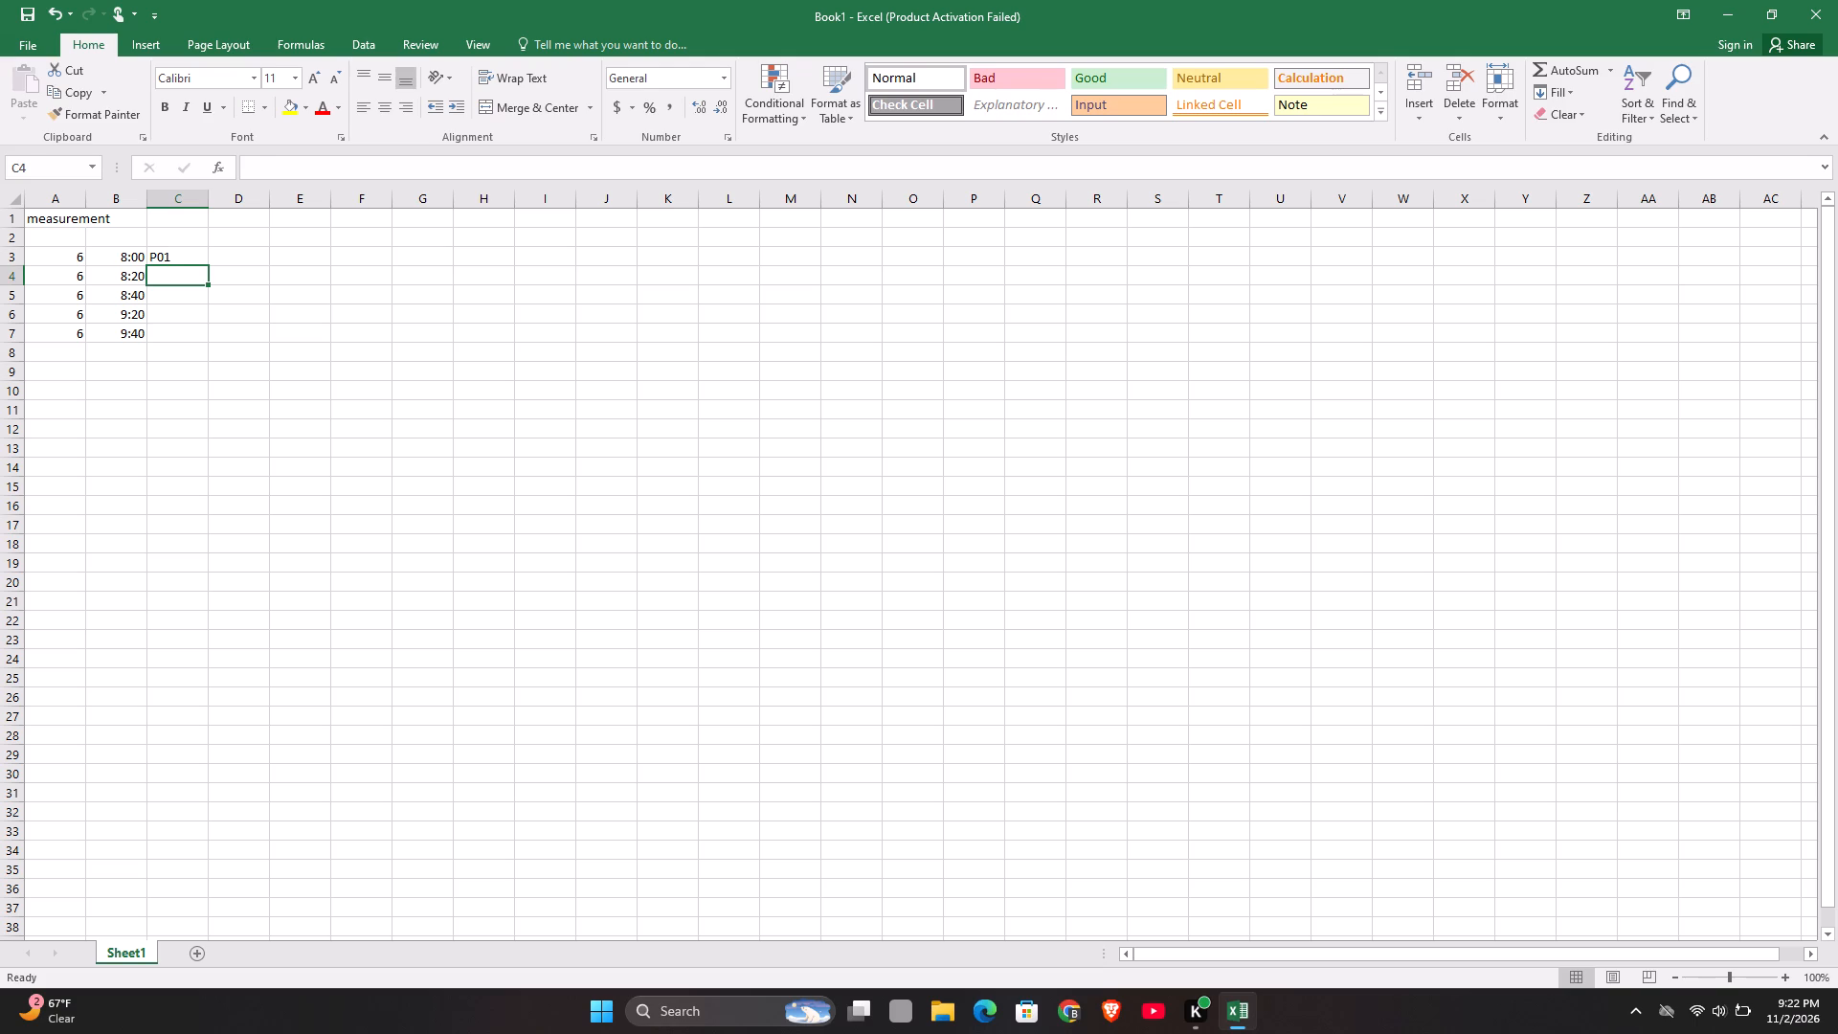
Continue the codes down column C with P02, P03, P04 and P05 in cells C4 through C7.
key(p)
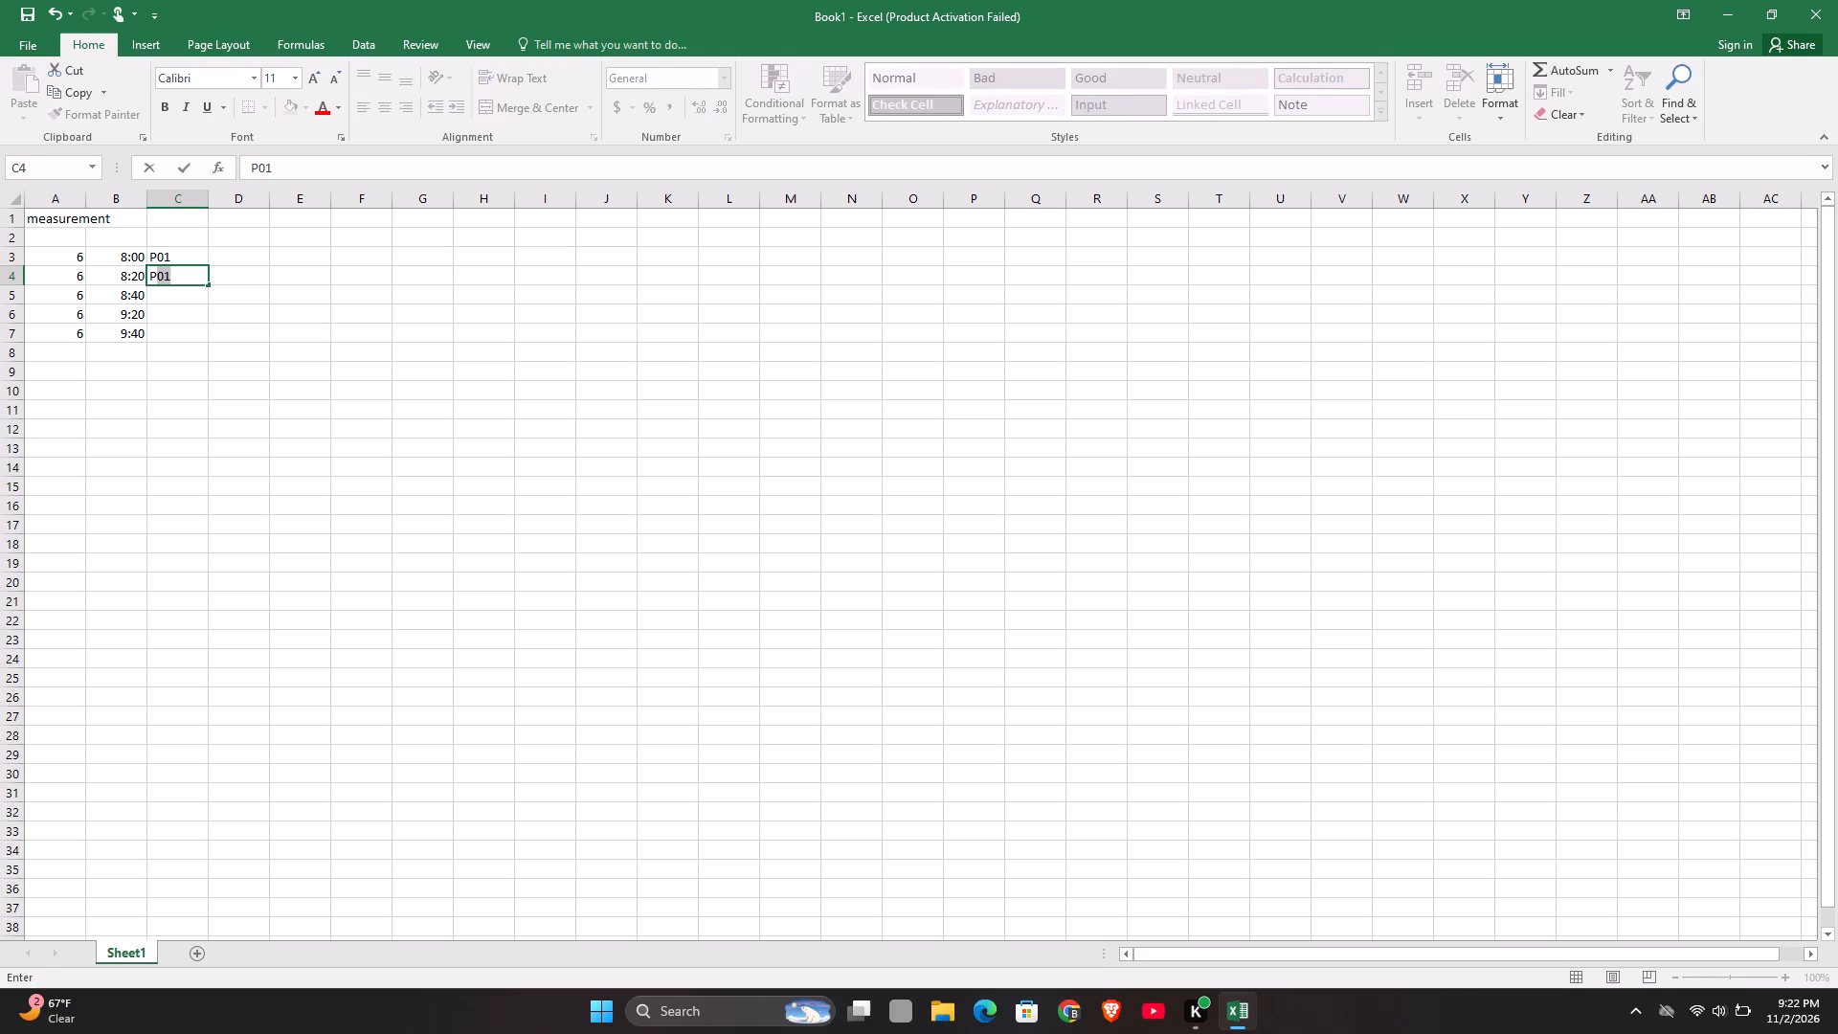
text(02)
key(Return)
text(P03)
key(Return)
key(p)
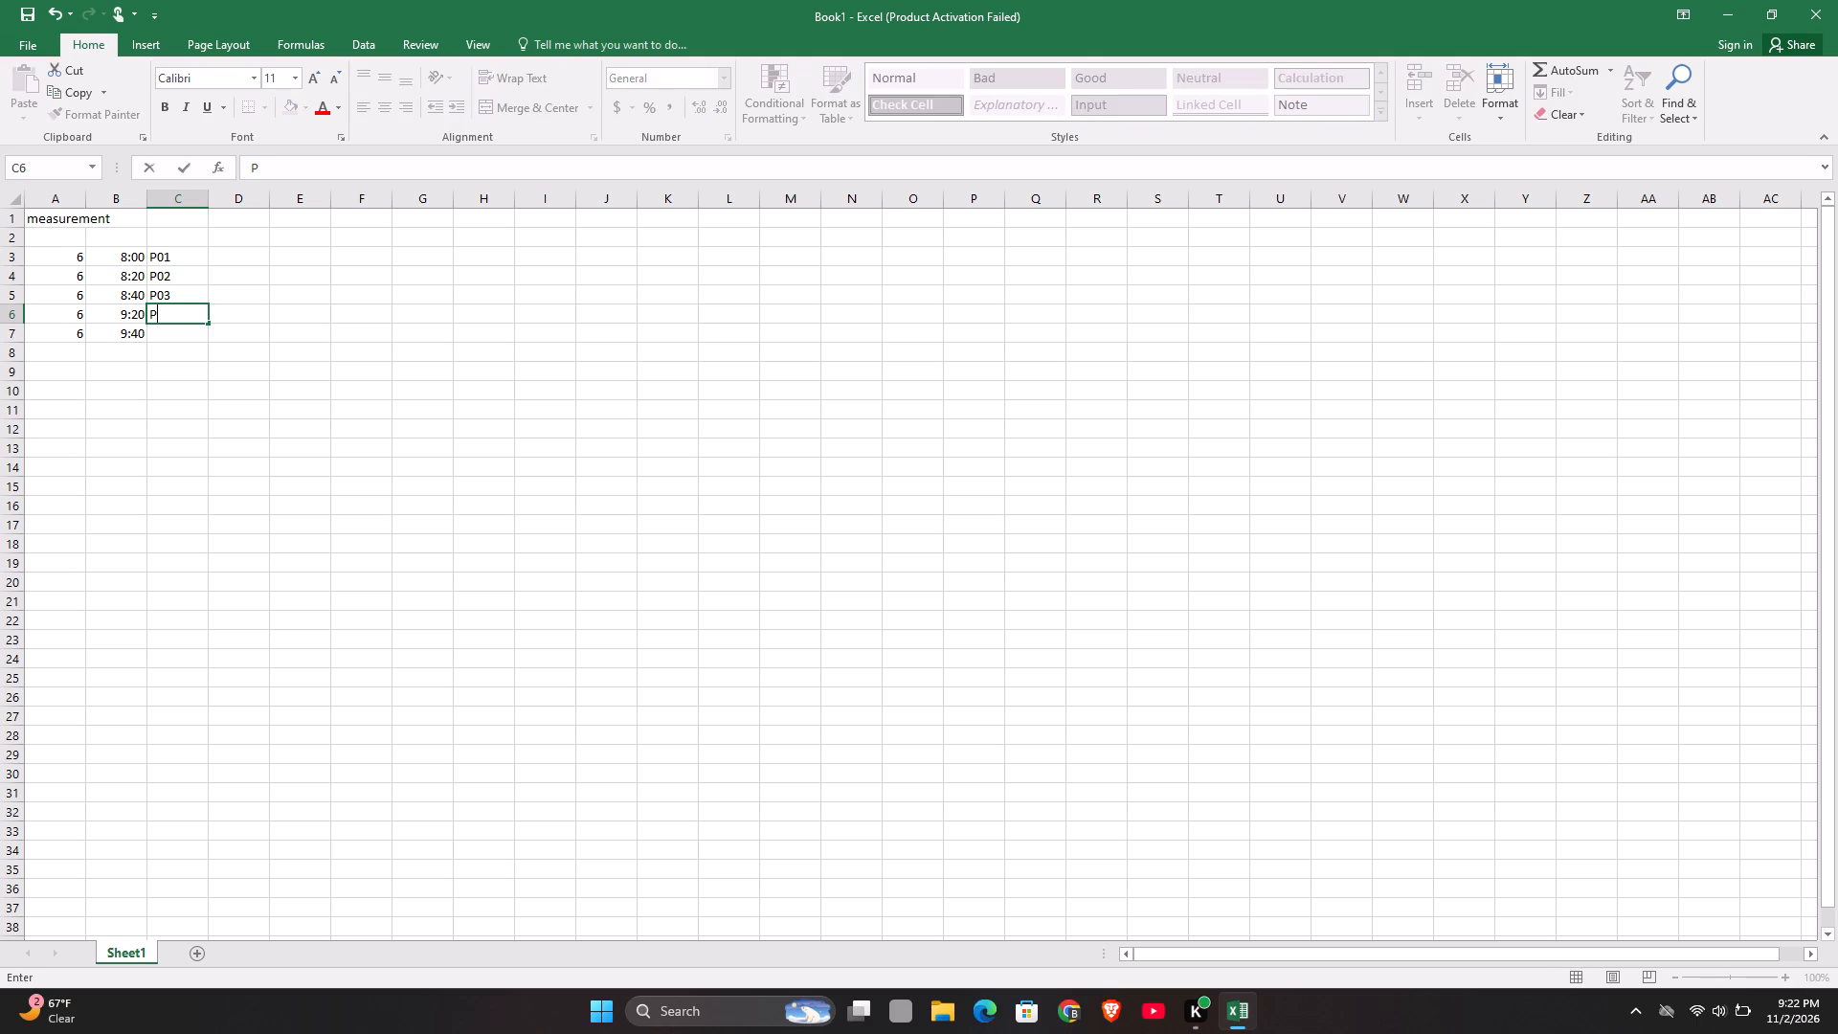
key(0)
key(4)
key(Return)
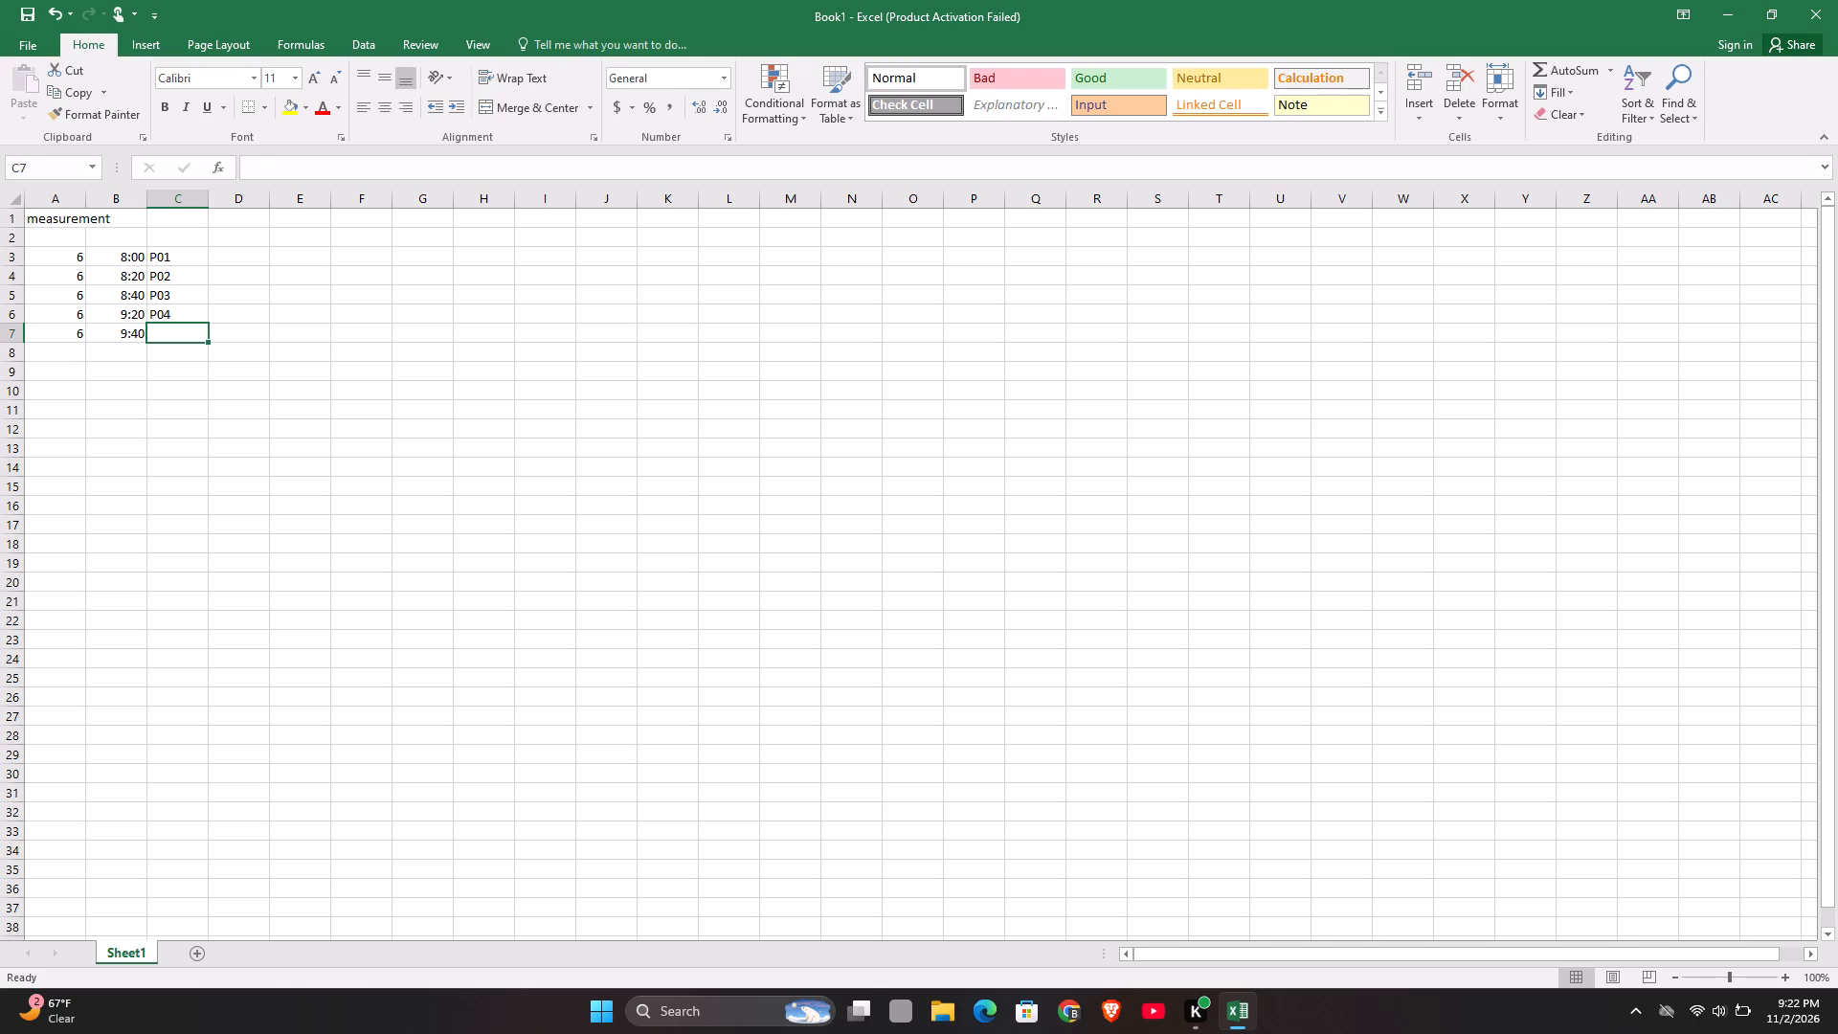
key(p)
text(05)
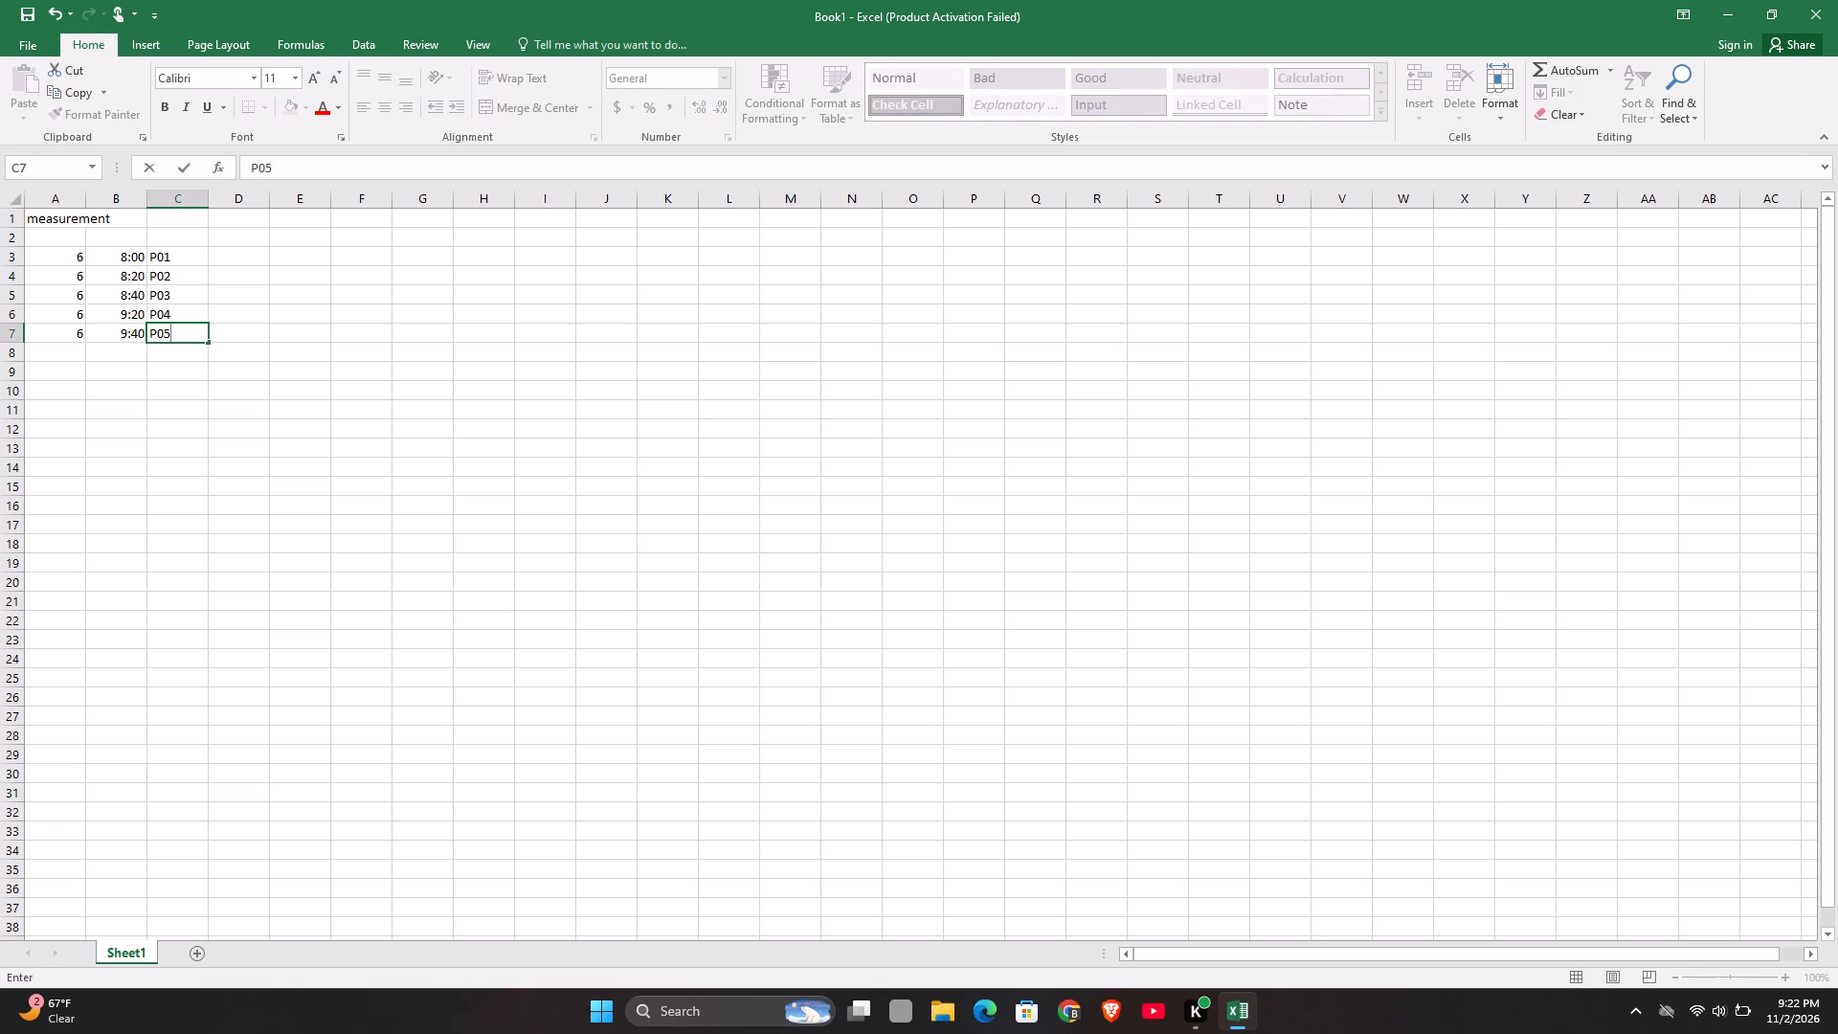
Correct the times beside P04 and P05 to 9:00 in cell B6 and 9:20 in cell B7.
click(138, 318)
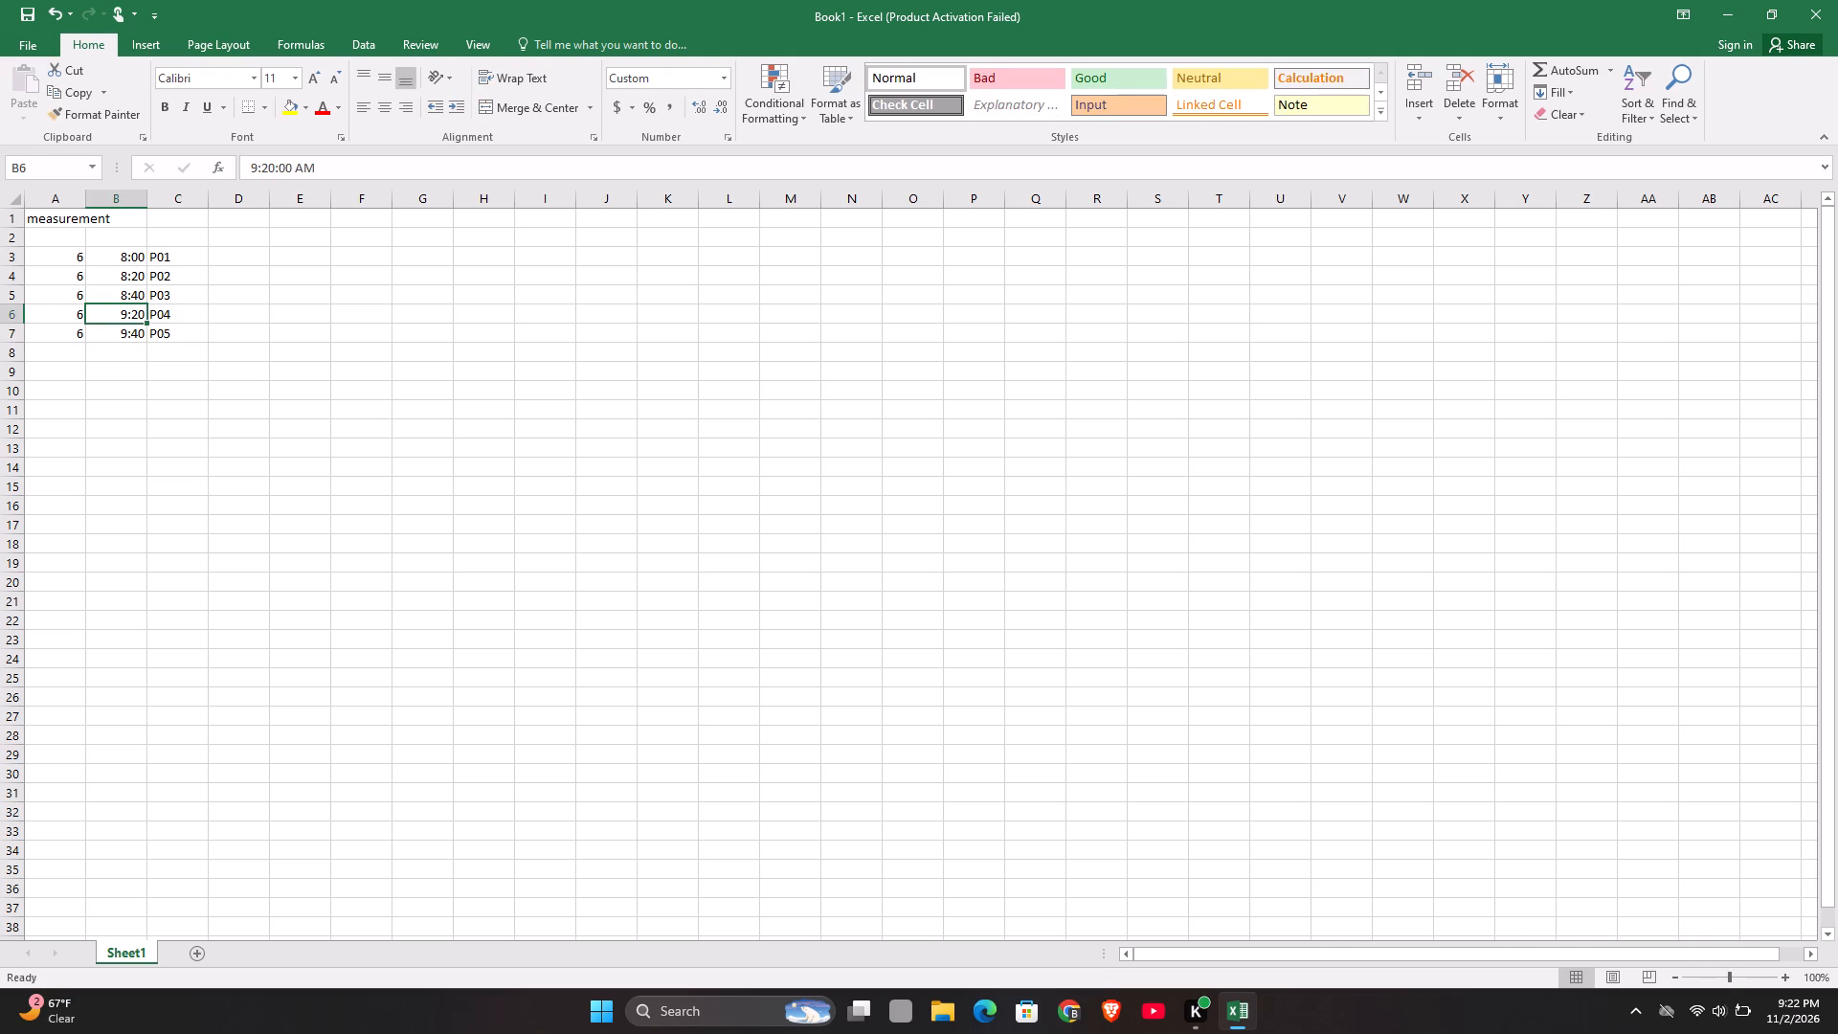
key(9)
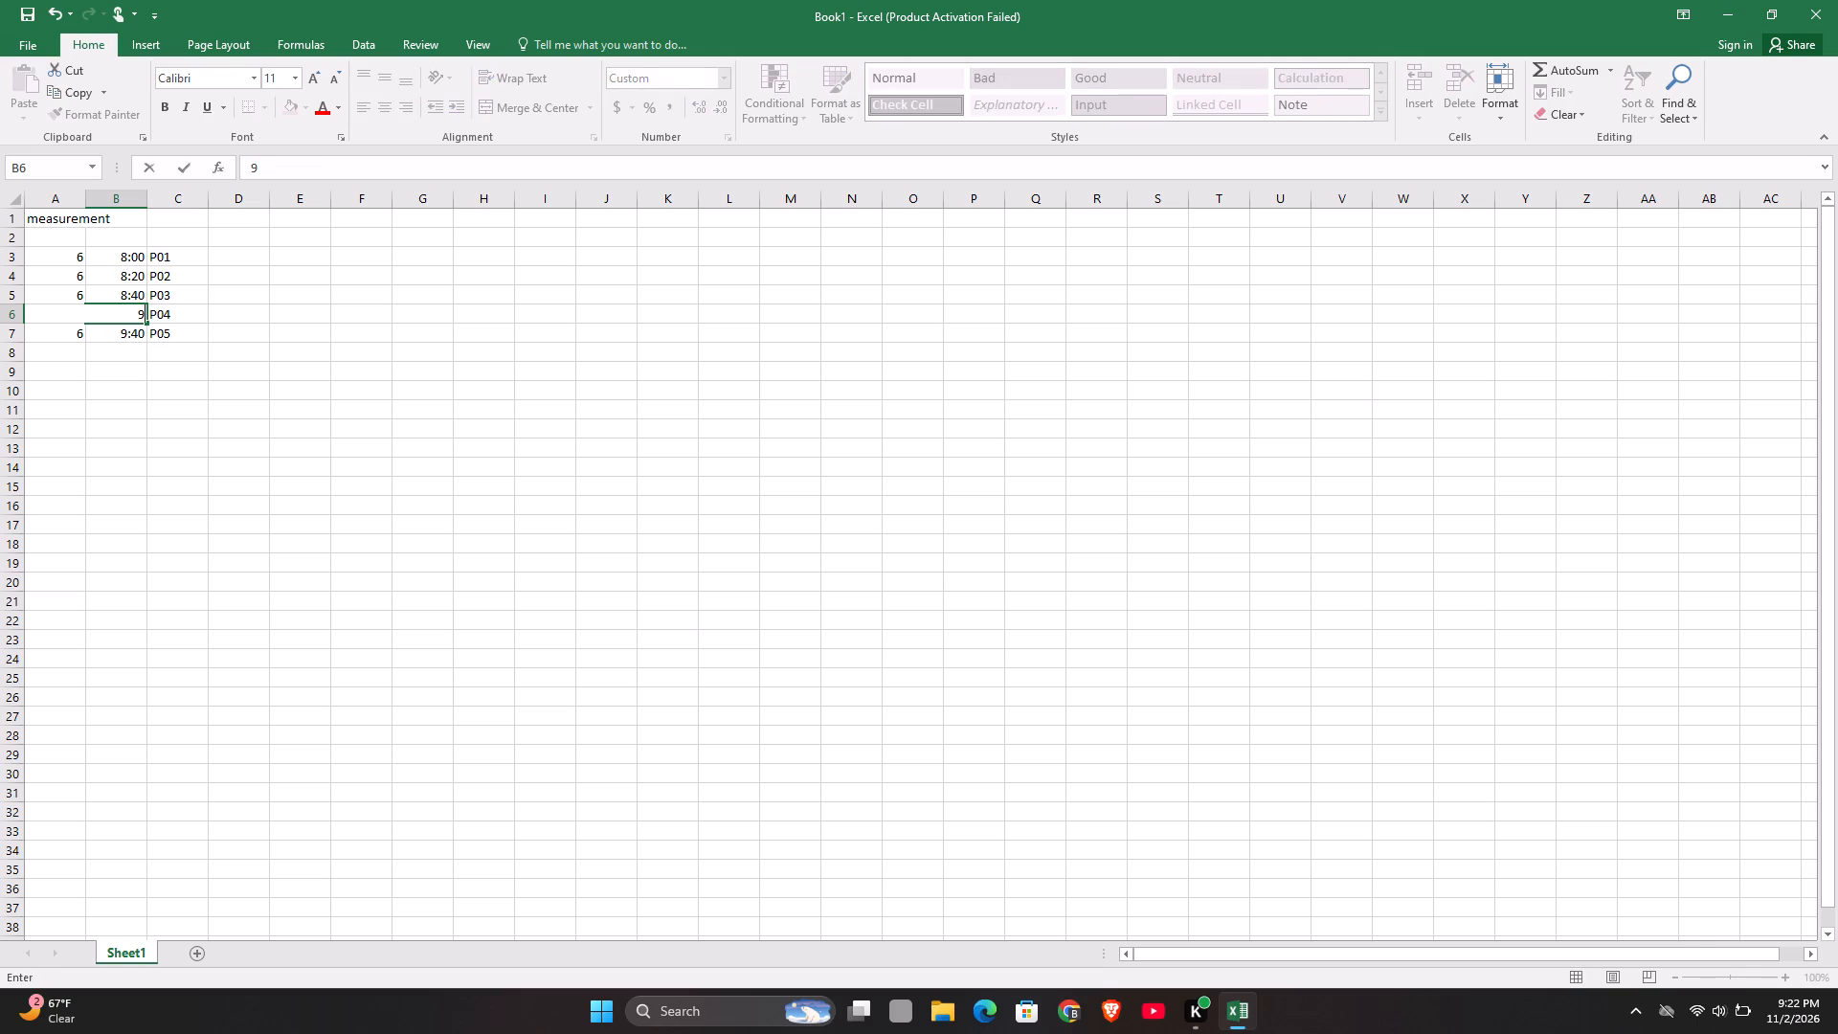
key(shift+colon)
text(00)
key(Return)
key(9)
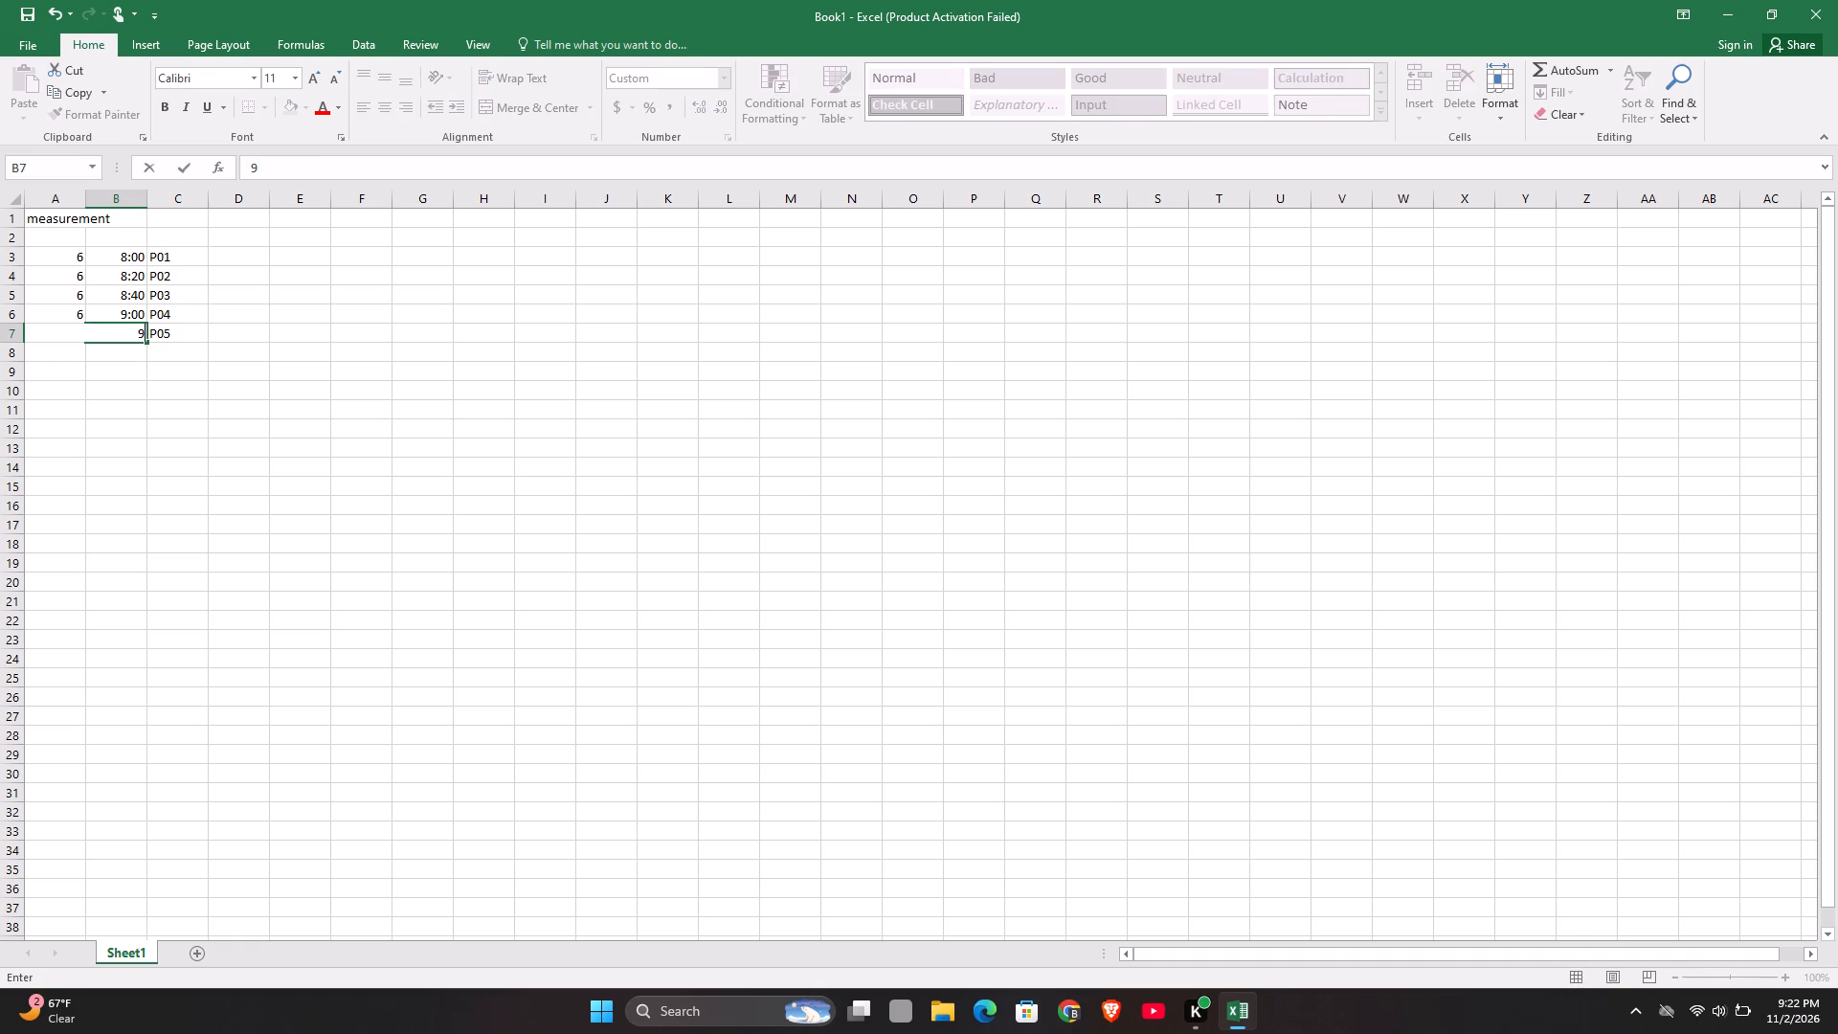
key(shift+colon)
text(20)
key(Return)
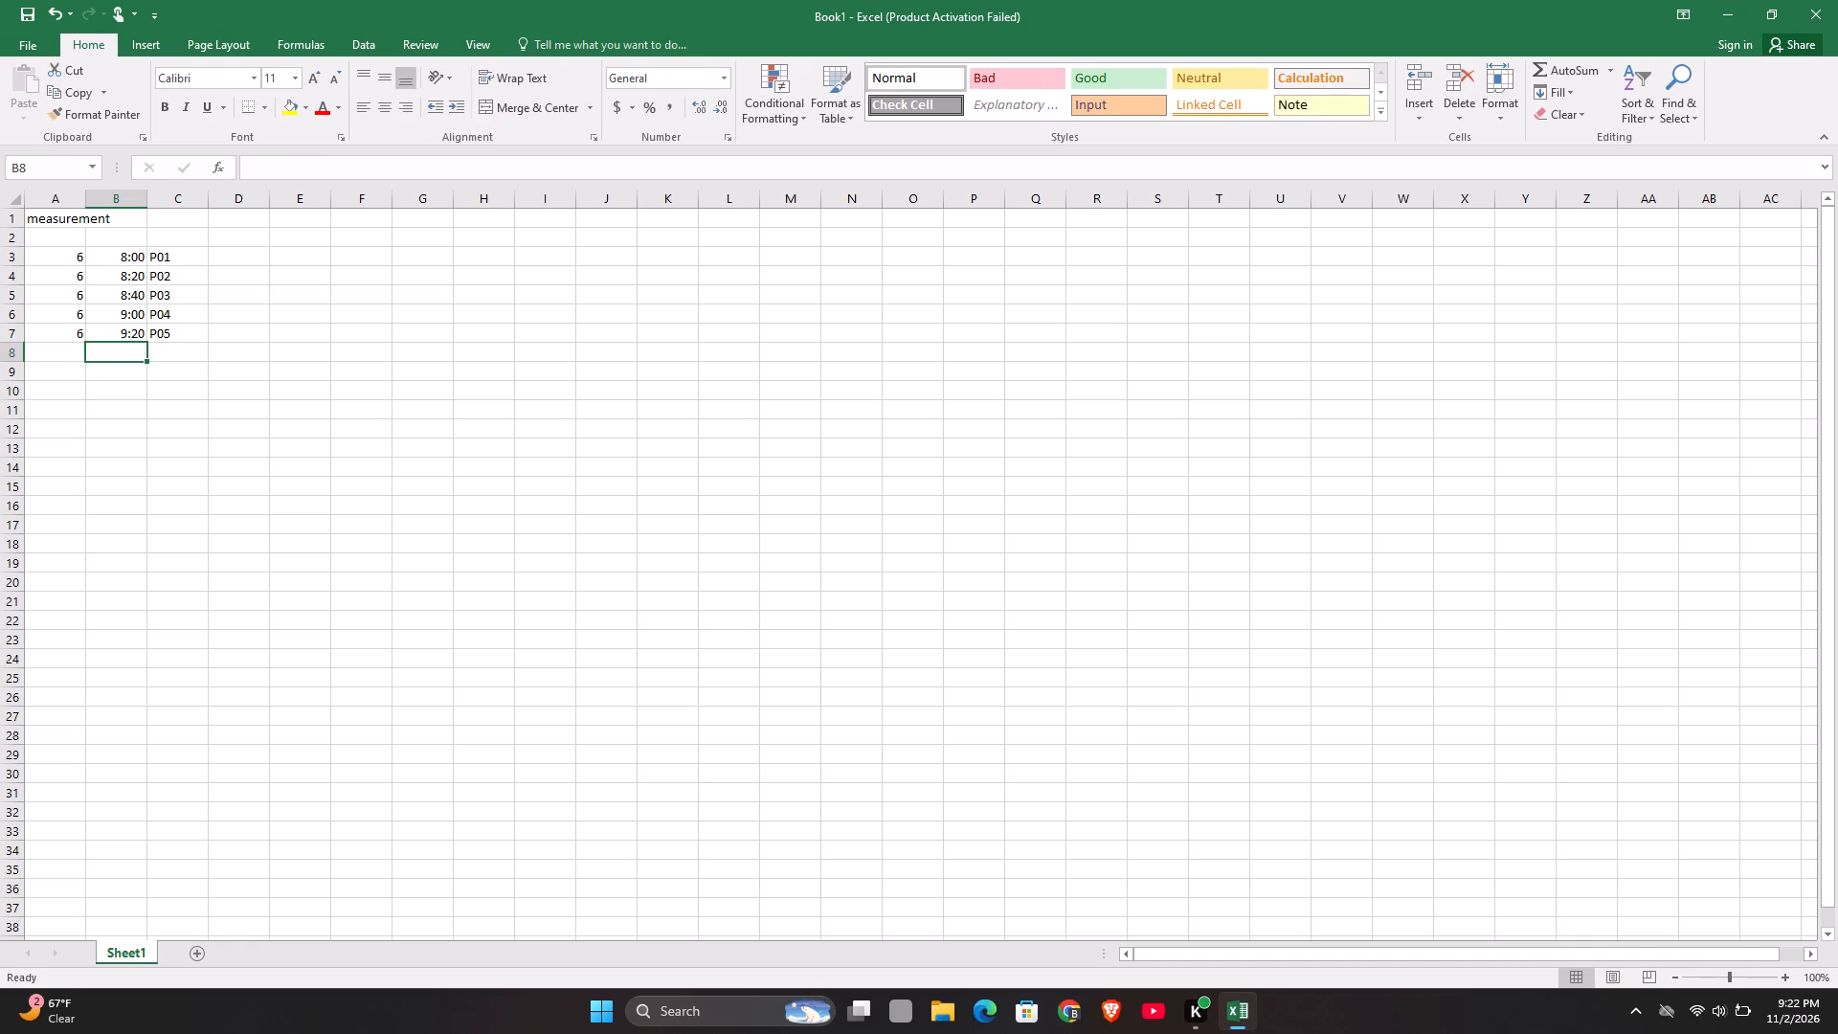
Add the time 9:40 in cell B8, at the end of the time column.
key(9)
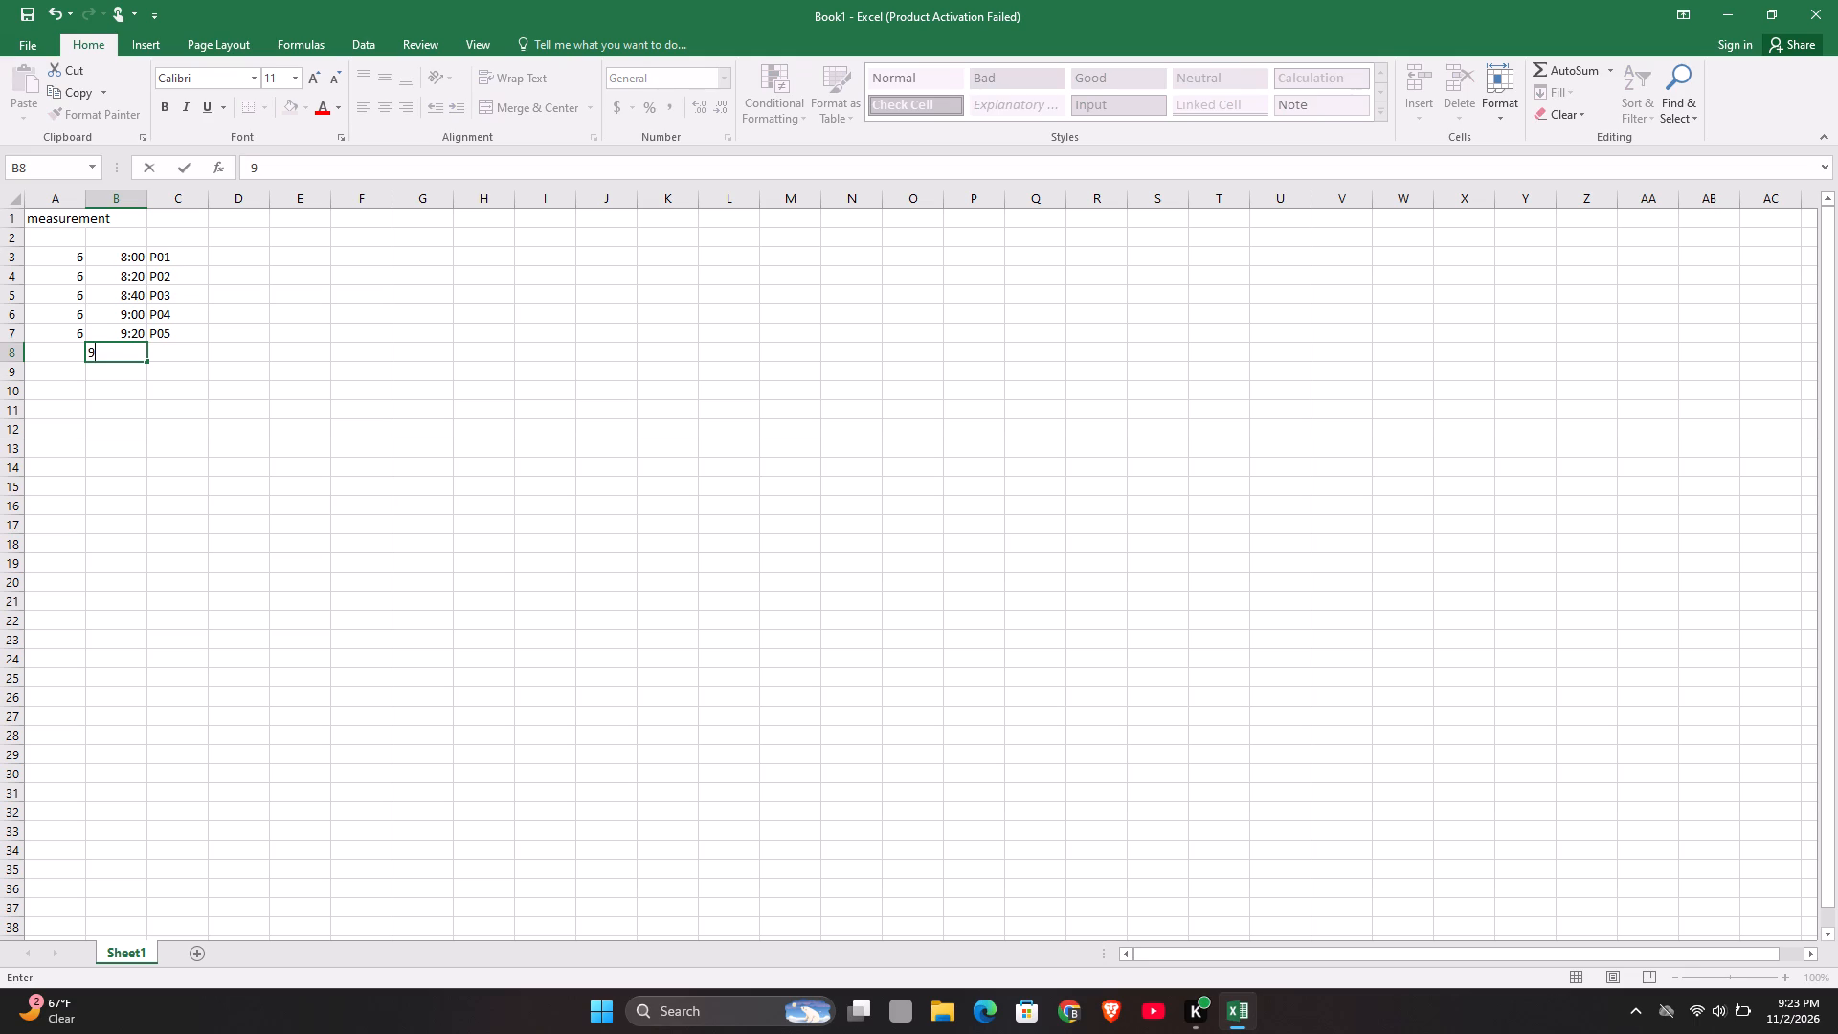
key(shift+colon)
text(40)
click(157, 364)
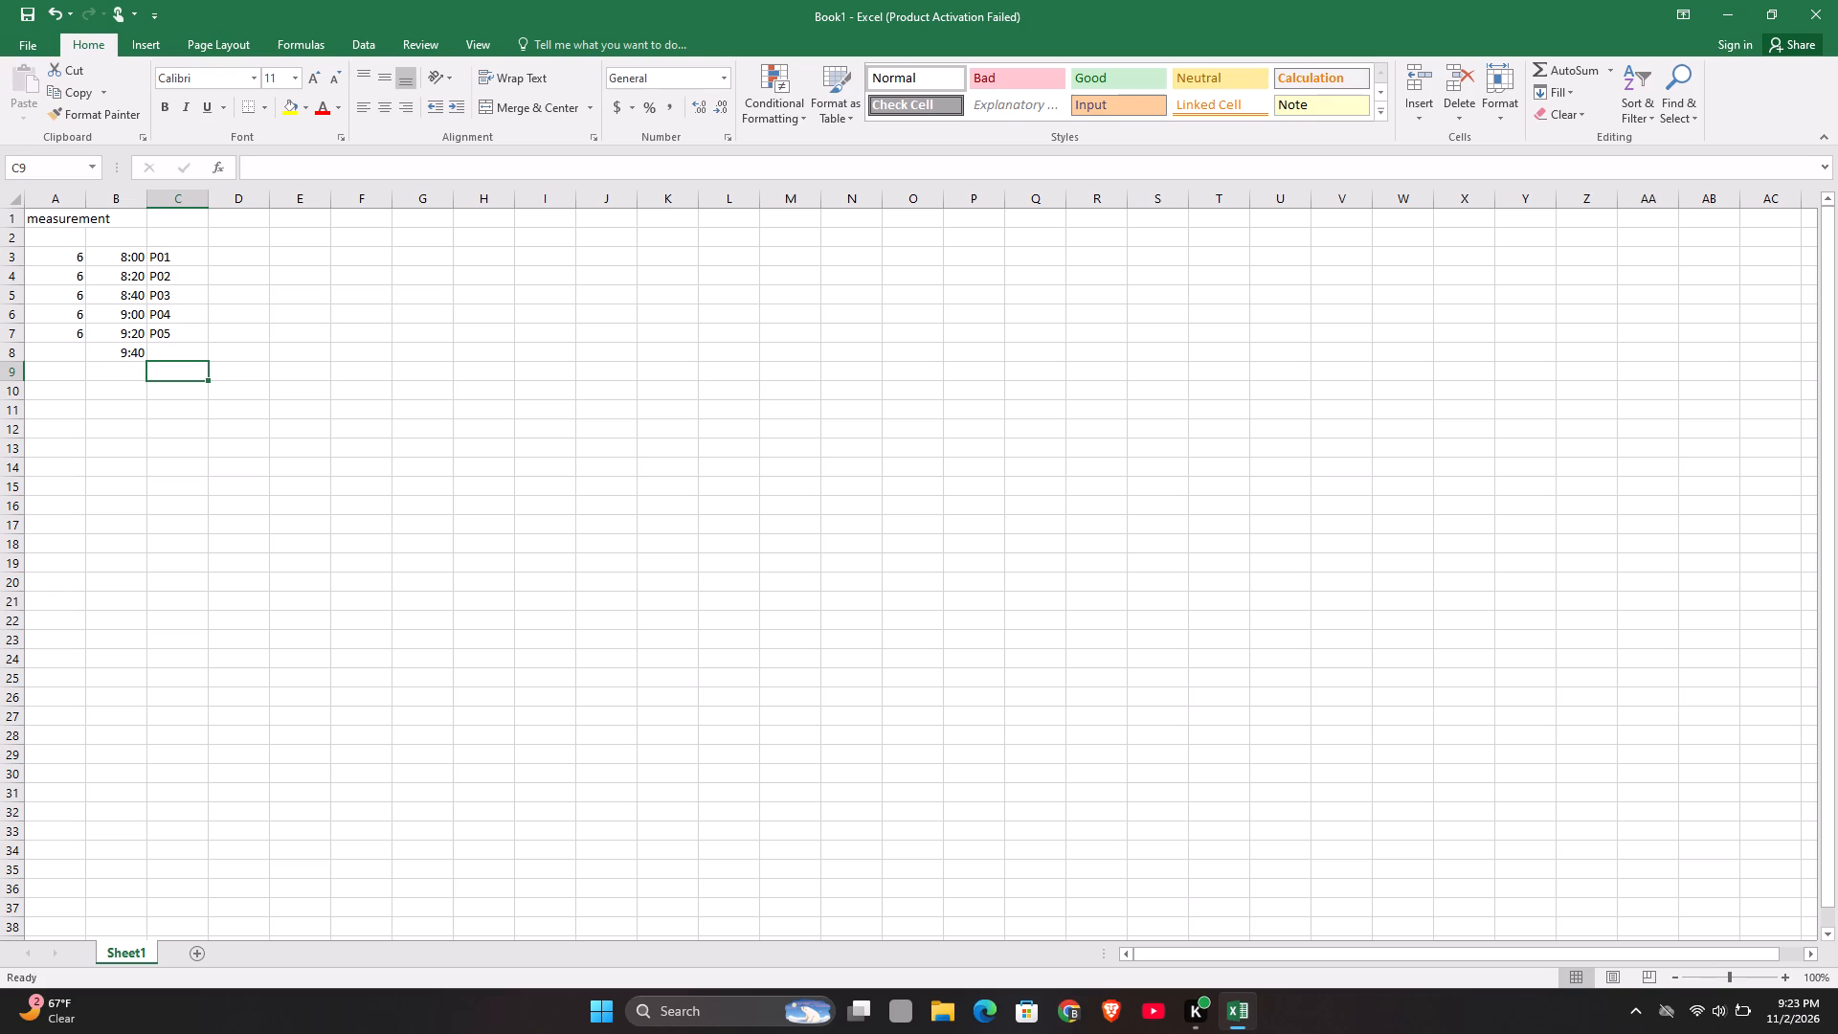
Enter the code P06 in cell C8, beside the 9:40 time.
double_click(185, 353)
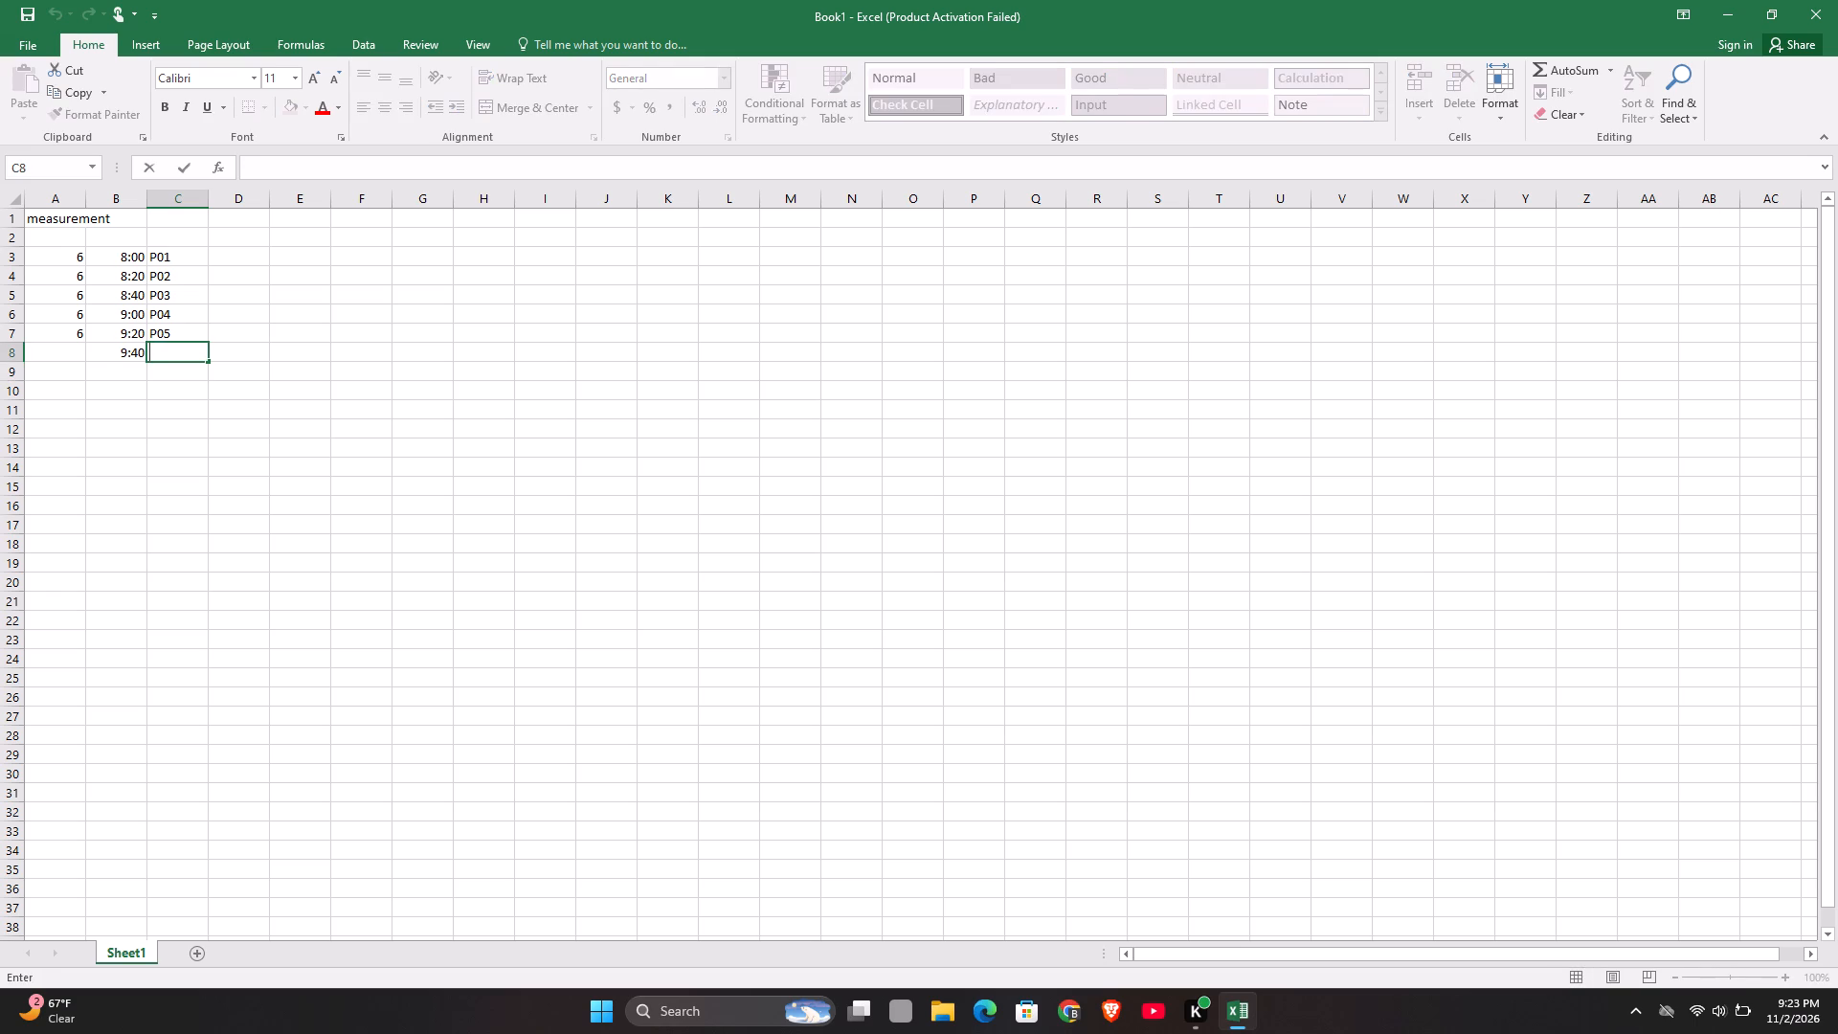
key(p)
key(0)
key(6)
click(240, 258)
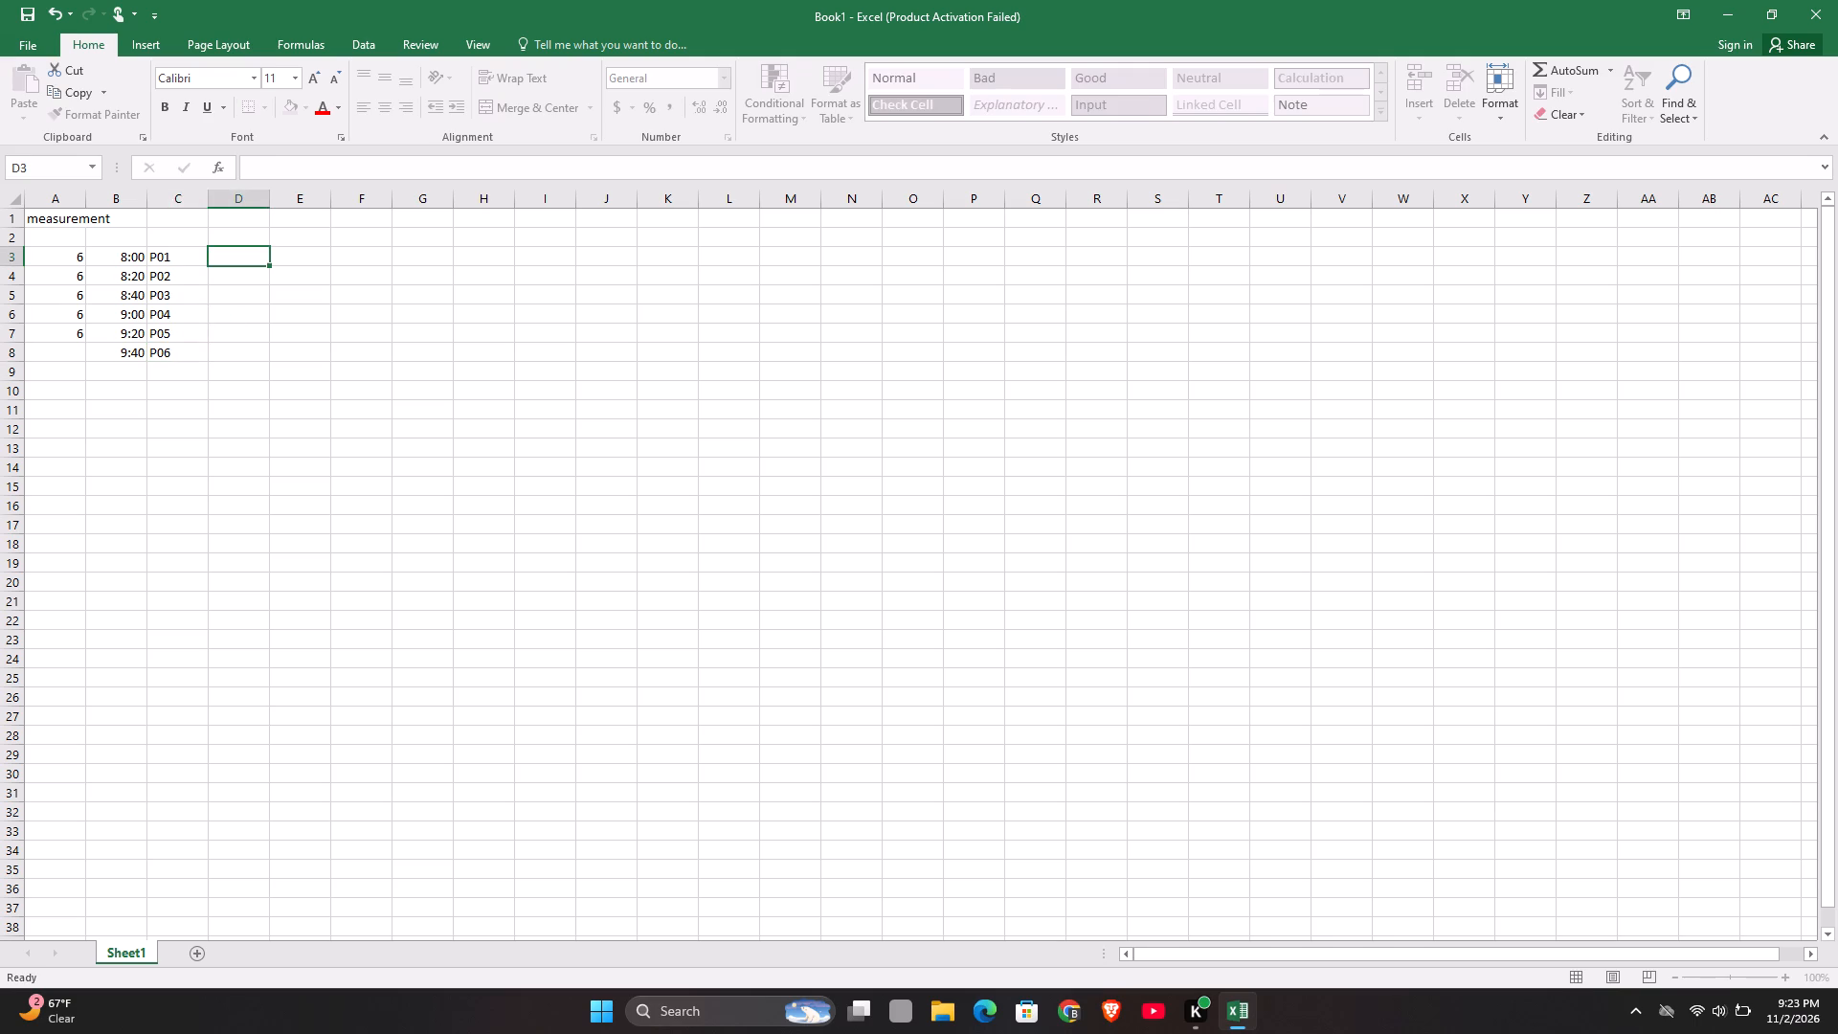
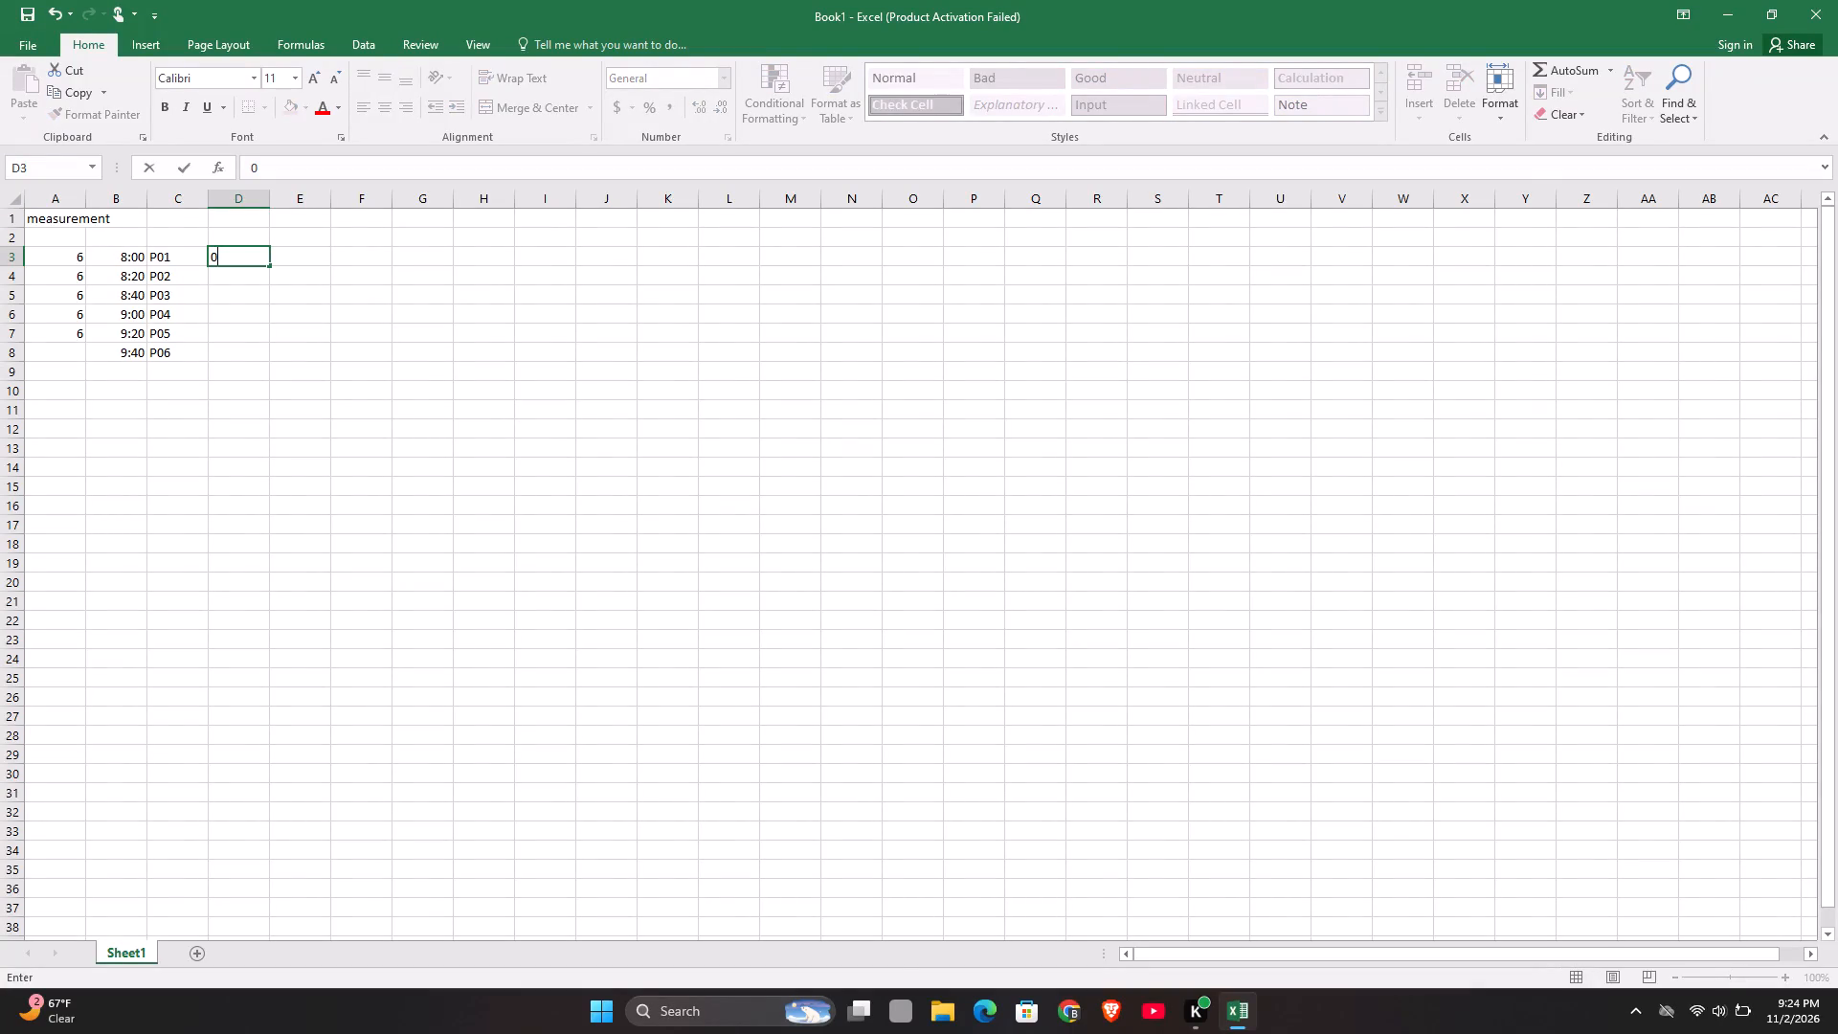
Begin the number series in column D with 0, 50 and 100 in cells D3 through D5.
key(Return)
text(5-)
key(BackSpace)
key(0)
key(Return)
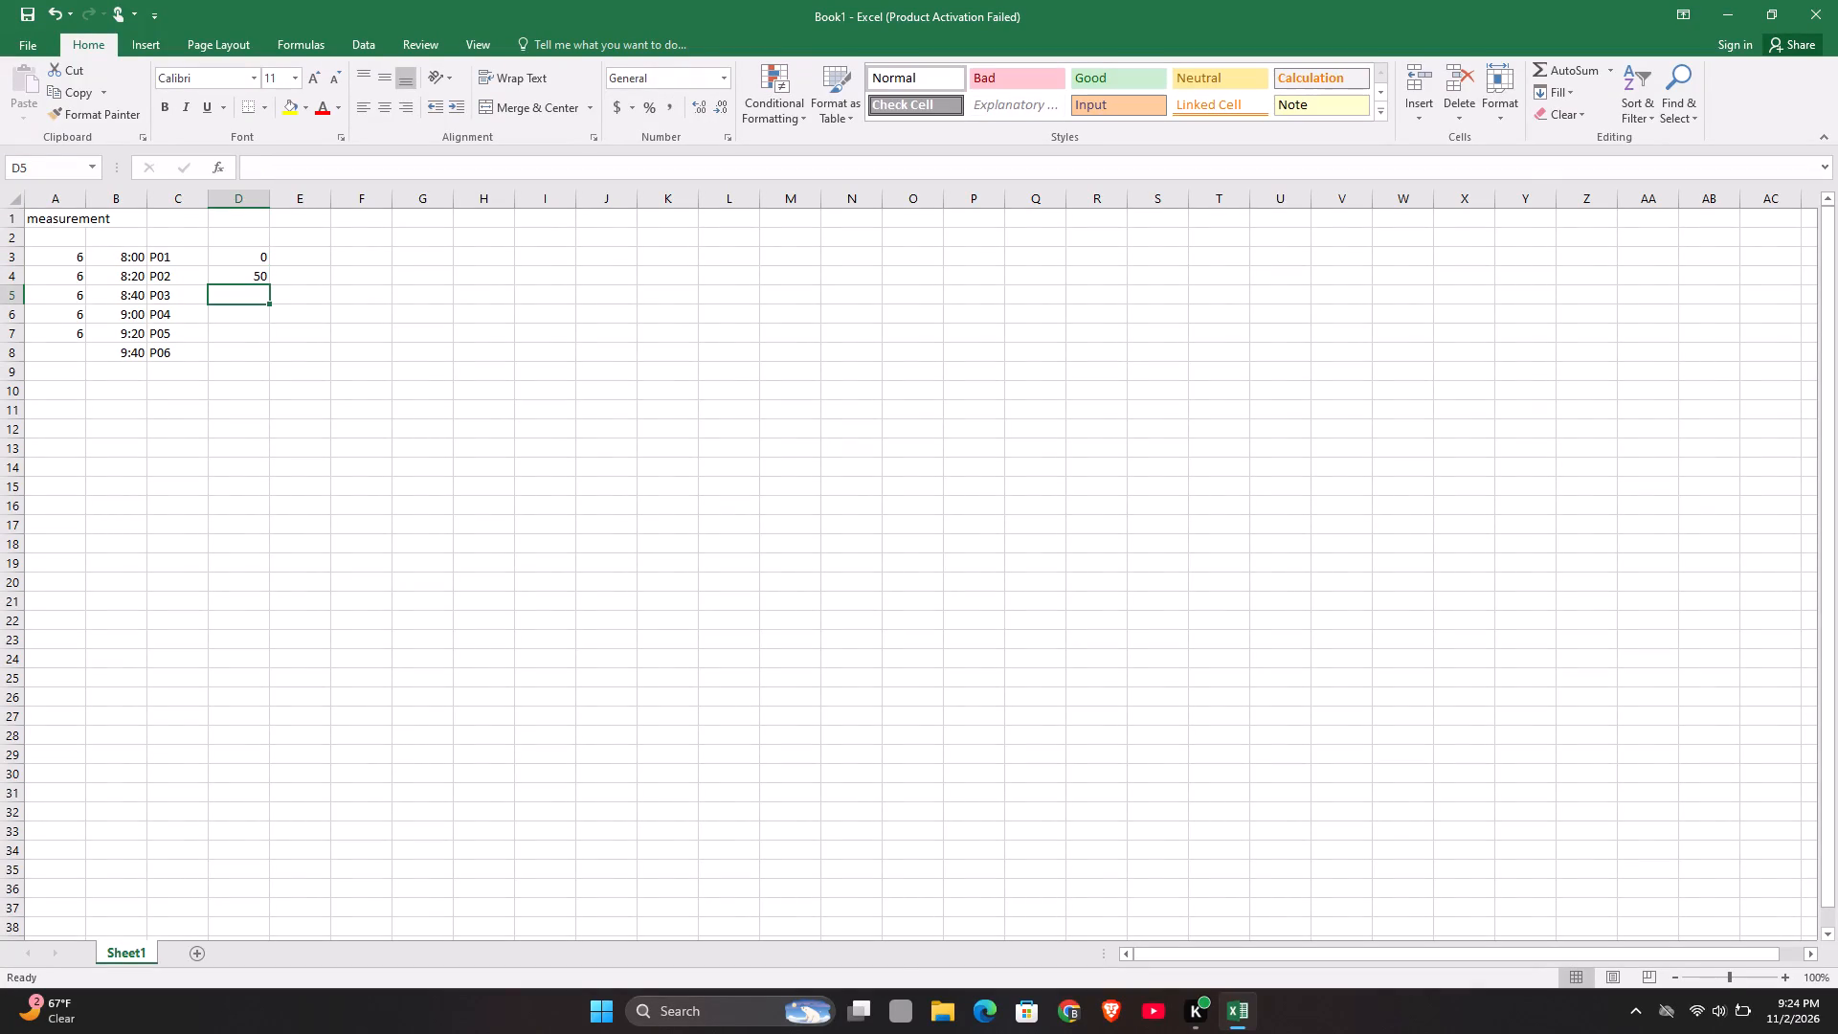
text(200)
key(BackSpace)
key(BackSpace)
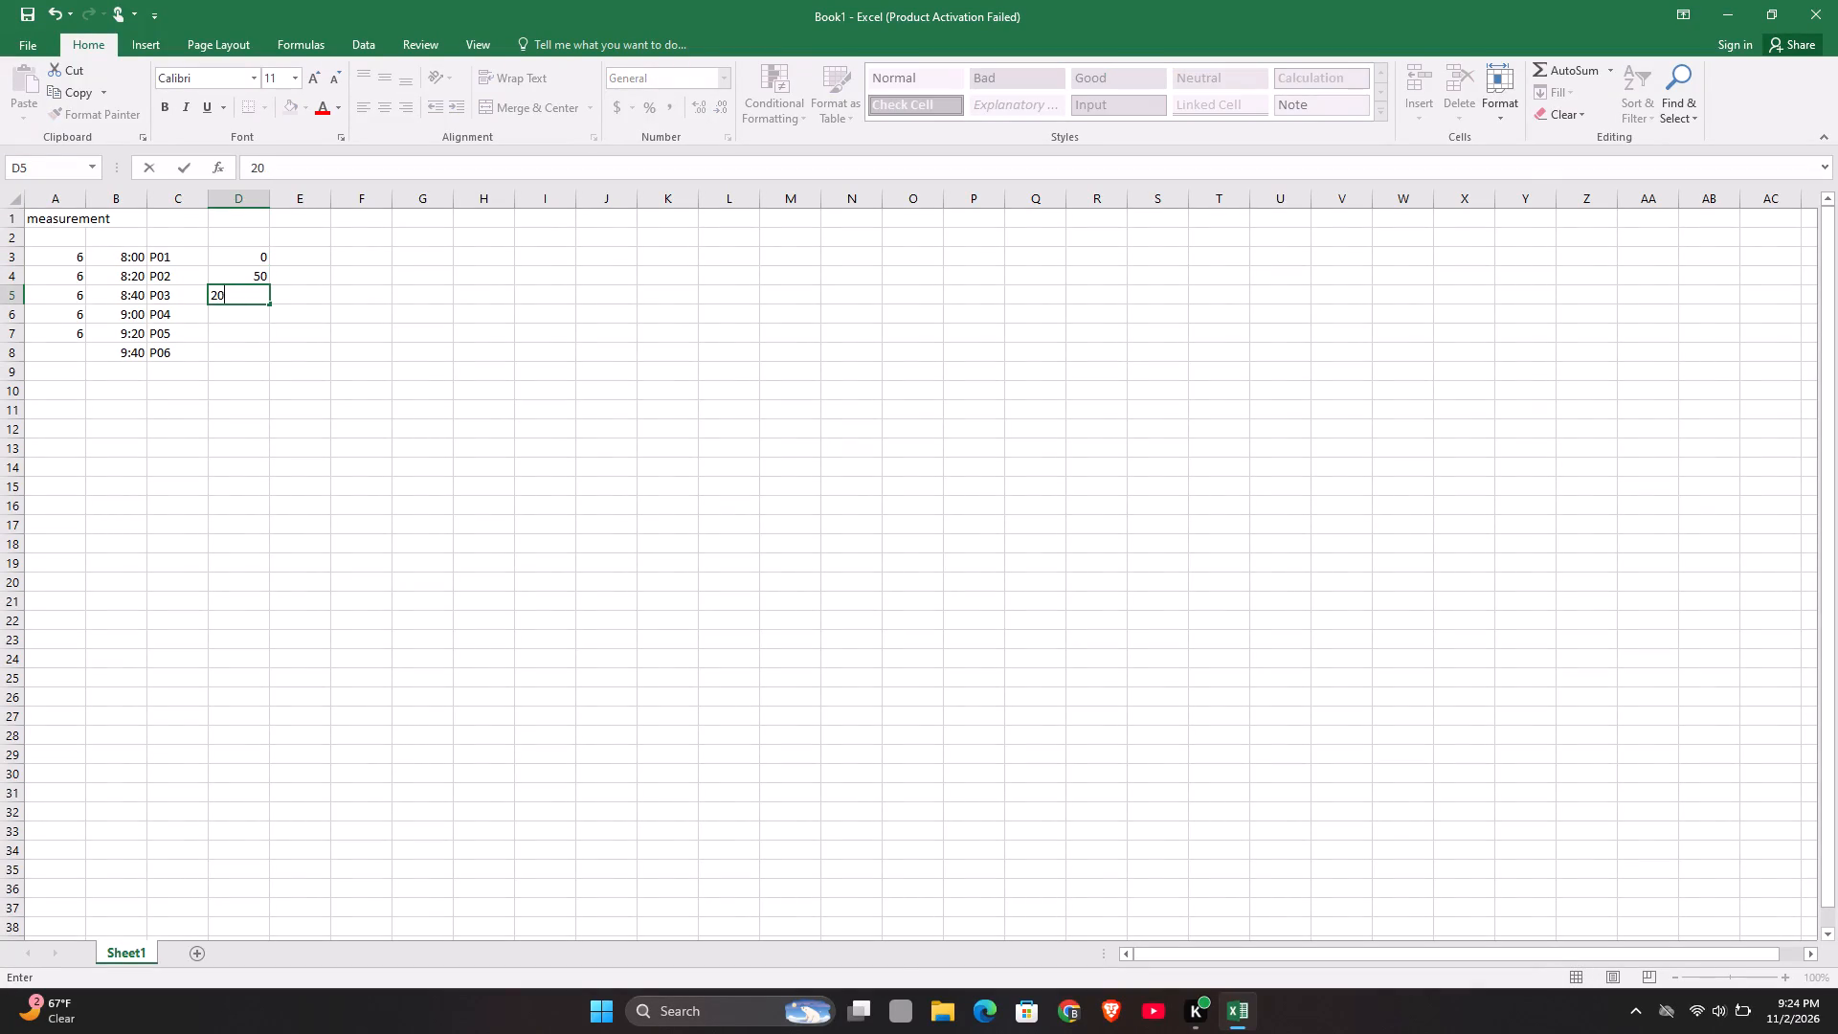
key(BackSpace)
text(100)
key(Return)
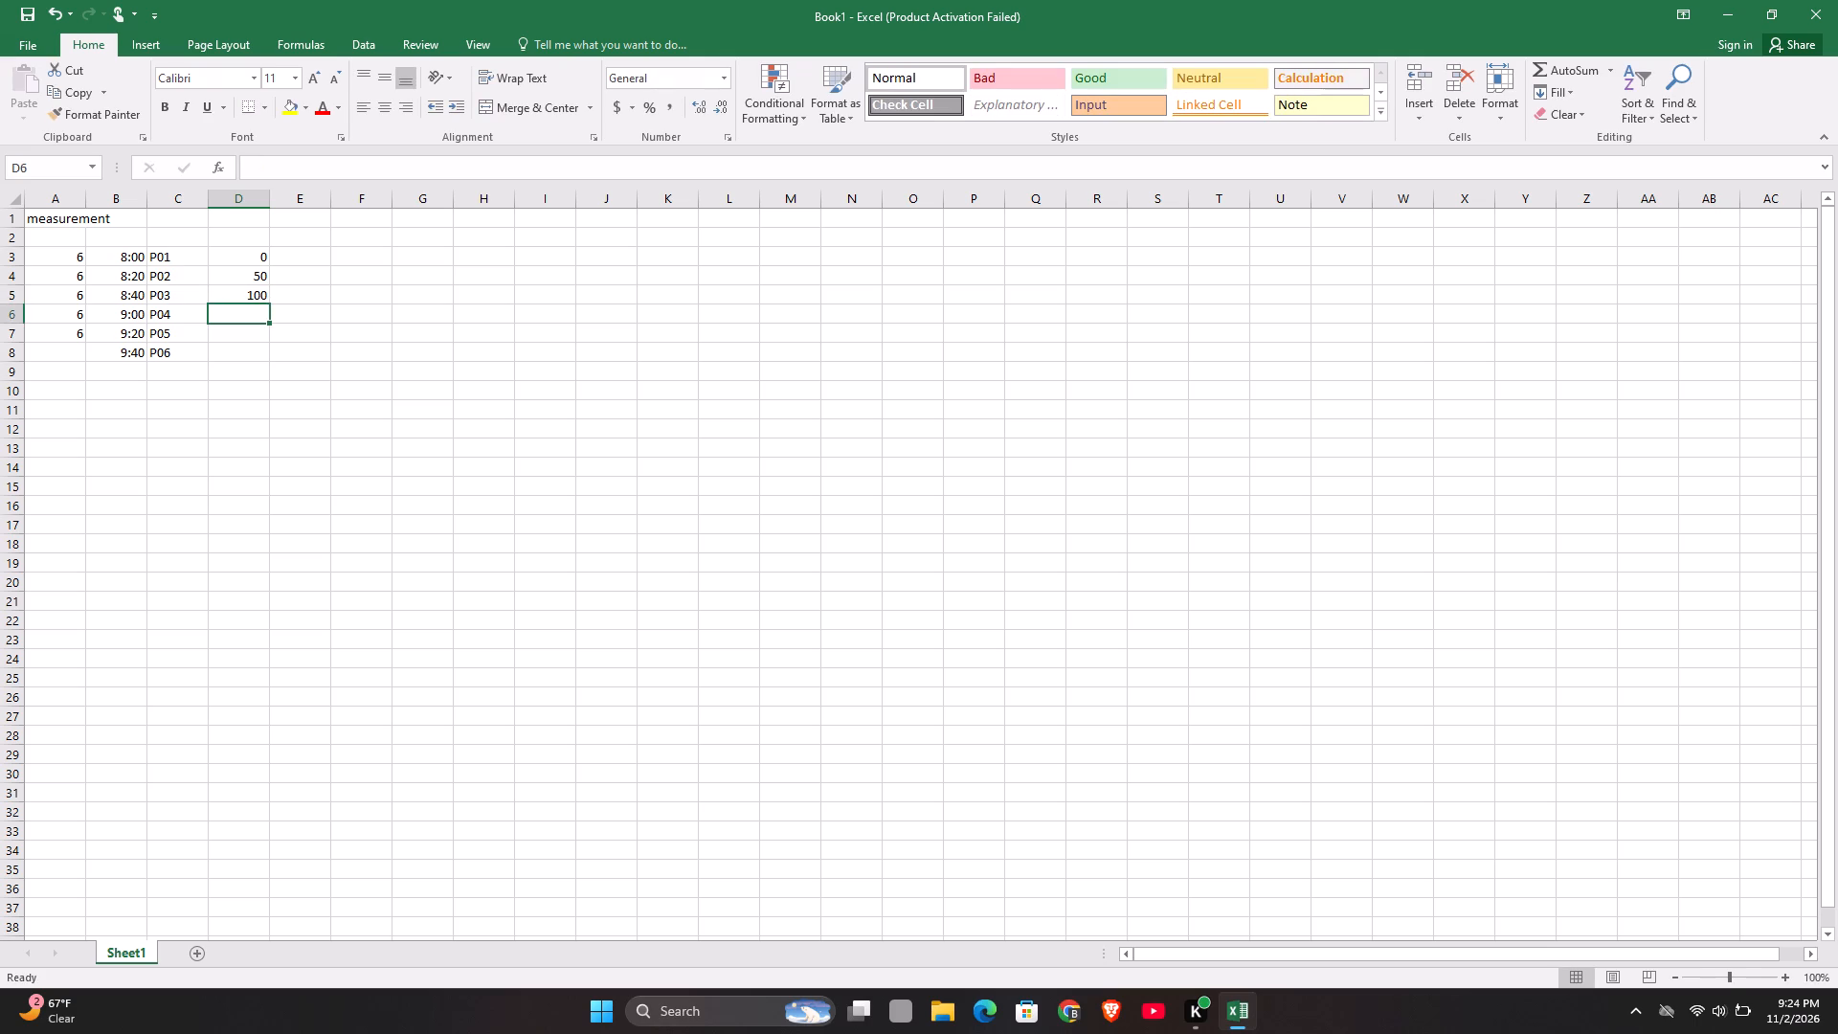
Continue the series down column D with 150, 200 and 250 in cells D6 through D8.
key(1)
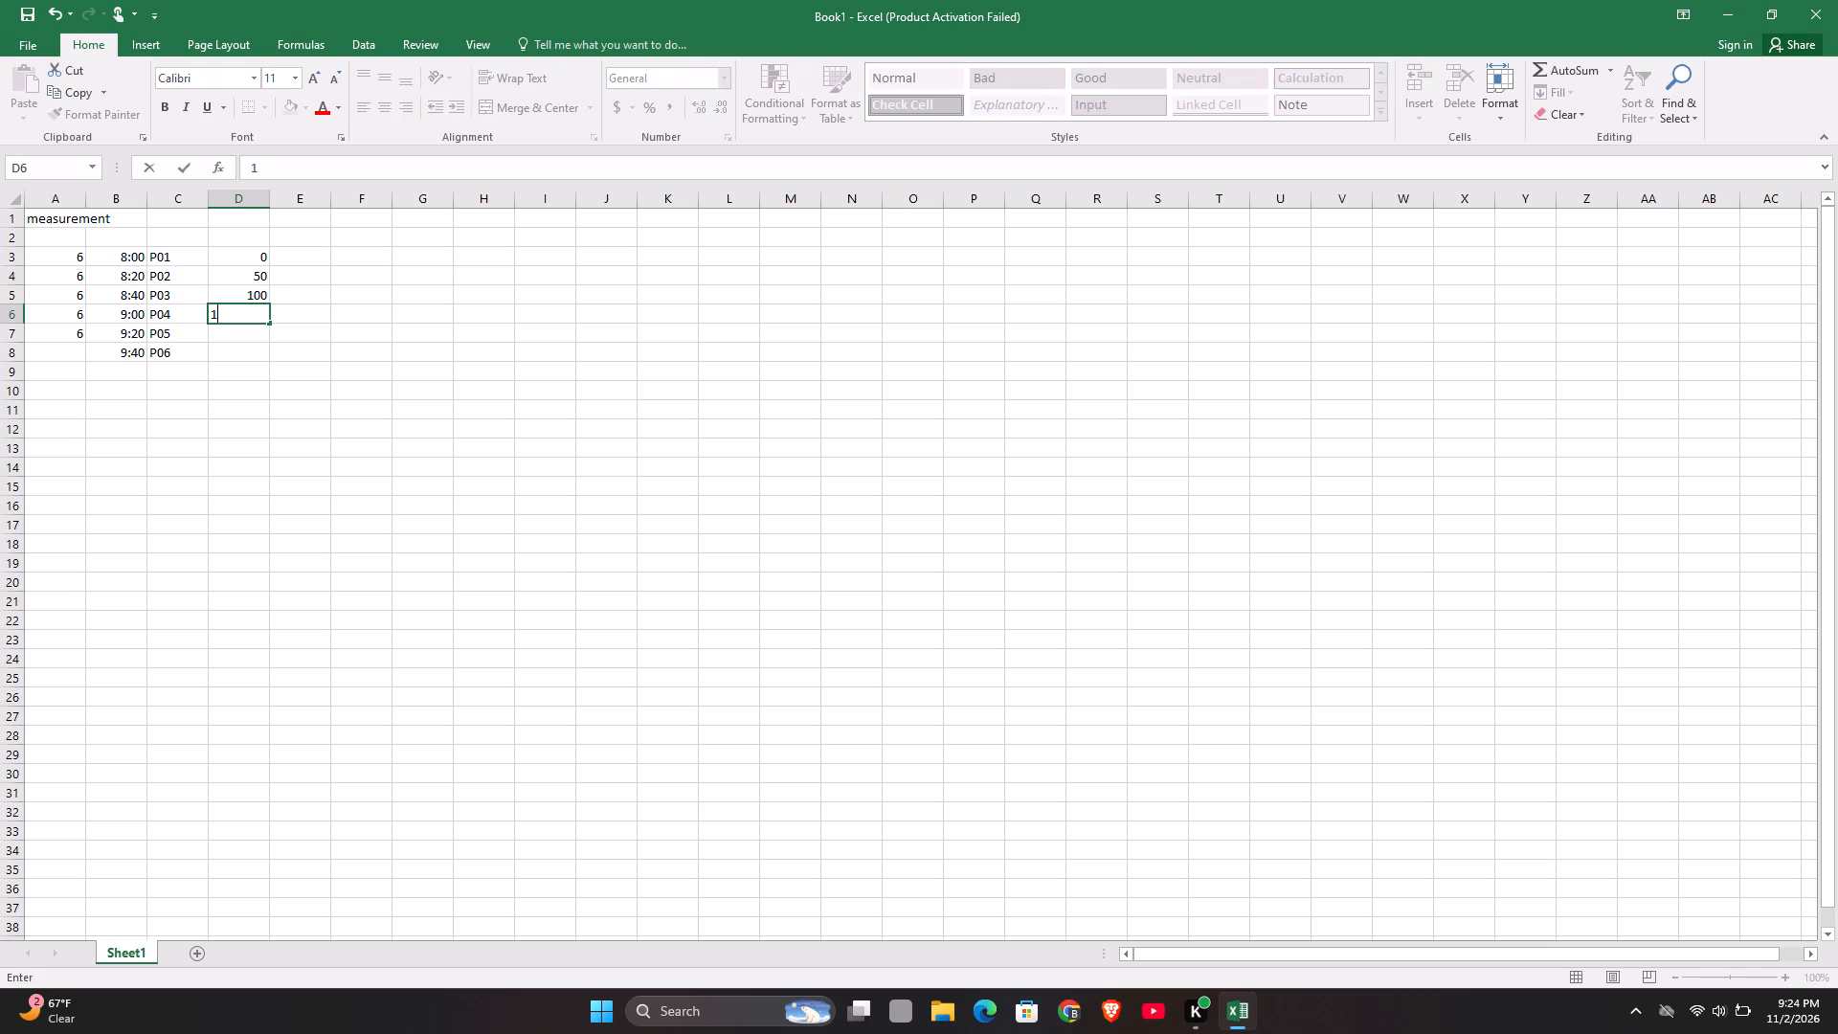
text(50)
key(Return)
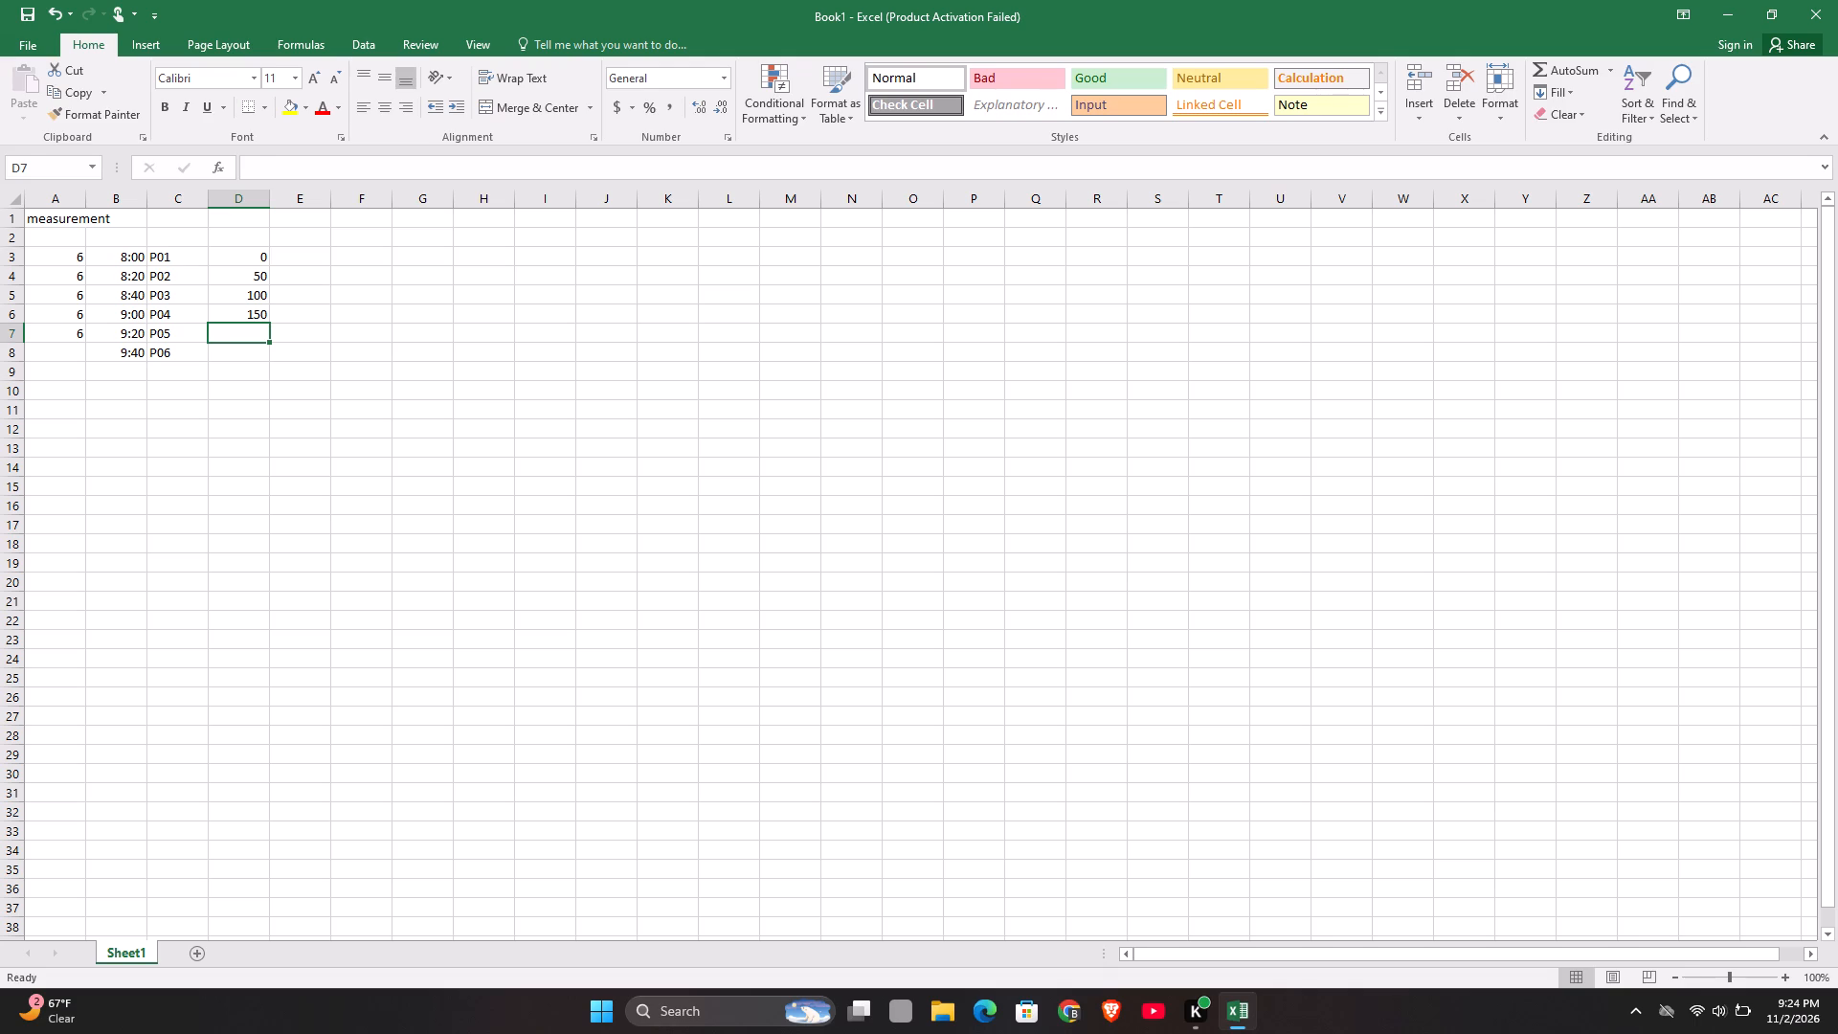
text(200)
key(Return)
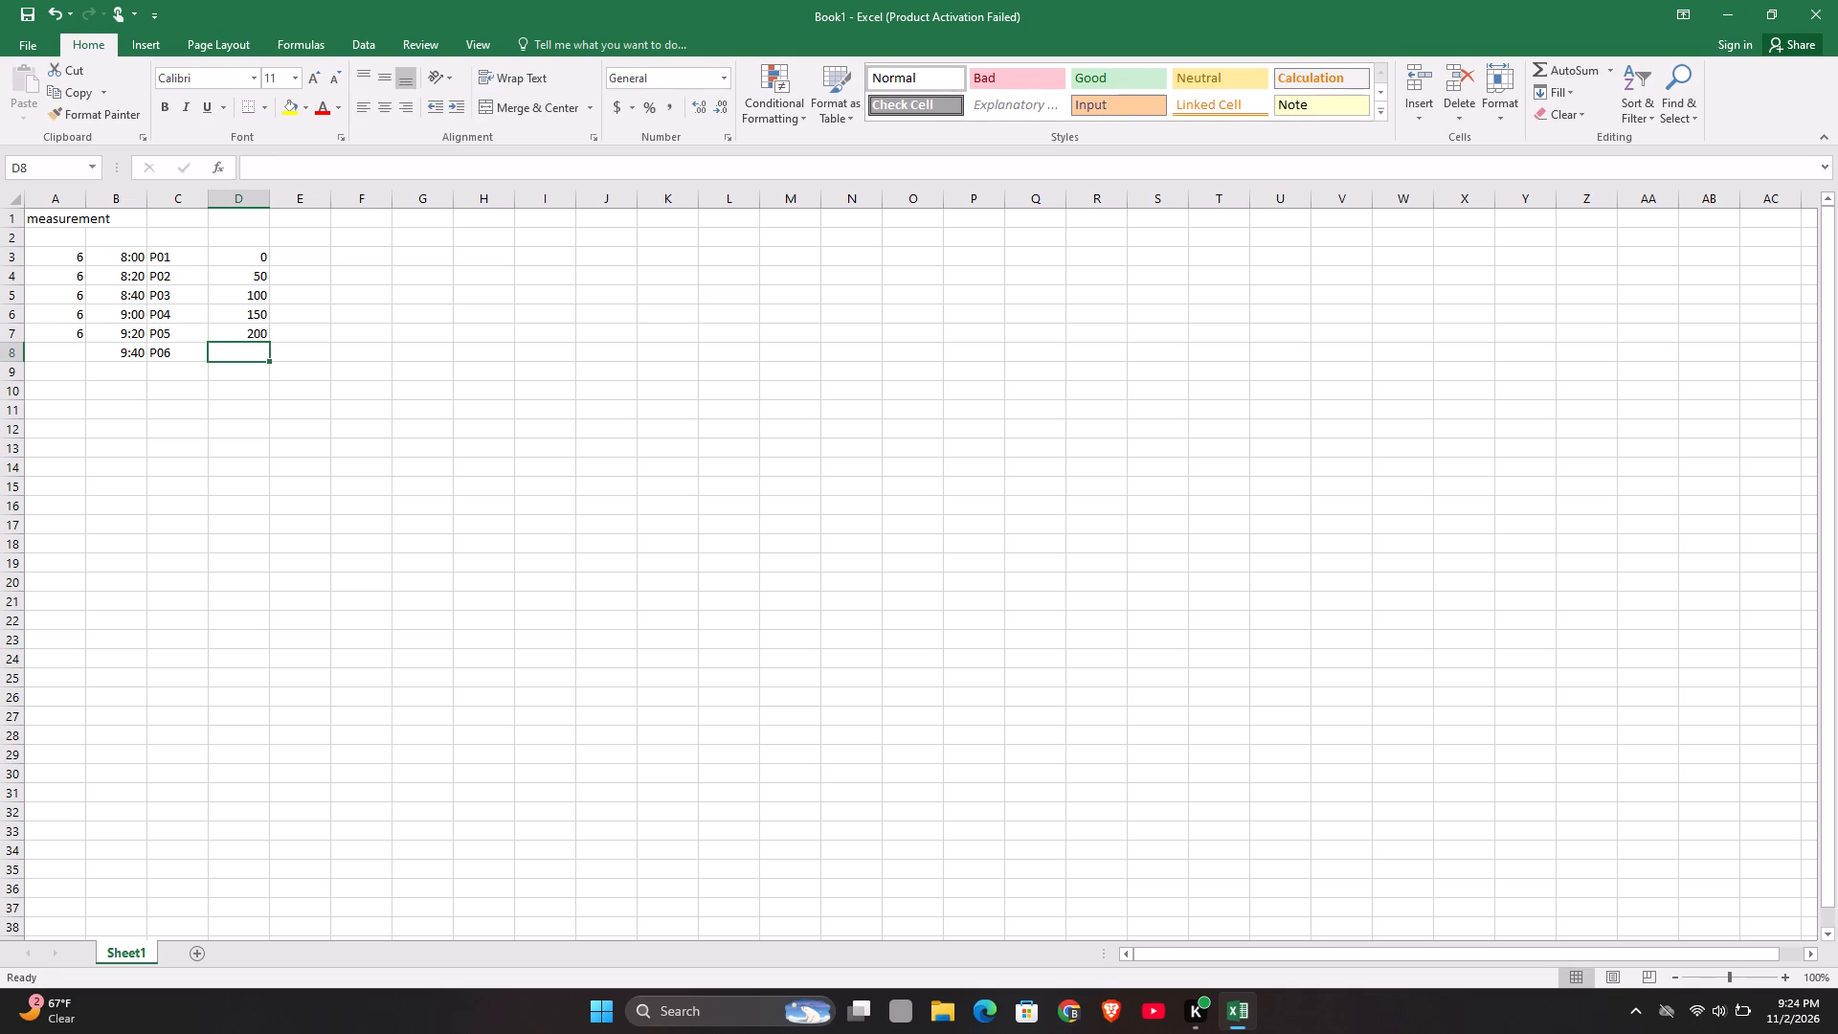
text(250)
key(Return)
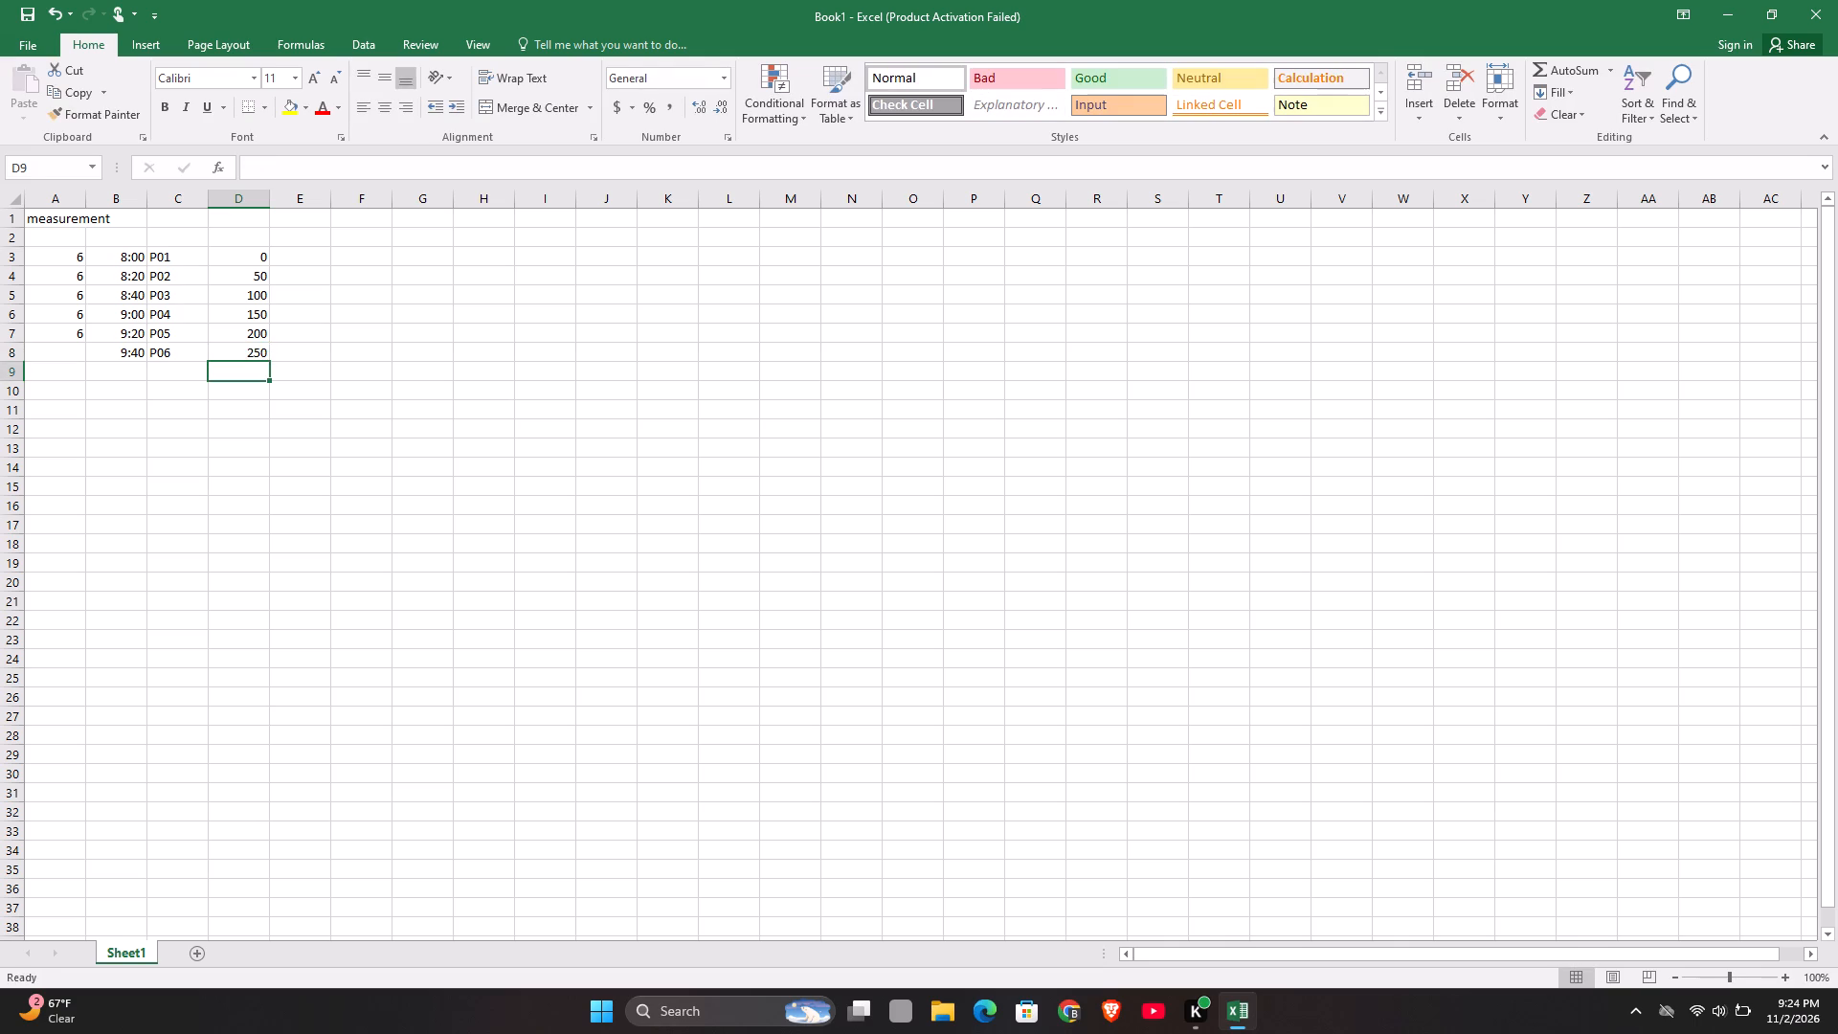
Enter 50 in cell E3, beside the 0 in the P01 row.
drag(301, 270, 308, 260)
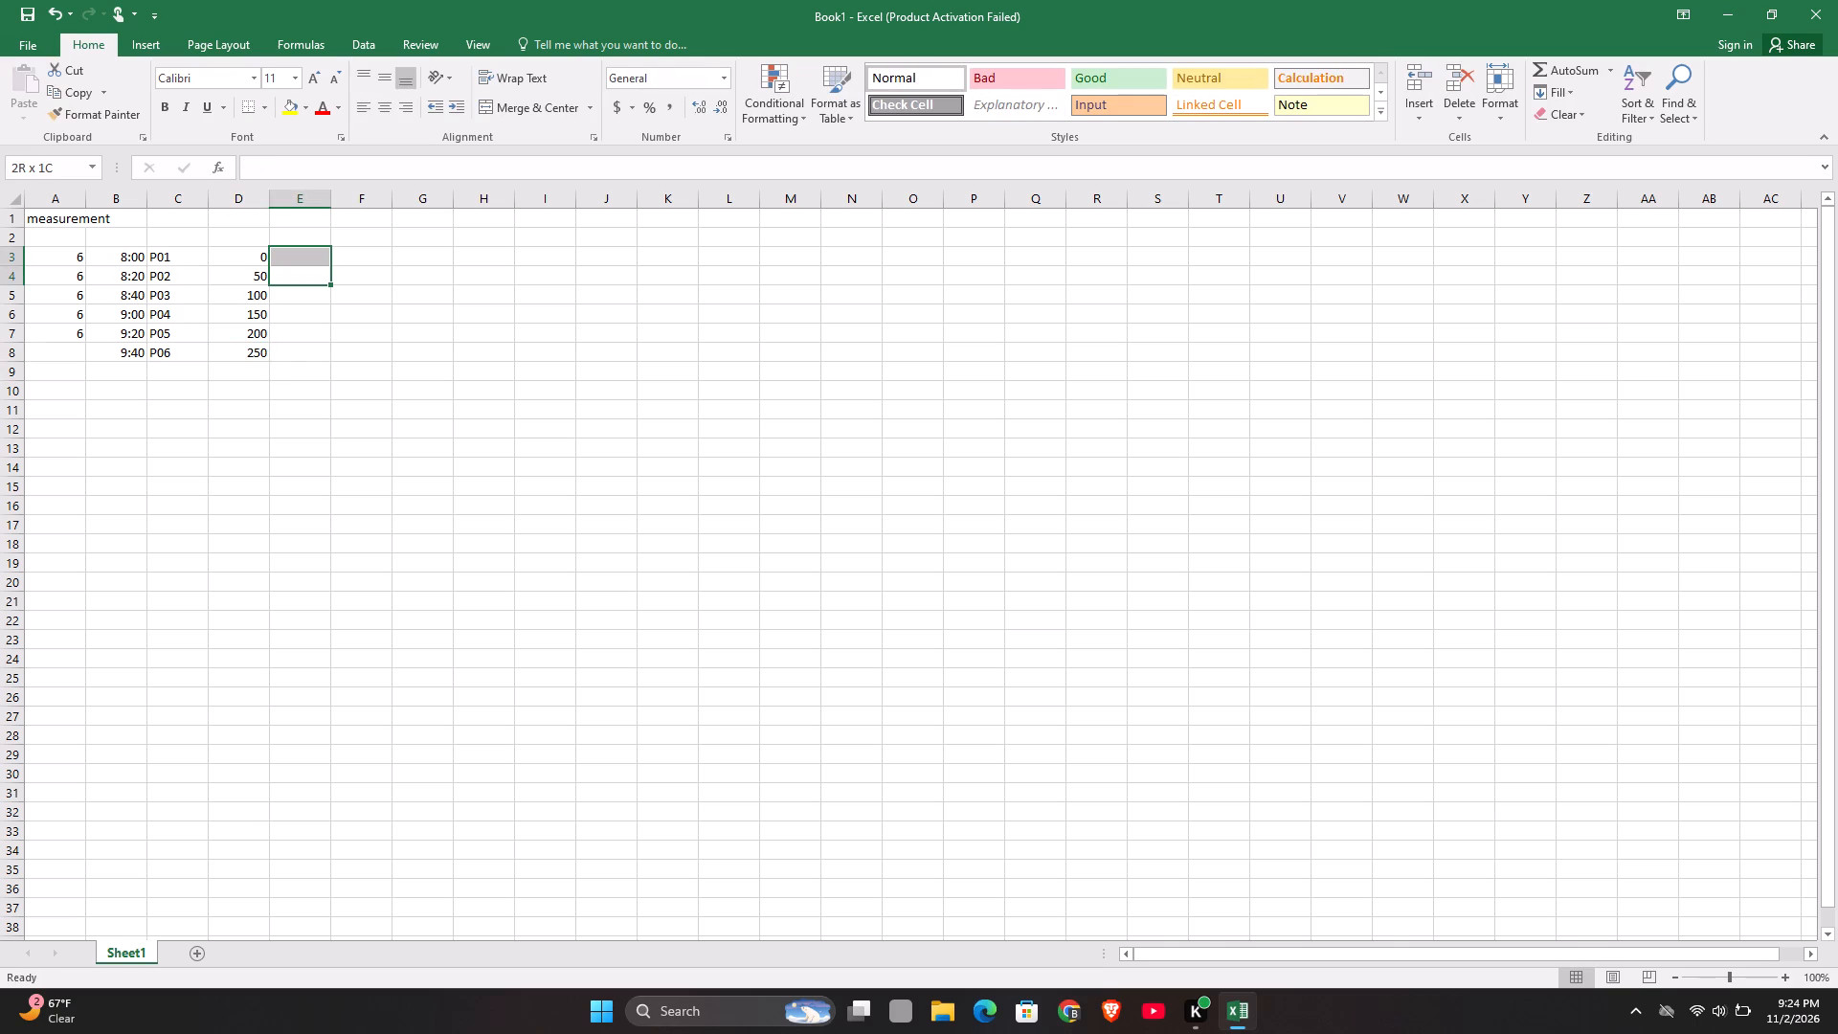
click(308, 260)
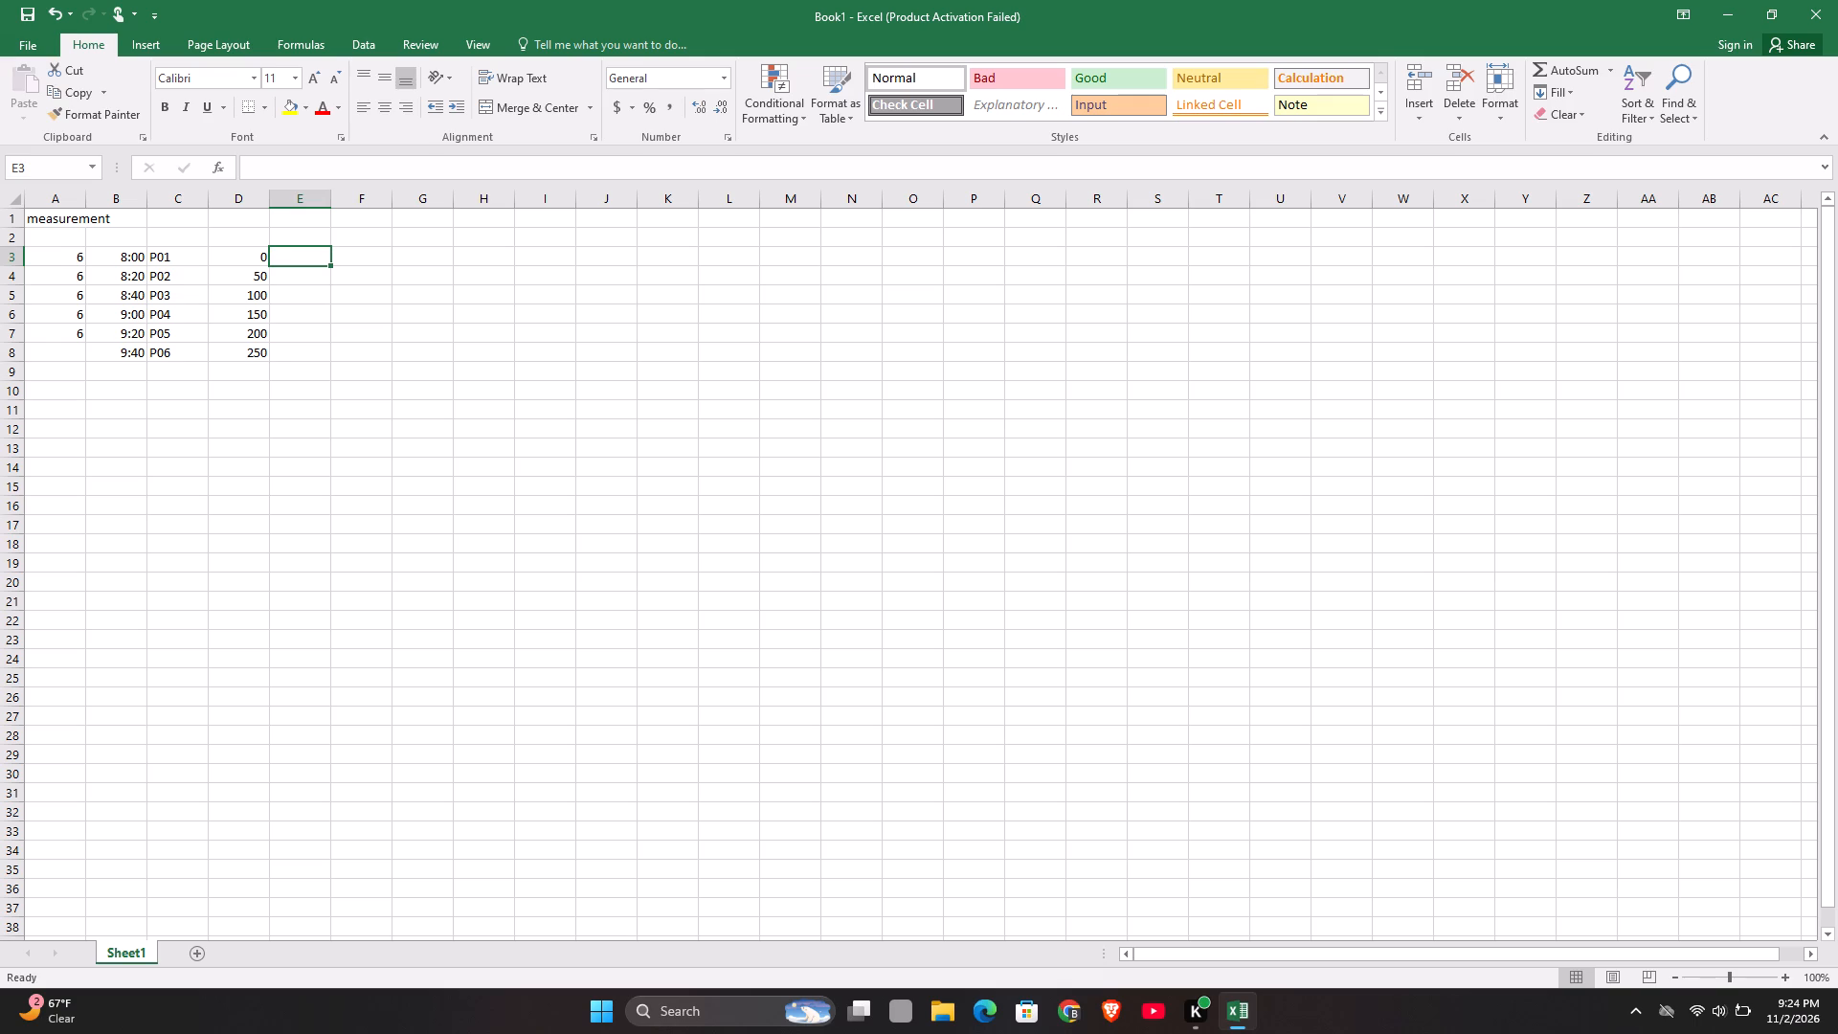
text(50)
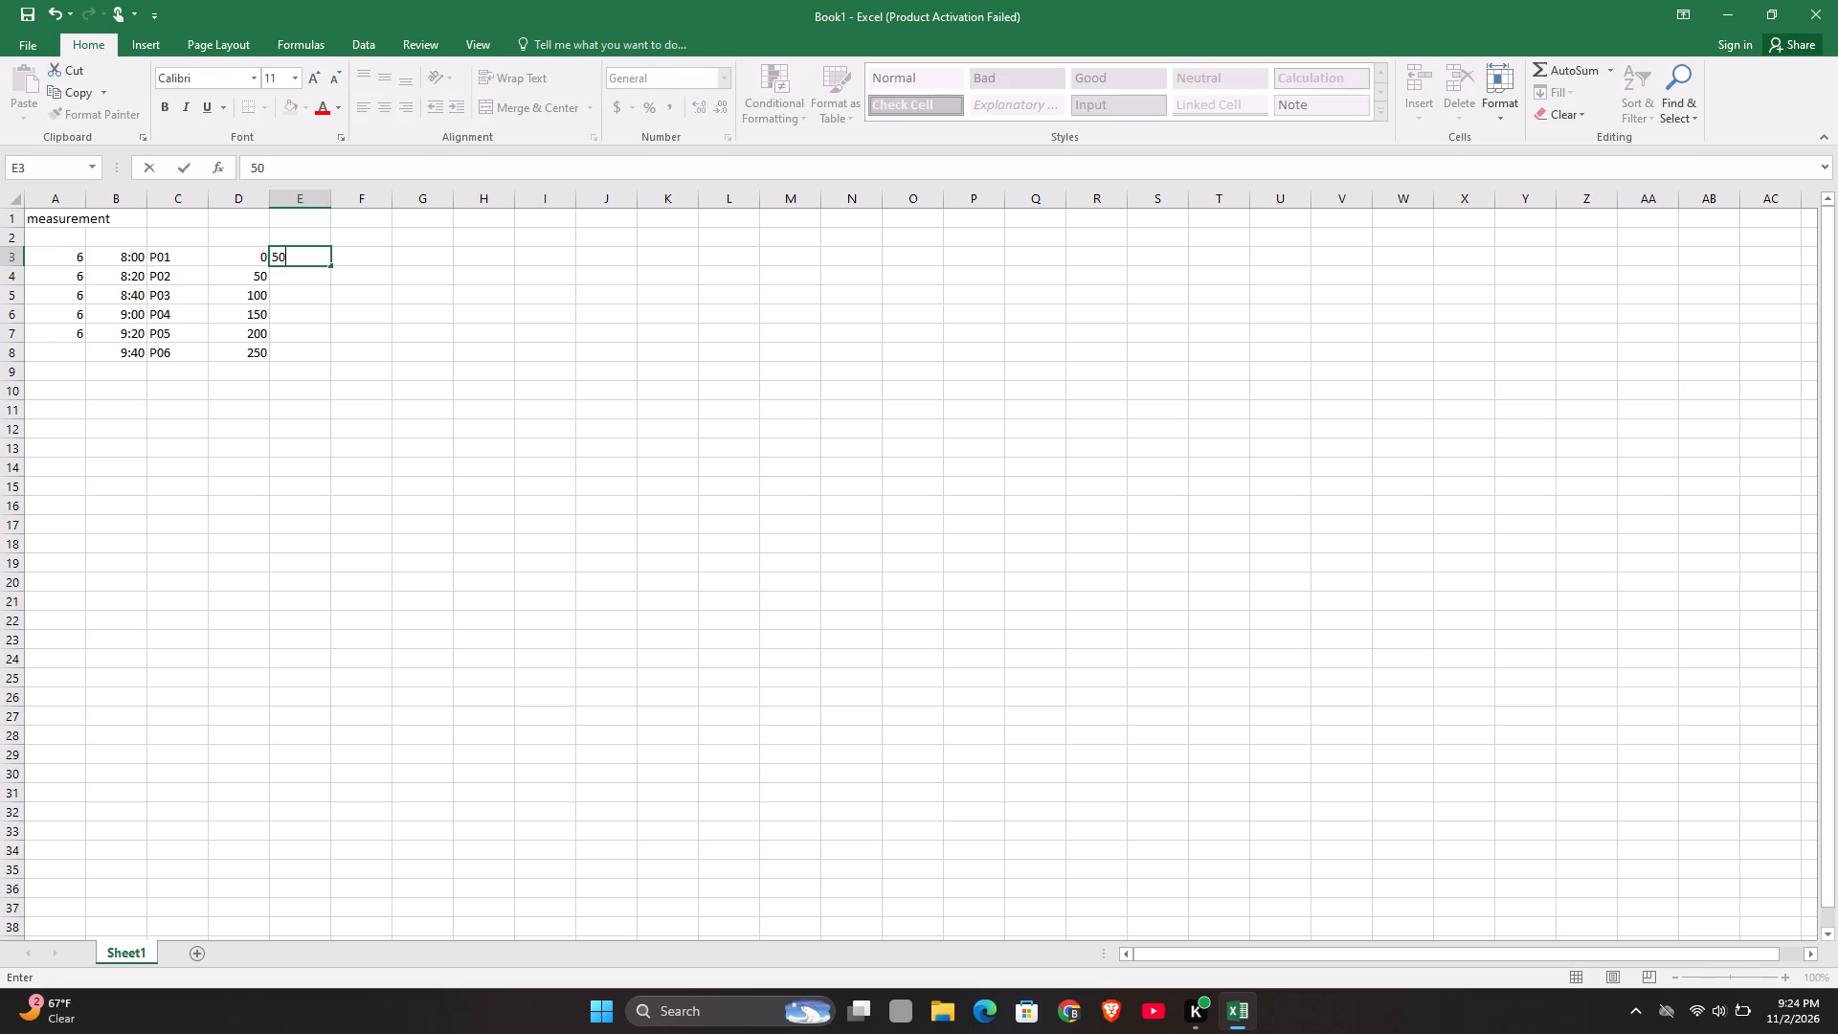
key(Return)
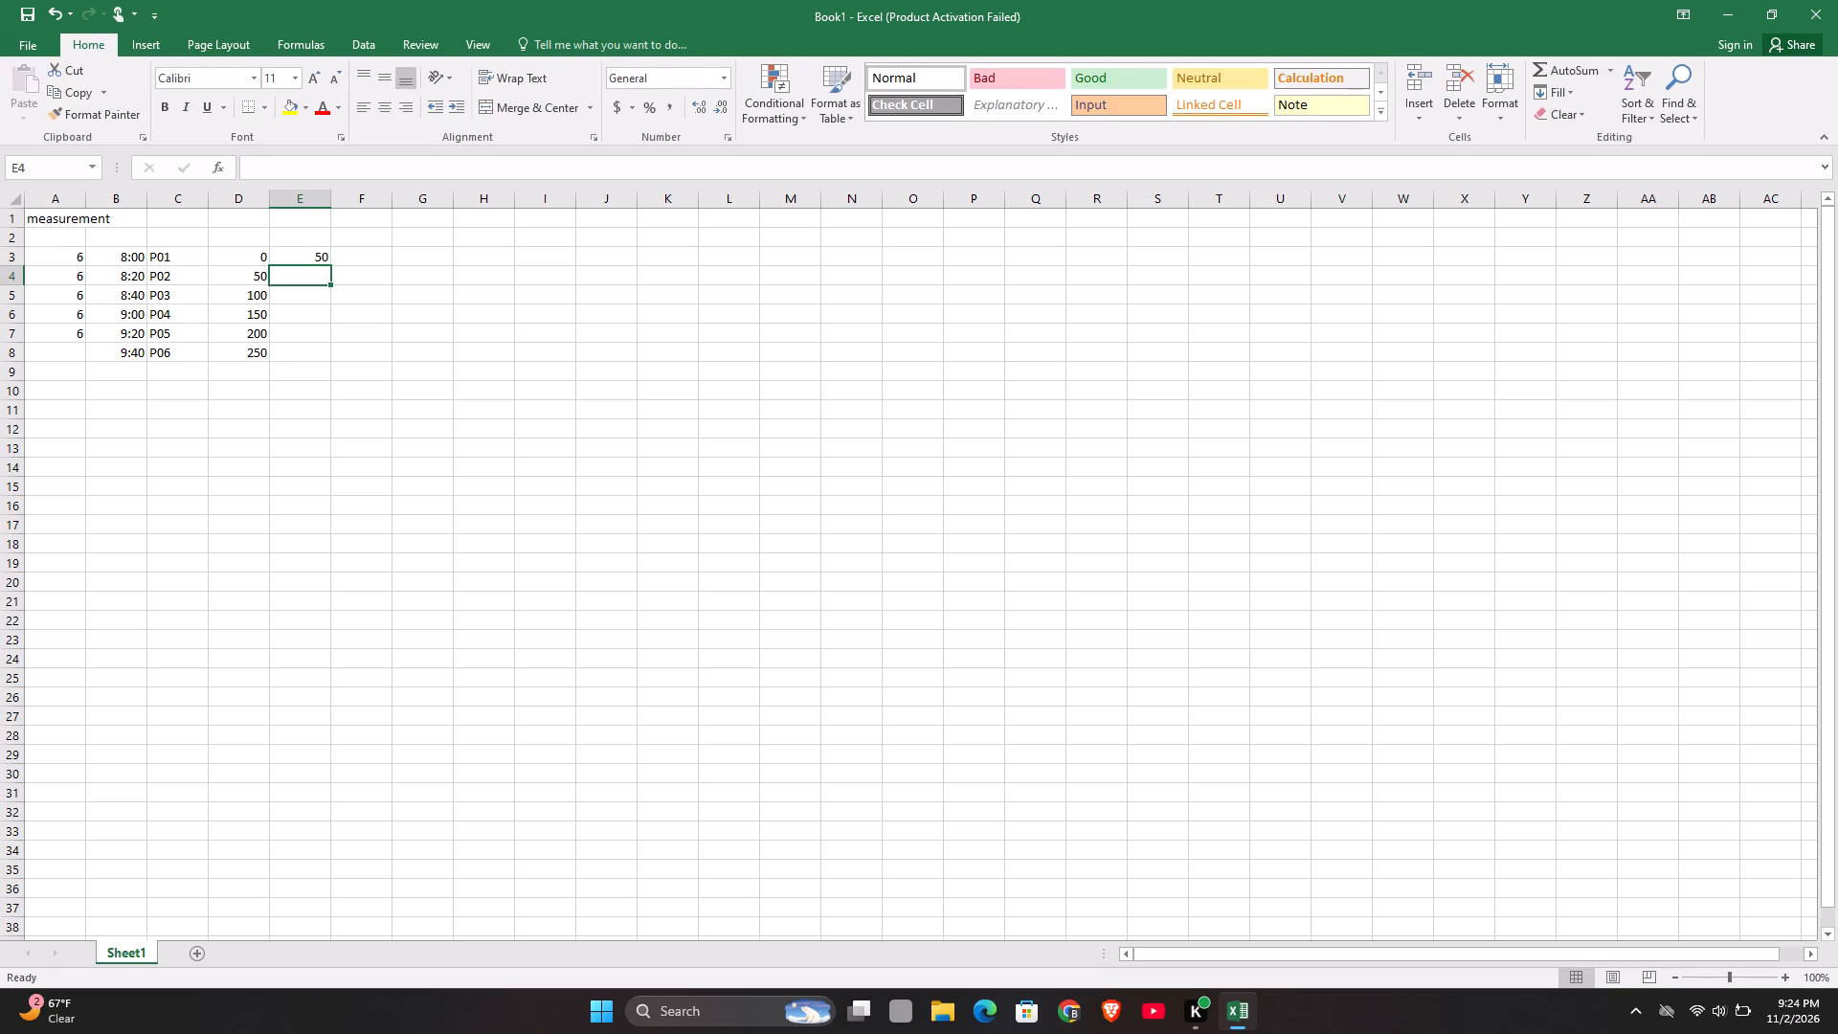
Fill the range E3 to E8 from the value in E3 using Flash Fill.
click(308, 257)
drag(308, 257, 336, 287)
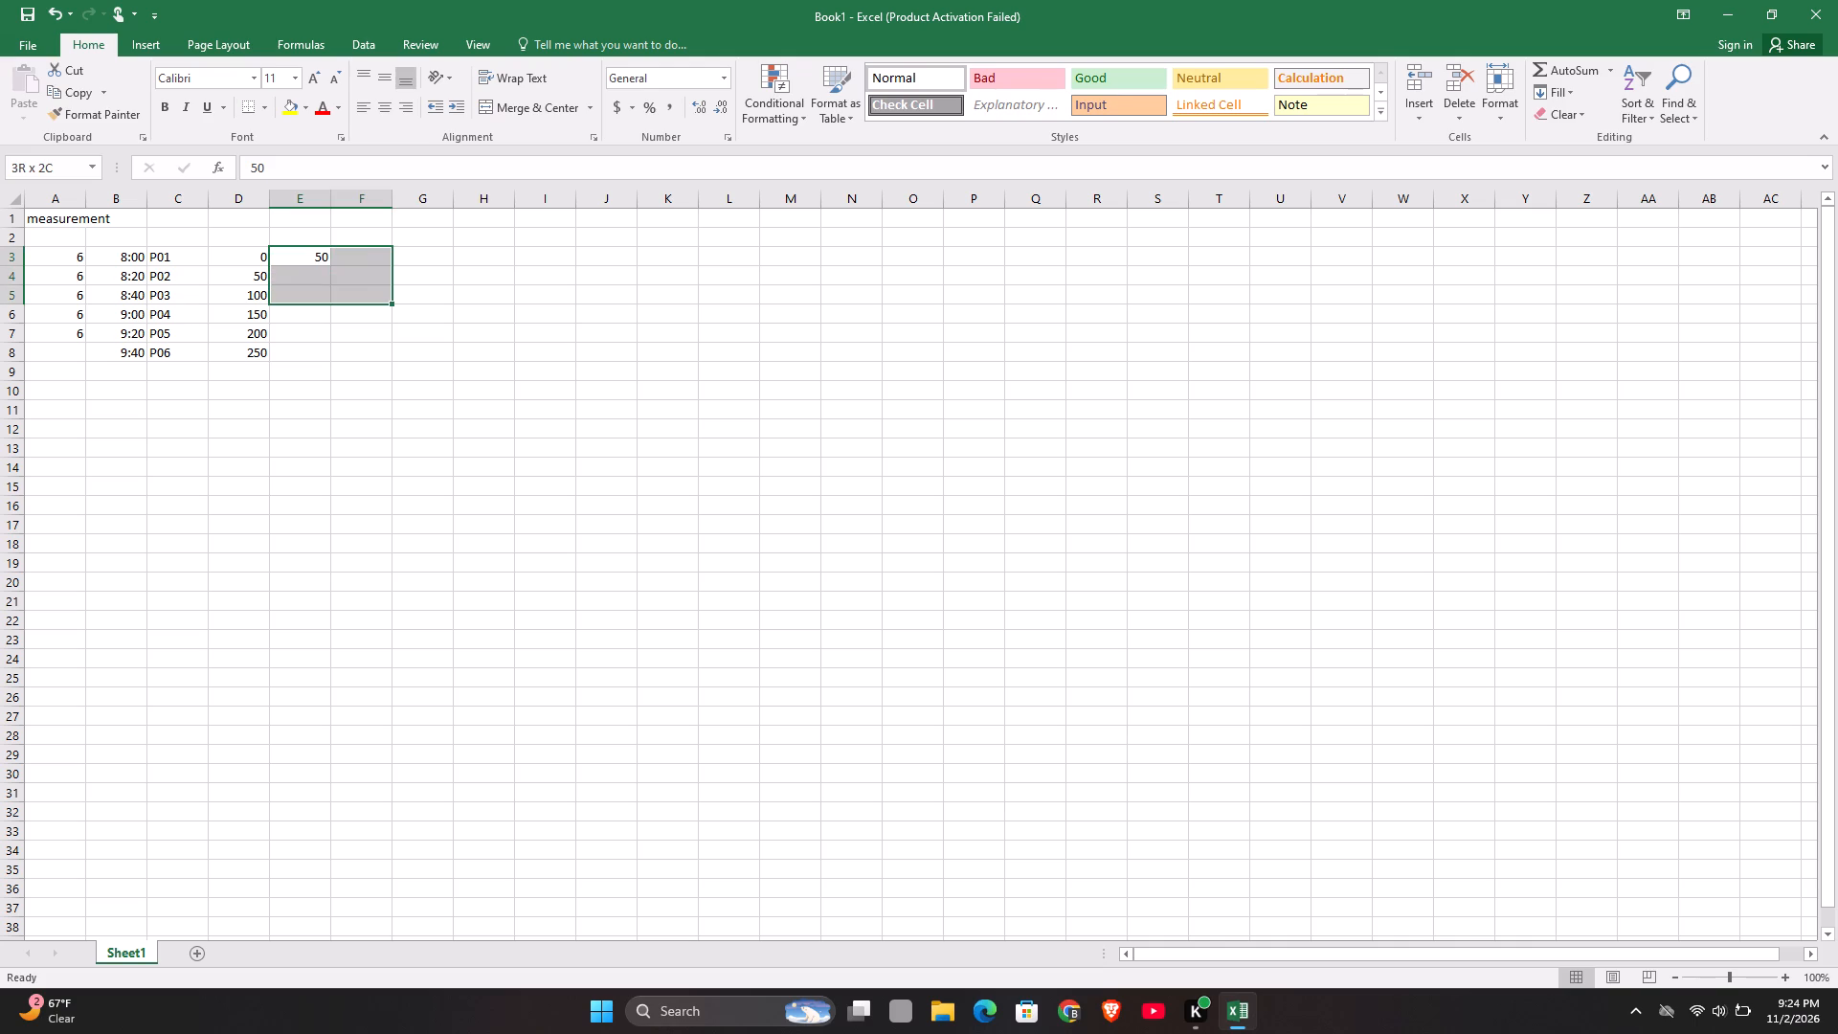
drag(336, 287, 319, 319)
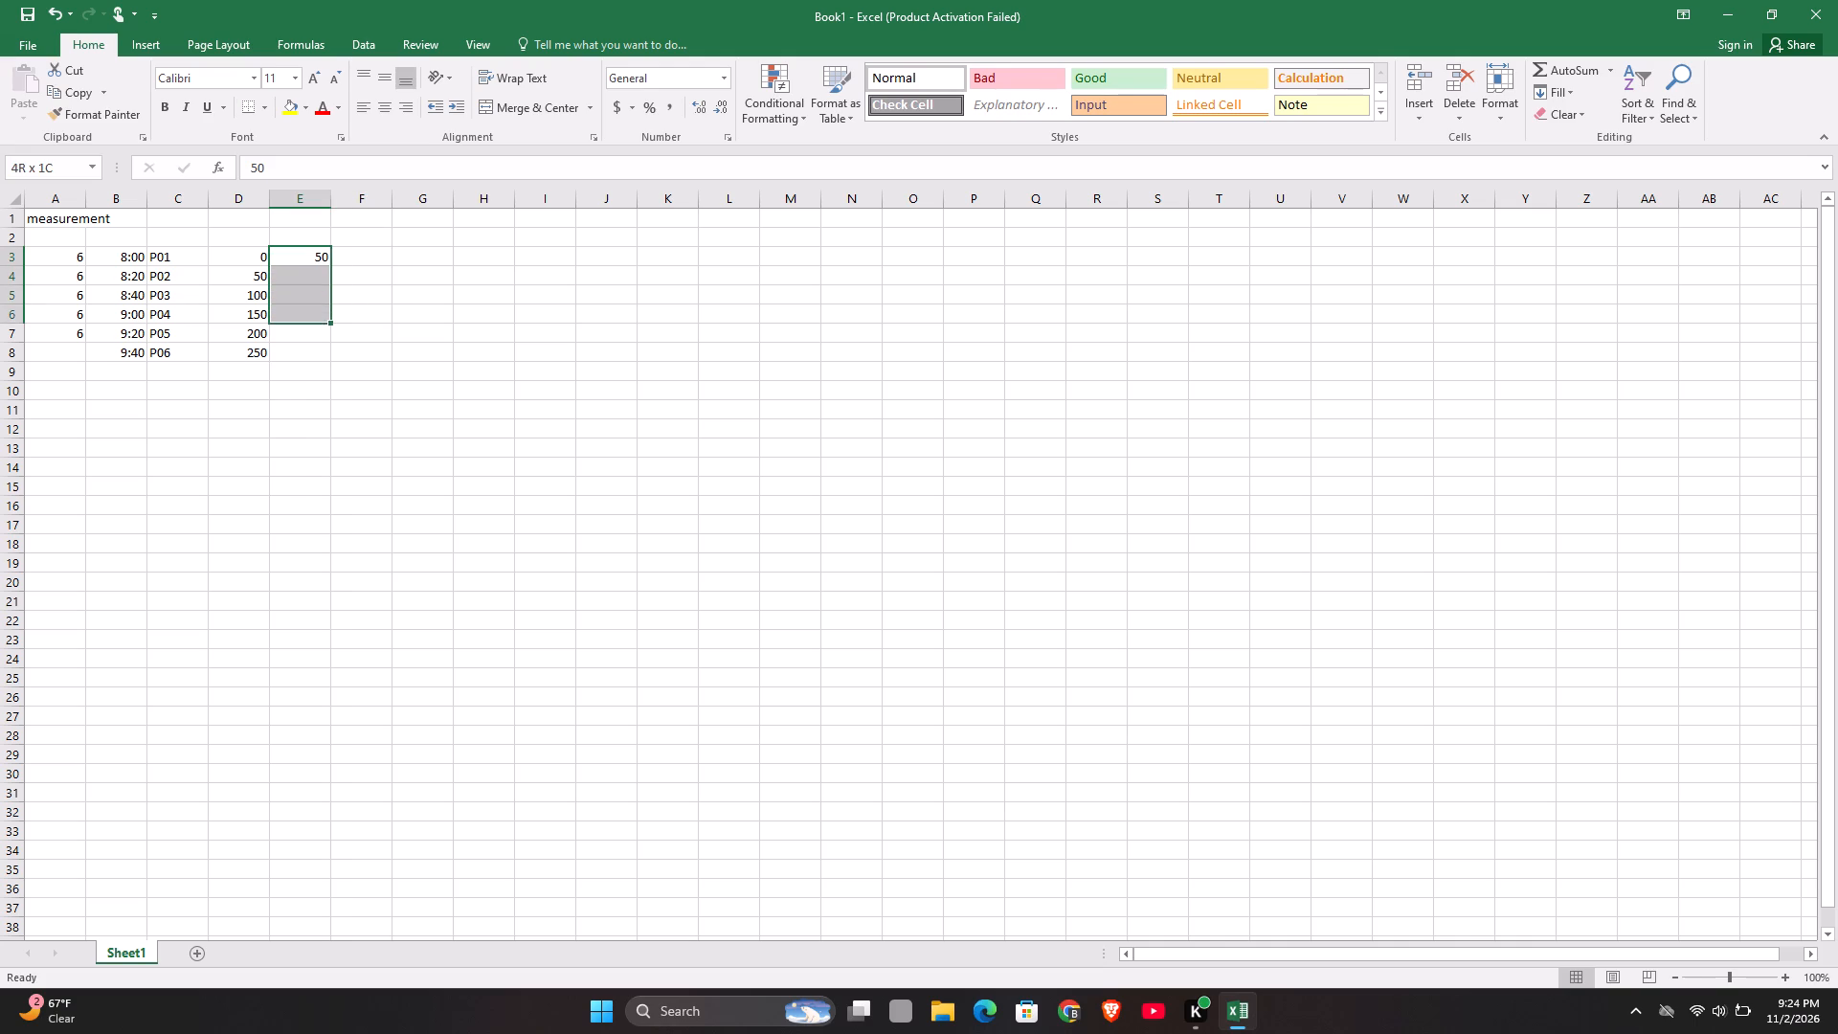
drag(319, 319, 324, 349)
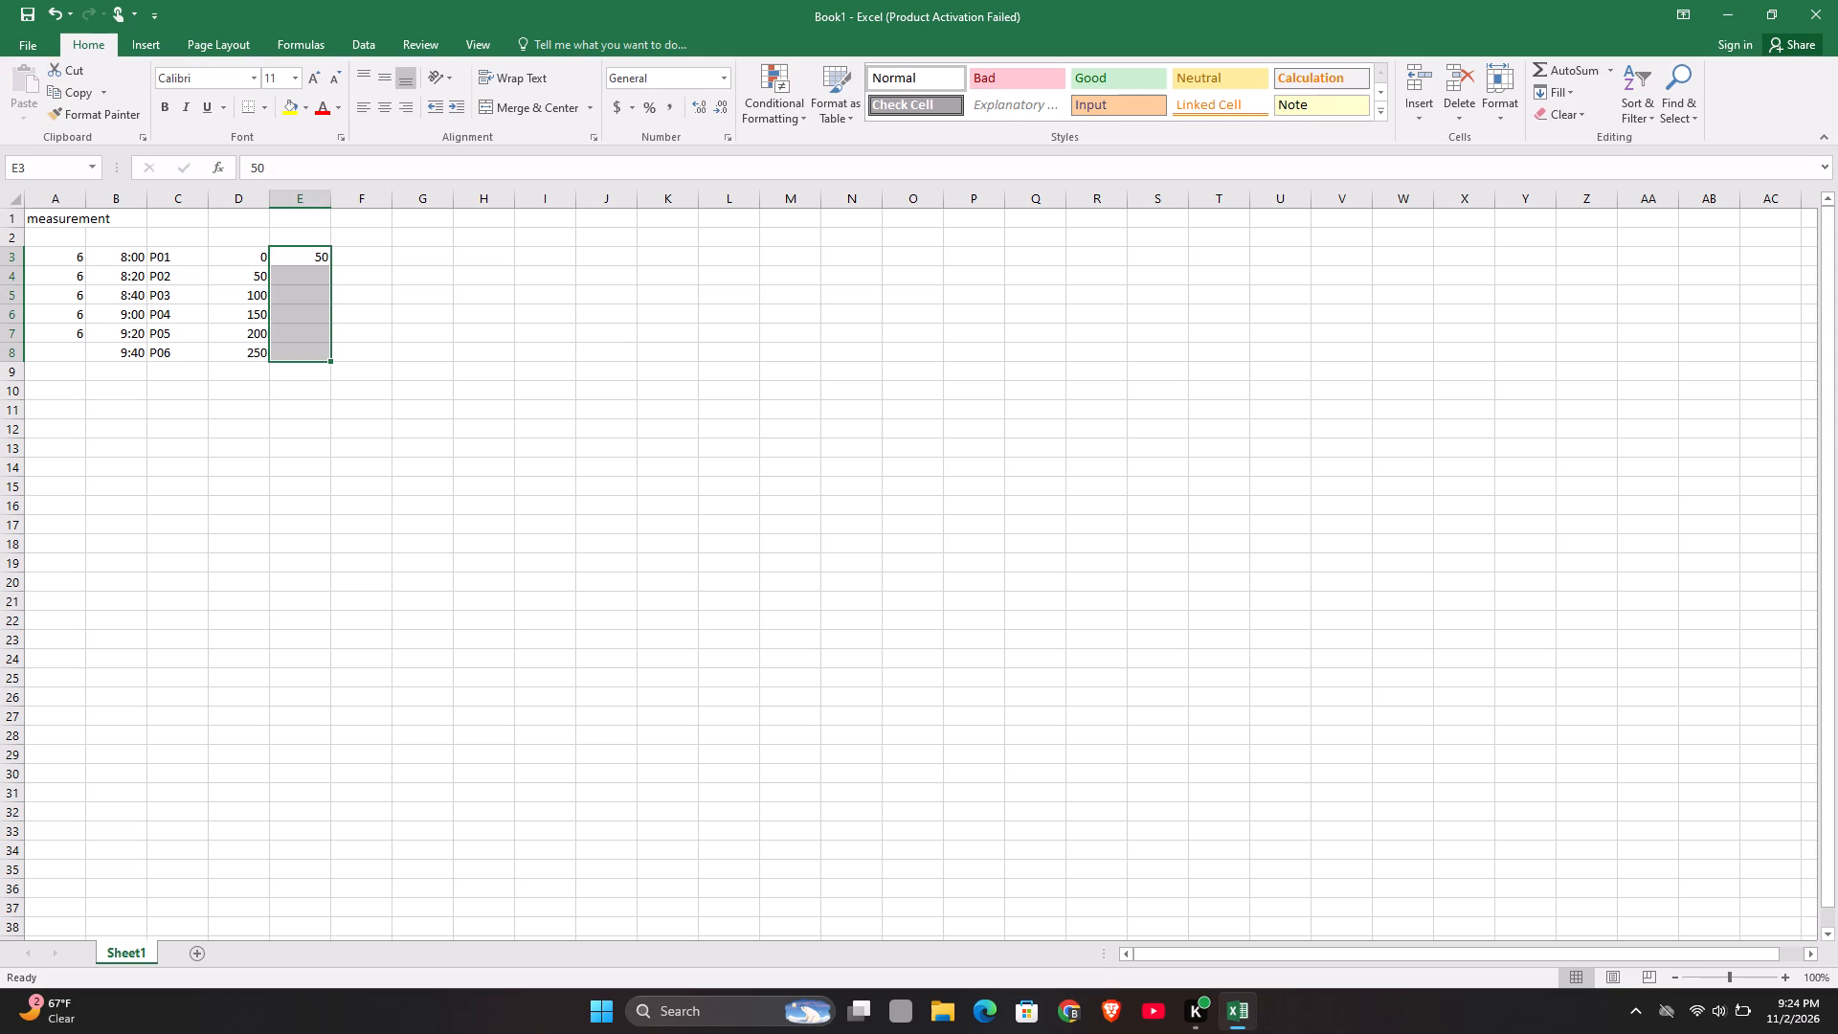
key(Return)
key(Return)
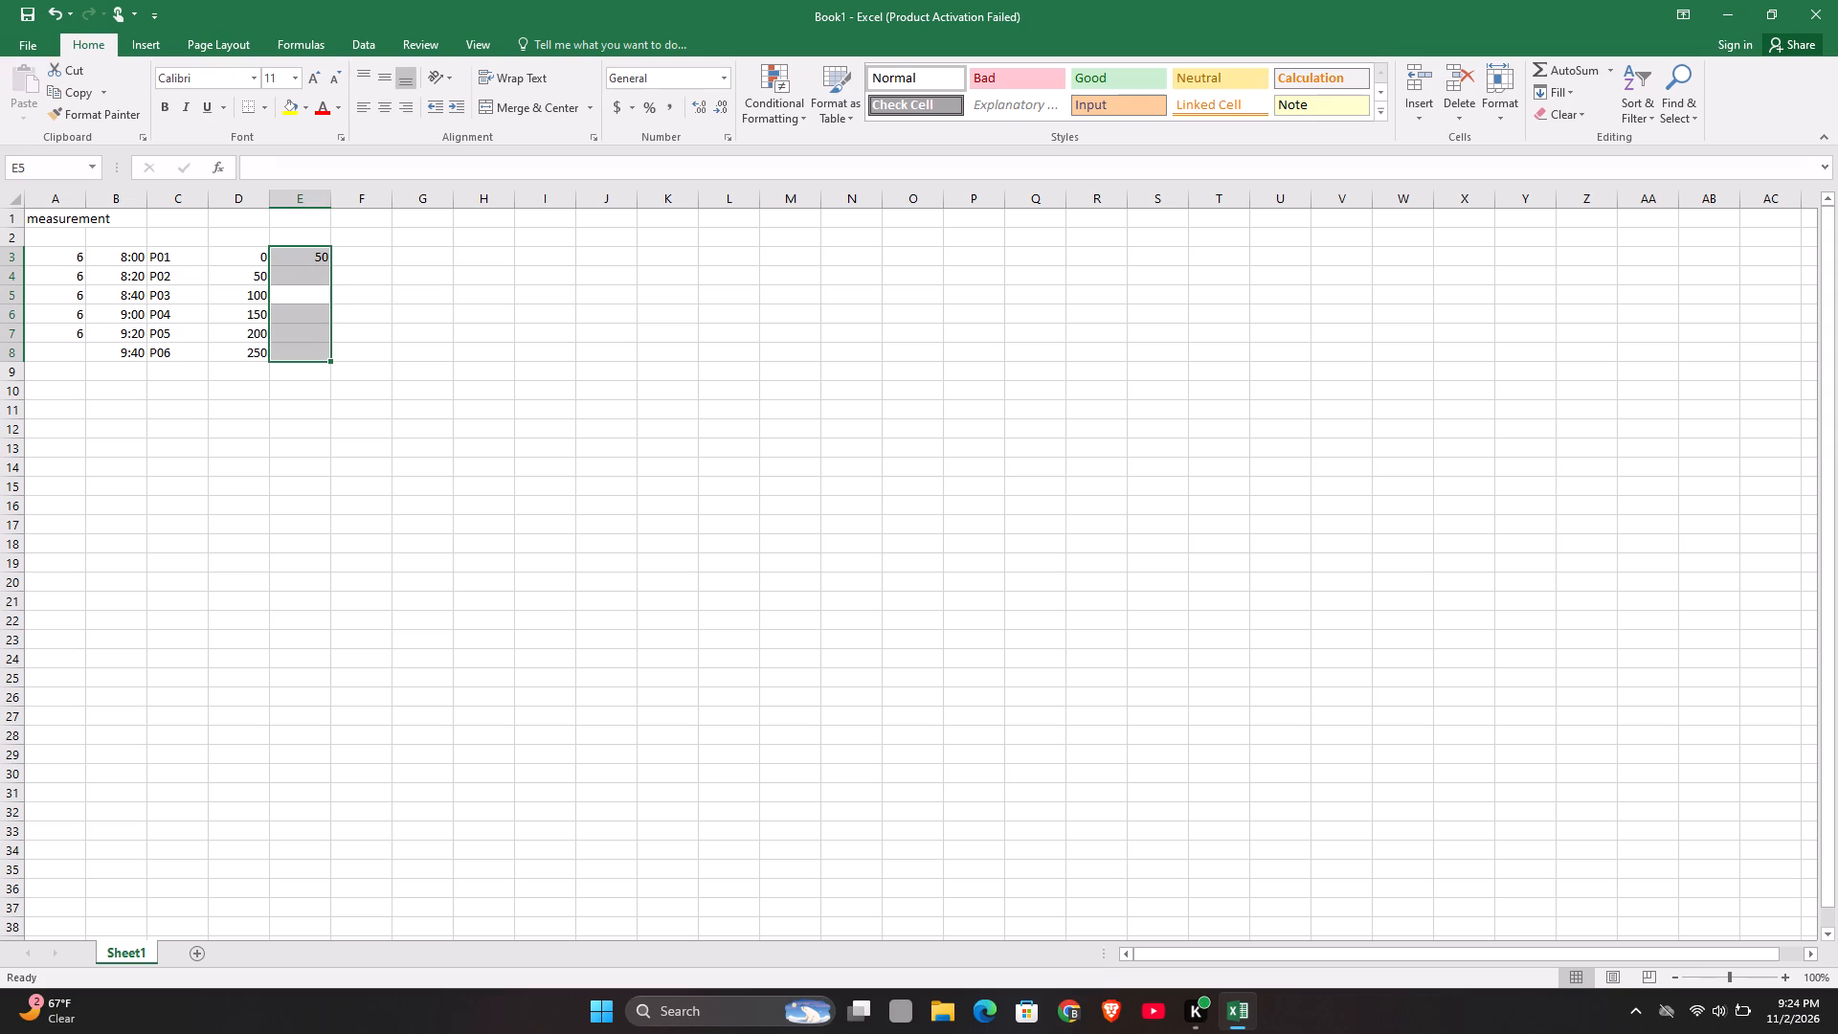
key(Return)
key(Return)
key(Return)
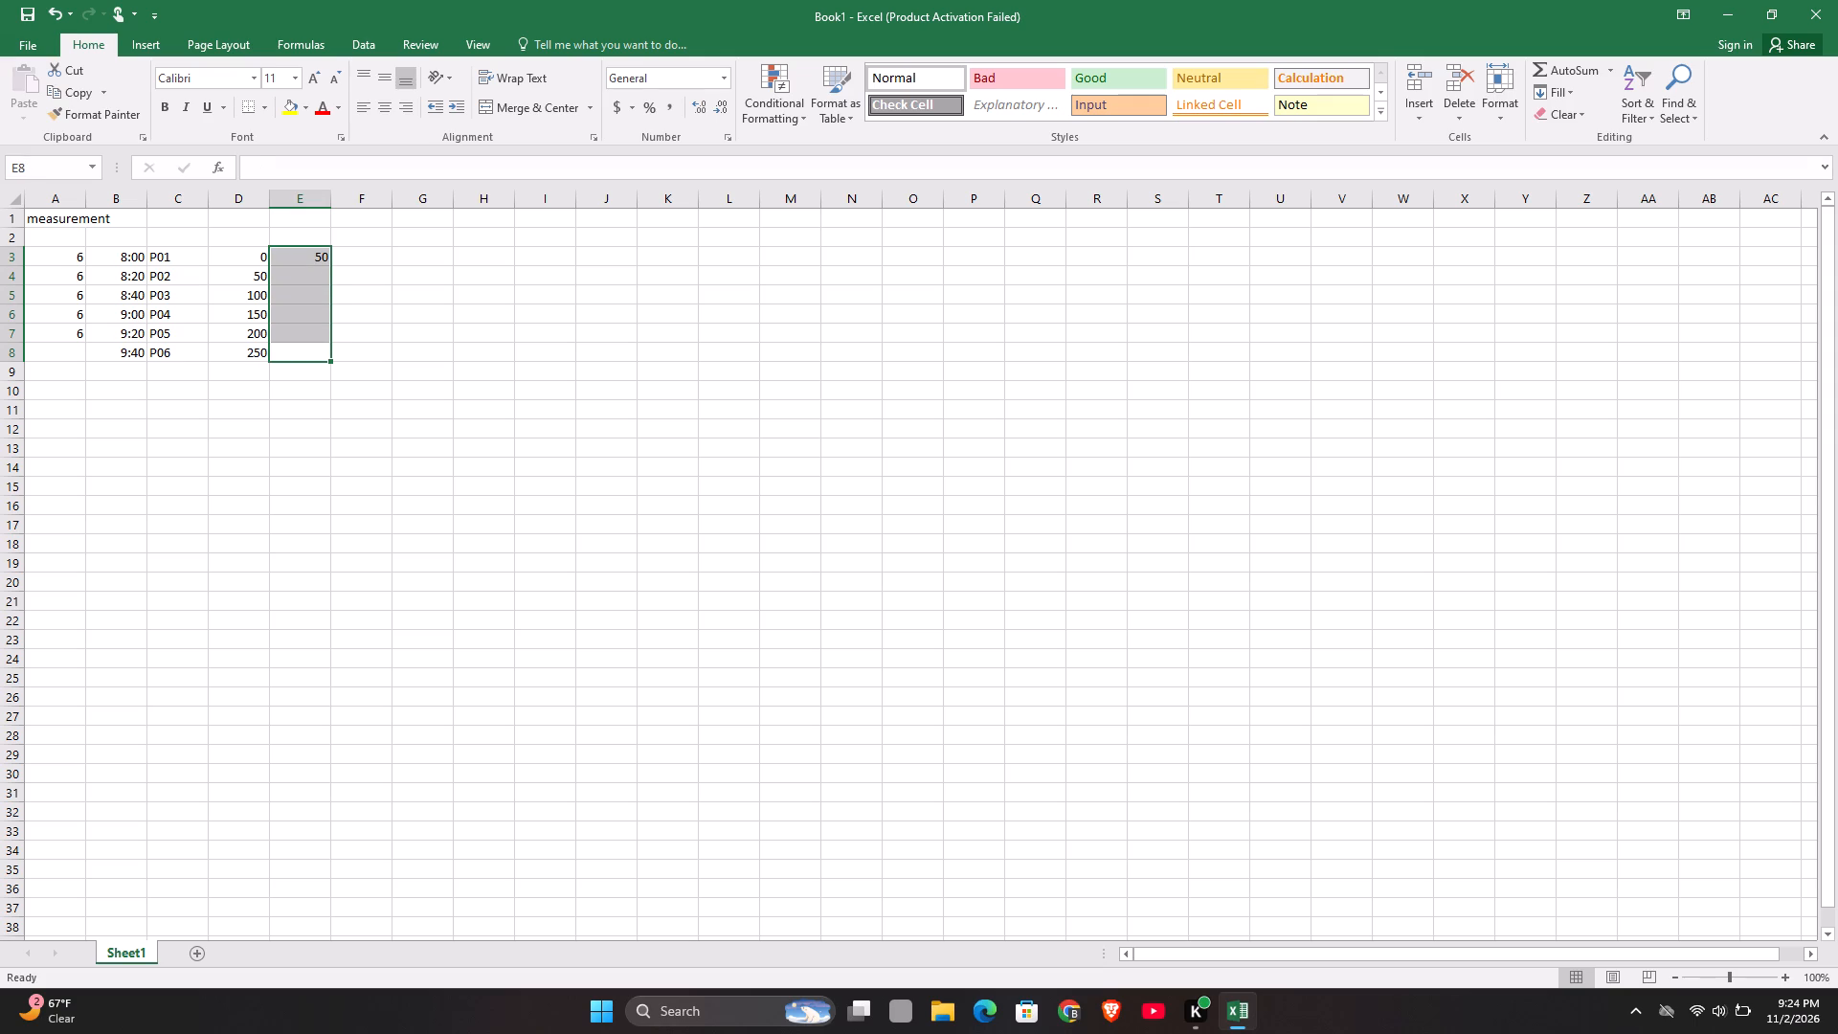
key(Return)
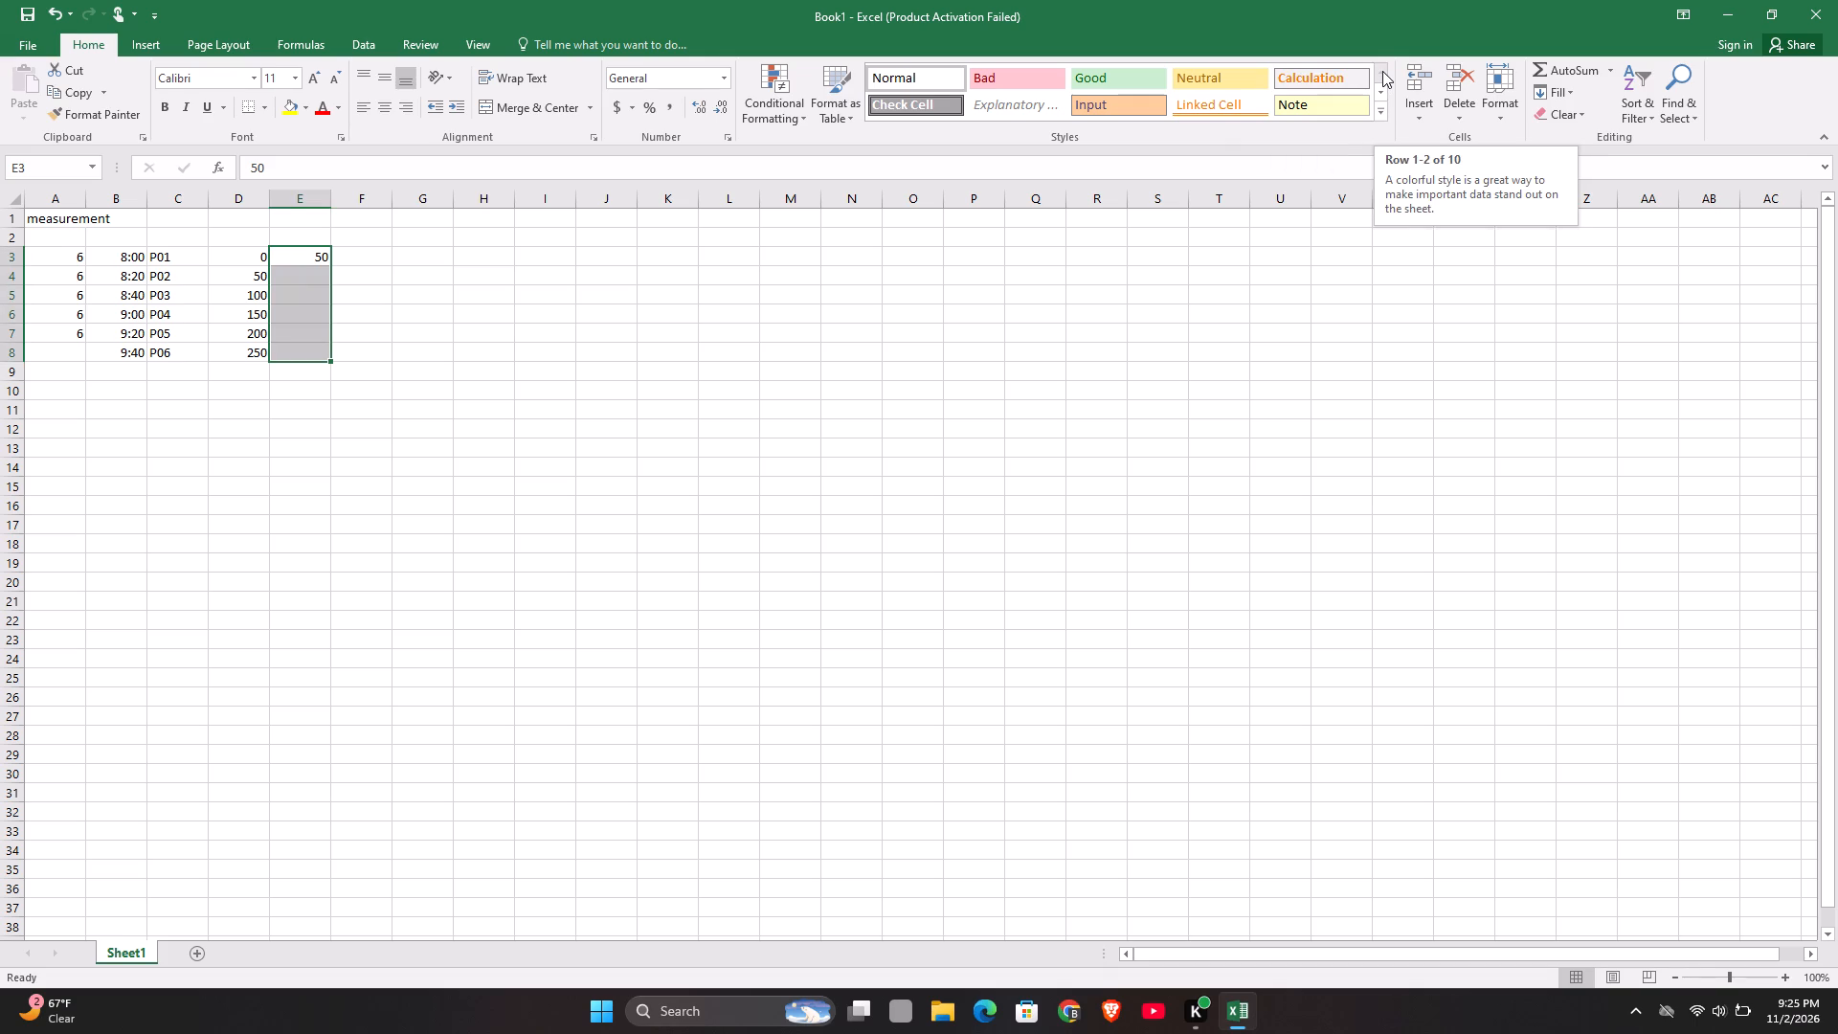
click(1569, 90)
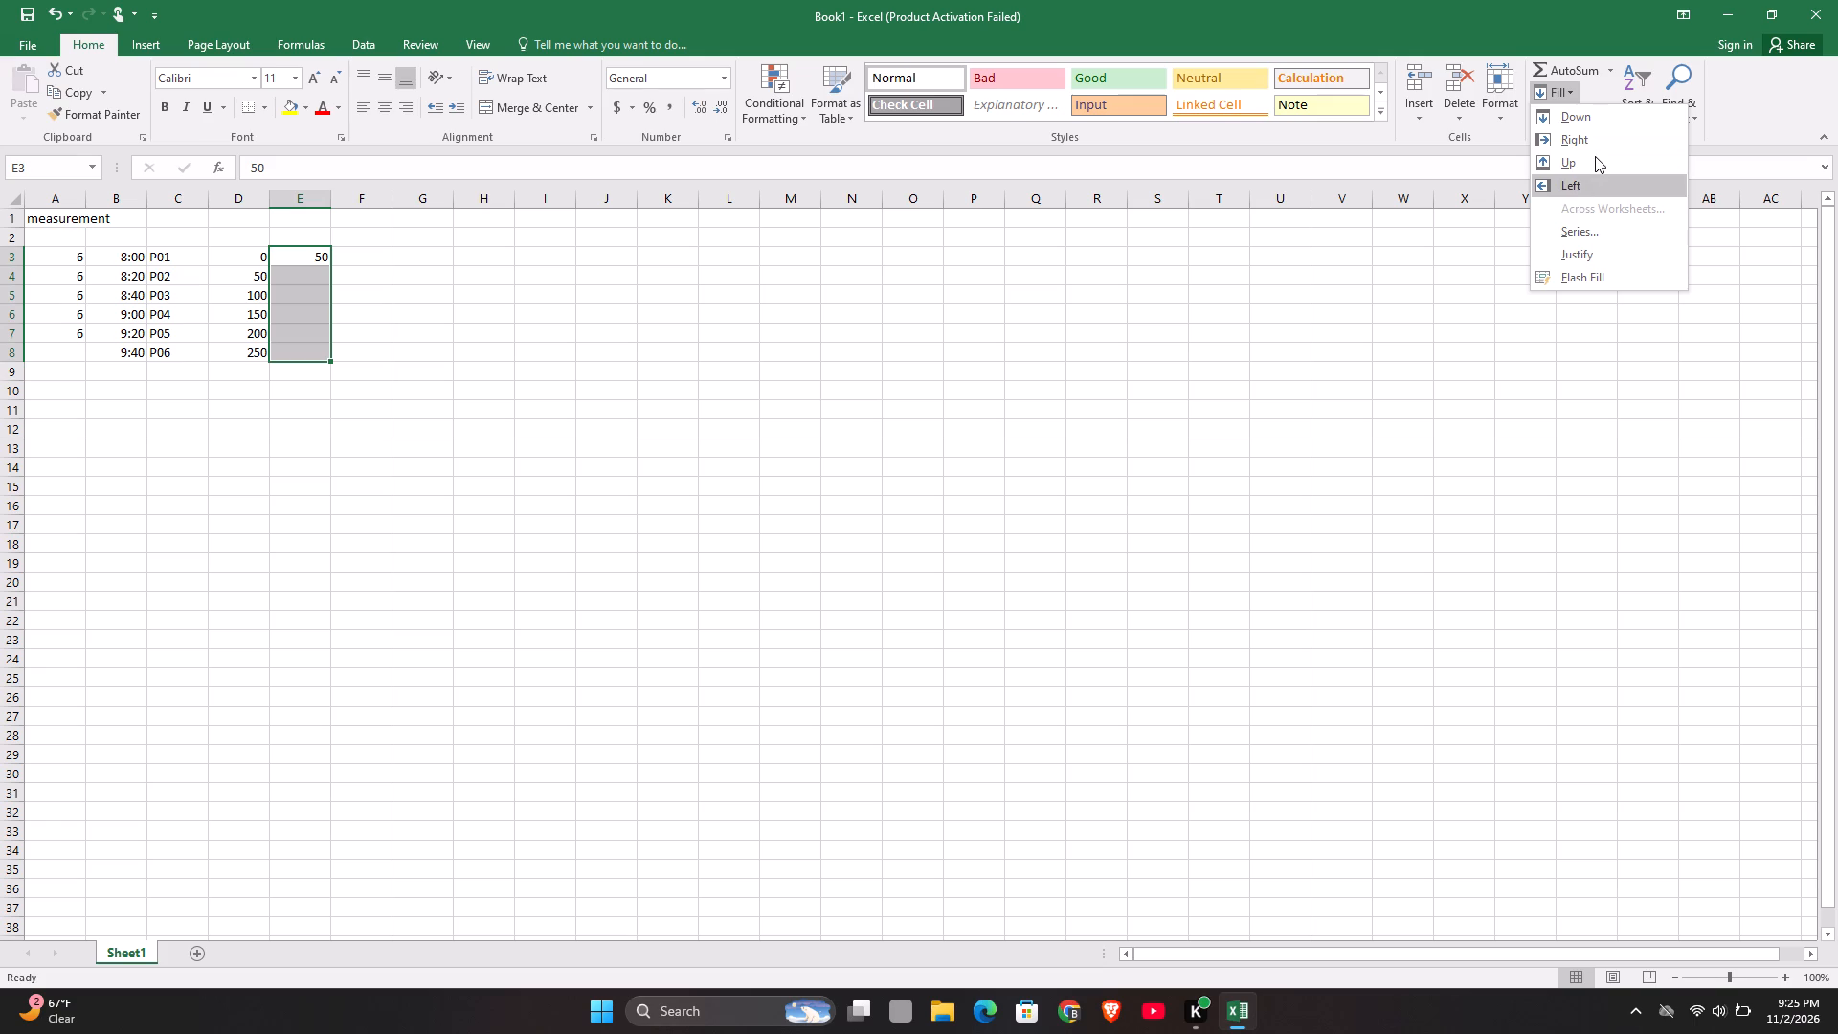
click(1585, 271)
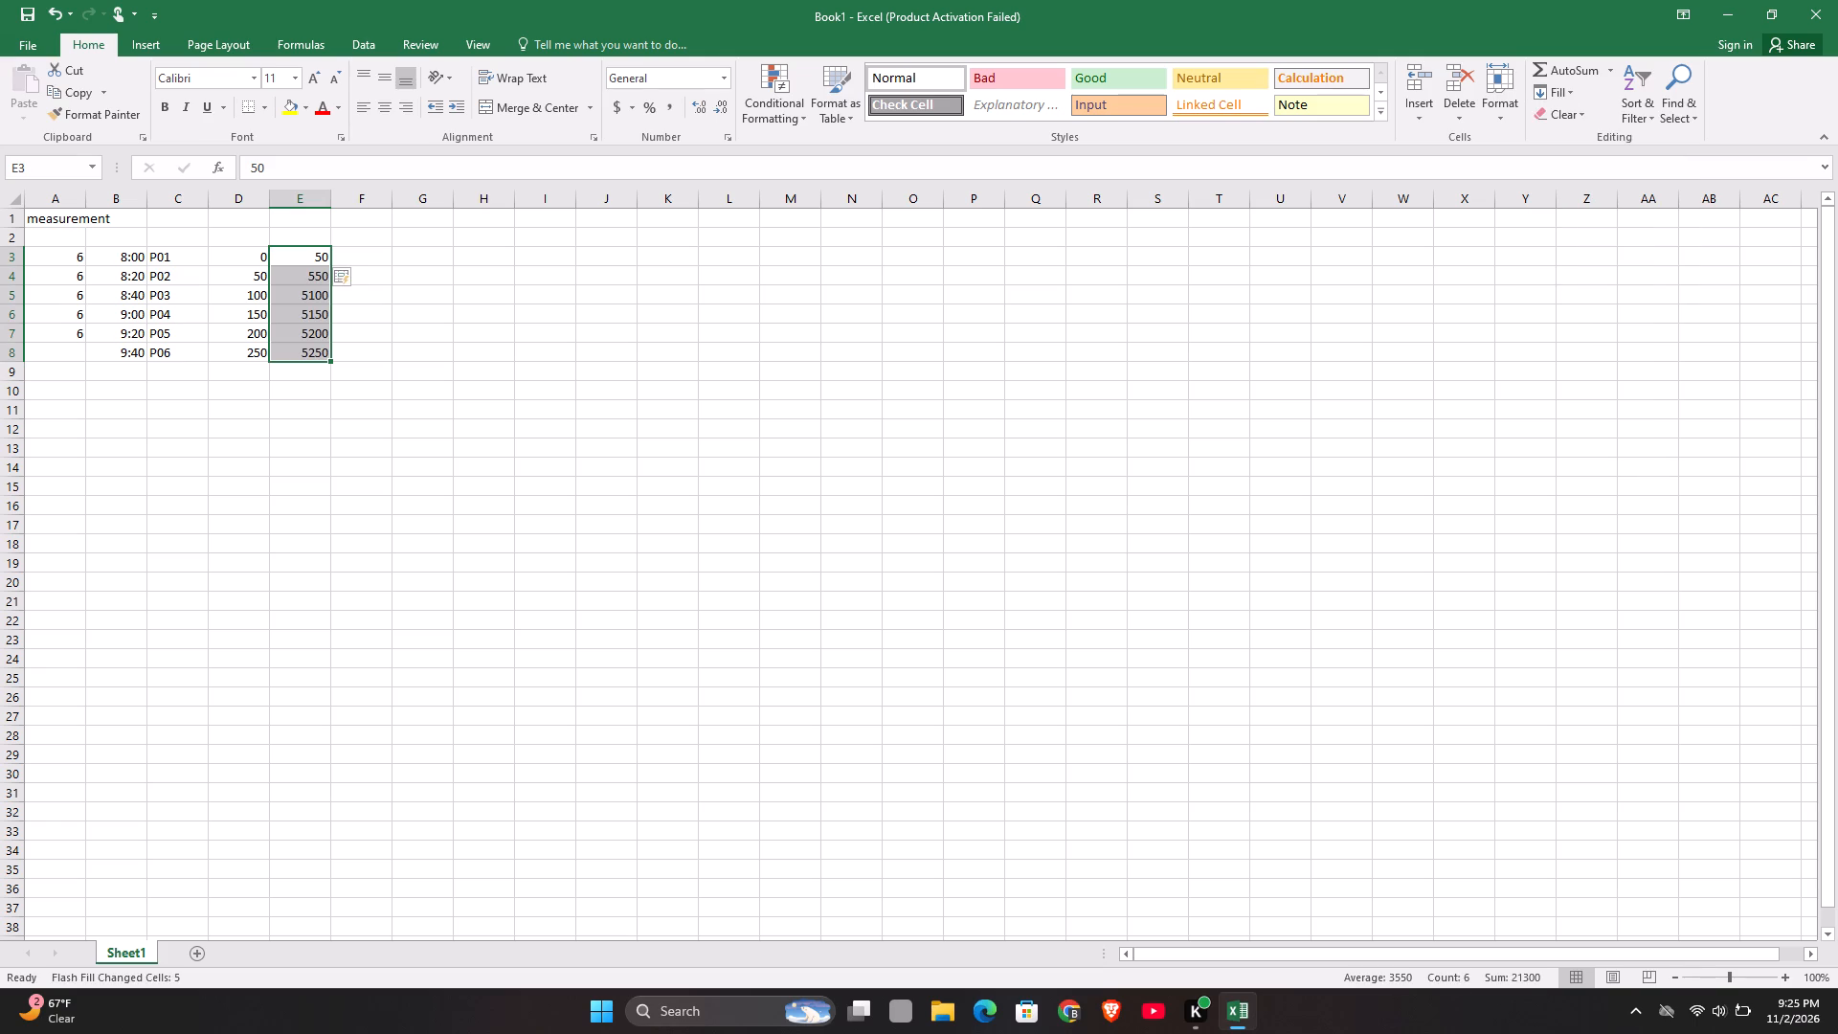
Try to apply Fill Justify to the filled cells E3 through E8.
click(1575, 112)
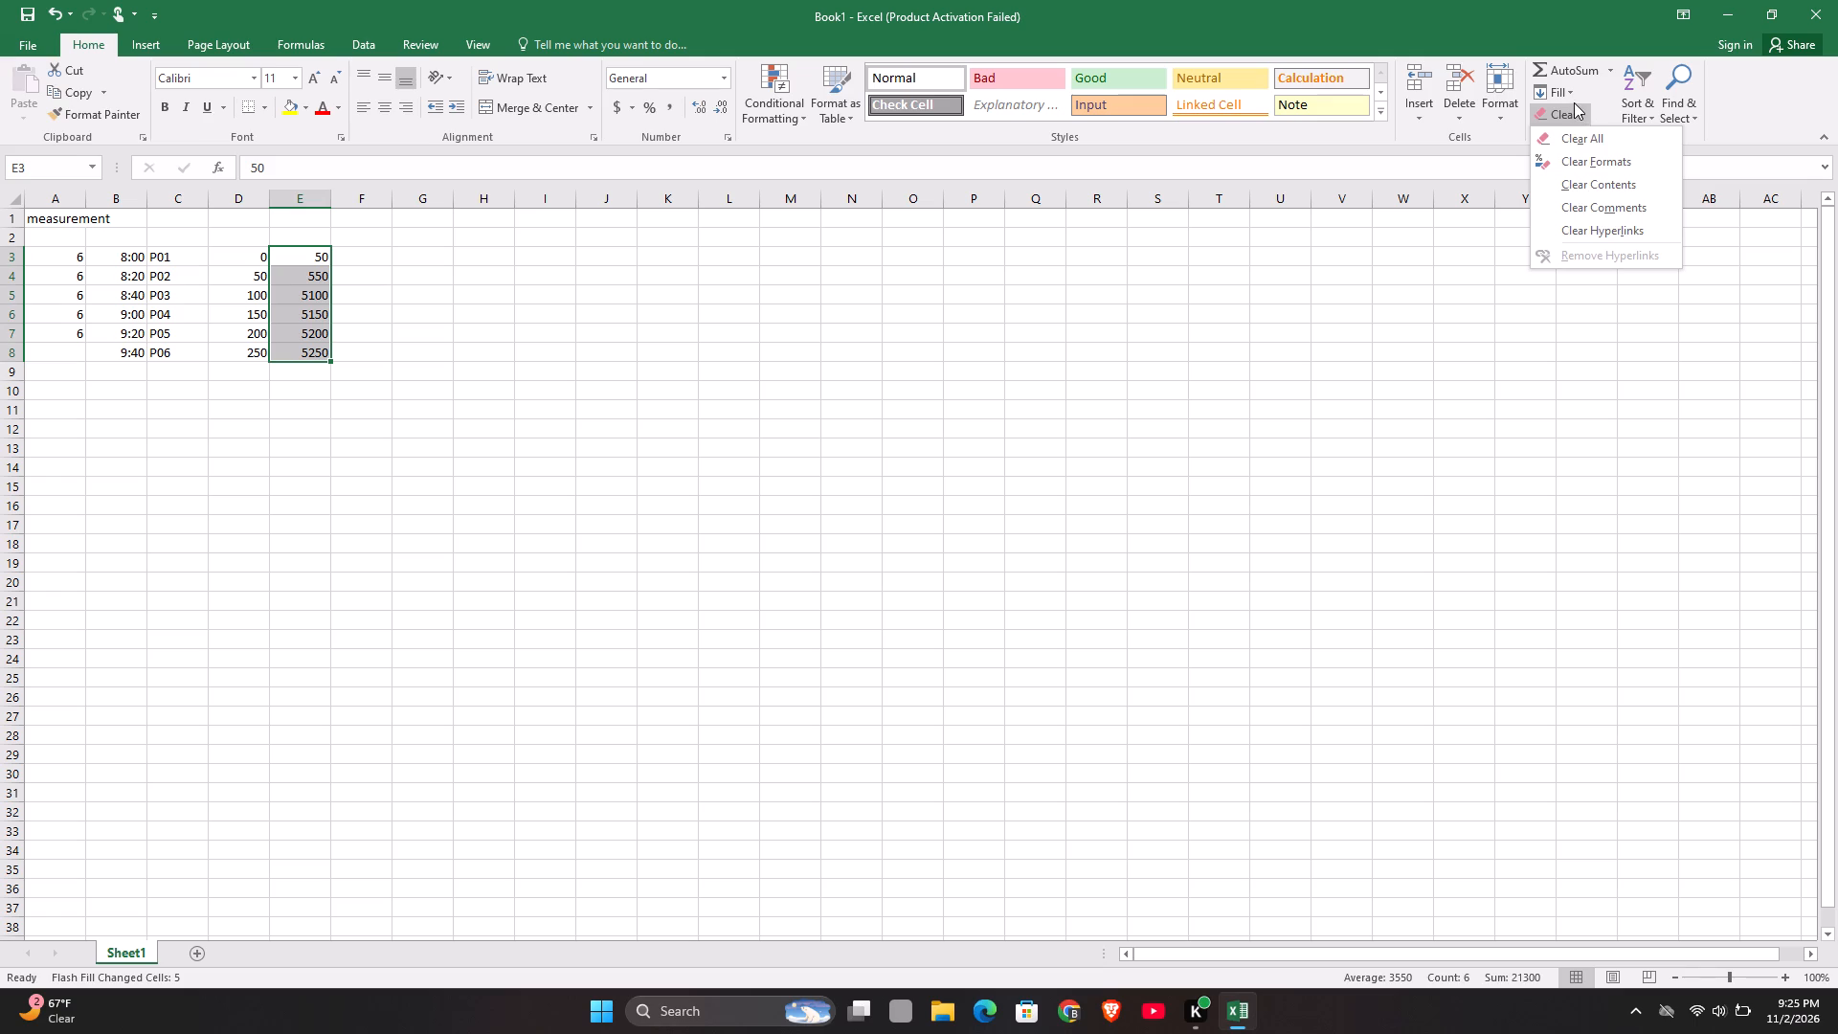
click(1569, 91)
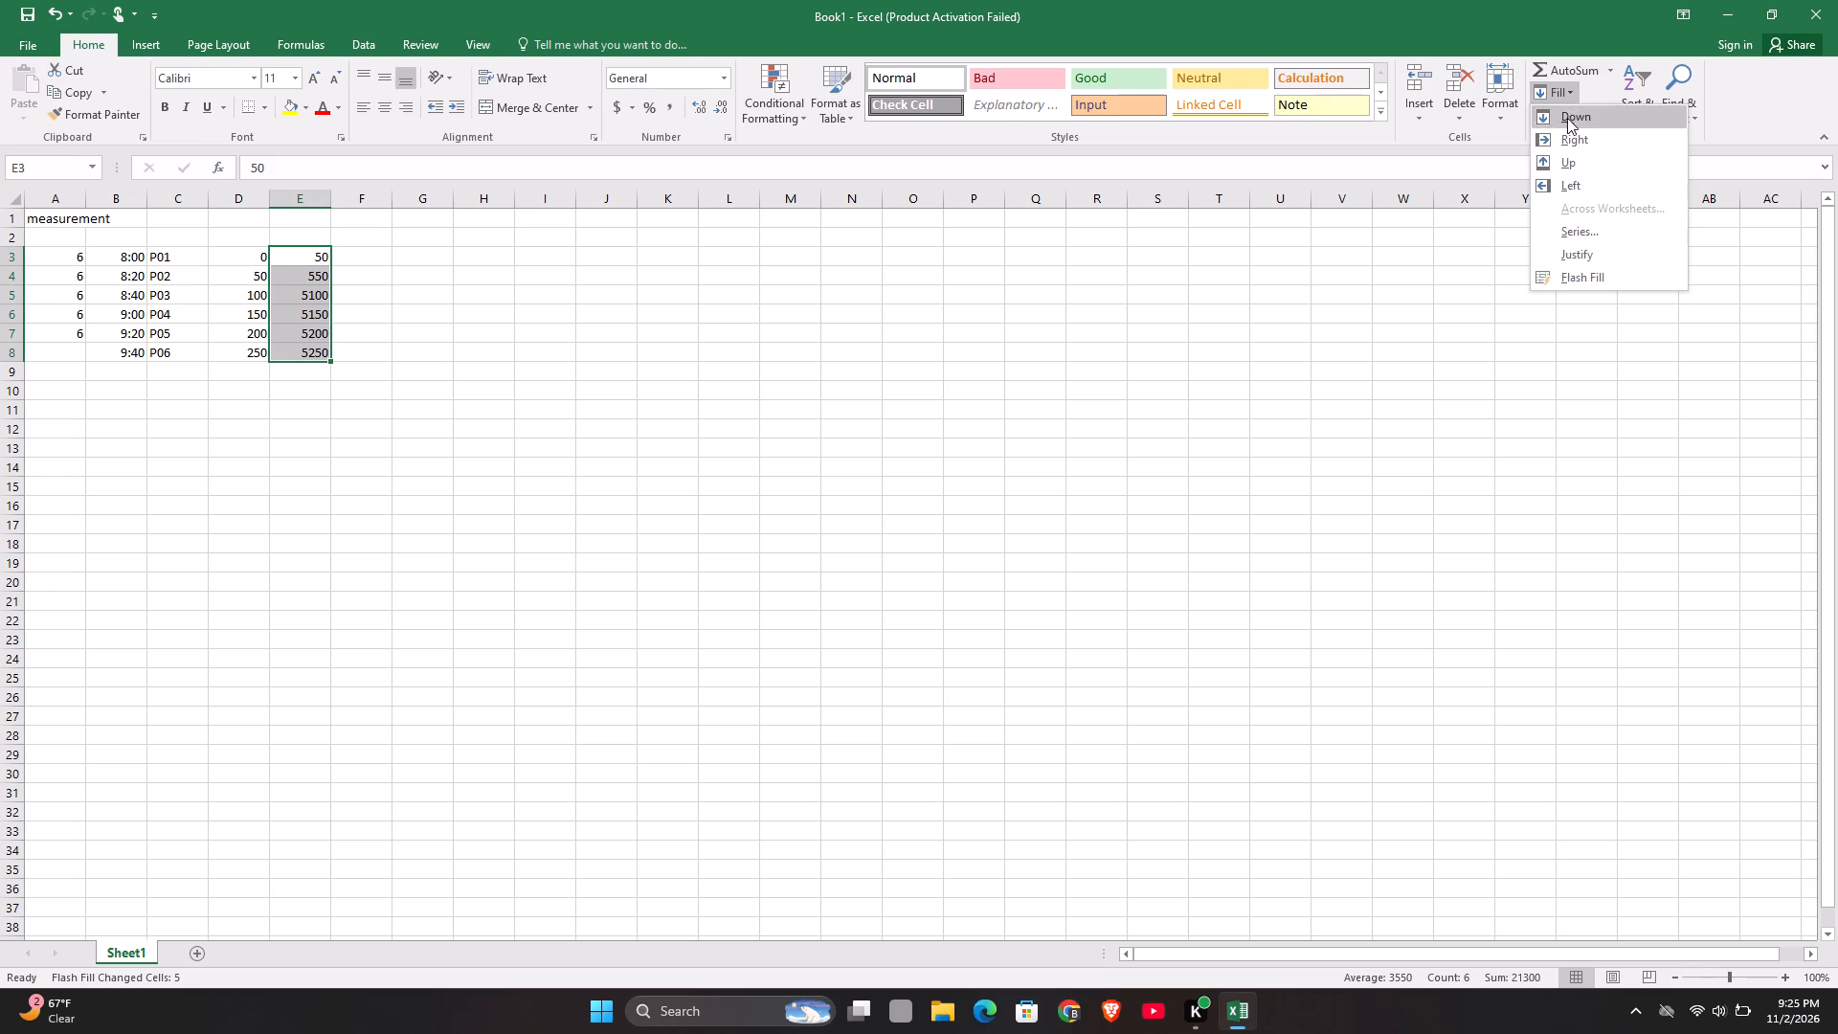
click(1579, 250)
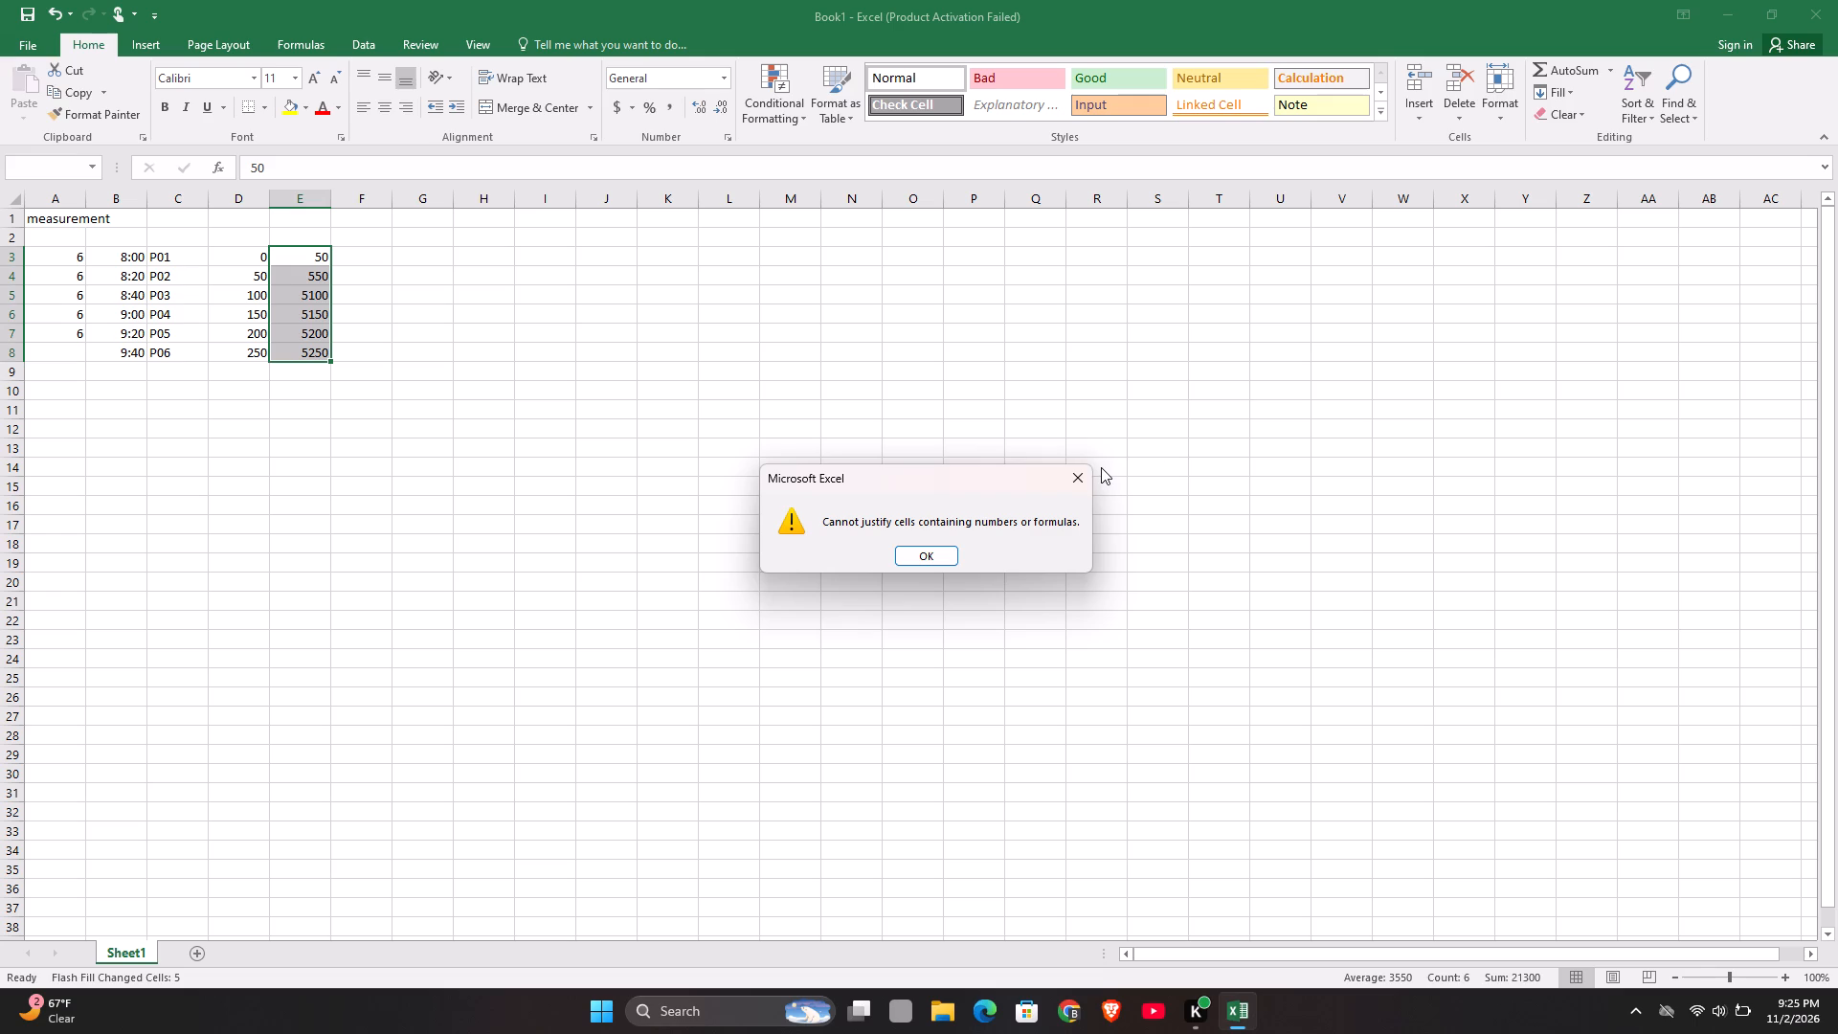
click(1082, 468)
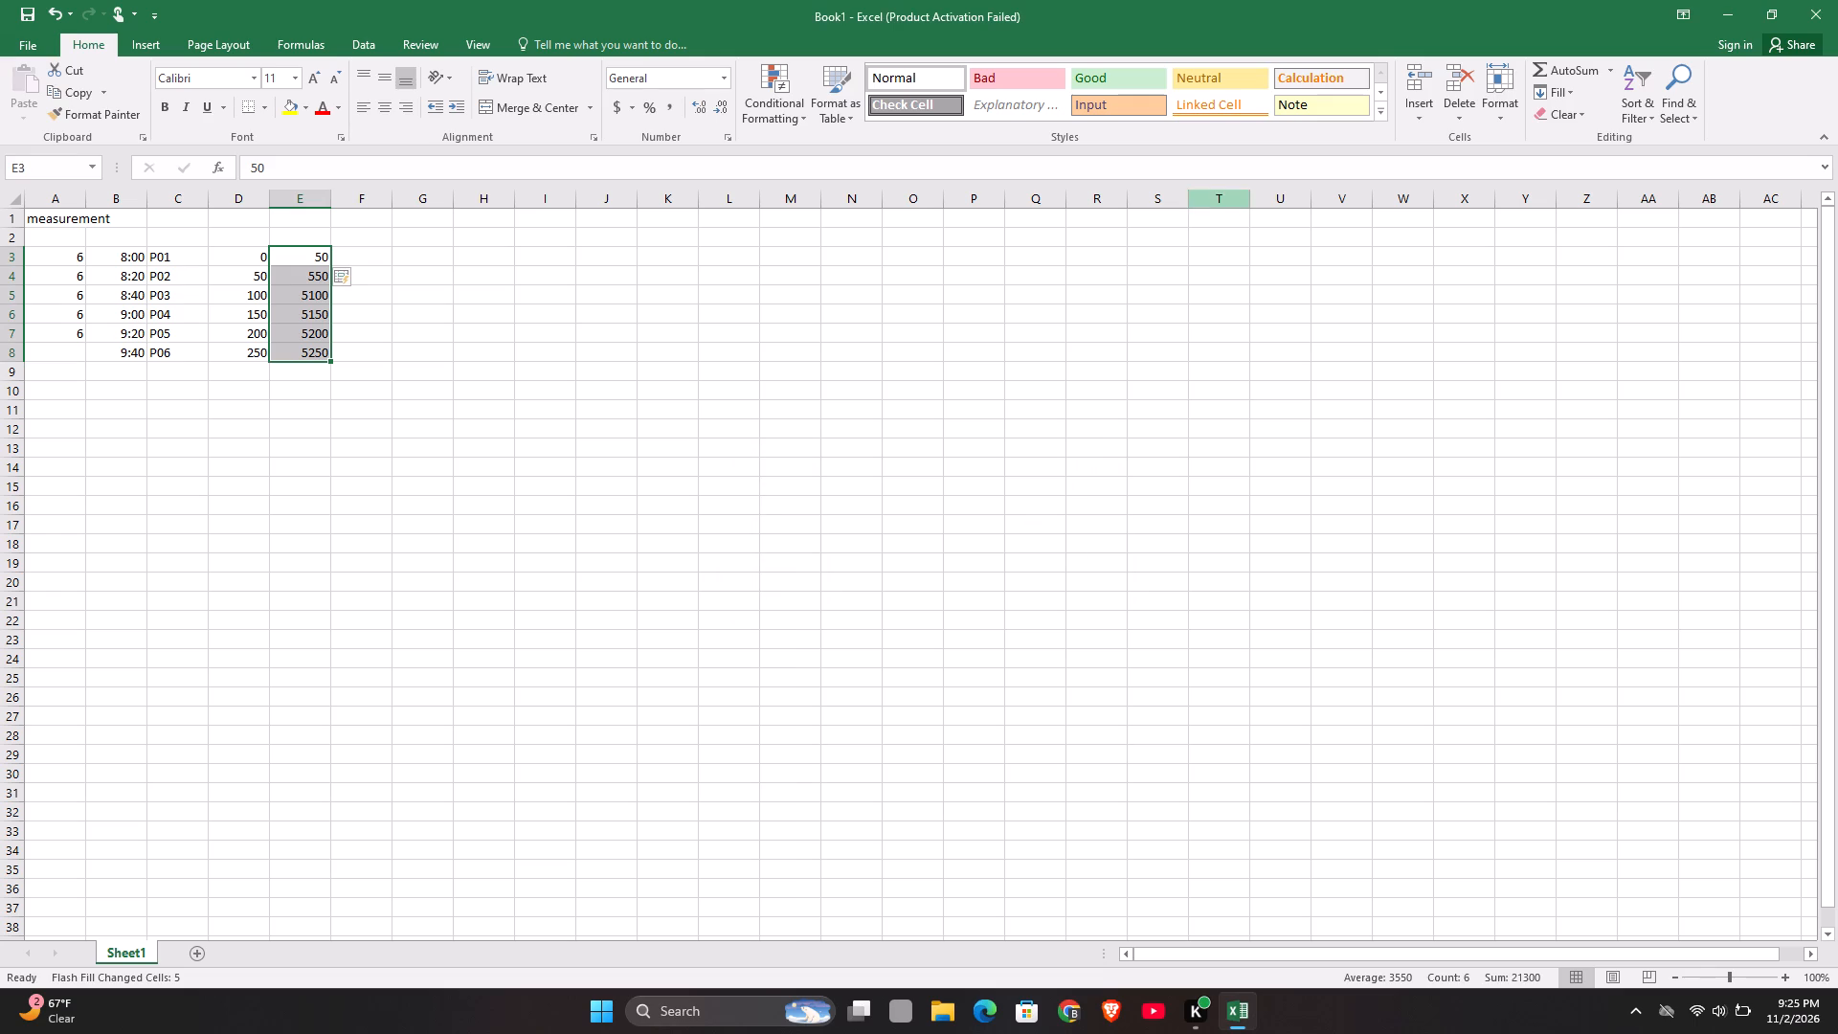
Replace the flash-filled values in cells E4 through E7 with 50 in each cell.
click(314, 276)
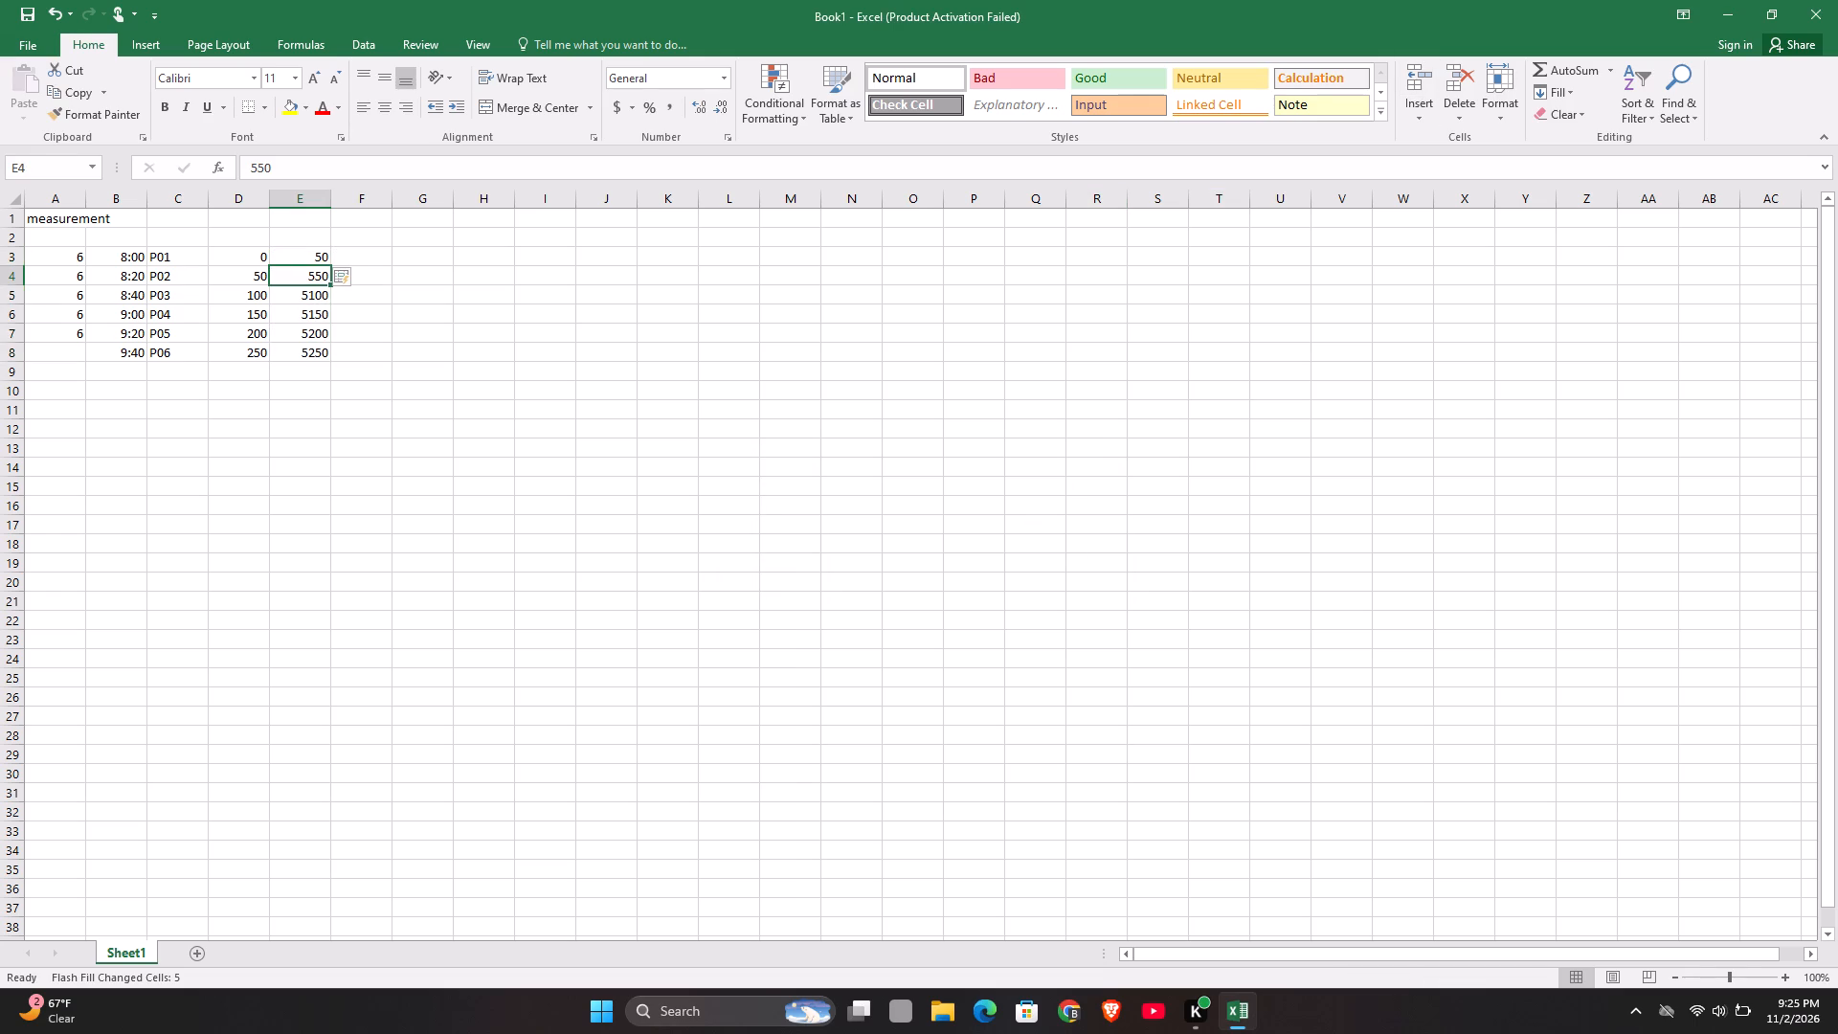
text(50)
key(Return)
text(50)
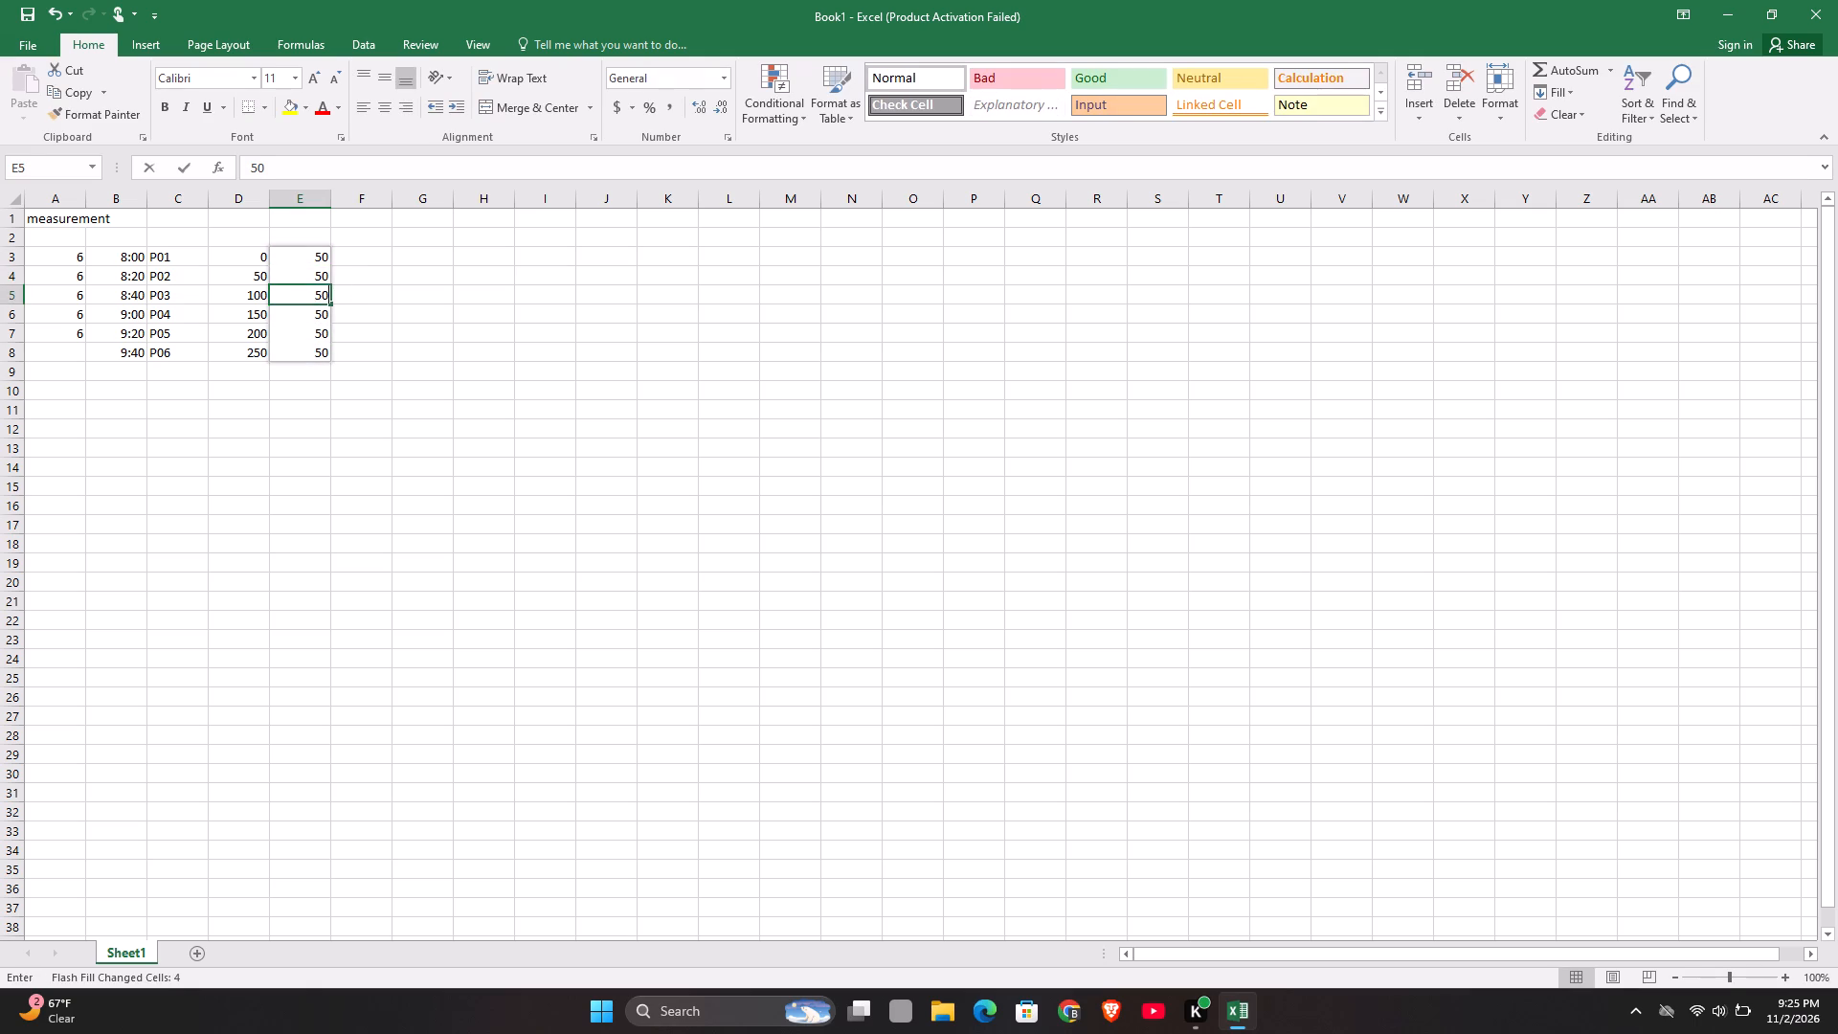
key(Return)
text(50)
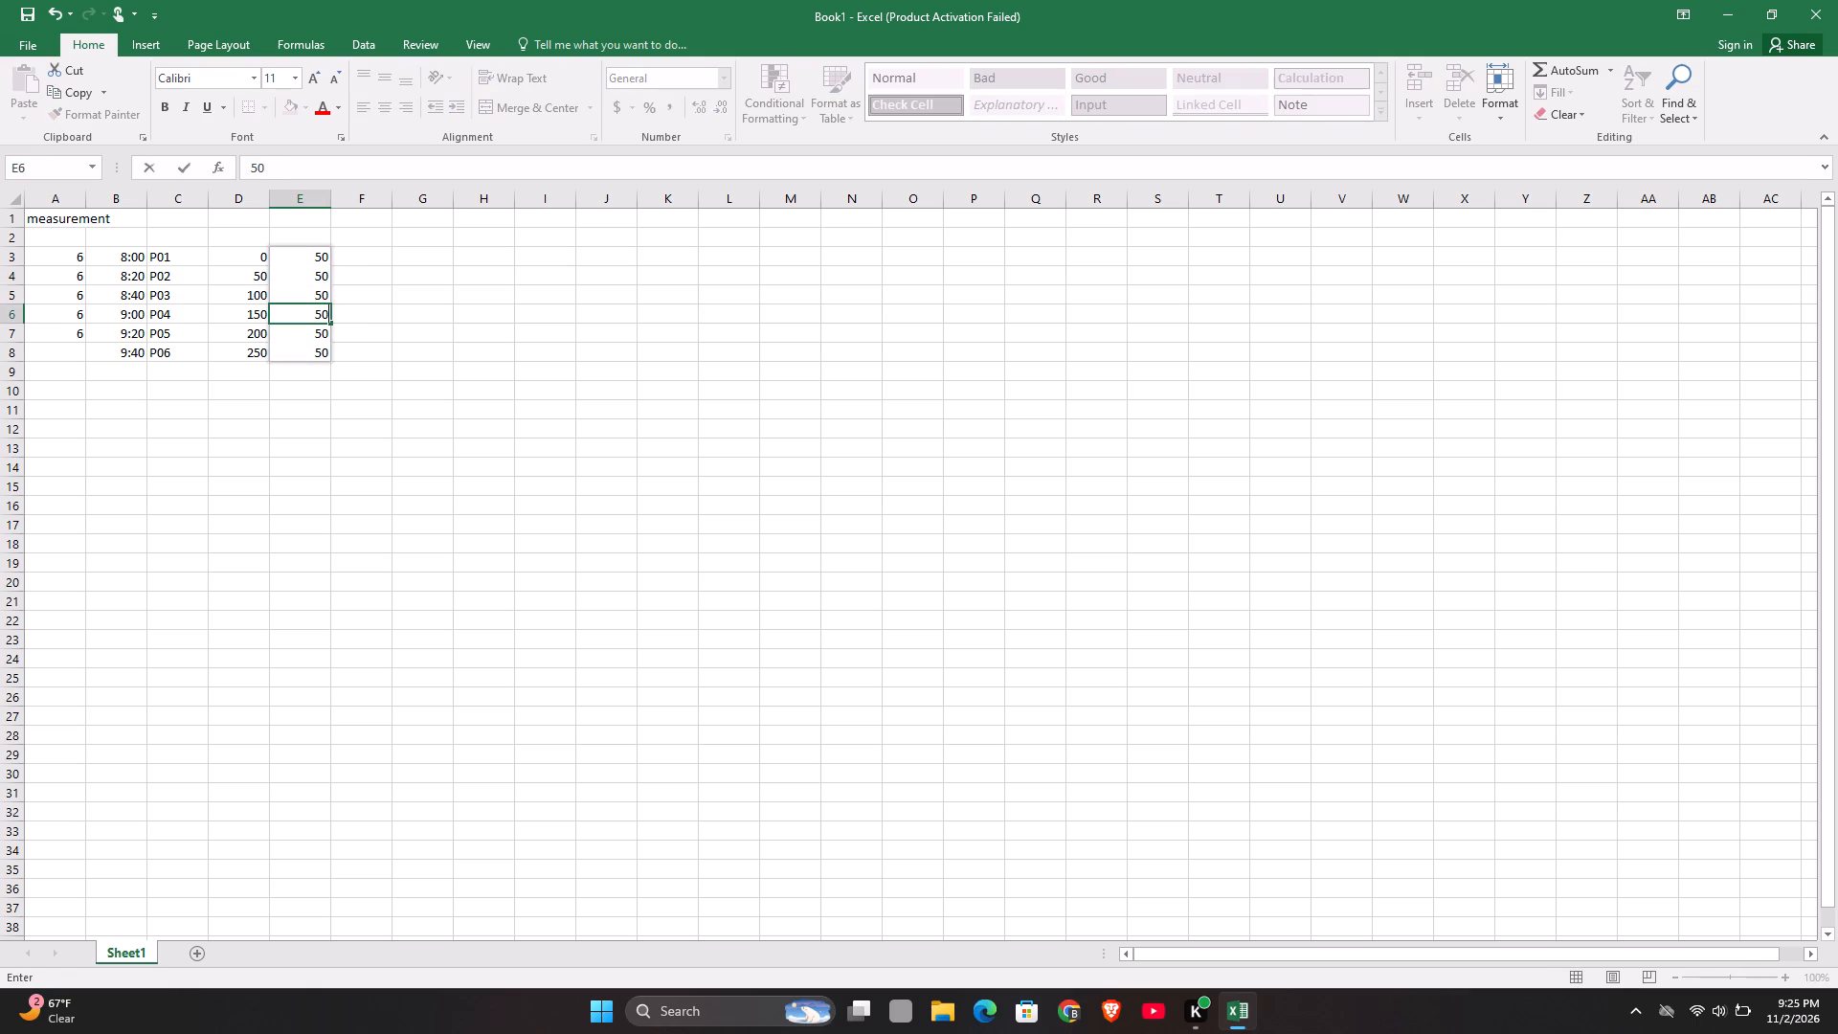
key(Return)
text(50)
key(Return)
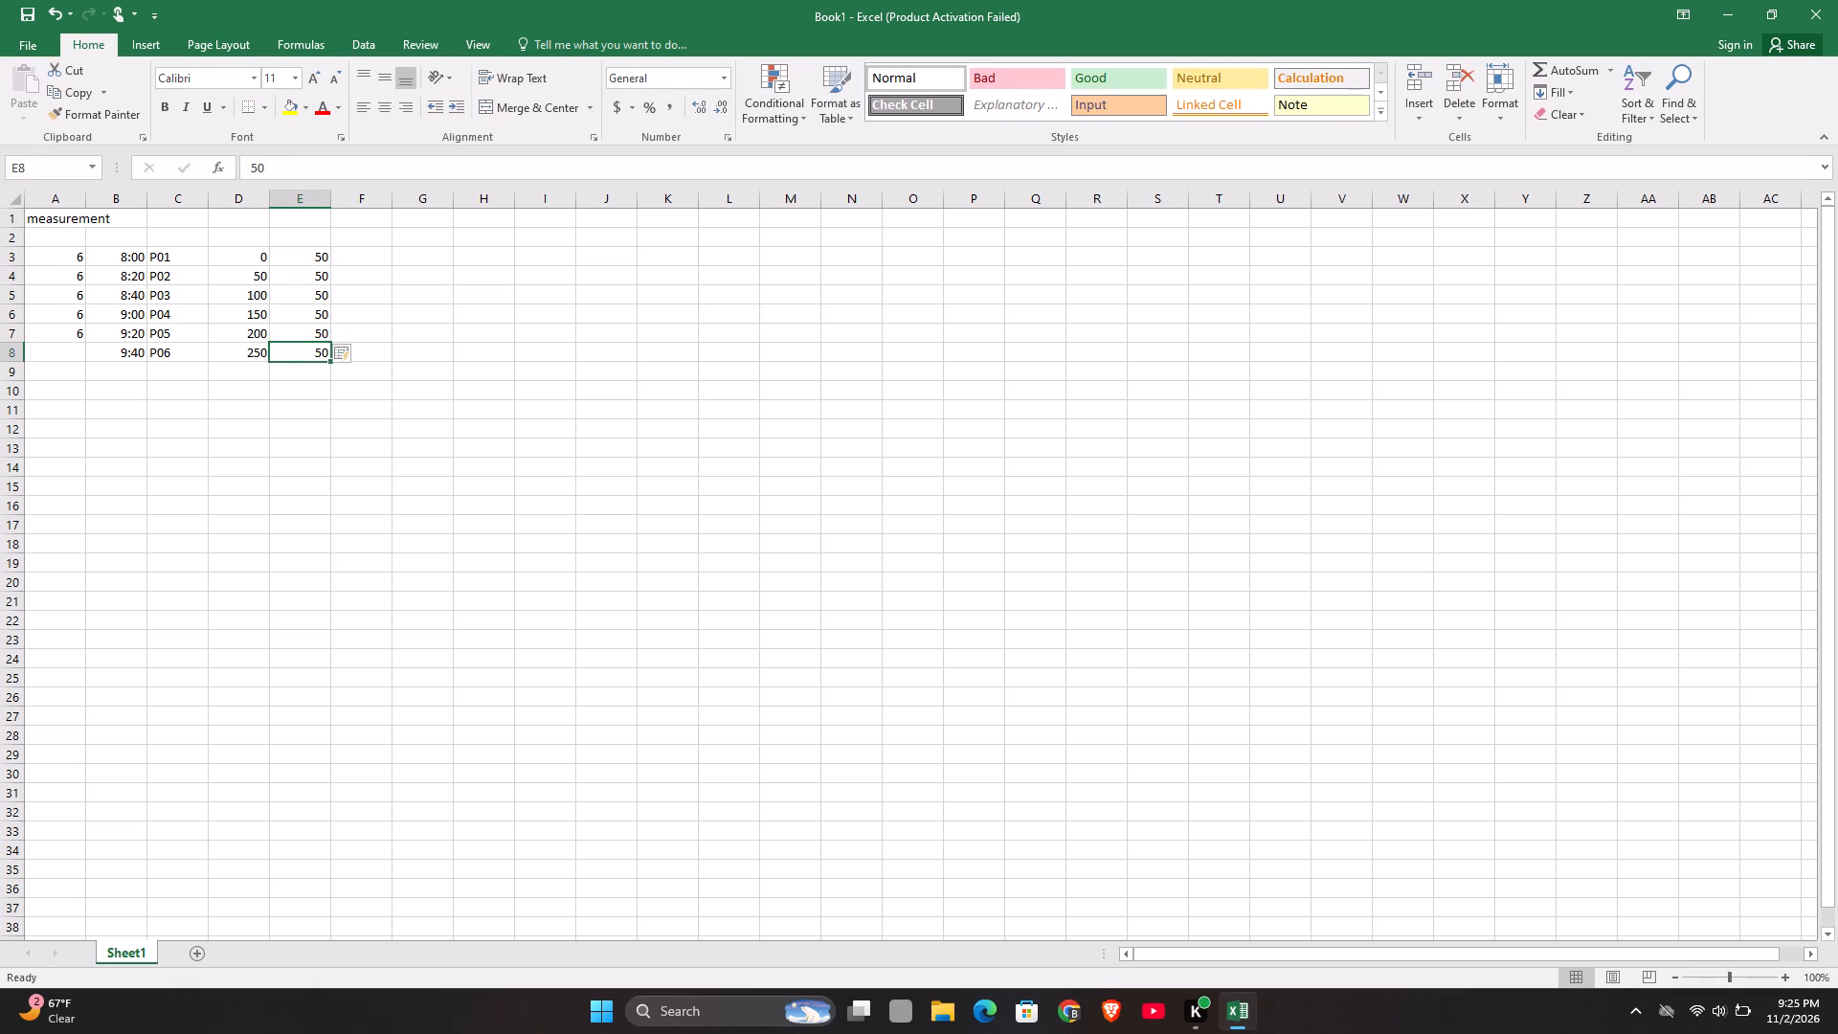
Start the values in column F with 8 in cell F3 and 11 in cell F4.
click(380, 258)
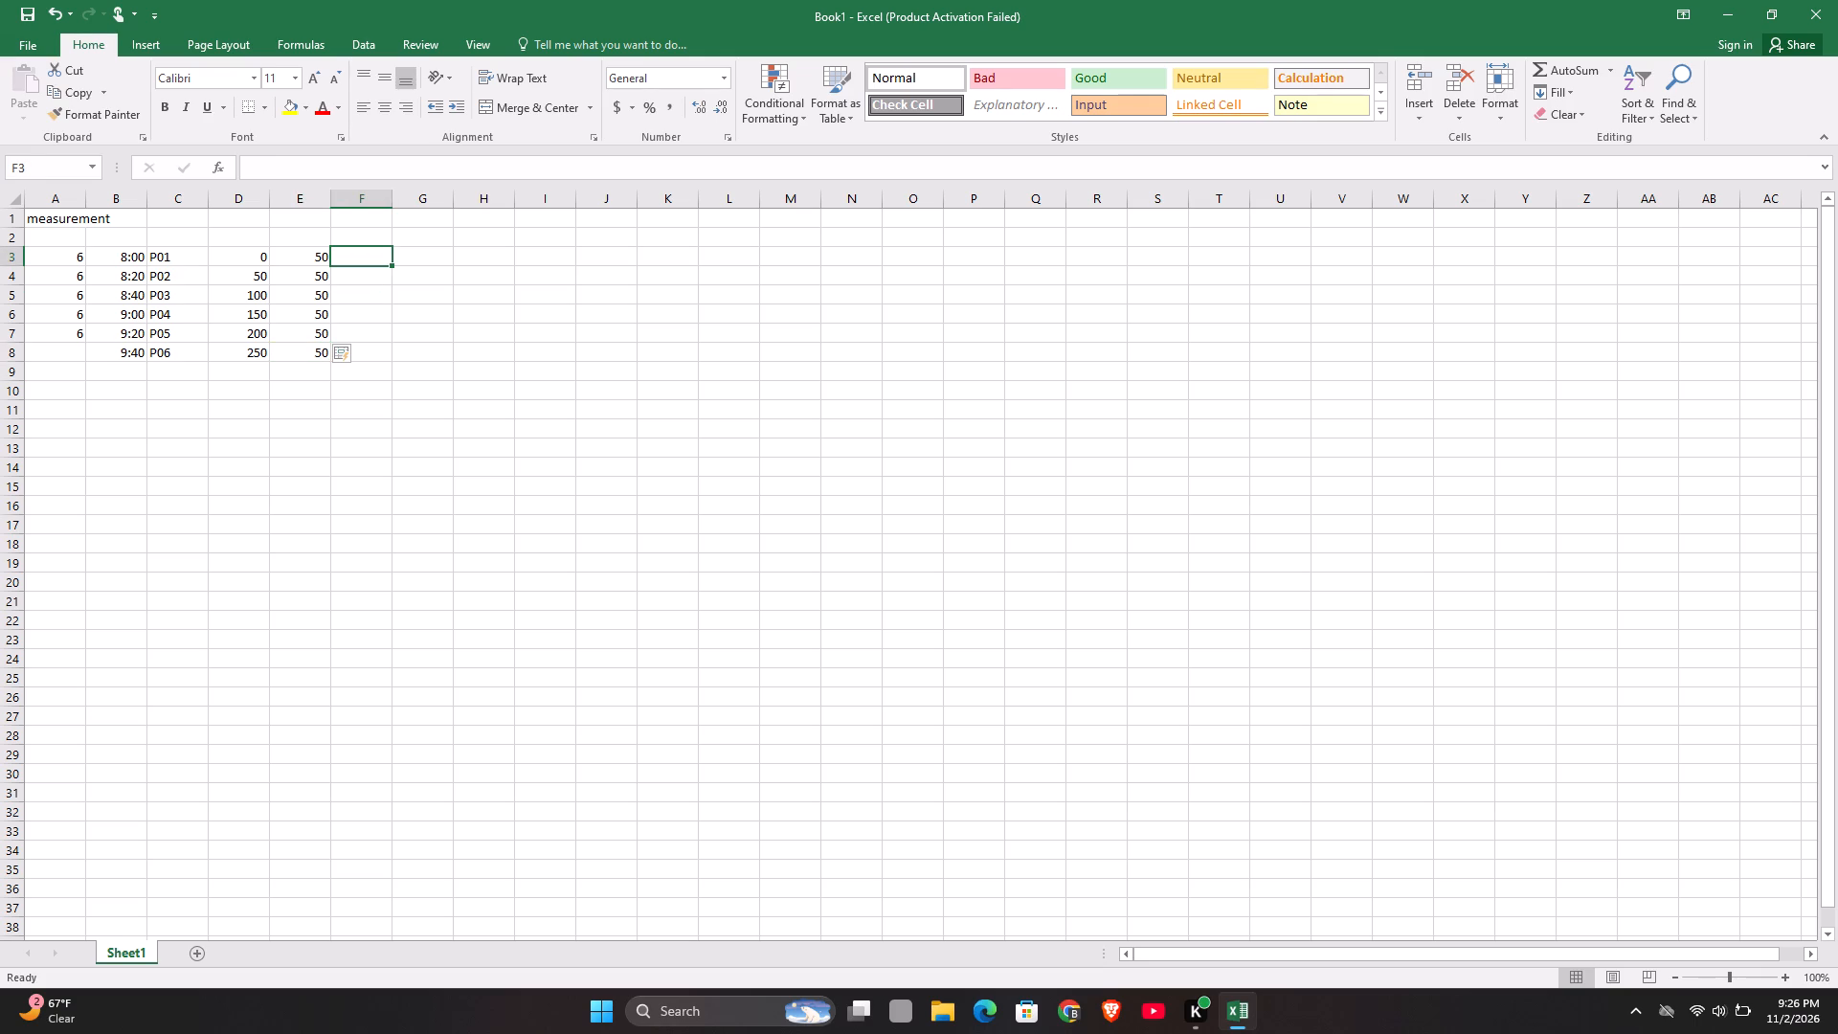
key(8)
key(Return)
text(11)
key(Return)
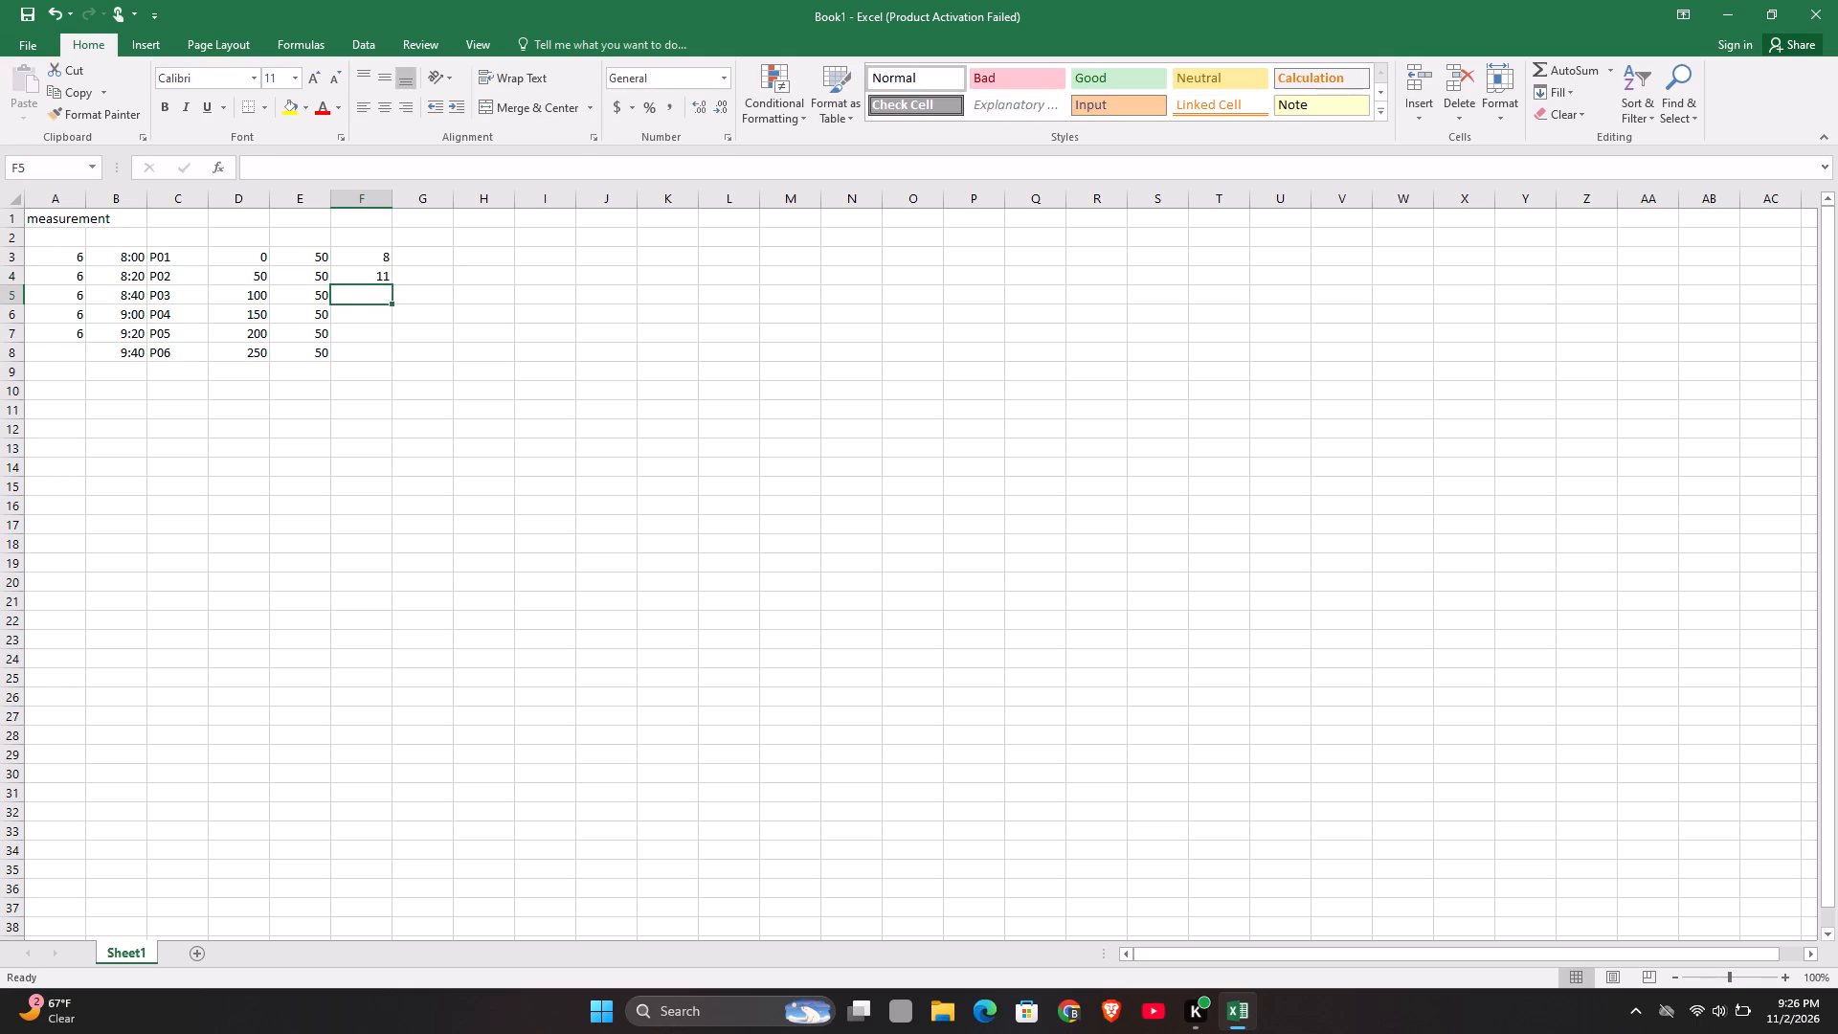
Continue the values in column F with 14, 17, 12 and 9 in cells F5 through F8.
text(14)
key(Return)
text(17)
key(Return)
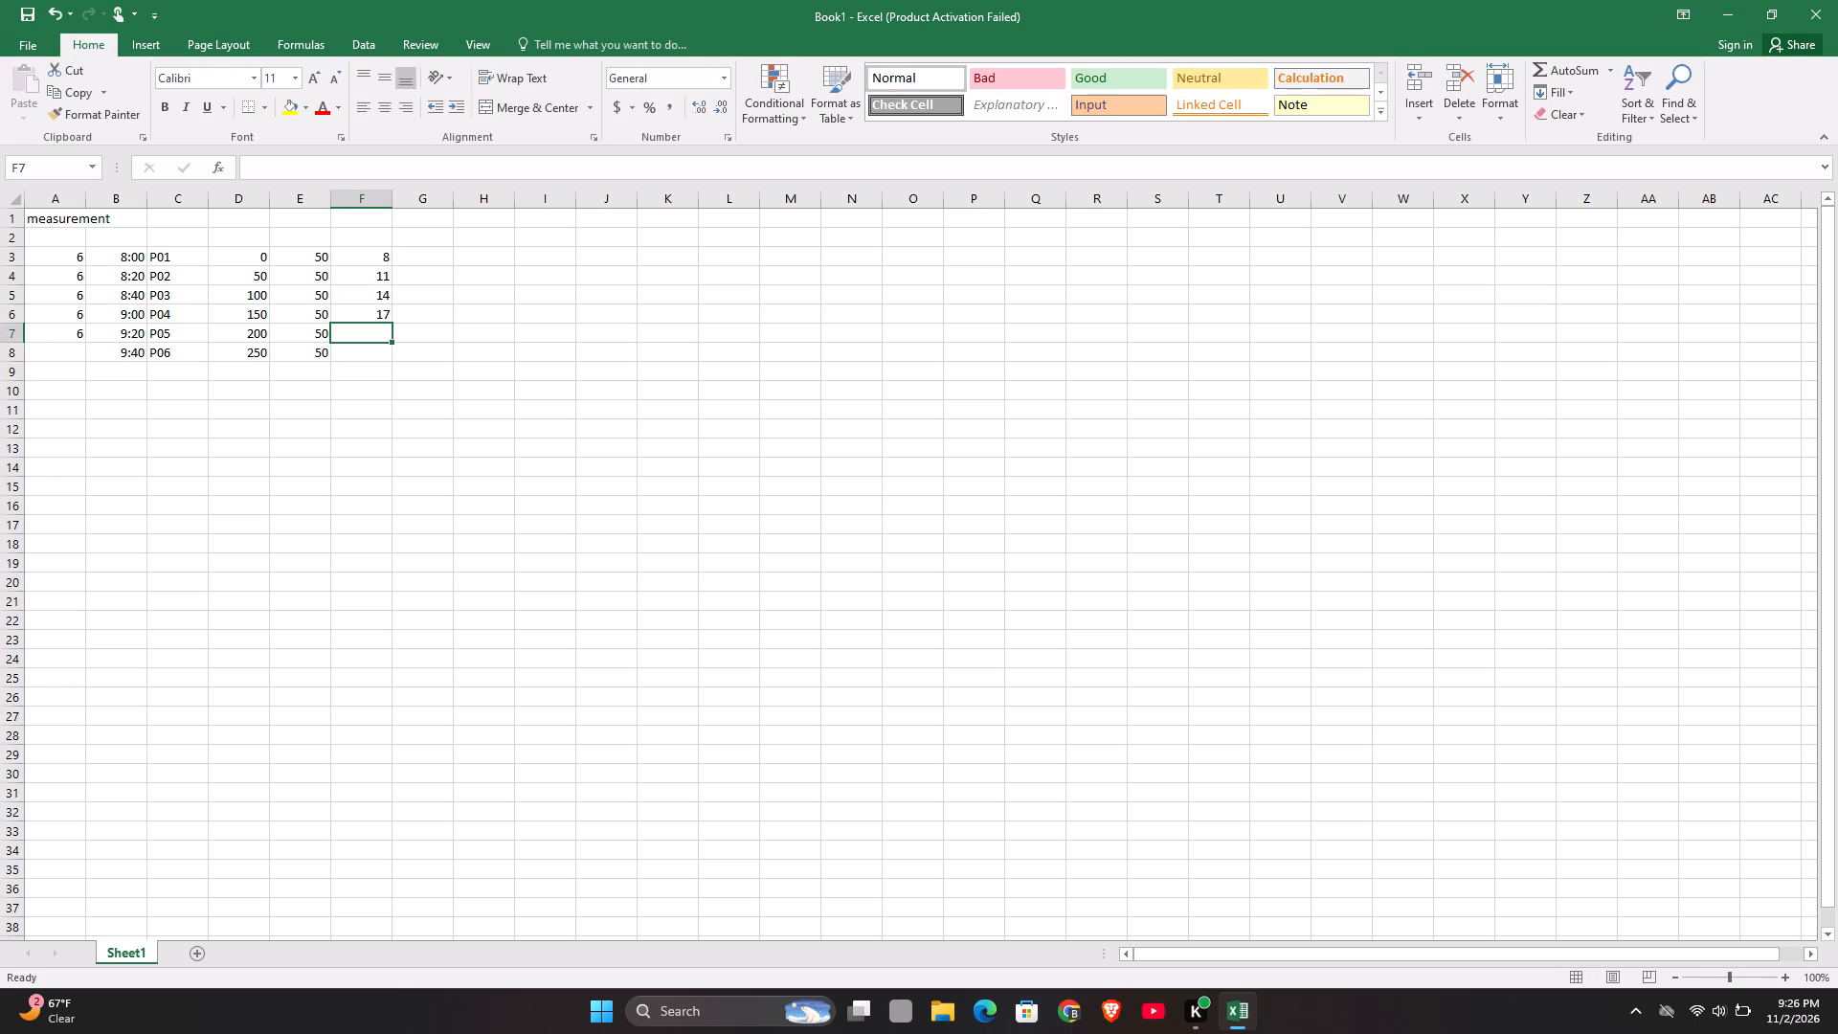
text(12)
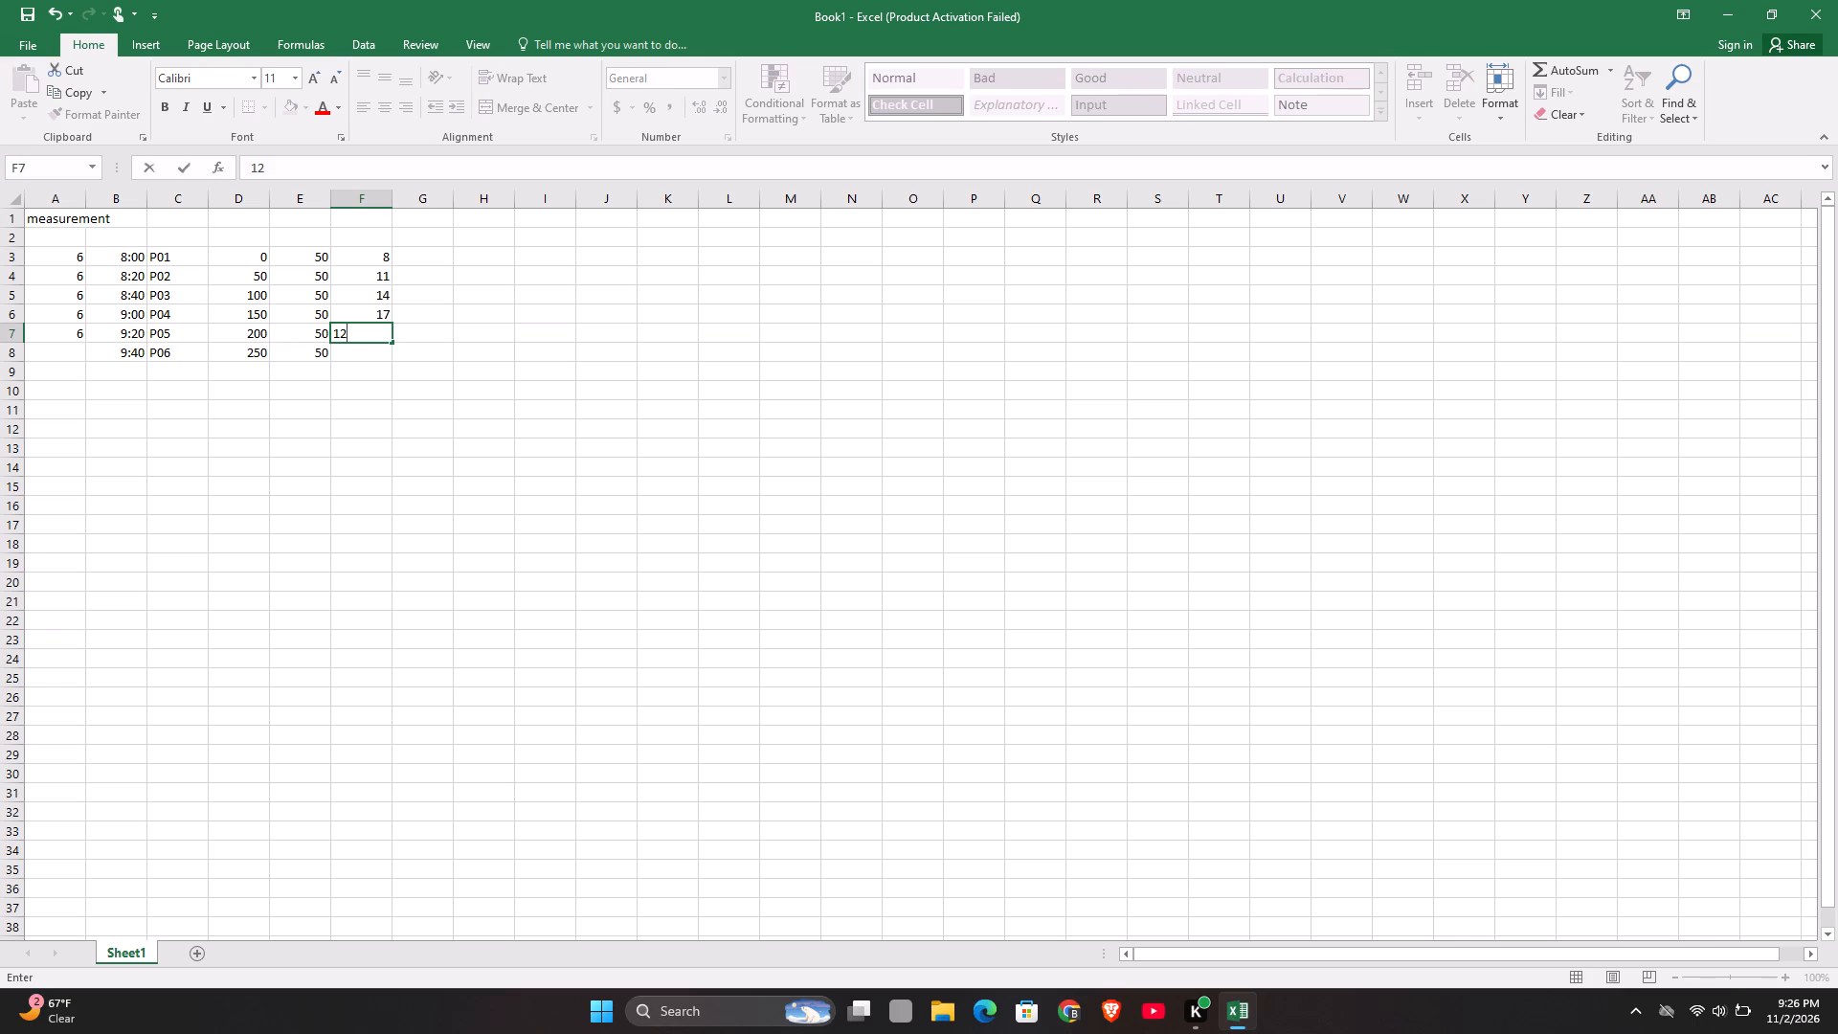
key(Return)
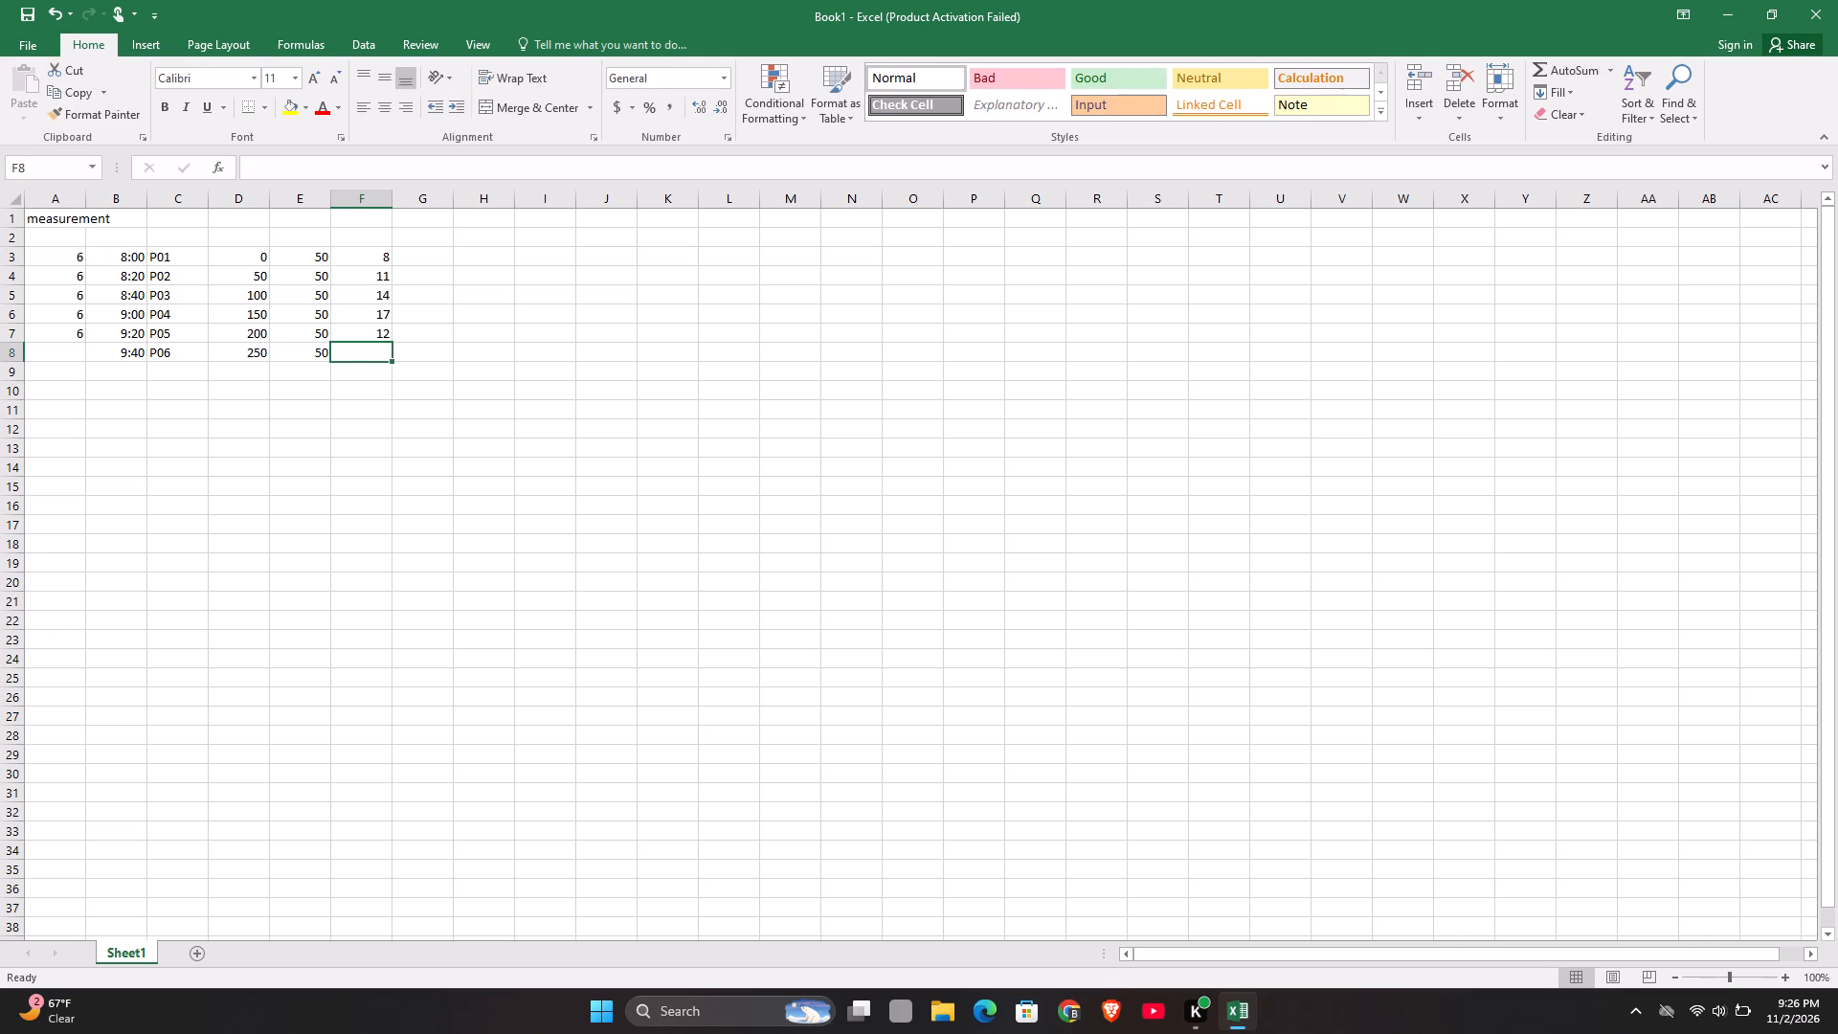
key(9)
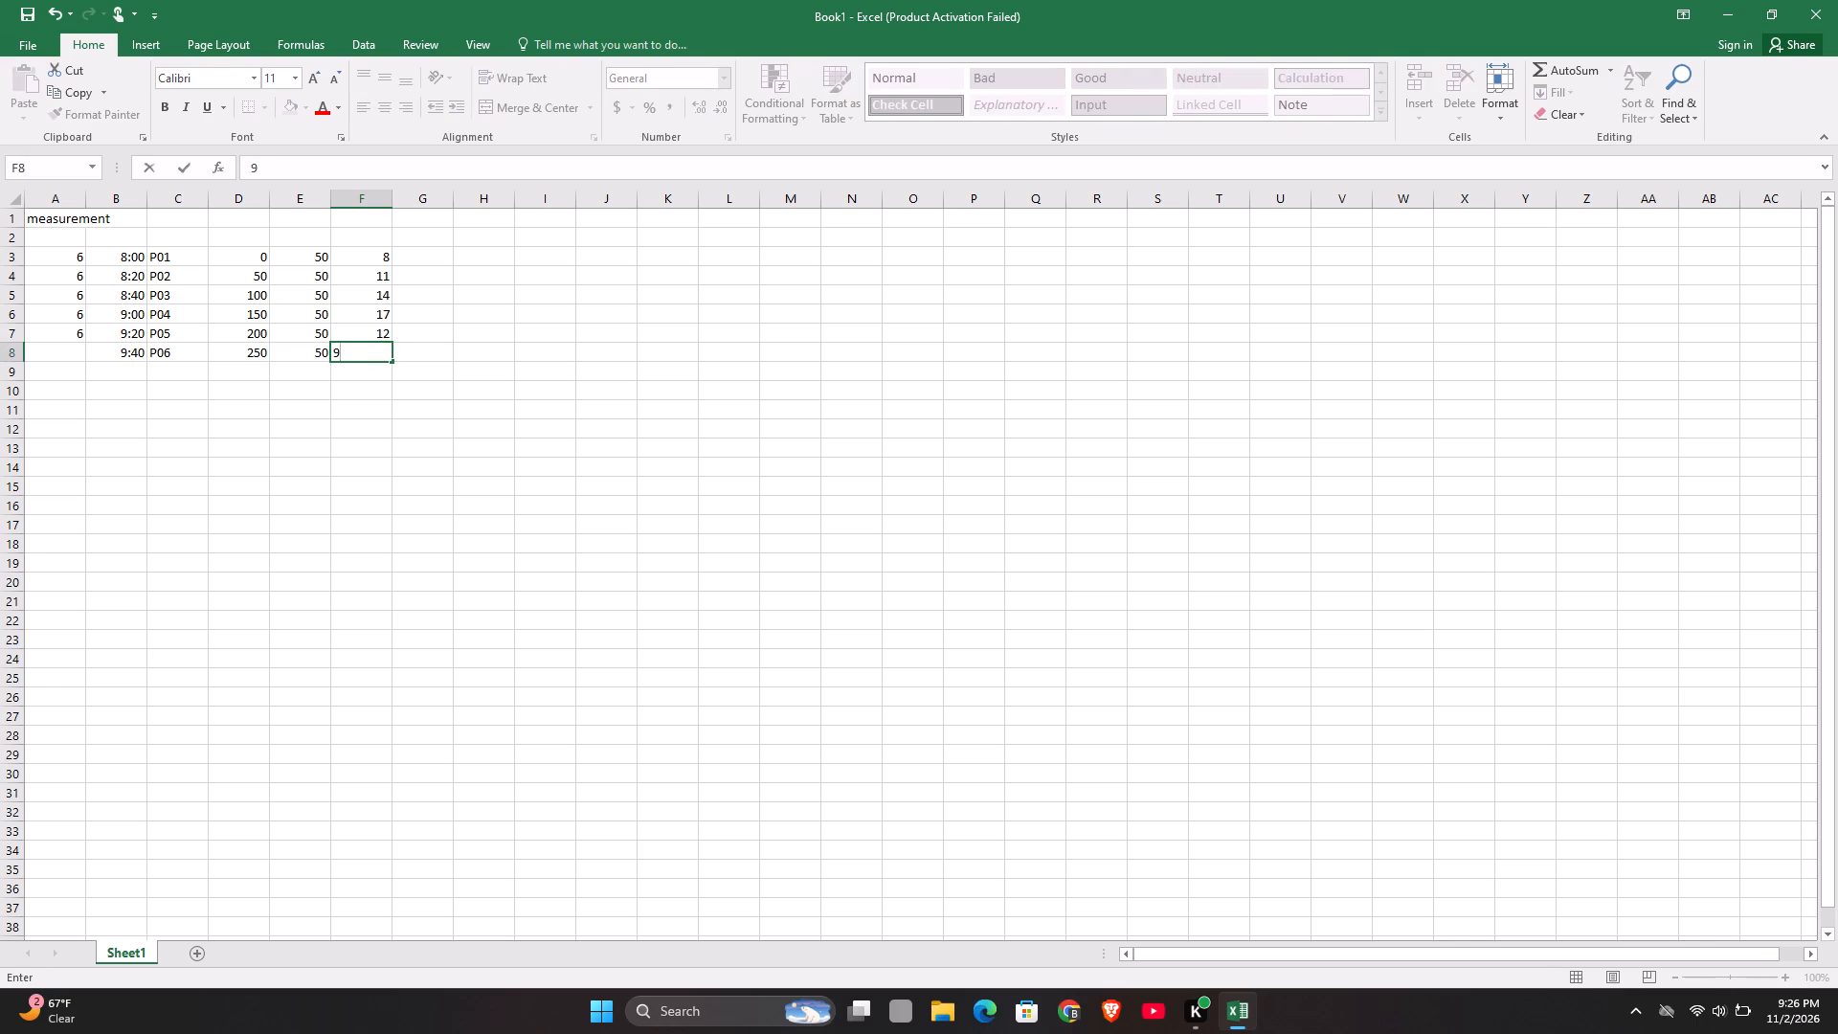
Enter the codes E, E, NE, E and E in cells G3 through G7.
click(415, 262)
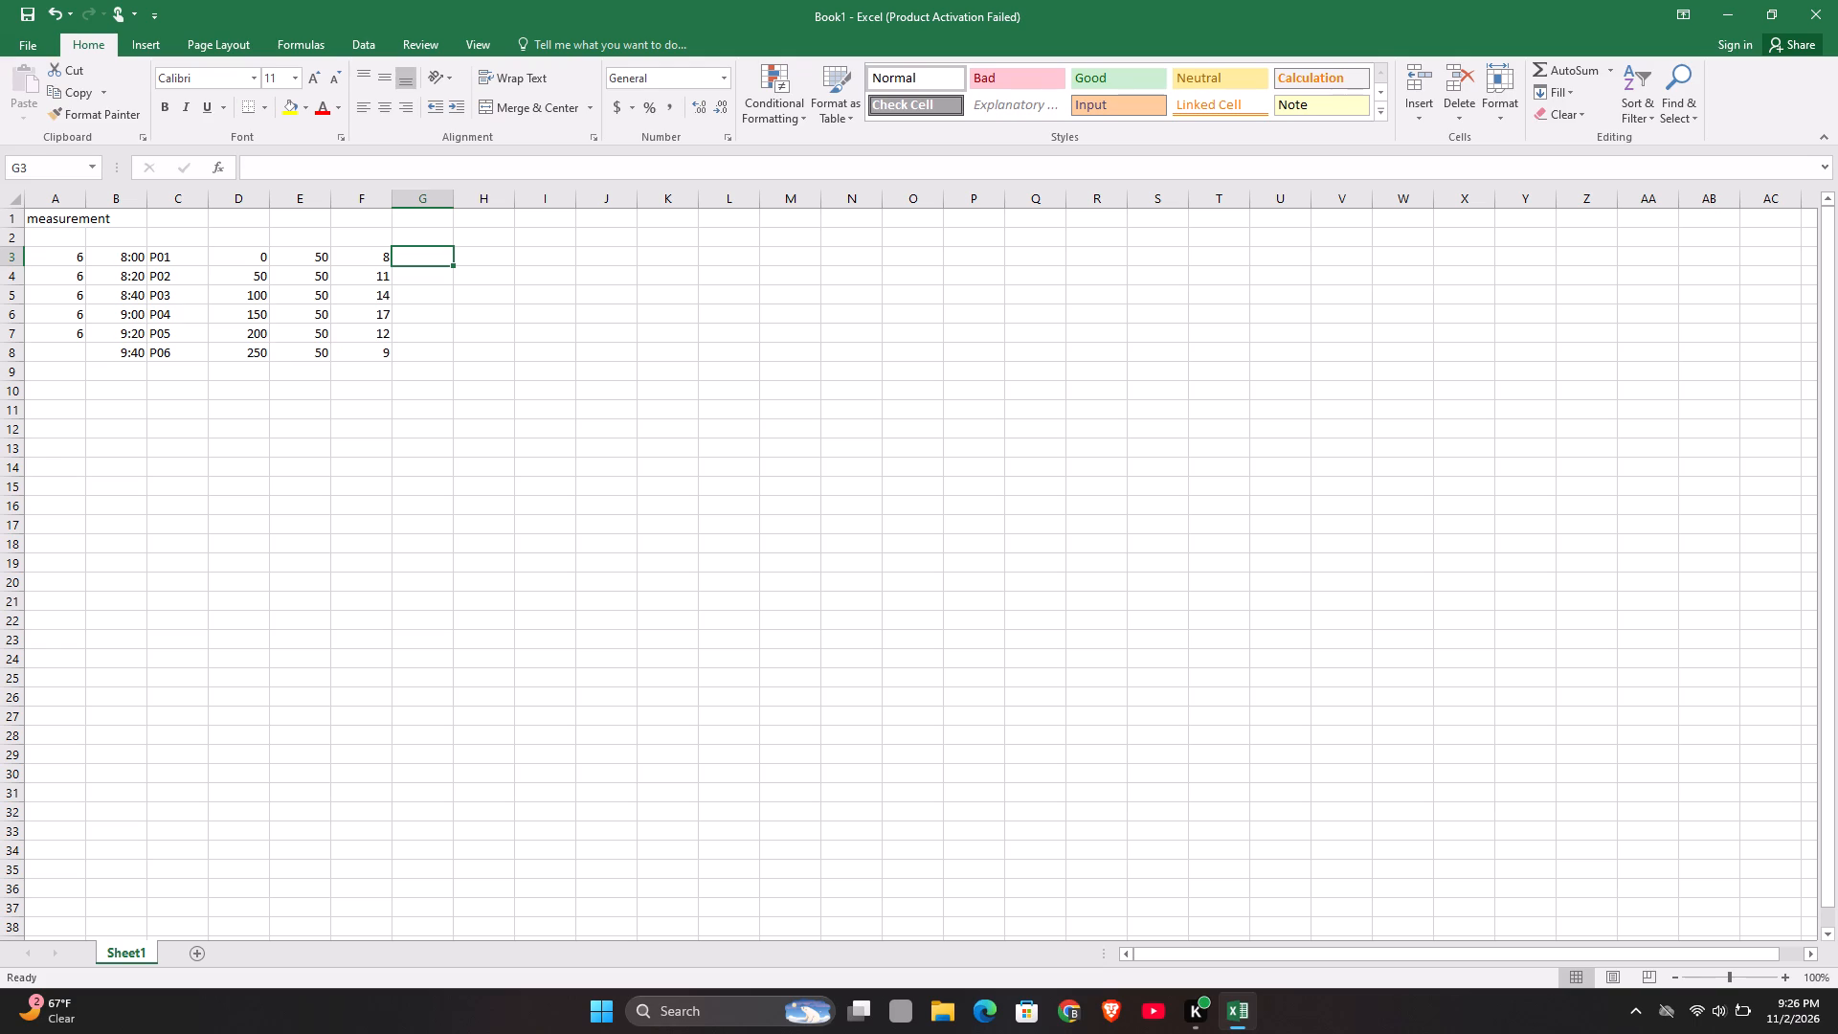
text(EE)
key(BackSpace)
key(Return)
key(e)
key(Return)
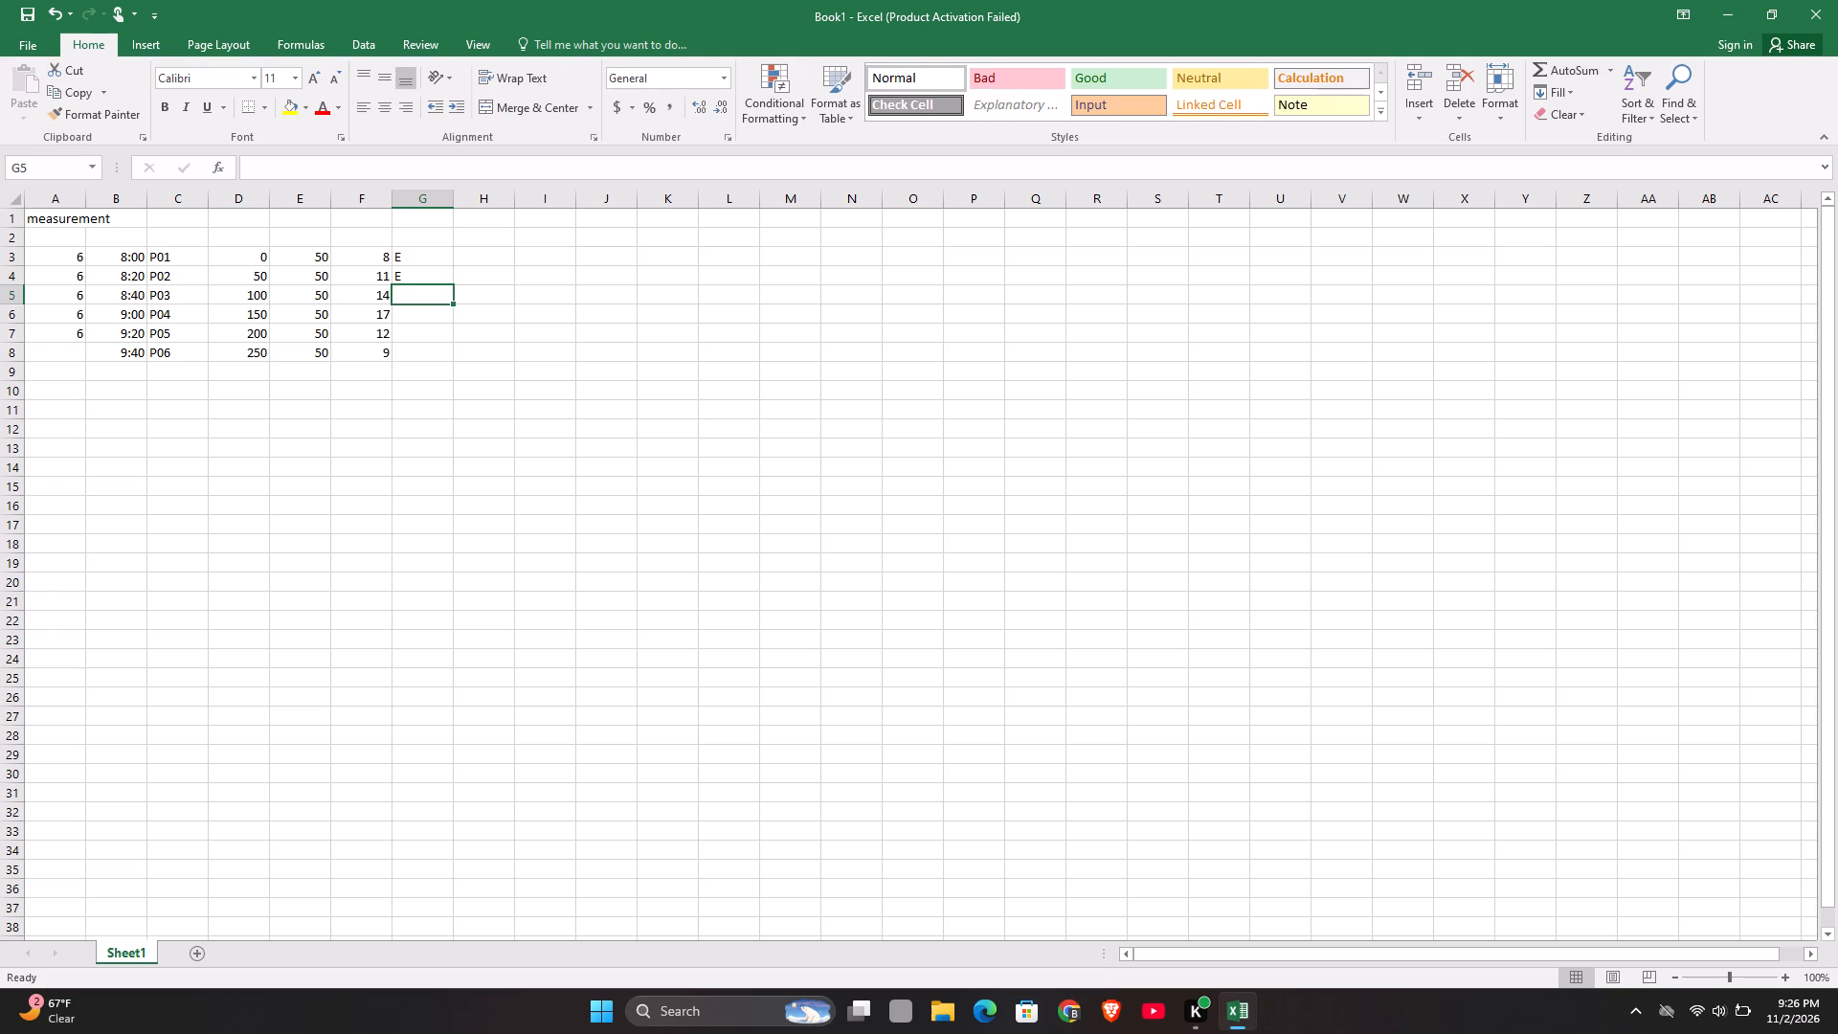
text(NE)
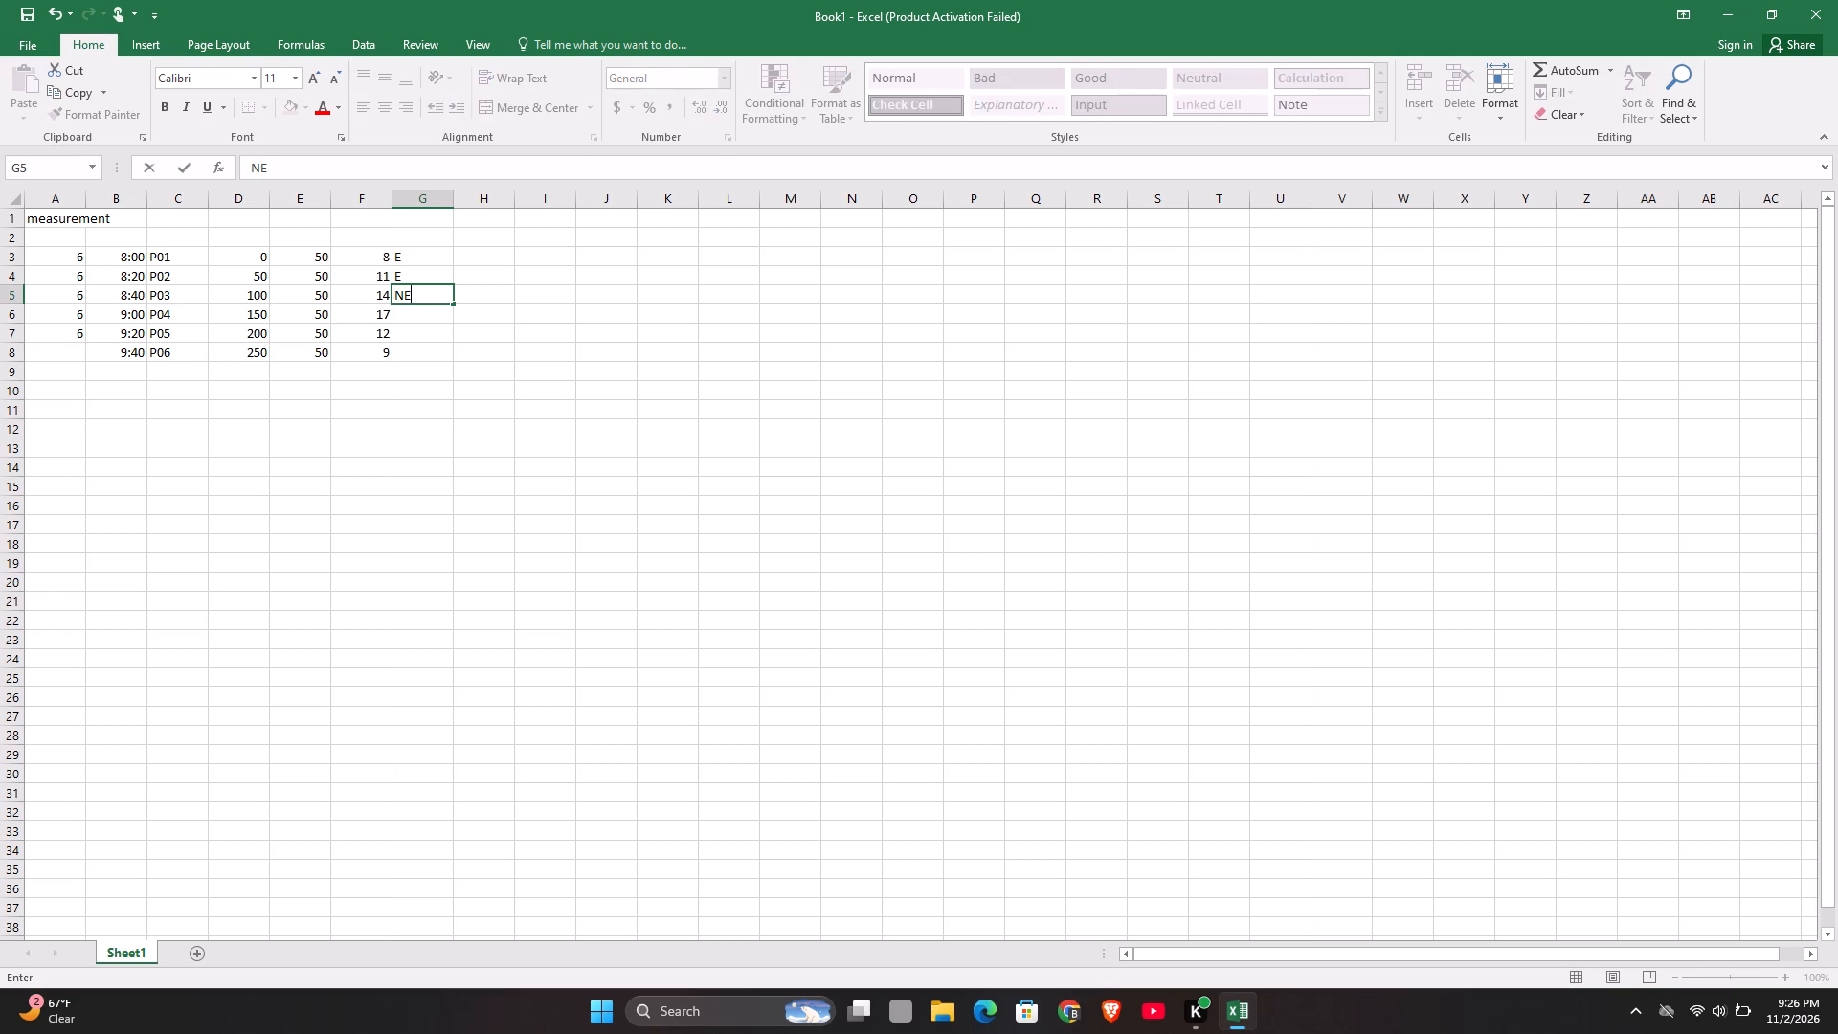
key(Return)
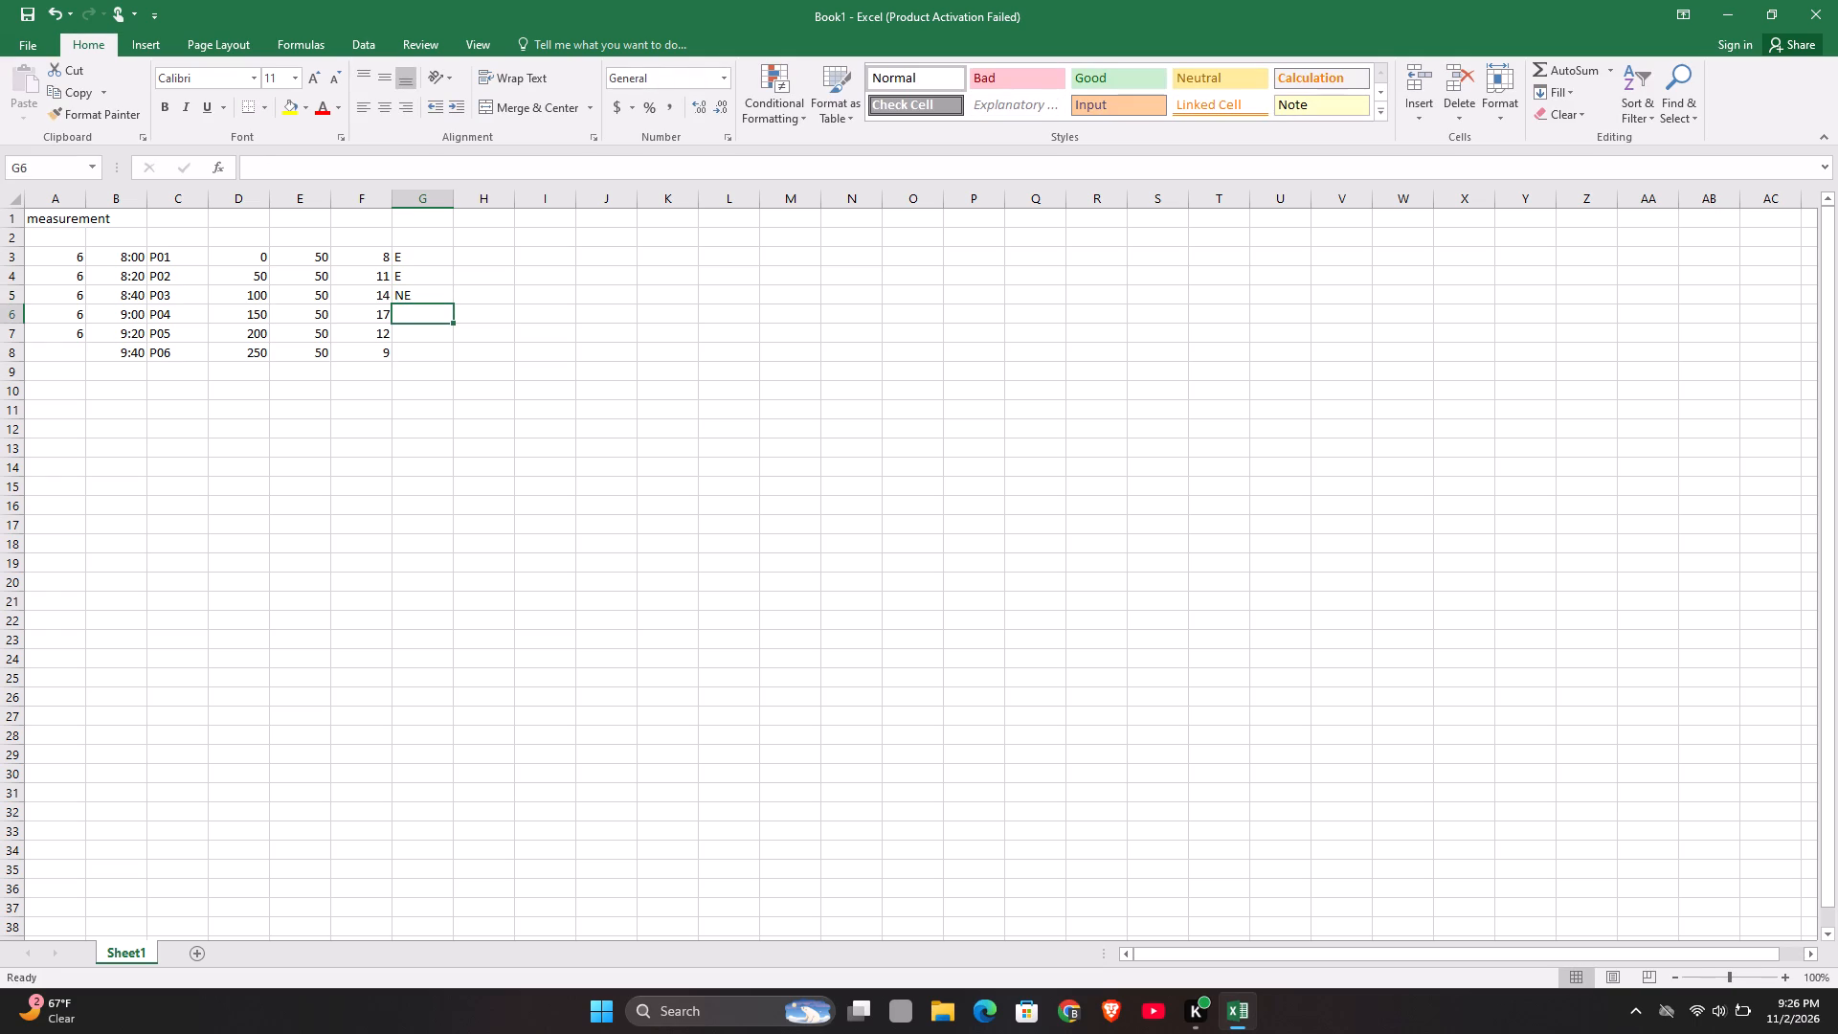
key(e)
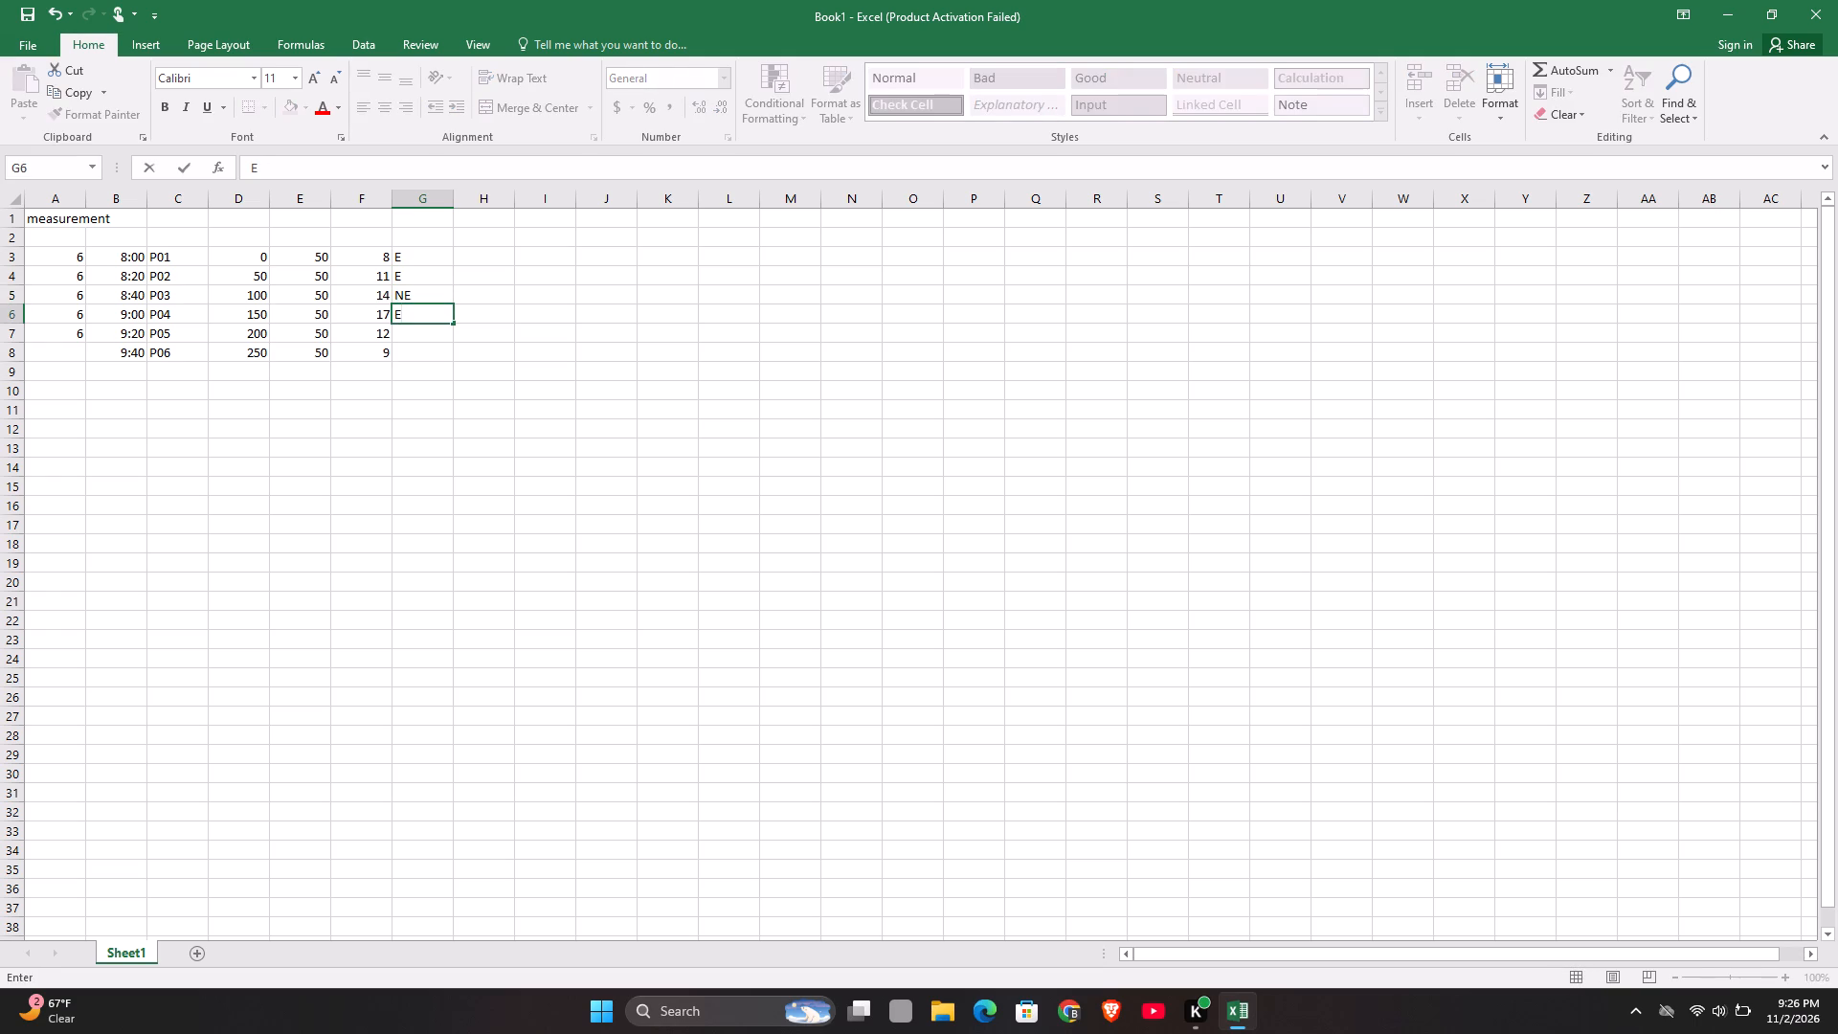
key(Return)
key(e)
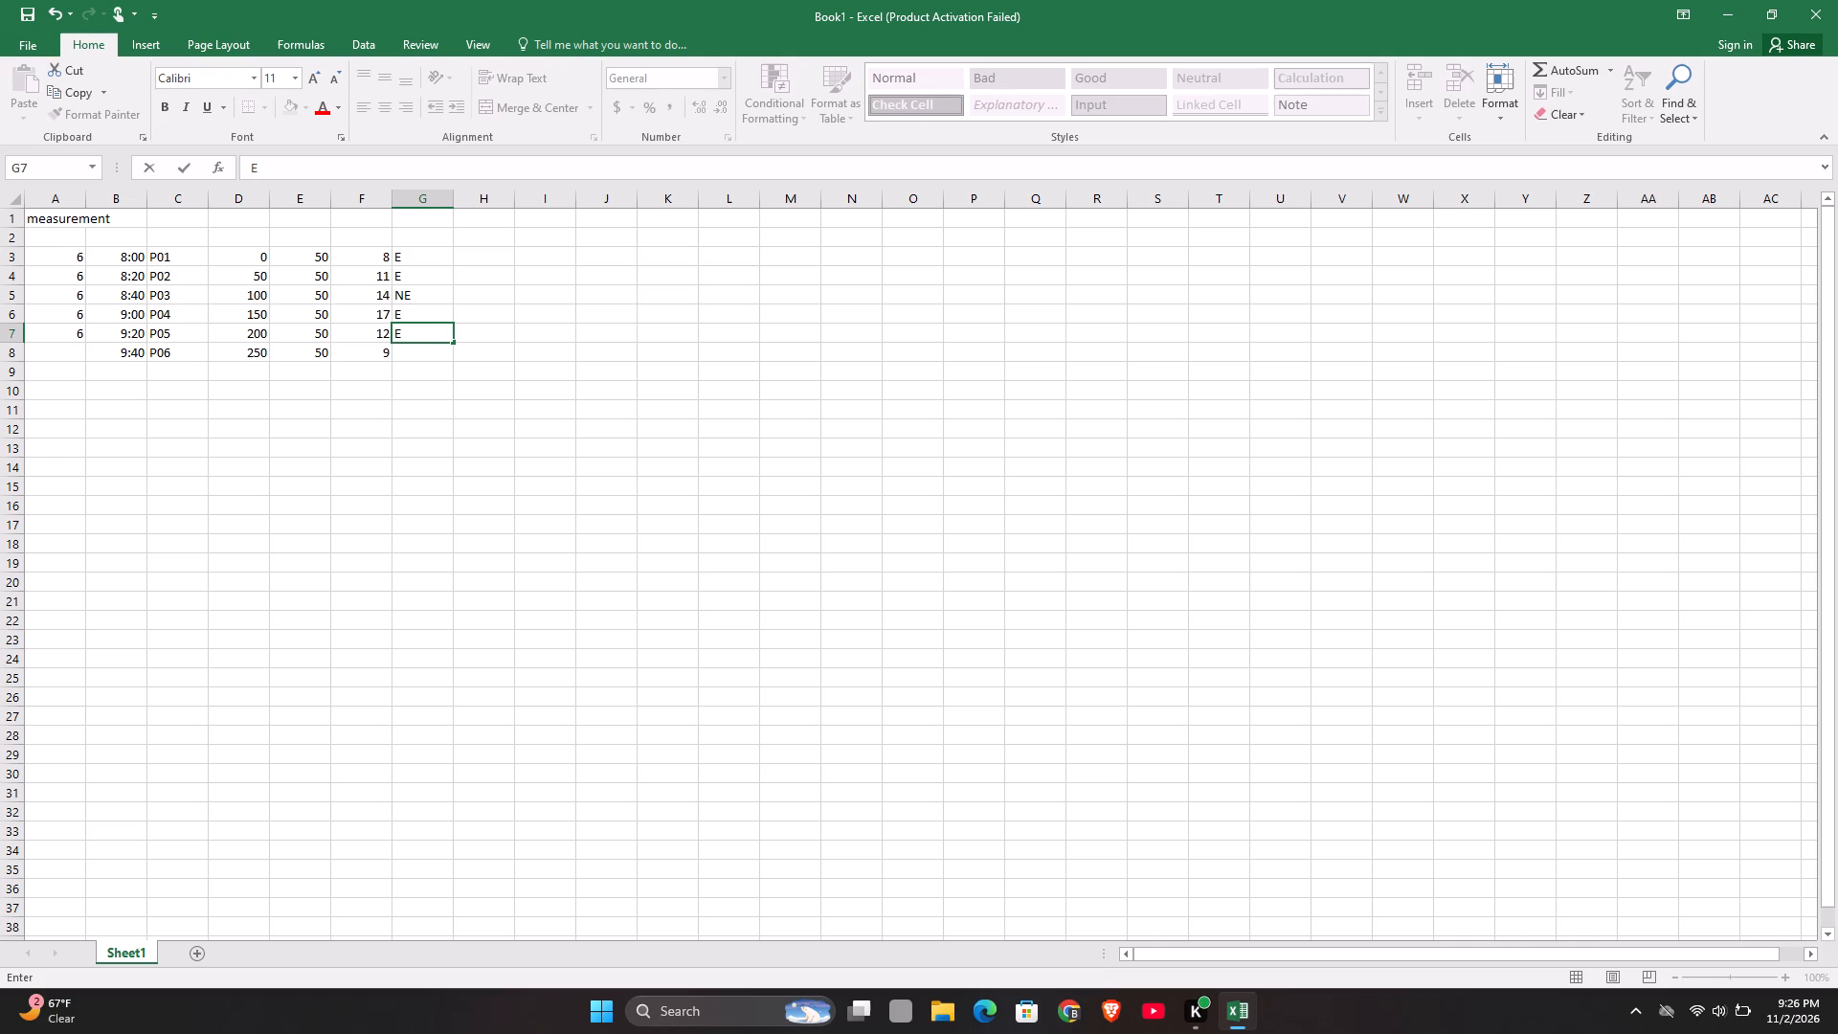
Replace the code in cell G6, in the P04 row, with NE.
click(424, 313)
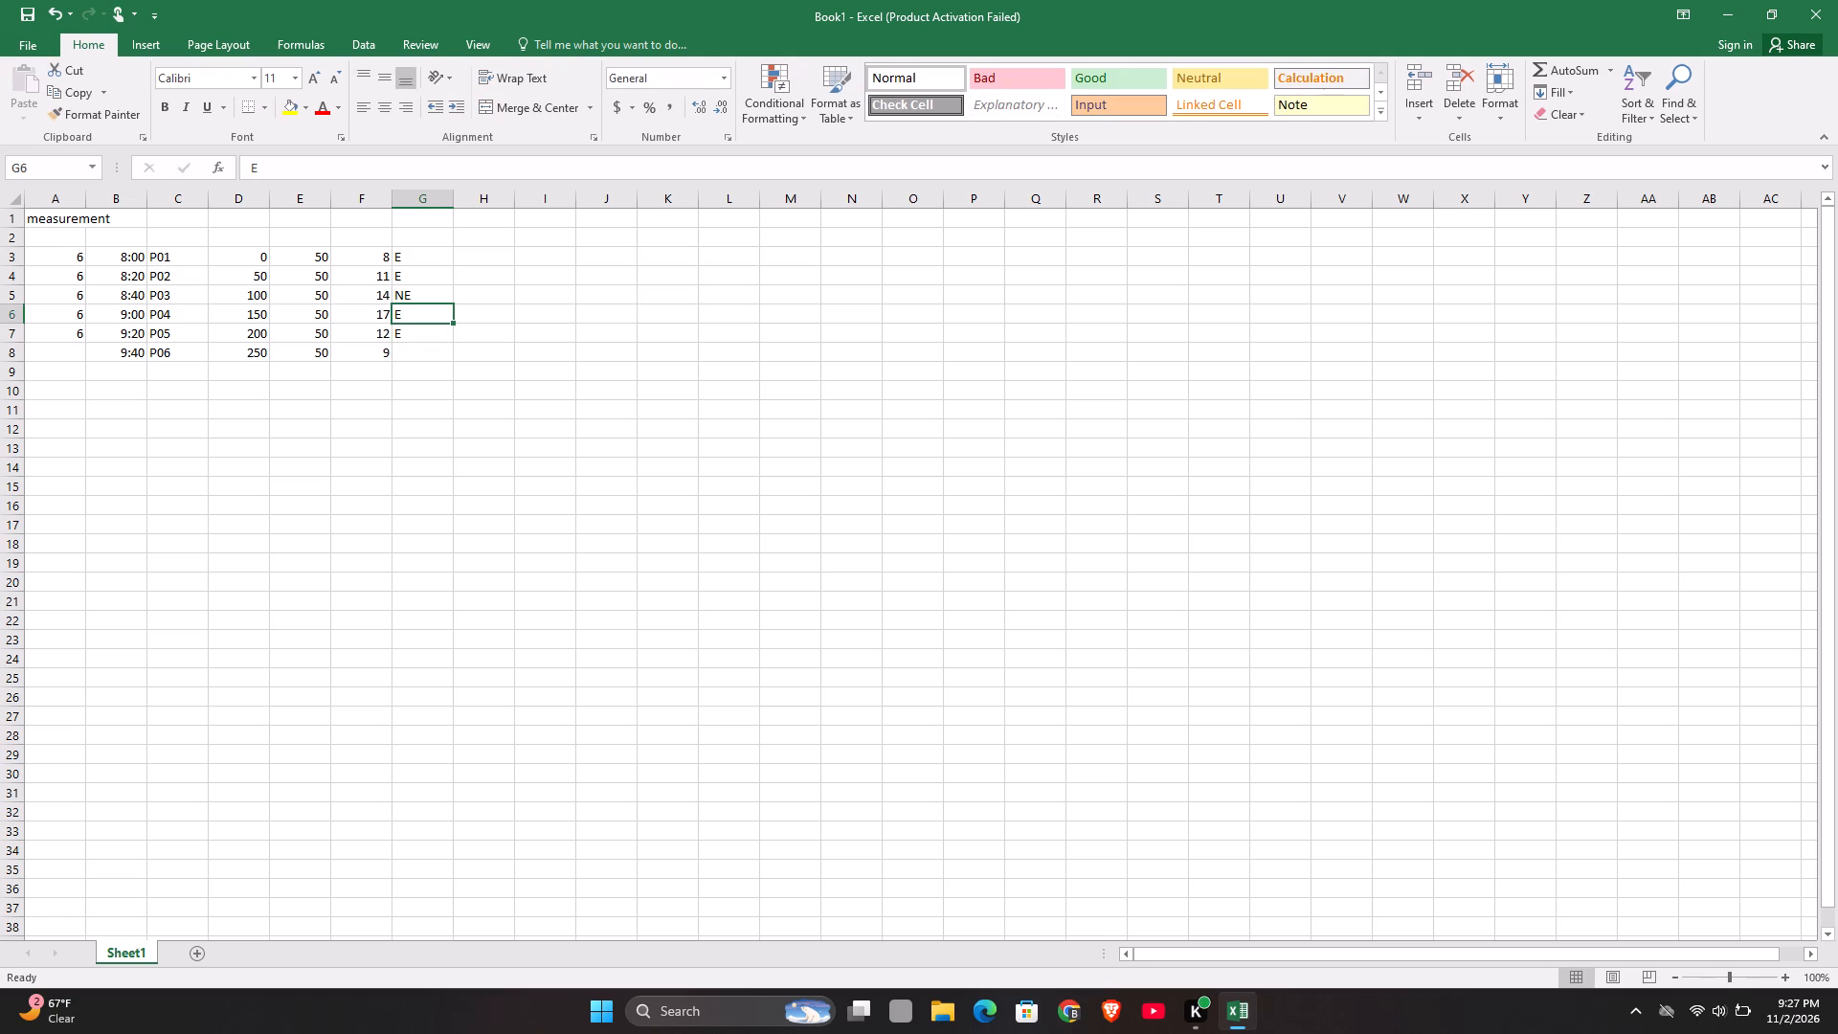
key(n)
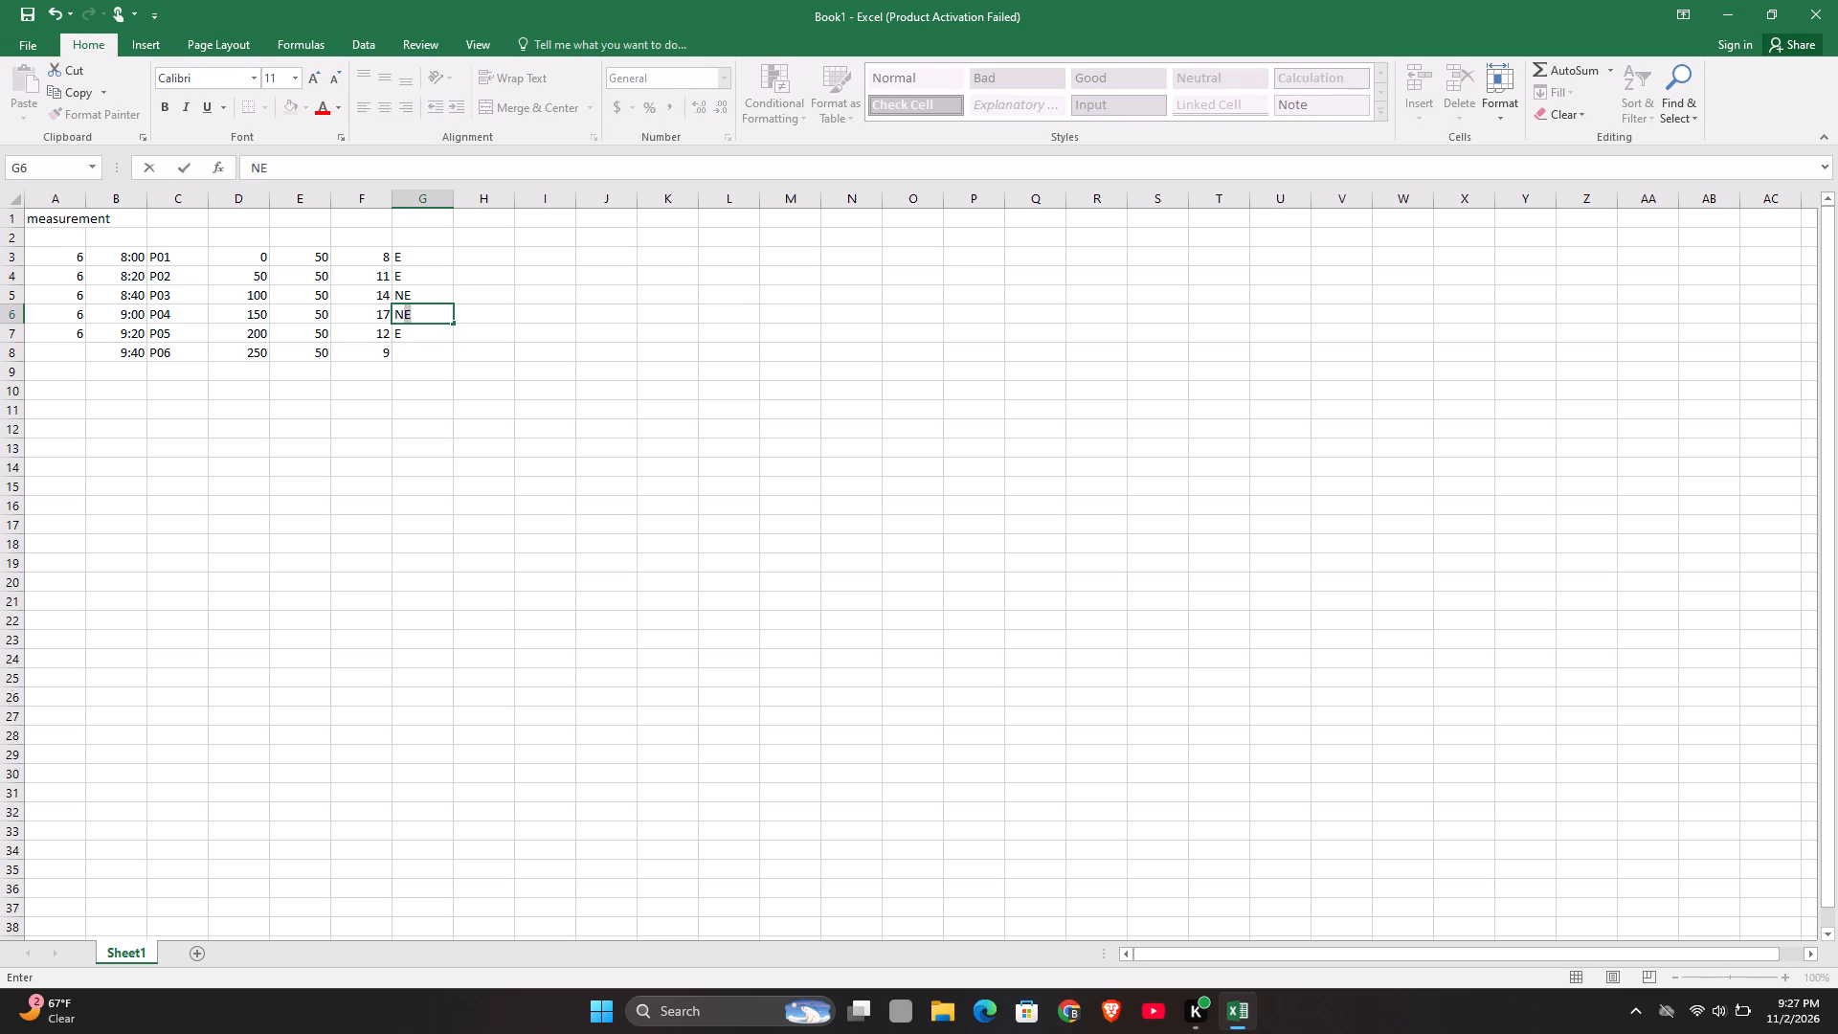
key(e)
key(Return)
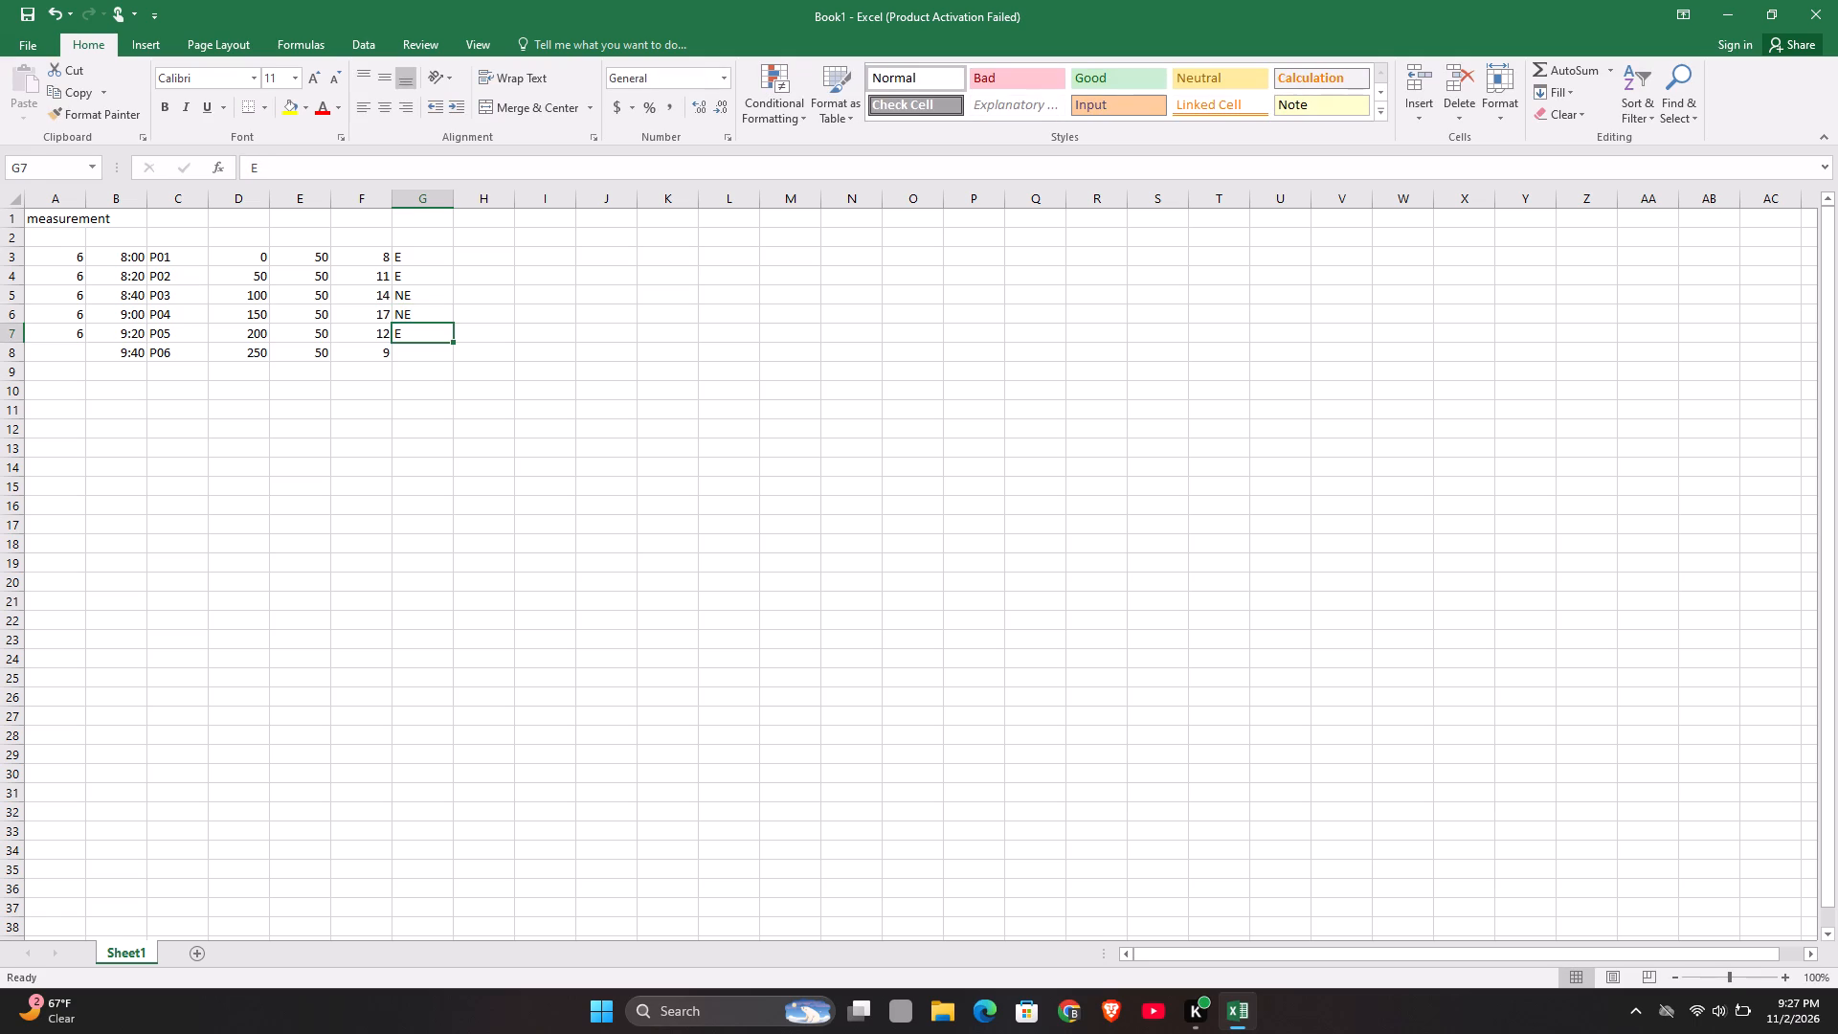
Complete the codes in column G with E in cell G8, in the P06 row.
key(Return)
key(e)
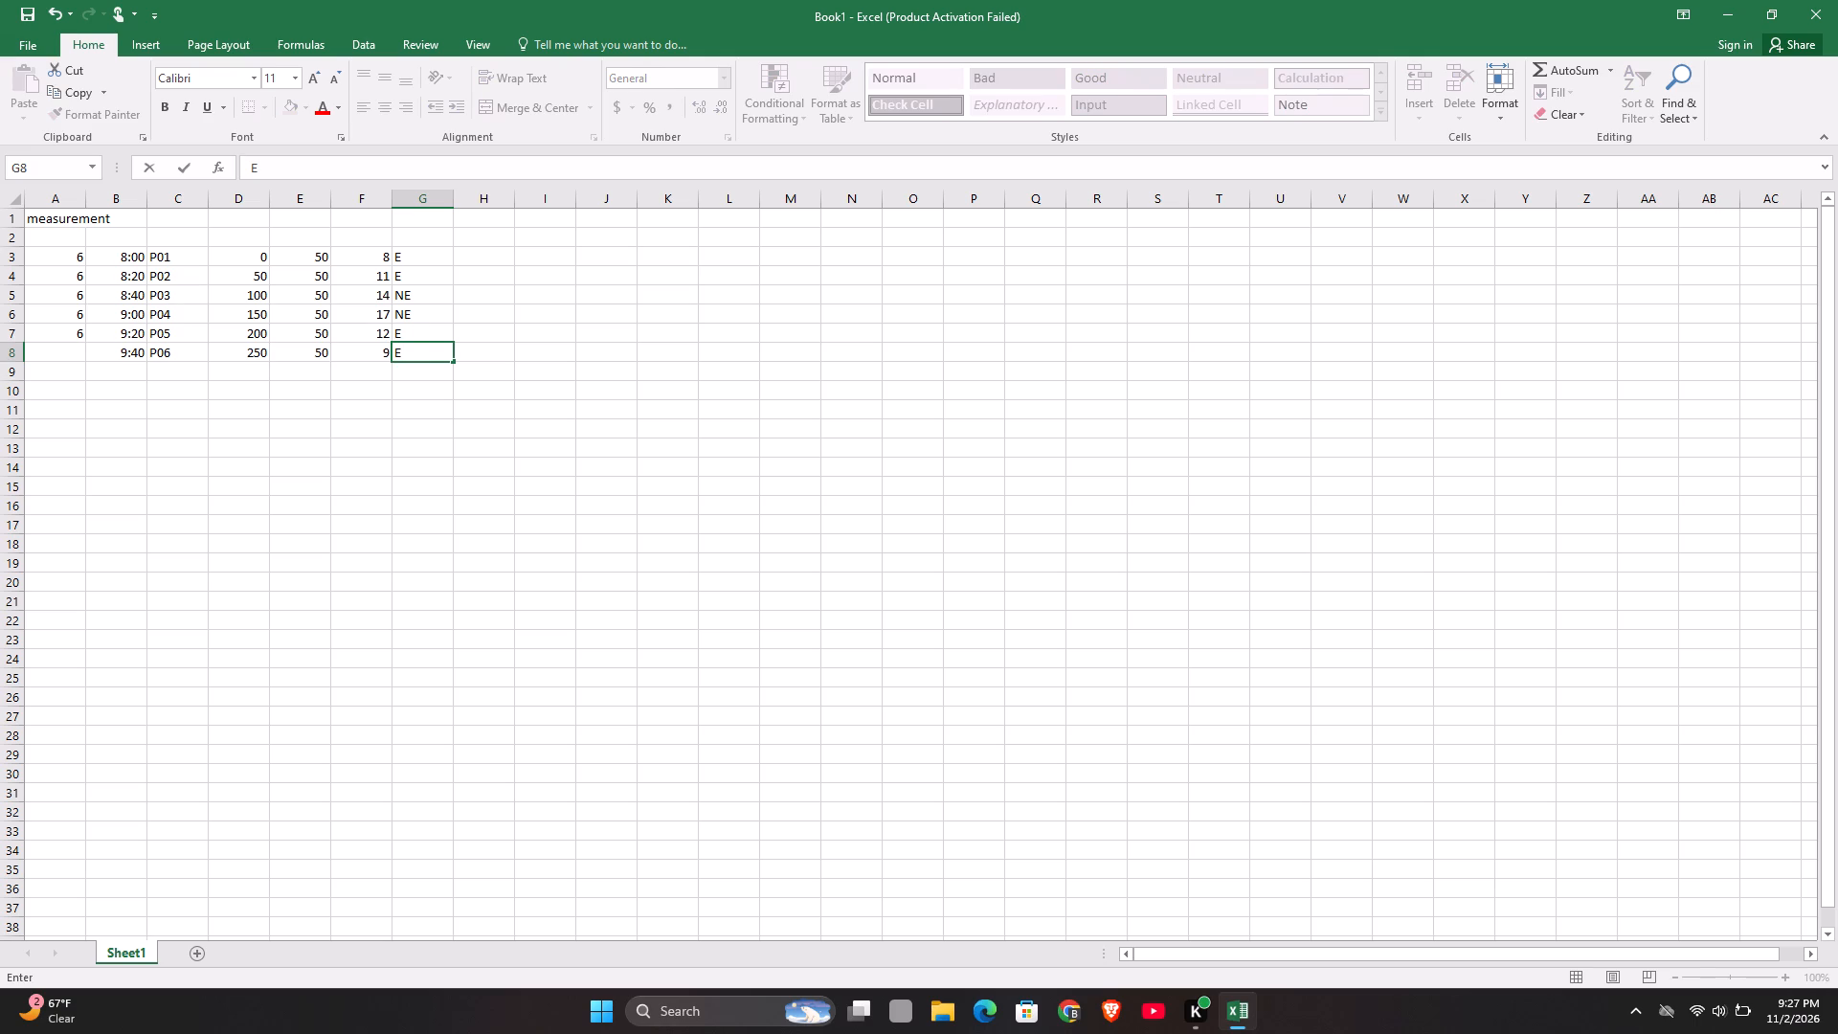
click(472, 261)
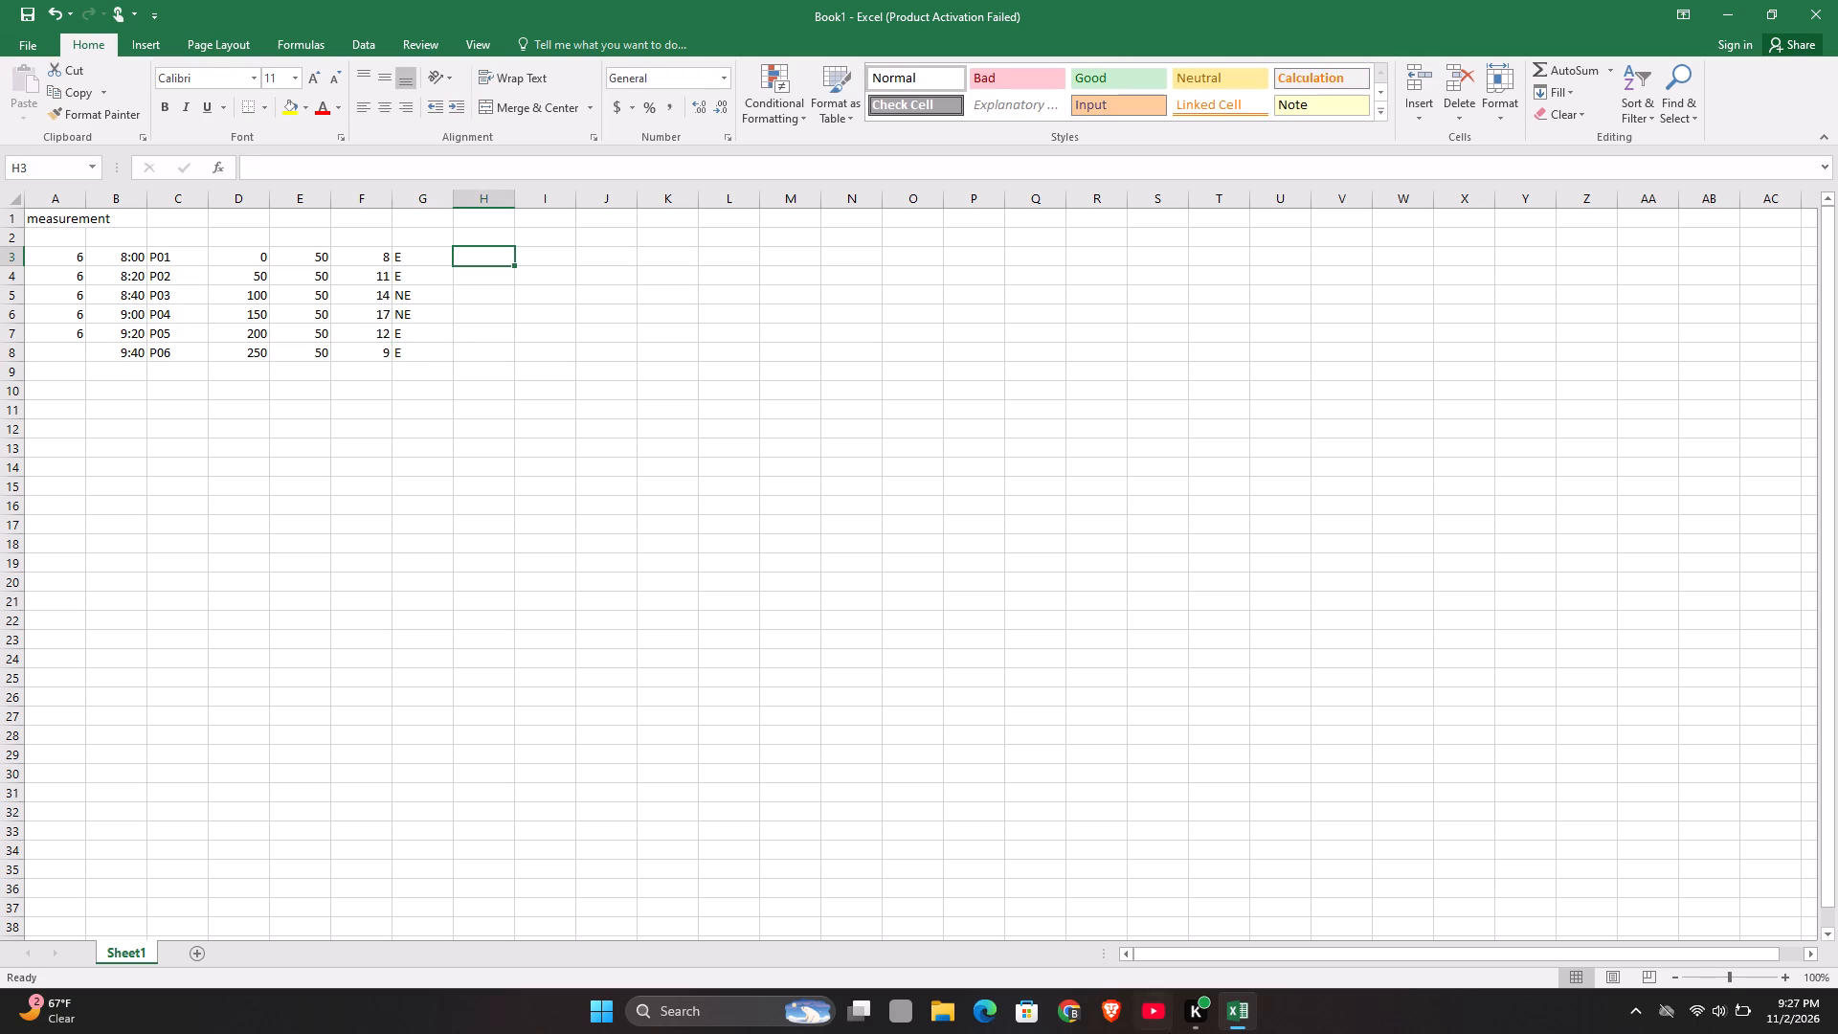
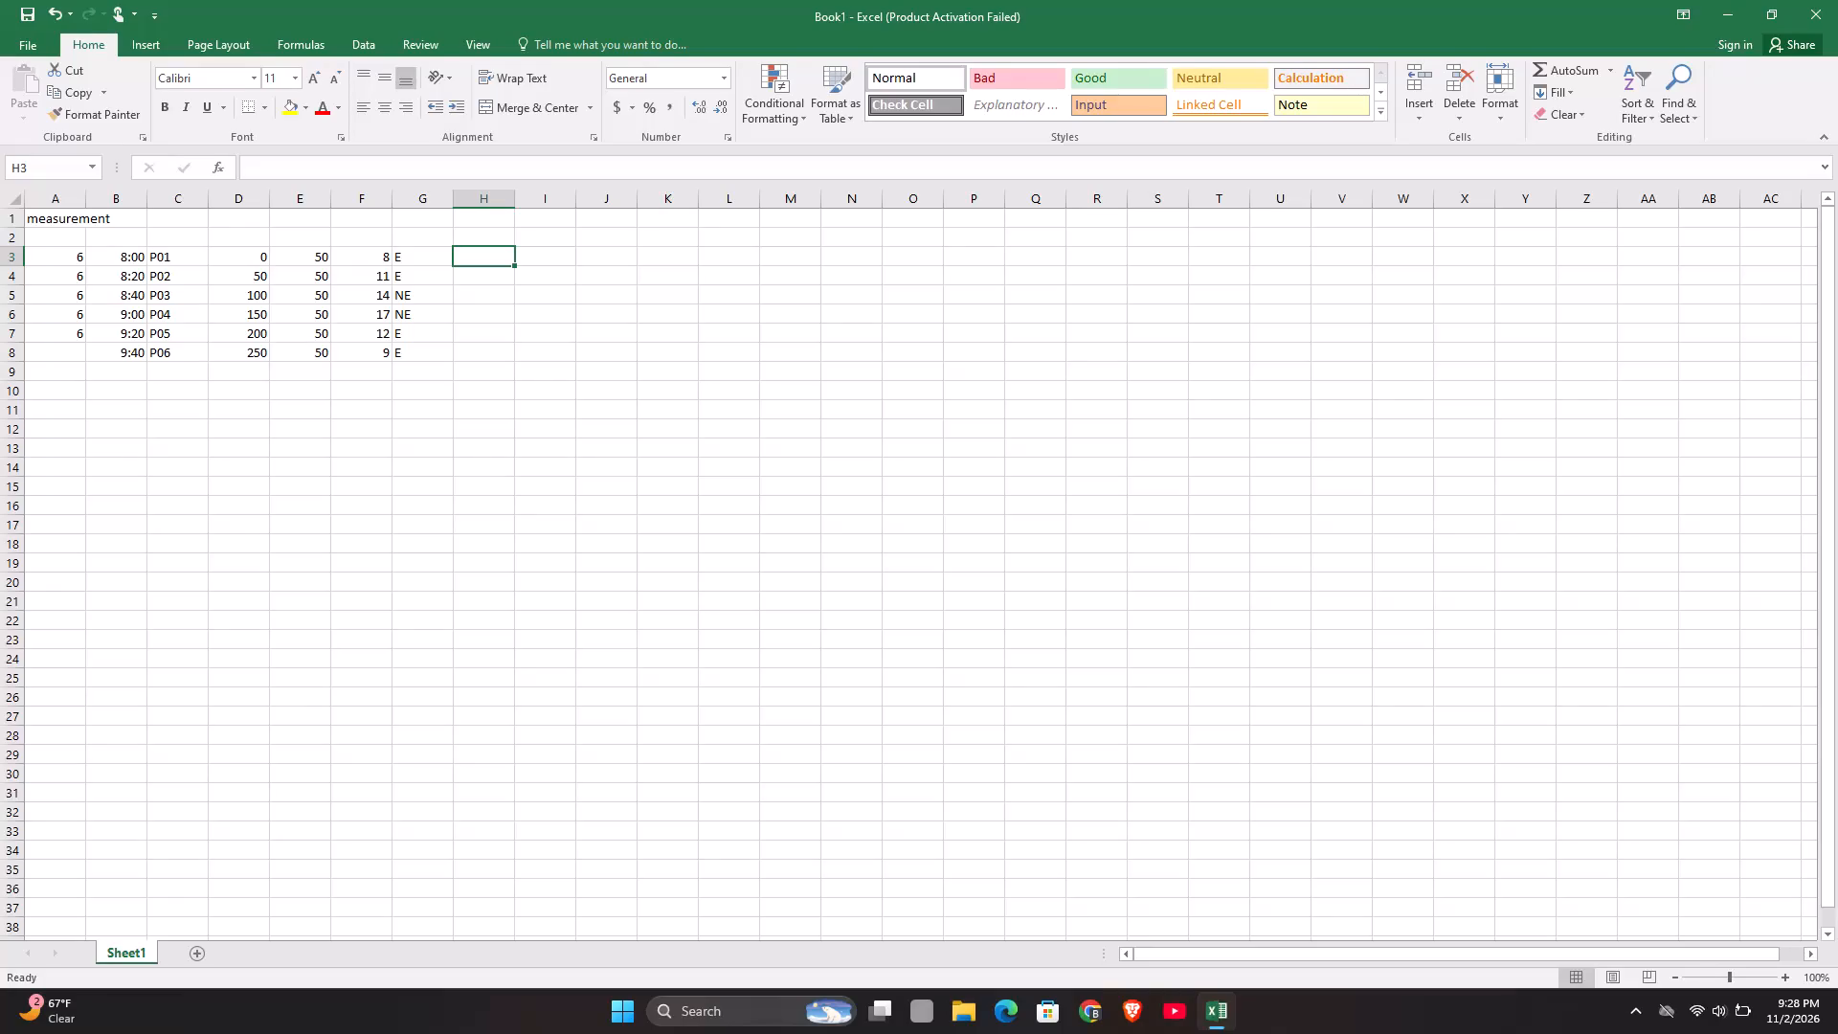
Enter the values 32, 36, 41, 47, 39 and 34 in column H, cells H3 through H8.
text(32)
key(Return)
key(3)
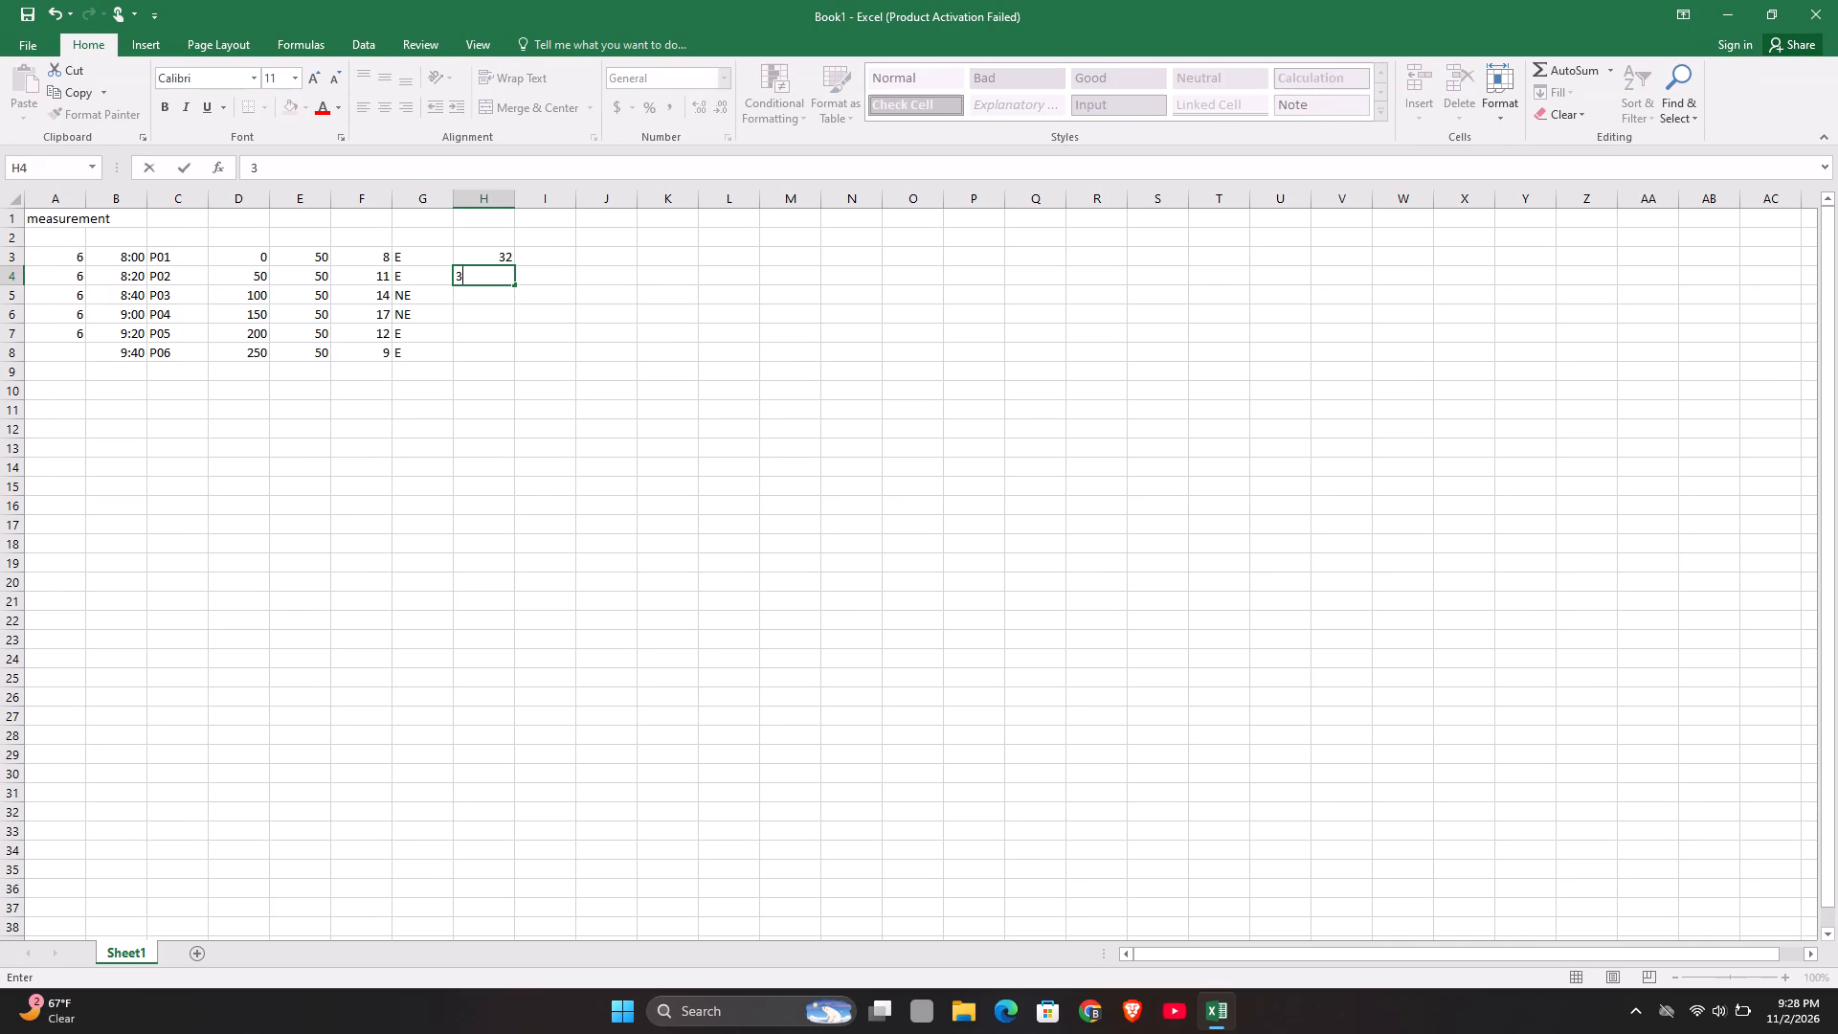
key(6)
key(Return)
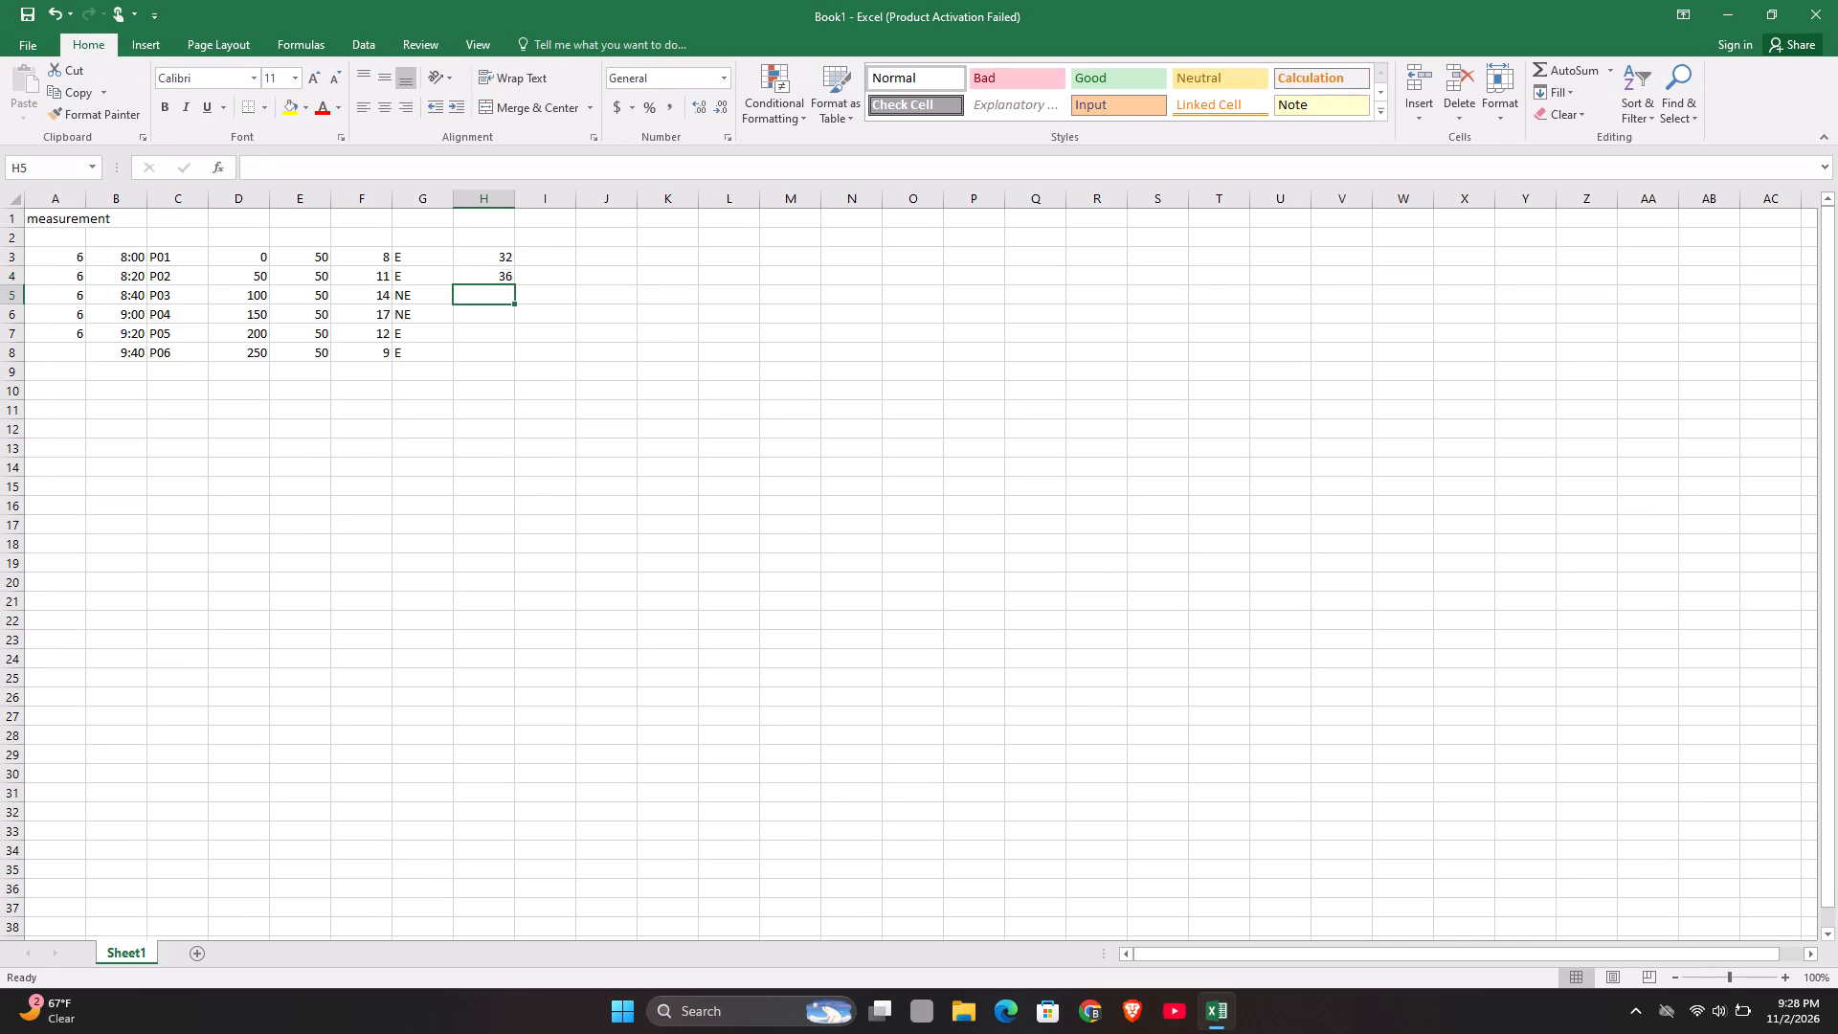
text(41)
key(Return)
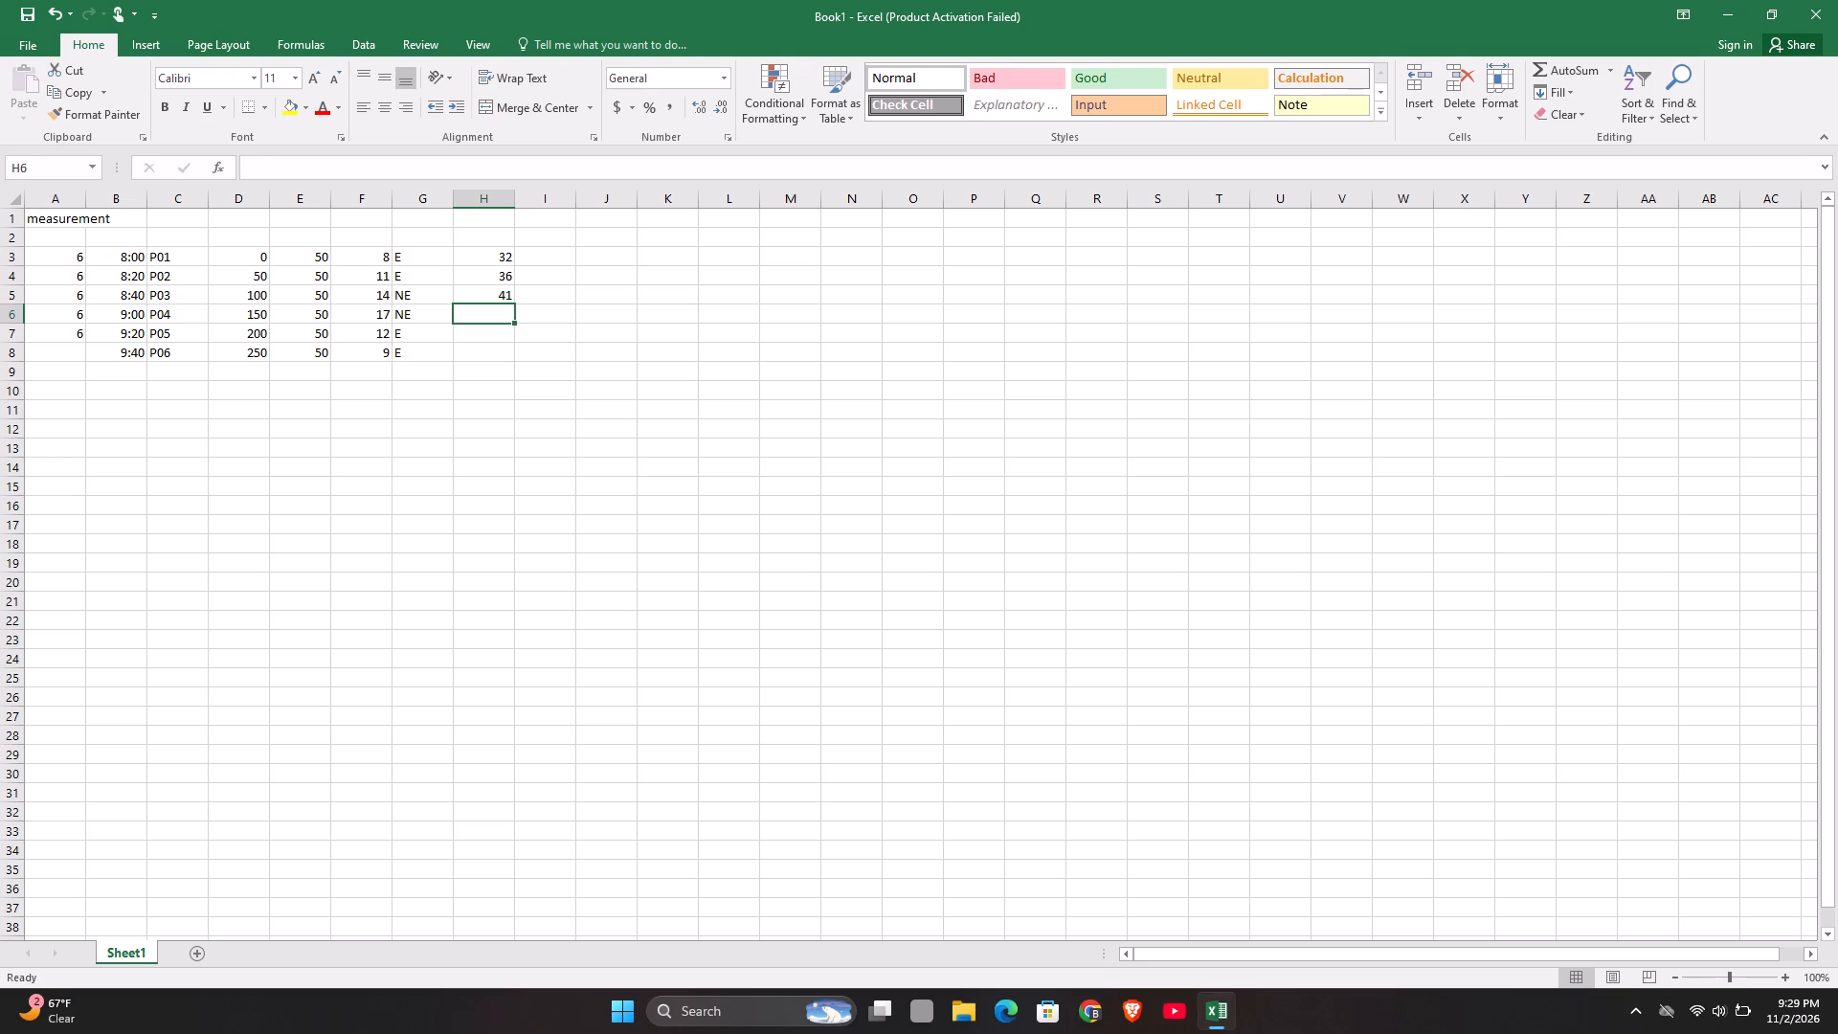
key(4)
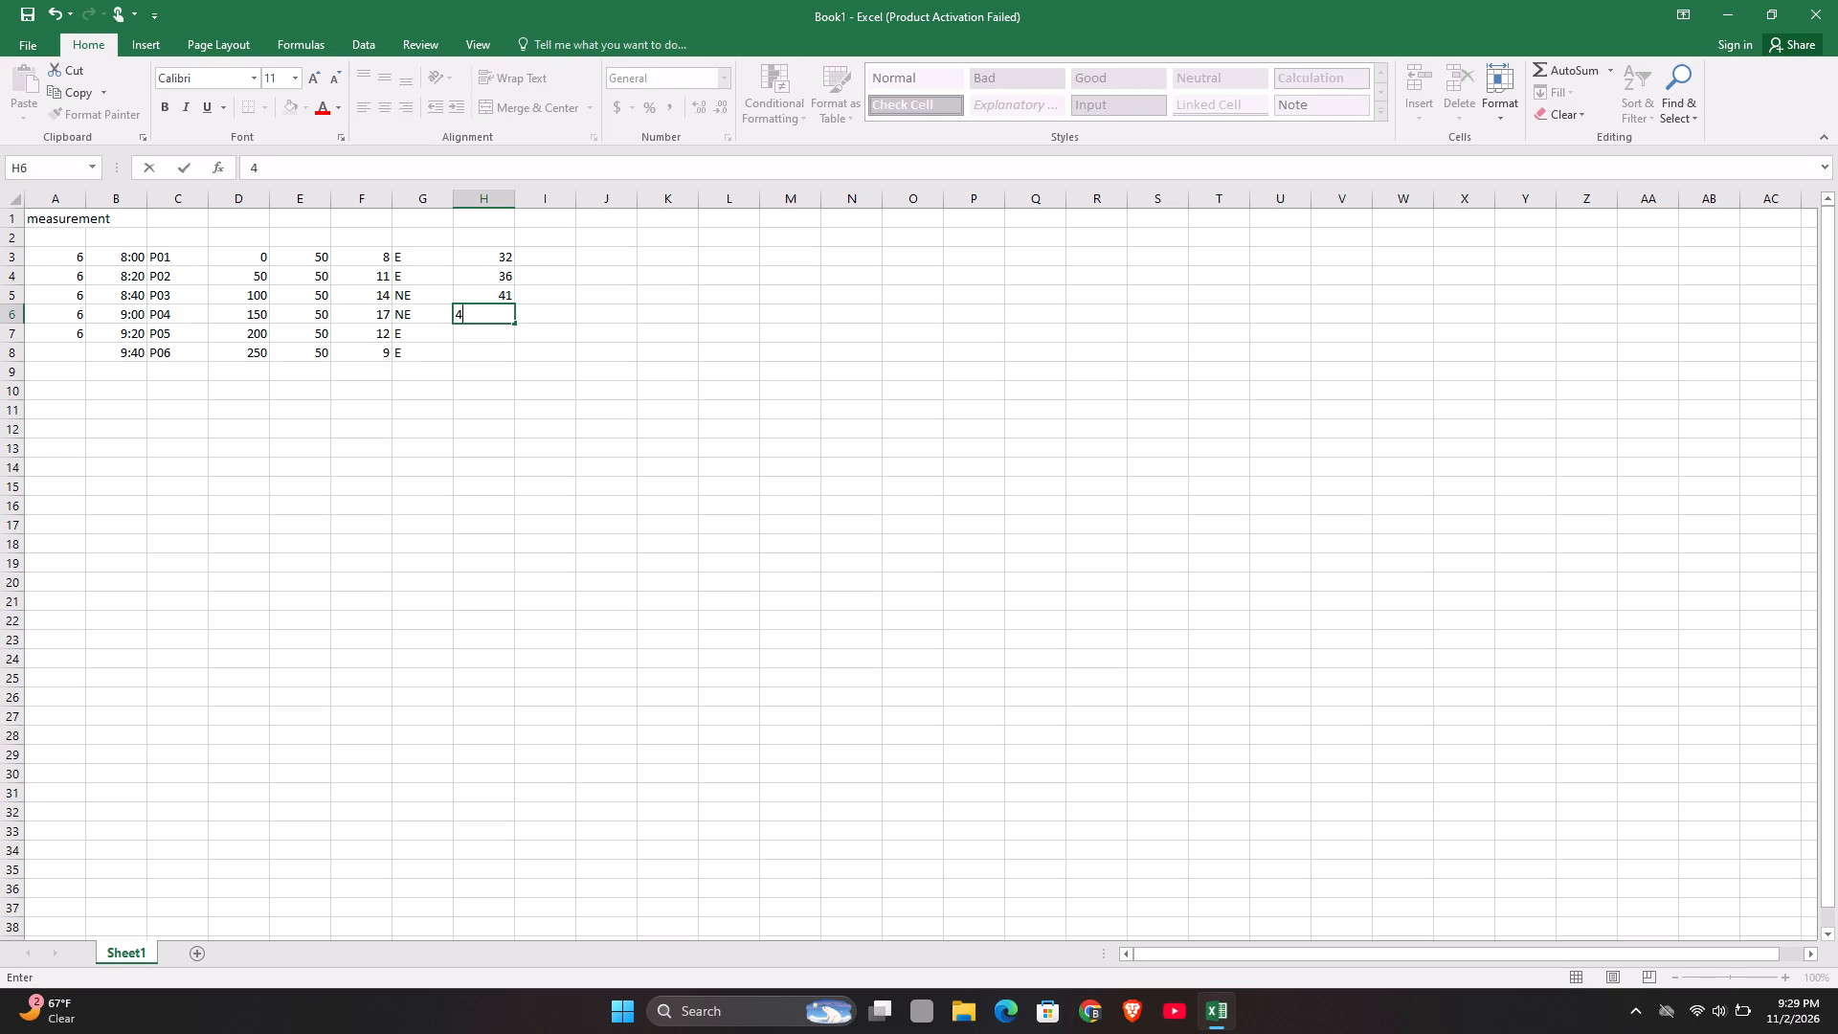
key(7)
key(Return)
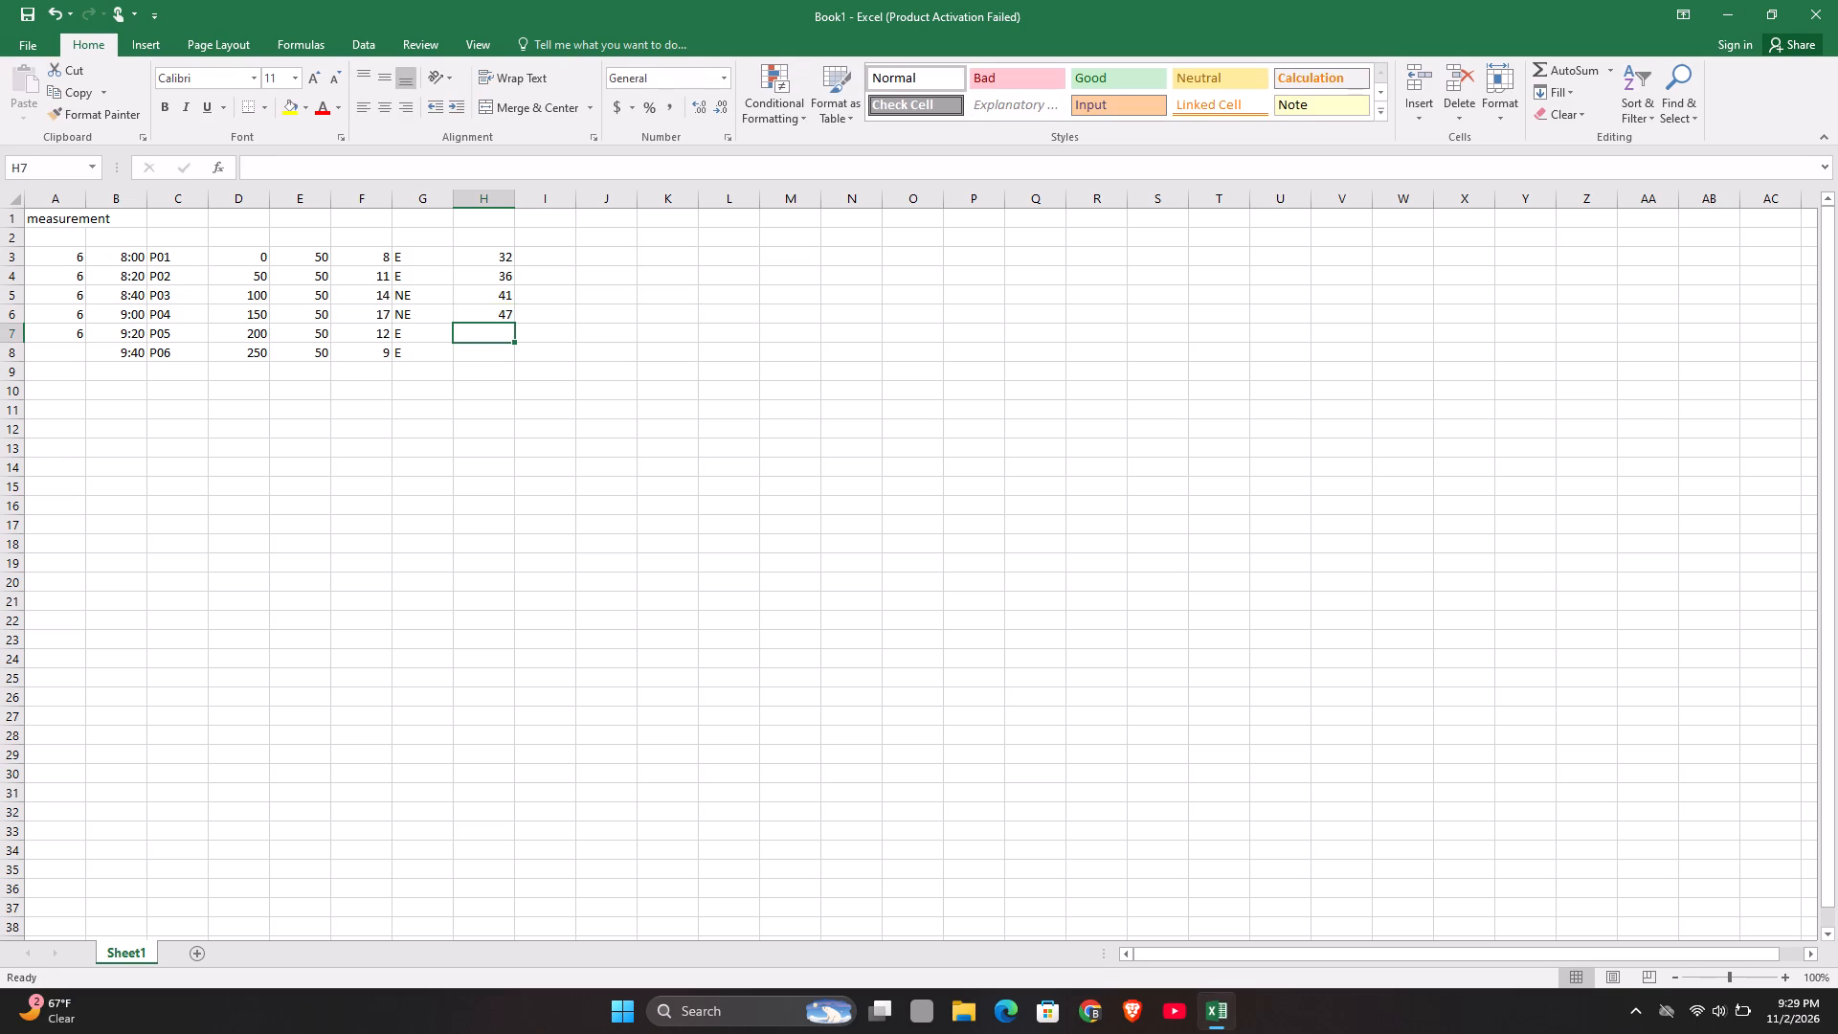
text(39)
key(Return)
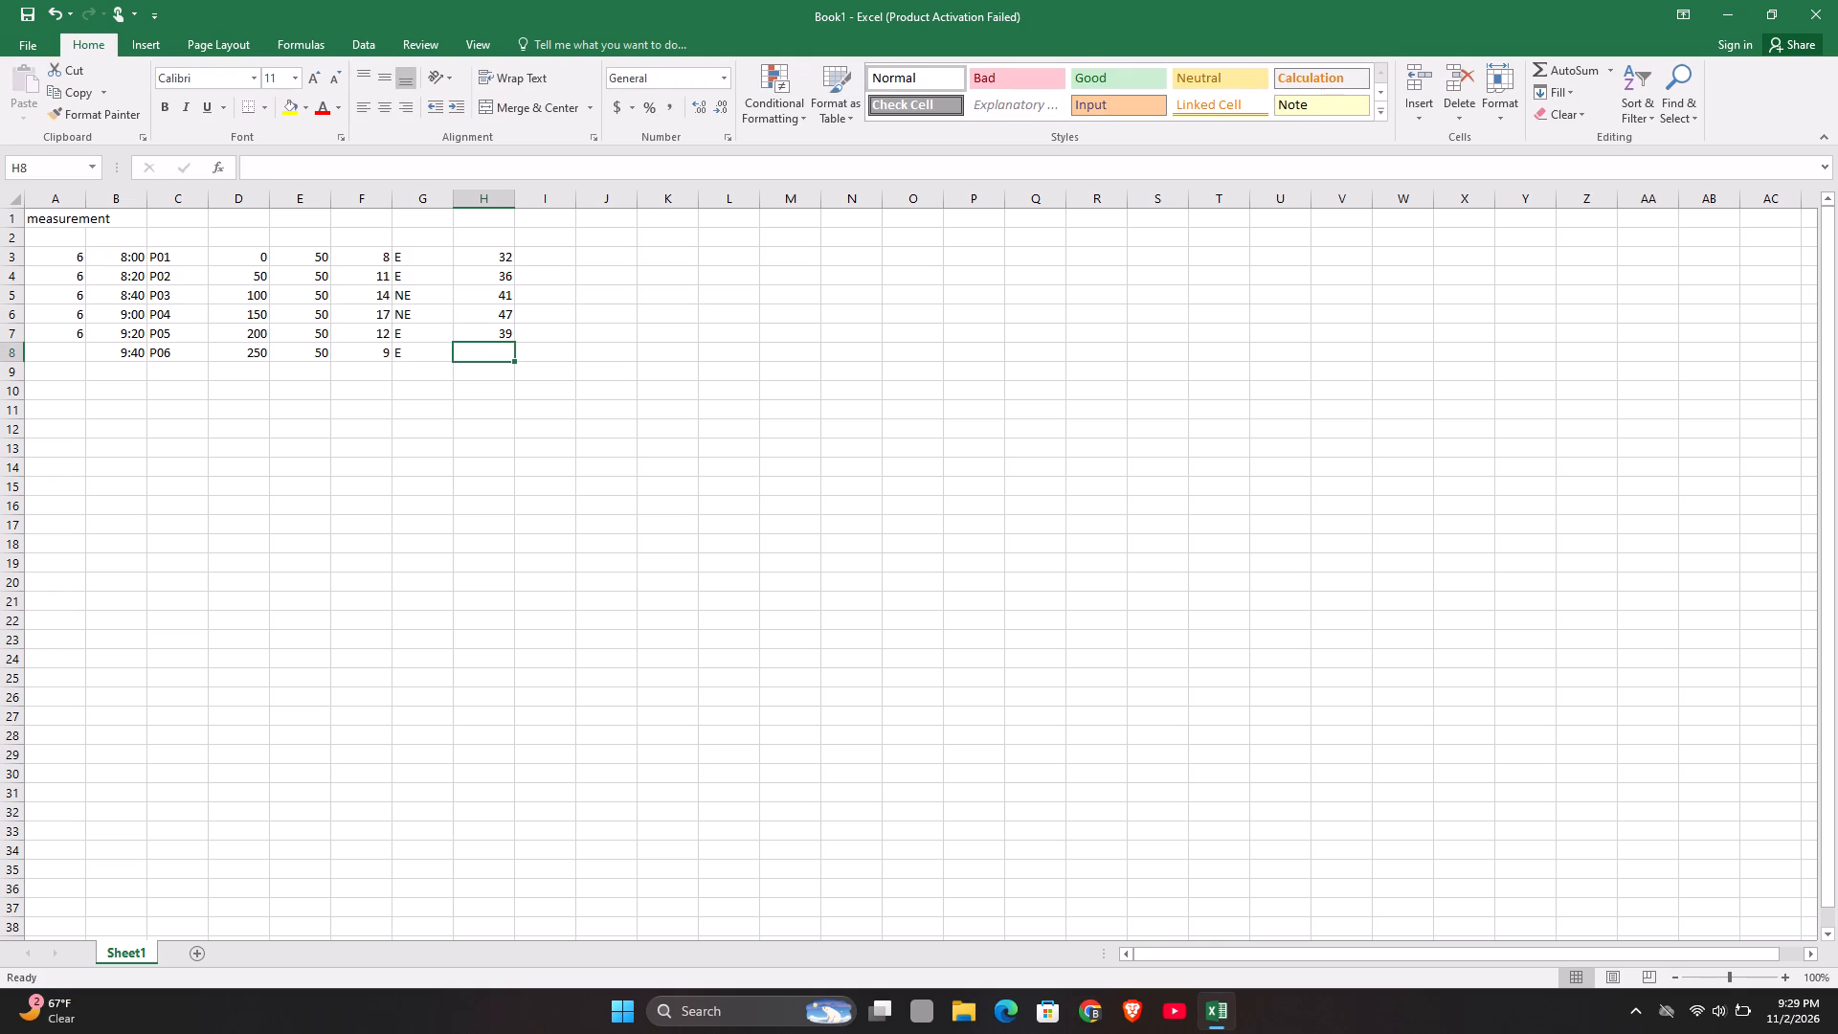
text(34)
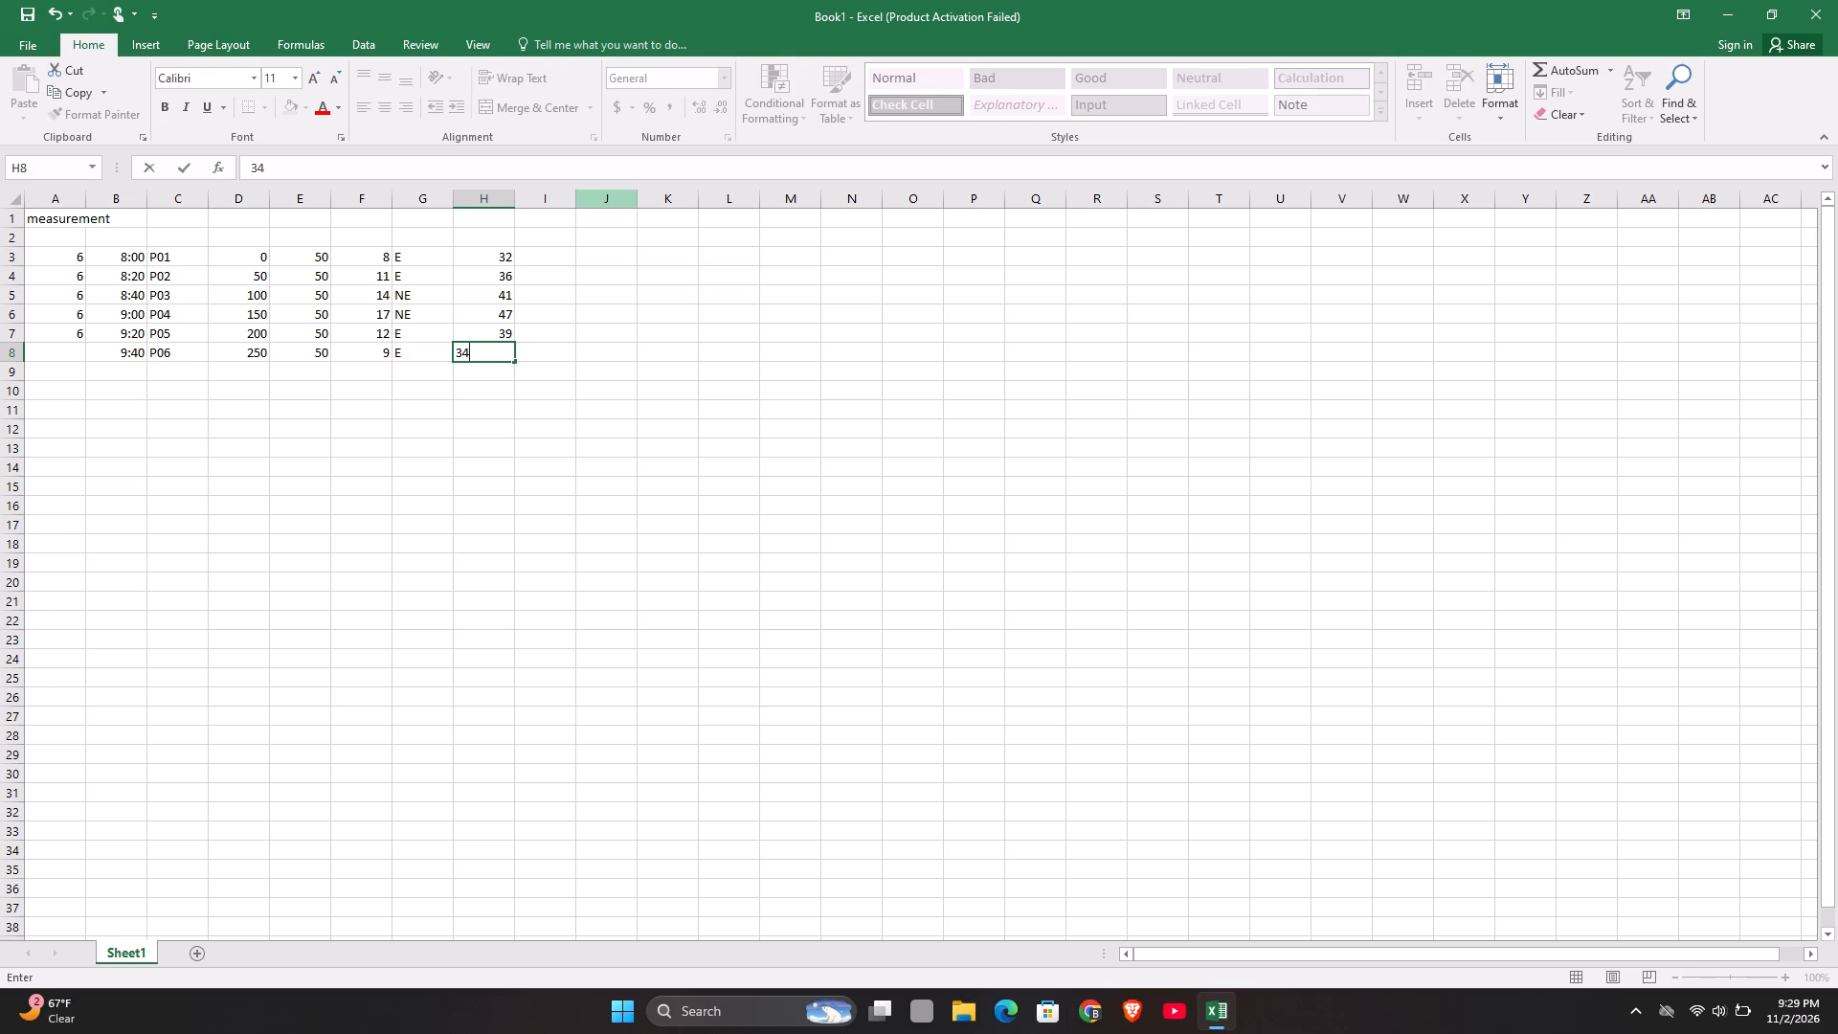
Start column I with the values 1.2 in cell I3 and 1.6 in cell I4.
click(567, 264)
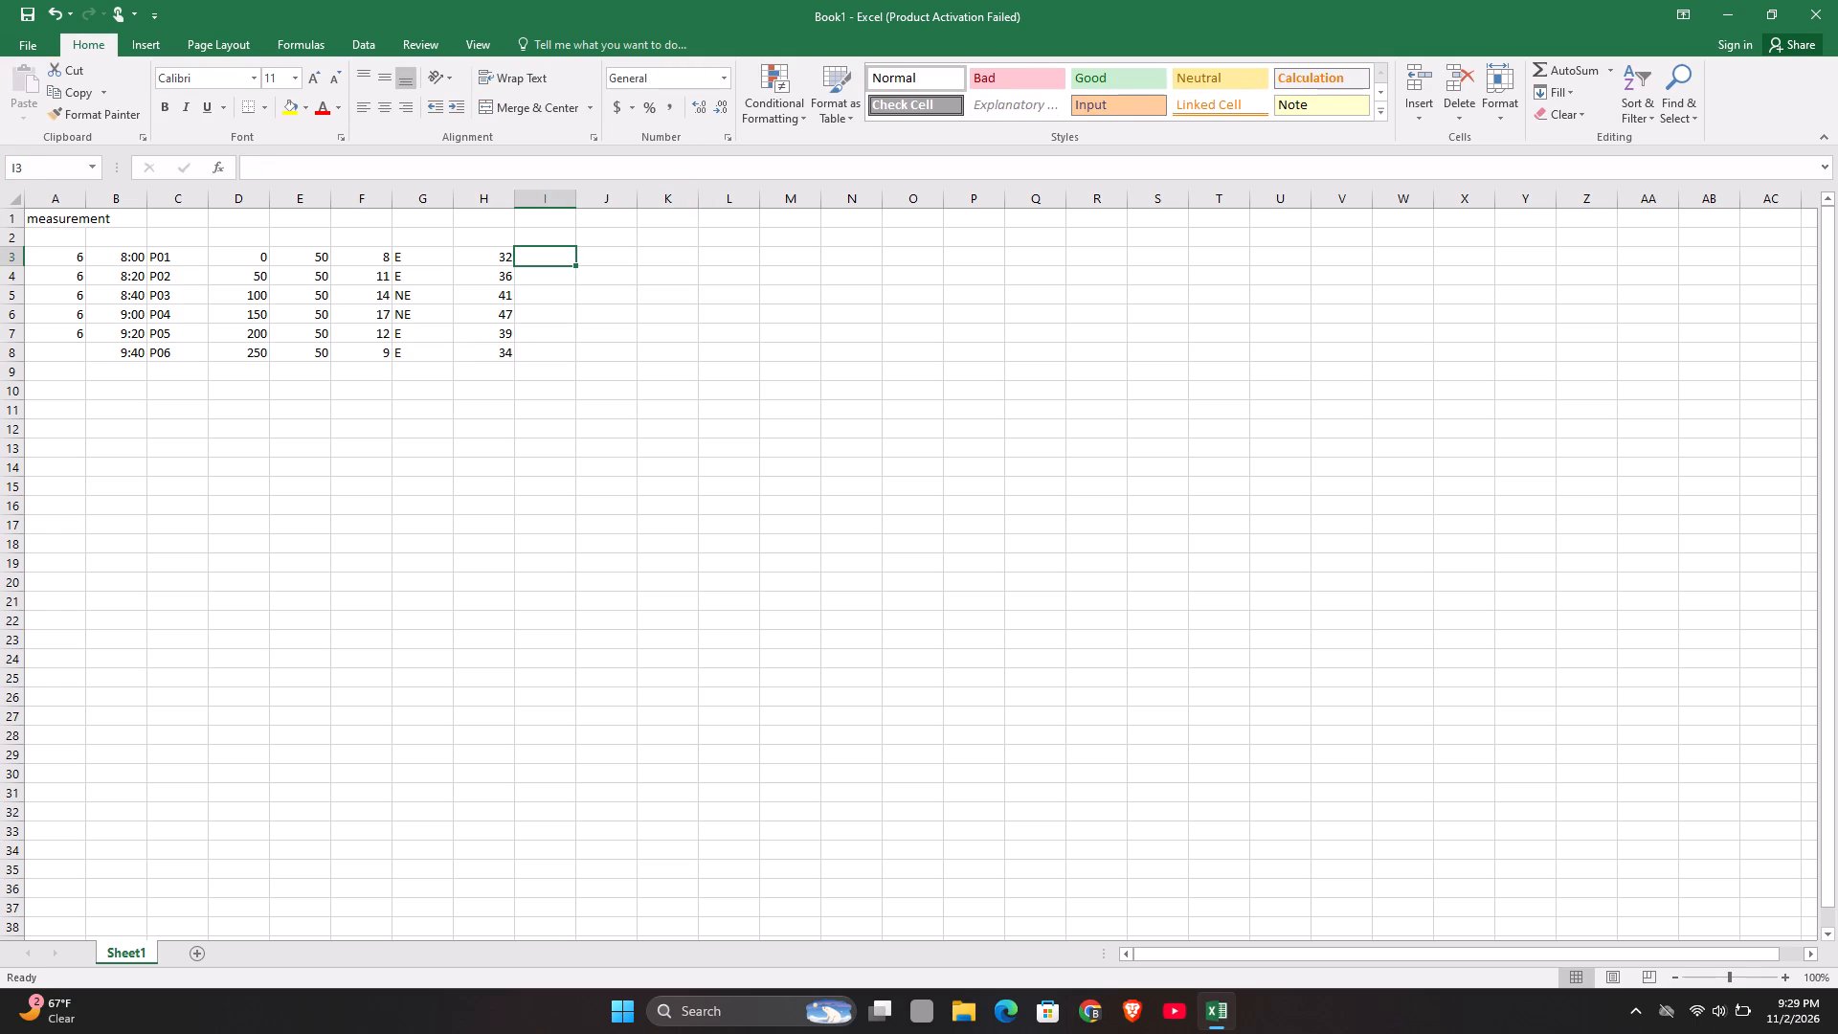
text(1.2)
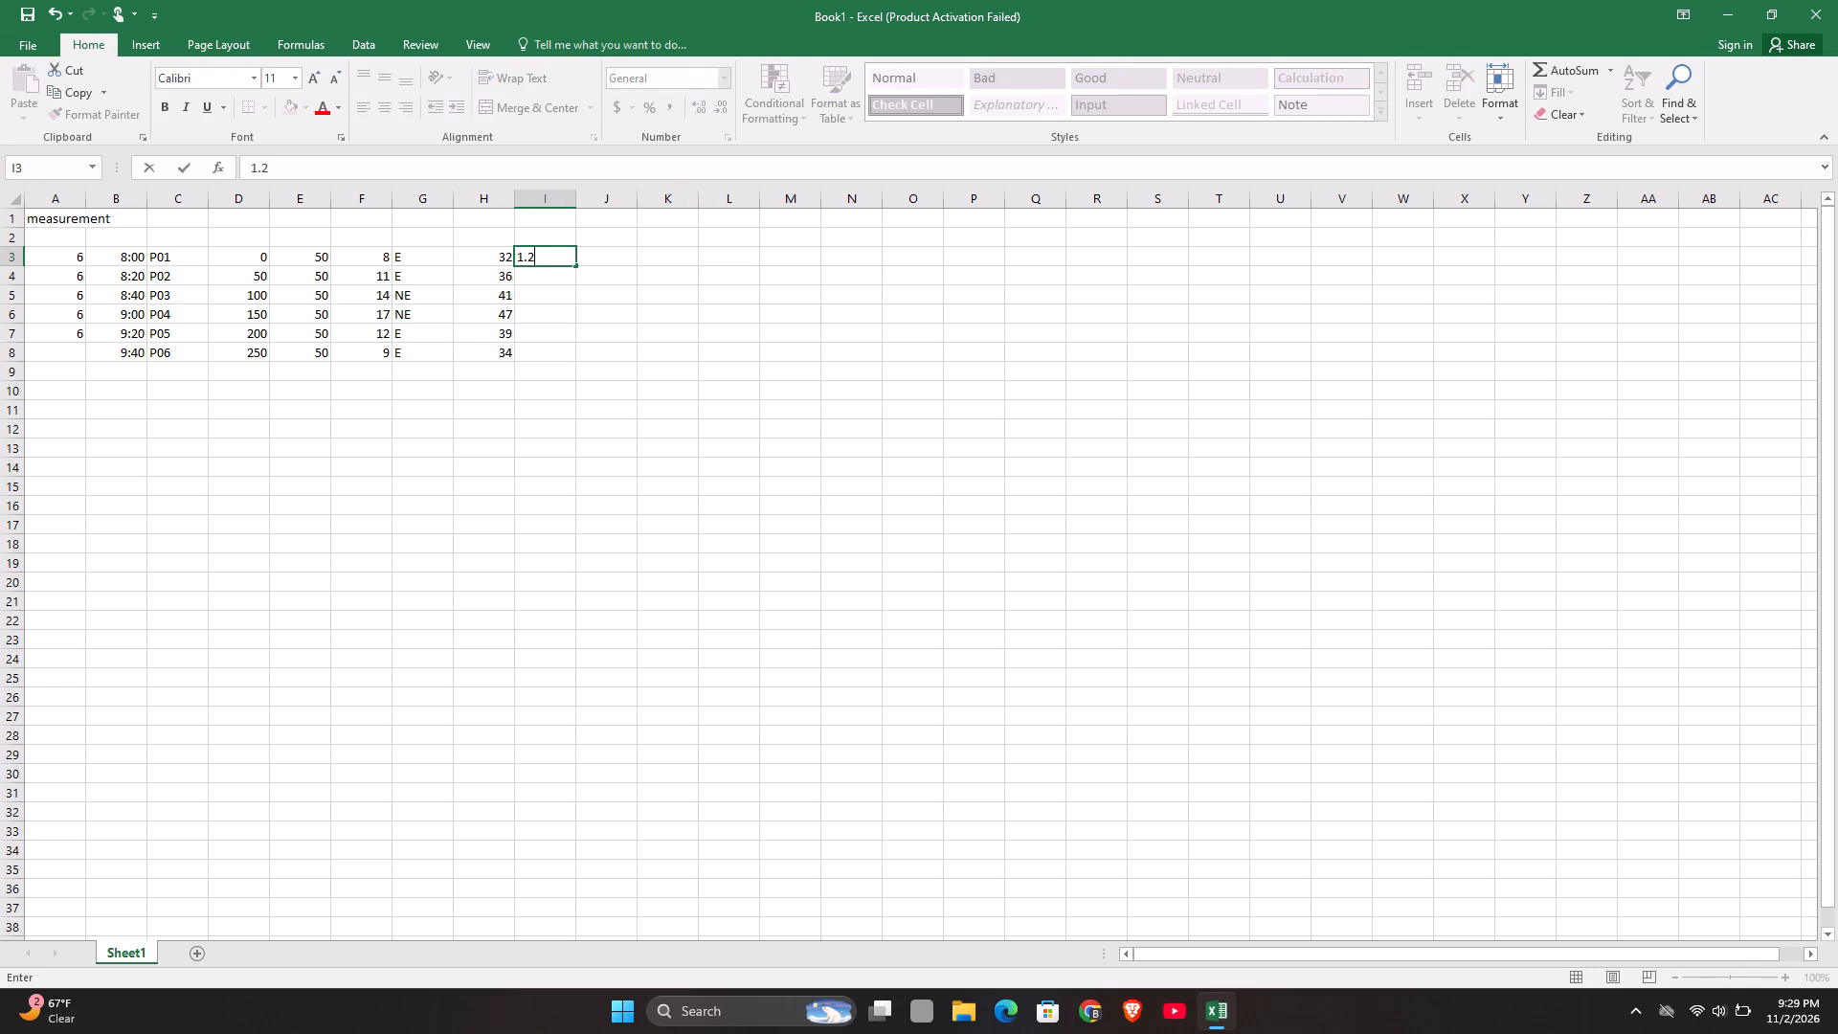
key(Return)
key(1)
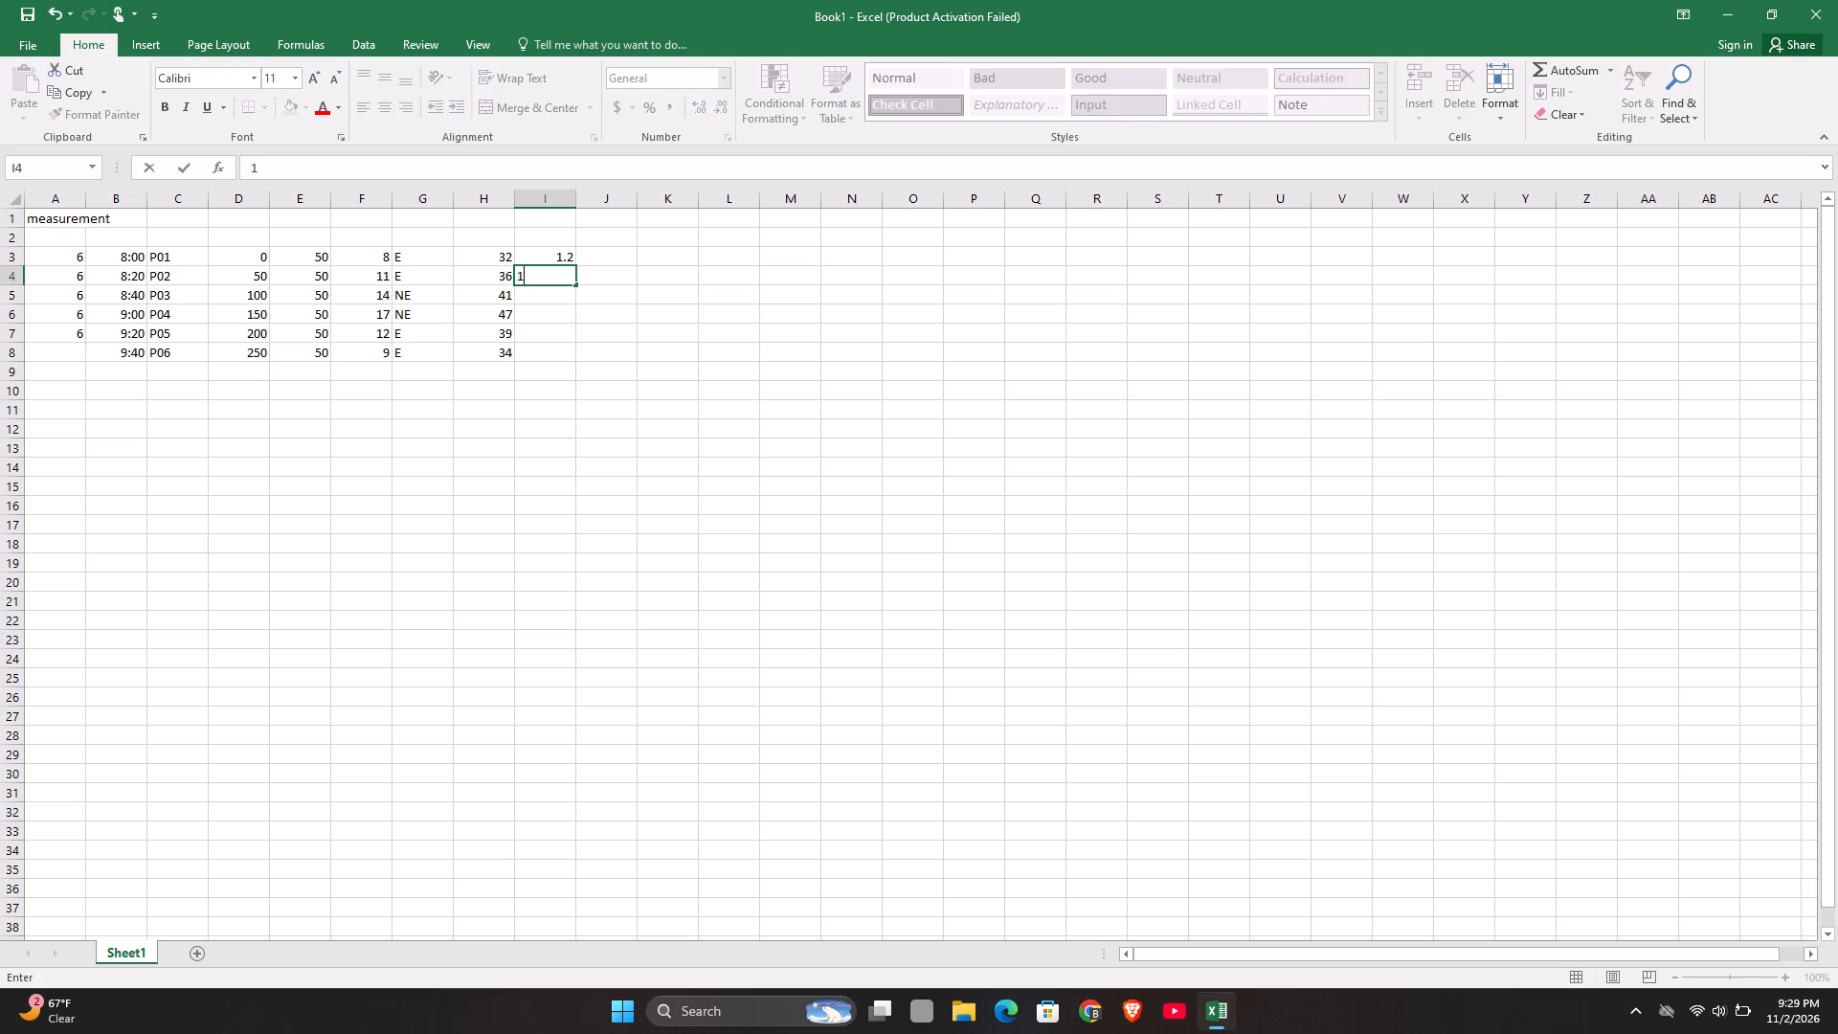
text(.6)
key(Return)
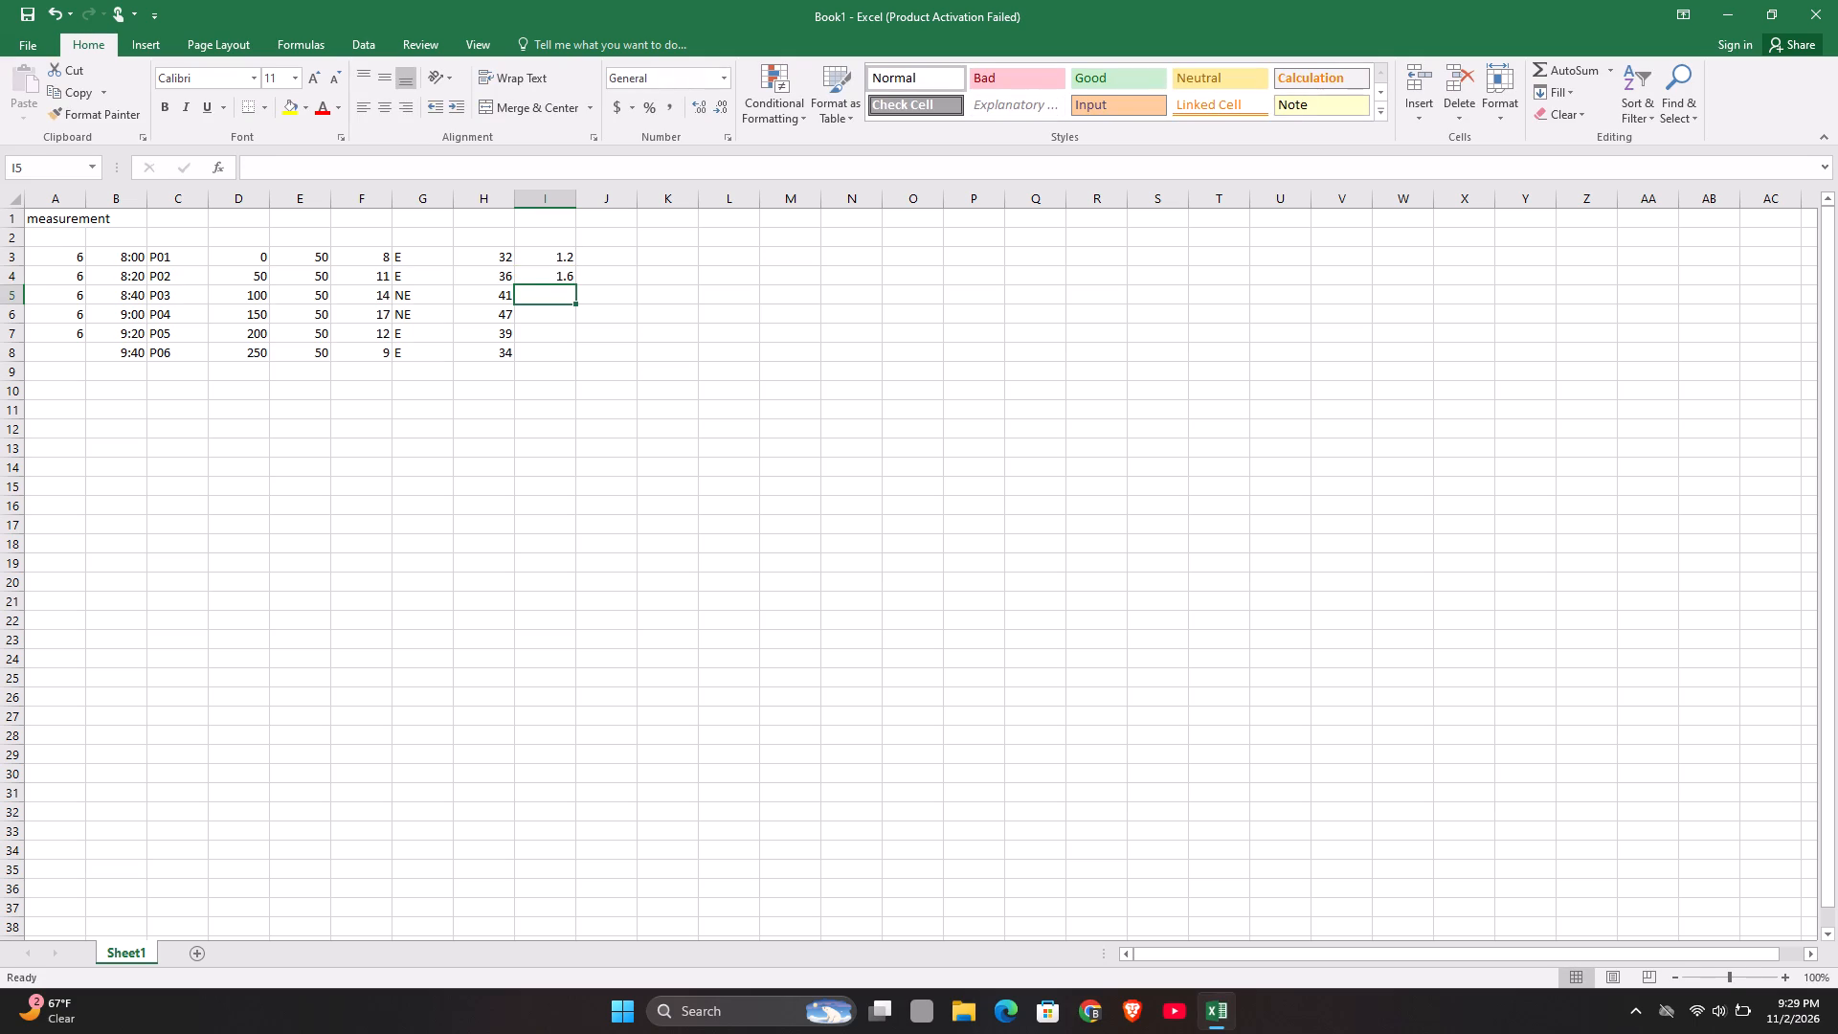
Replace the value in cell I4, in the P02 row, with 1.4.
click(561, 277)
key(1)
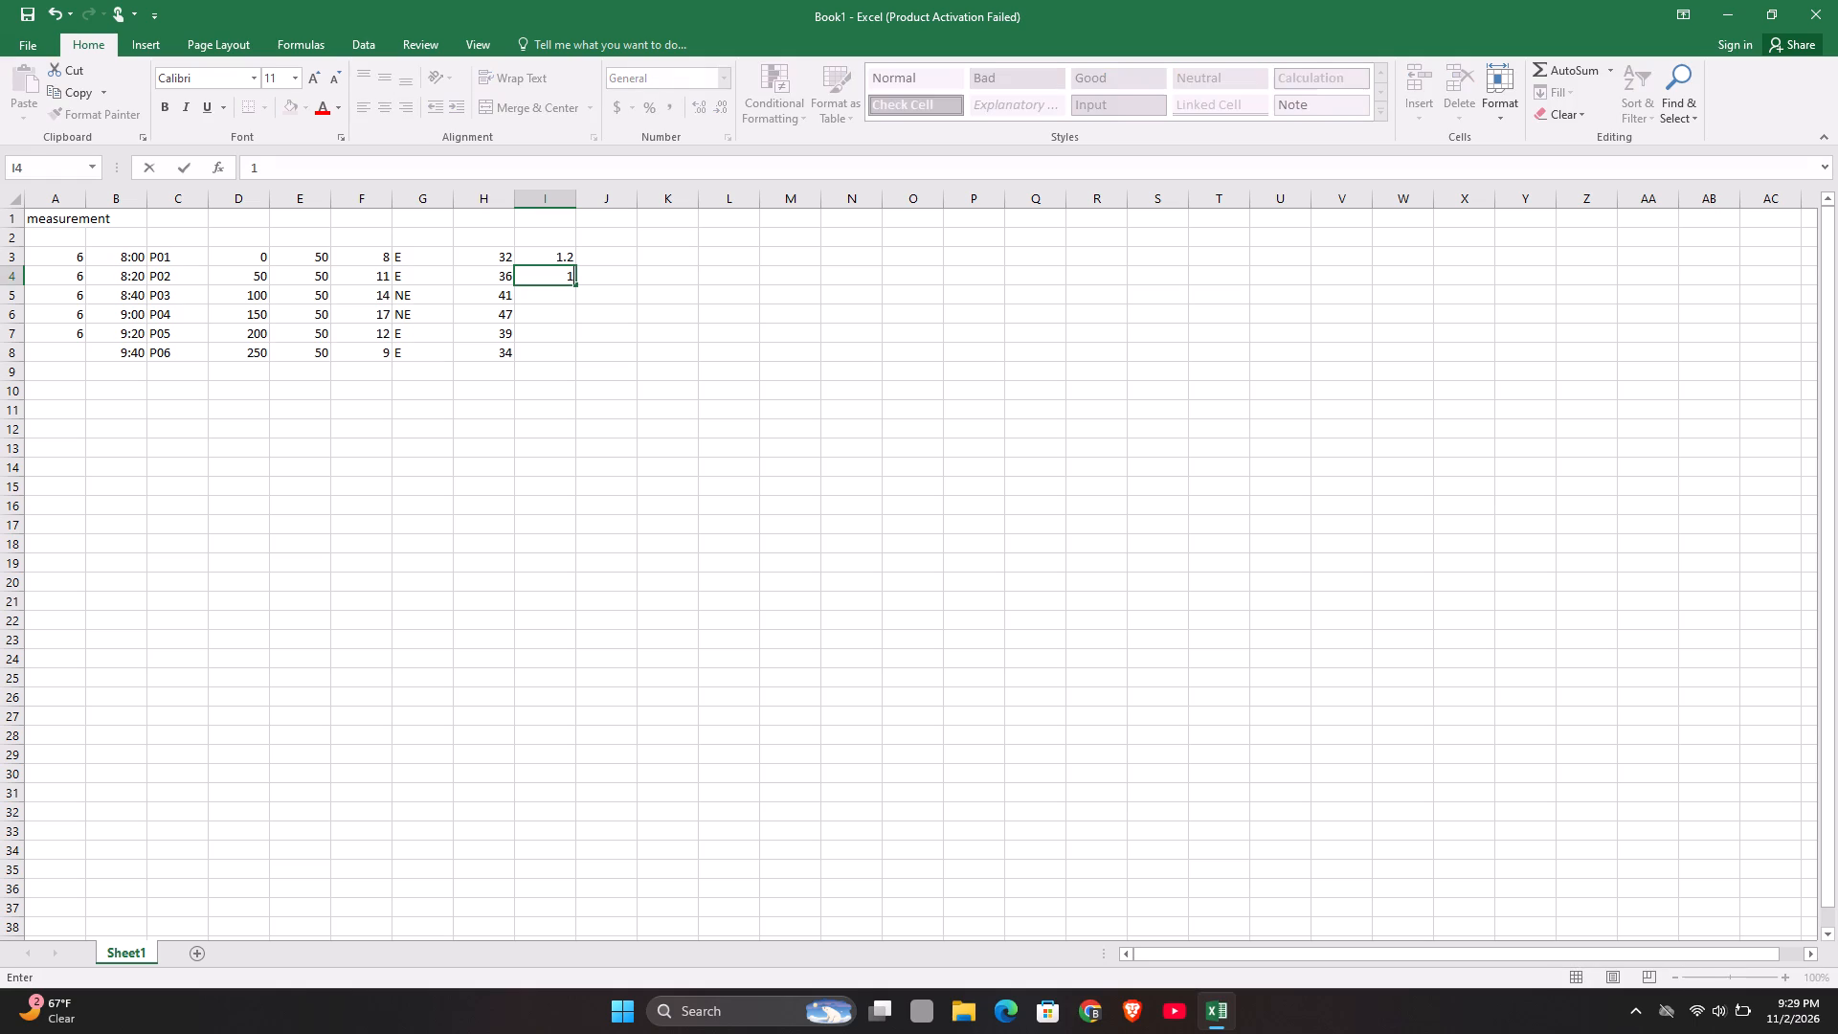
text(.4)
key(Return)
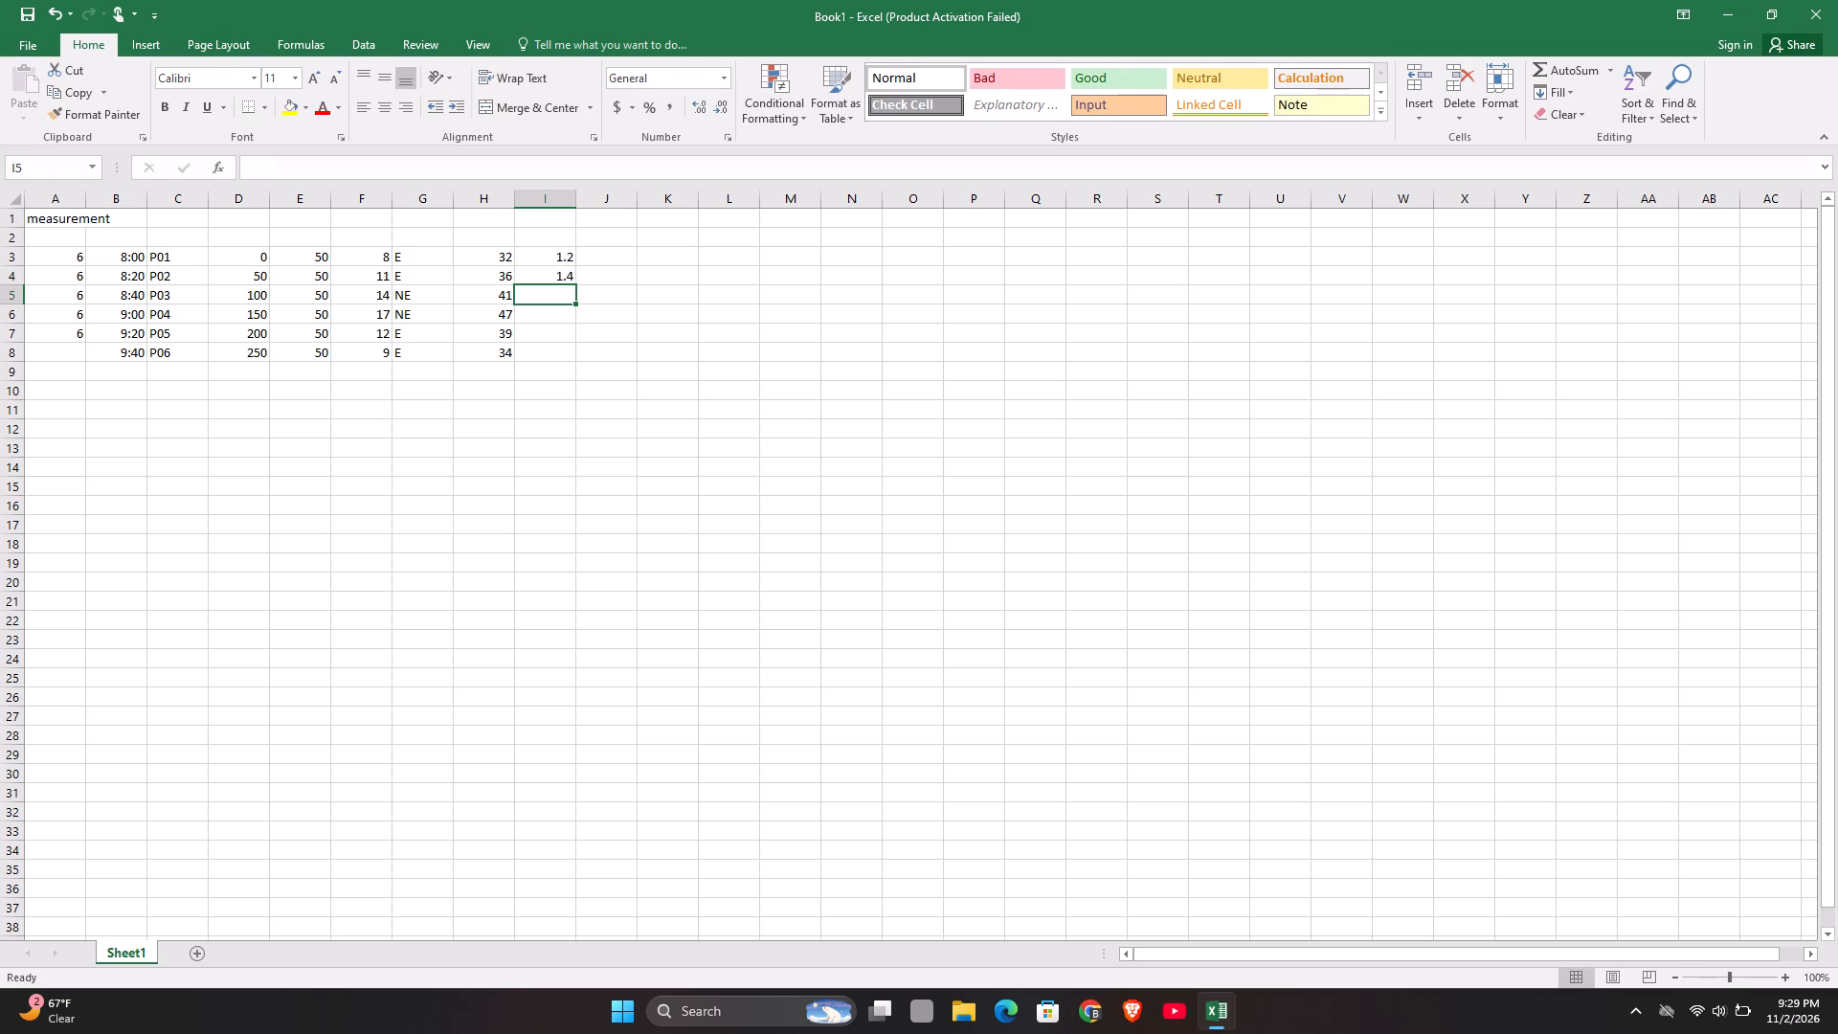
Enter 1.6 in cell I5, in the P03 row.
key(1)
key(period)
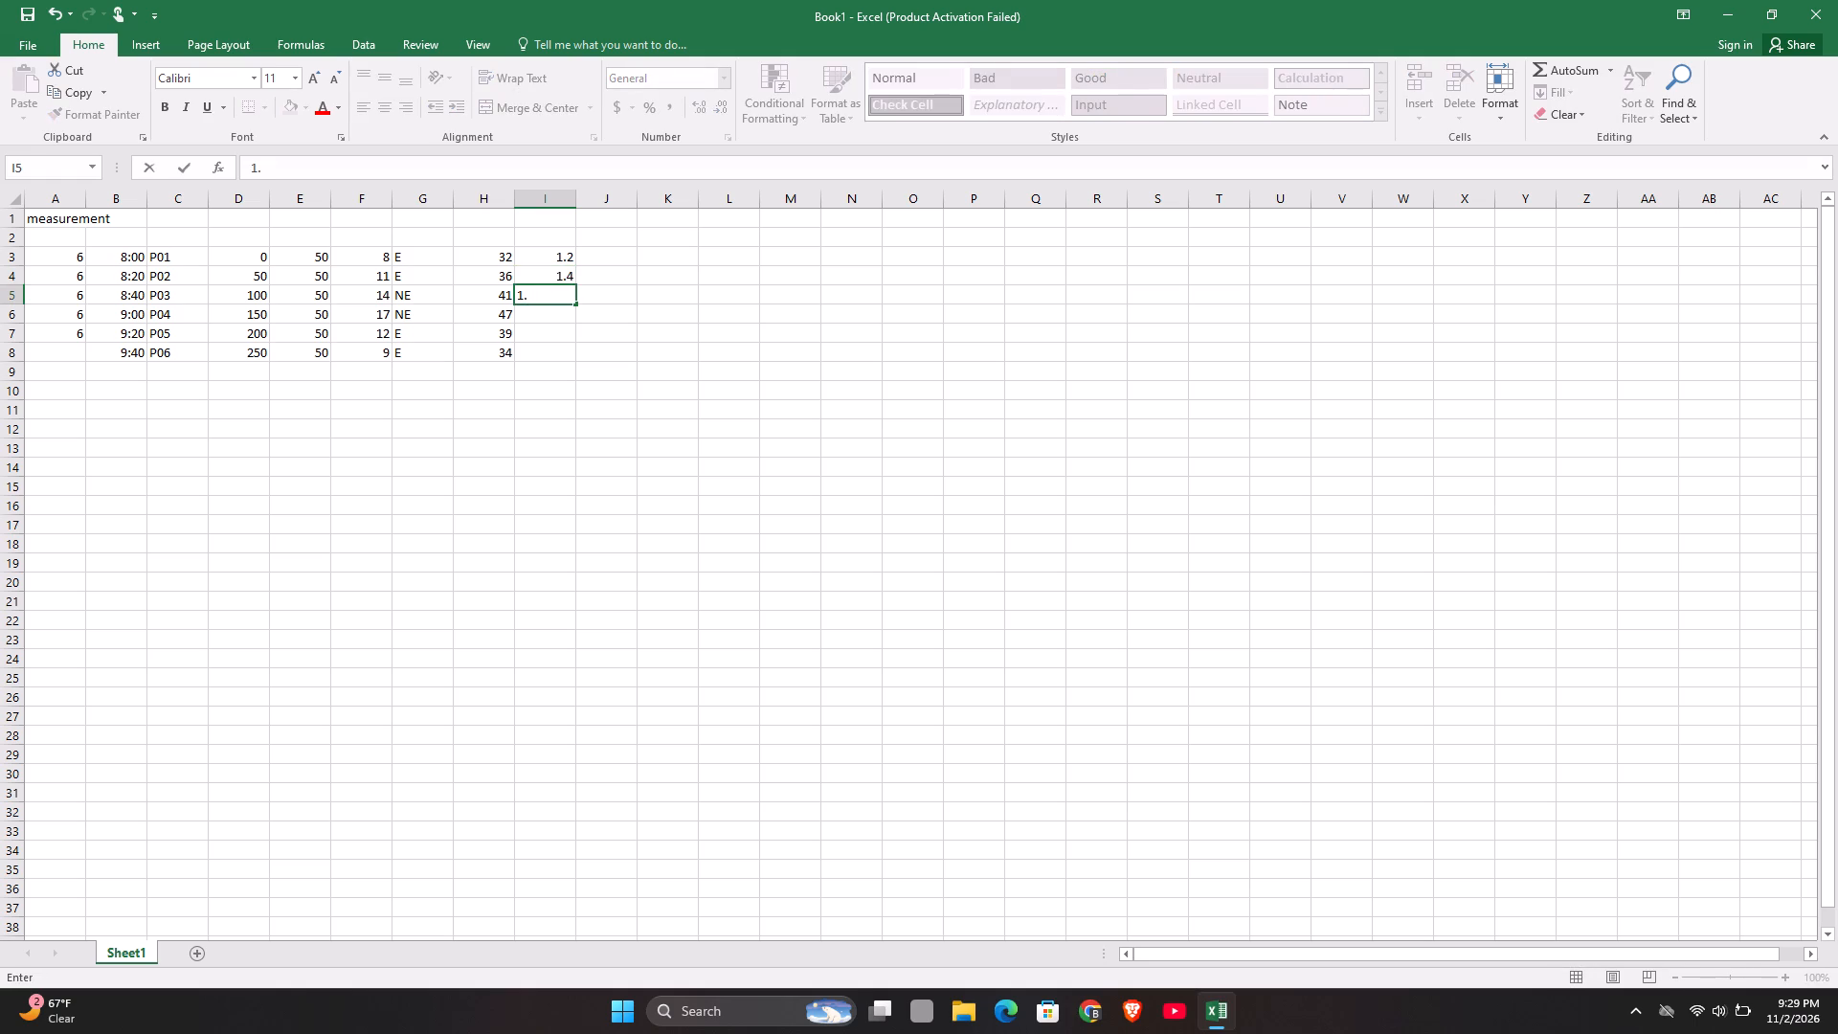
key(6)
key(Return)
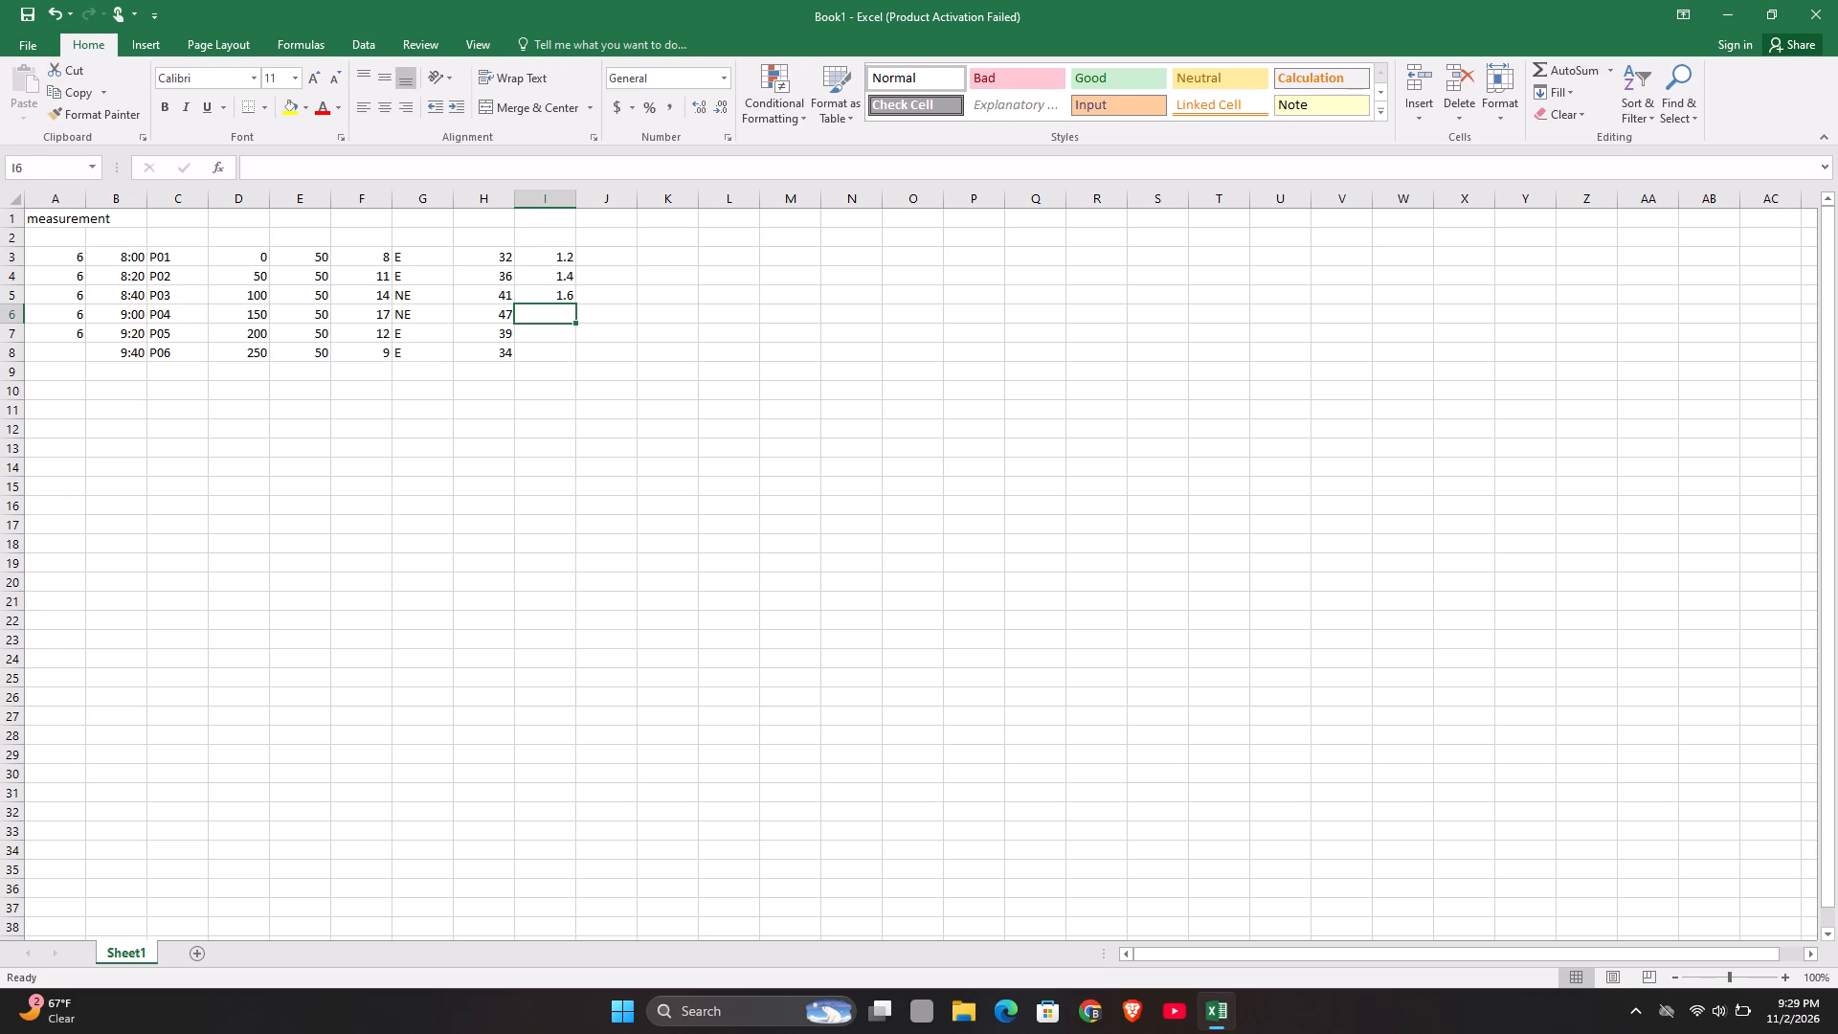
Replace the value in cell I5, in the P03 row, with 1.5.
click(556, 297)
key(1)
text(.5)
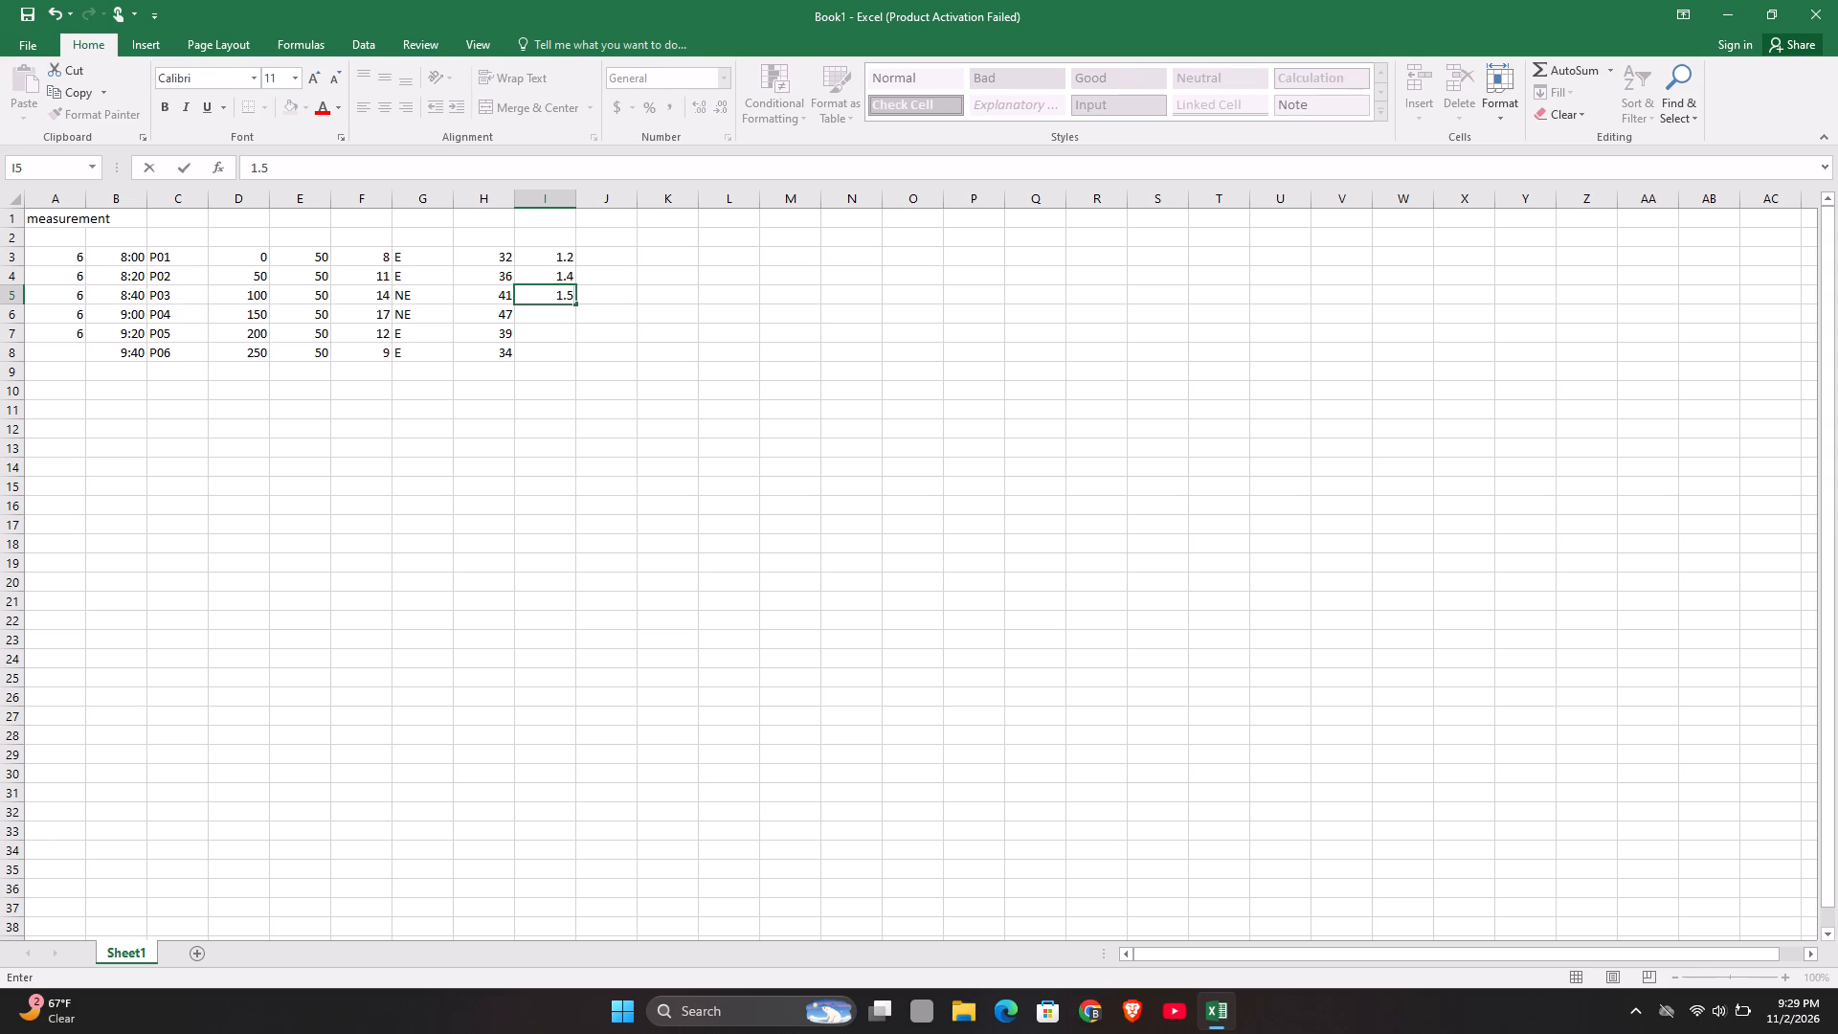
key(Return)
Complete column I with the values 1.8, 1.6 and 1.3 in cells I6 through I8.
key(1)
key(period)
key(8)
key(Return)
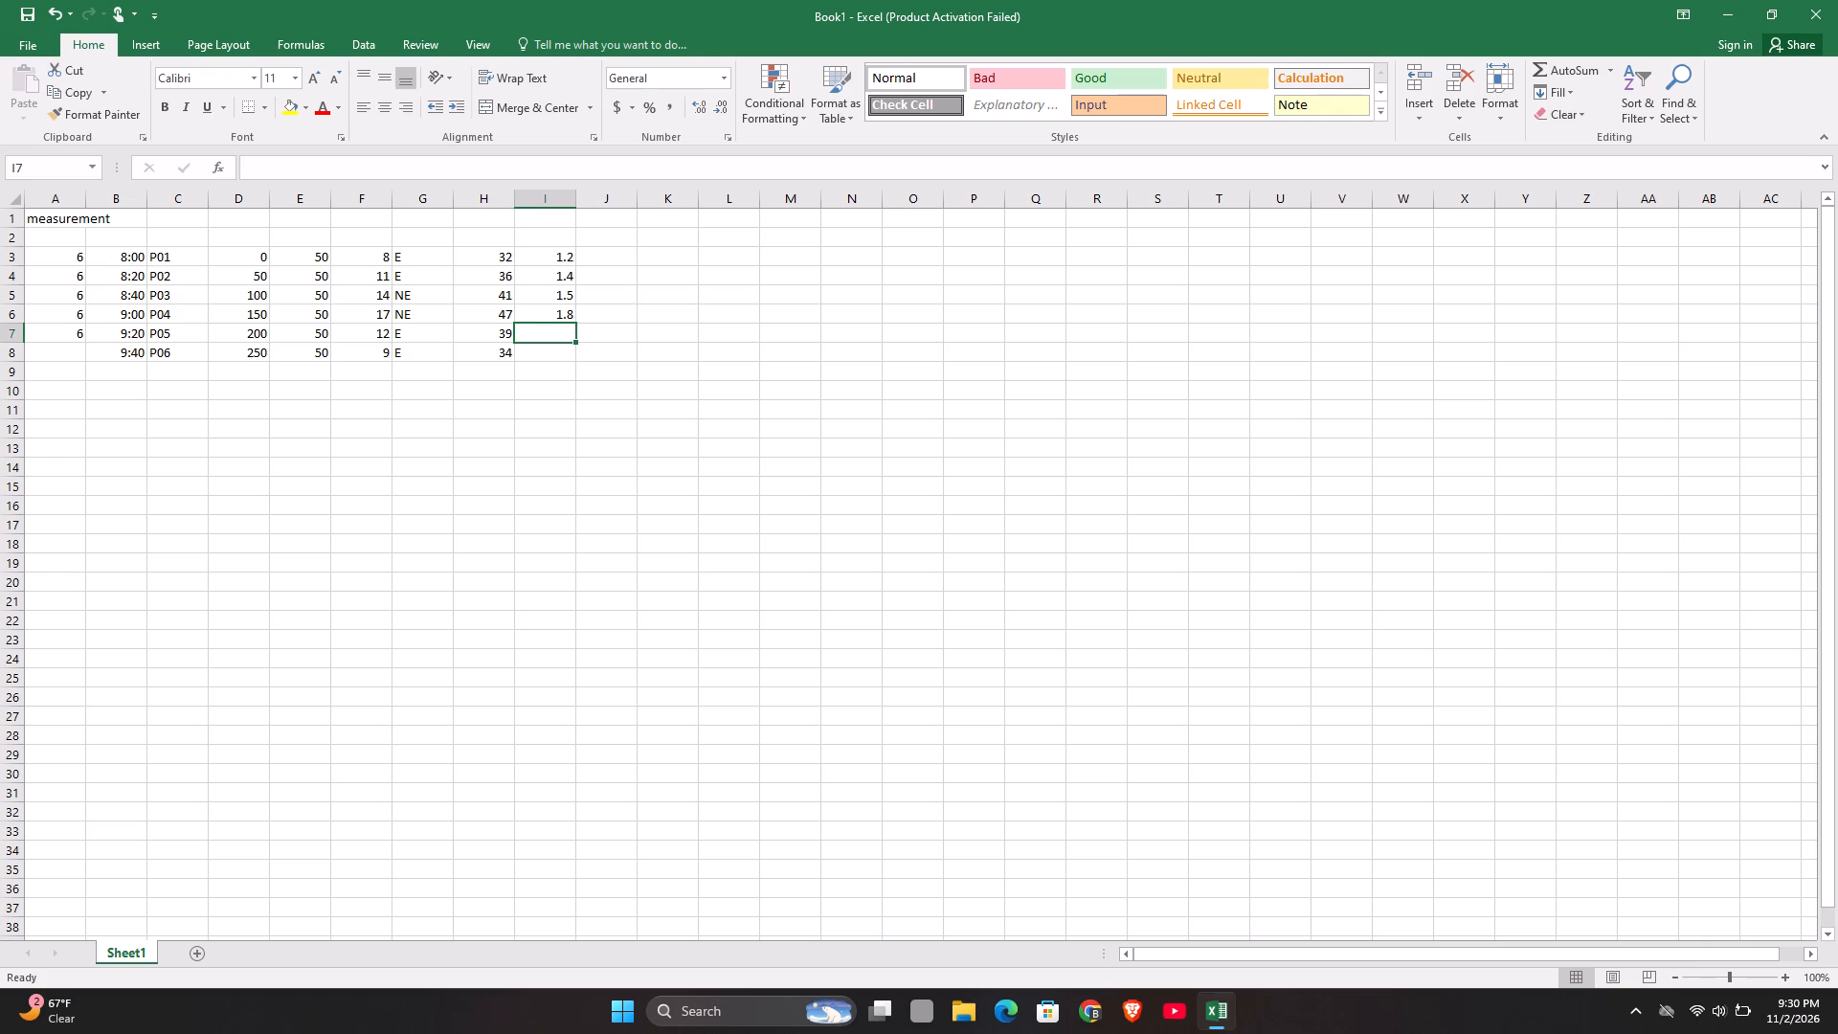
text(1.4)
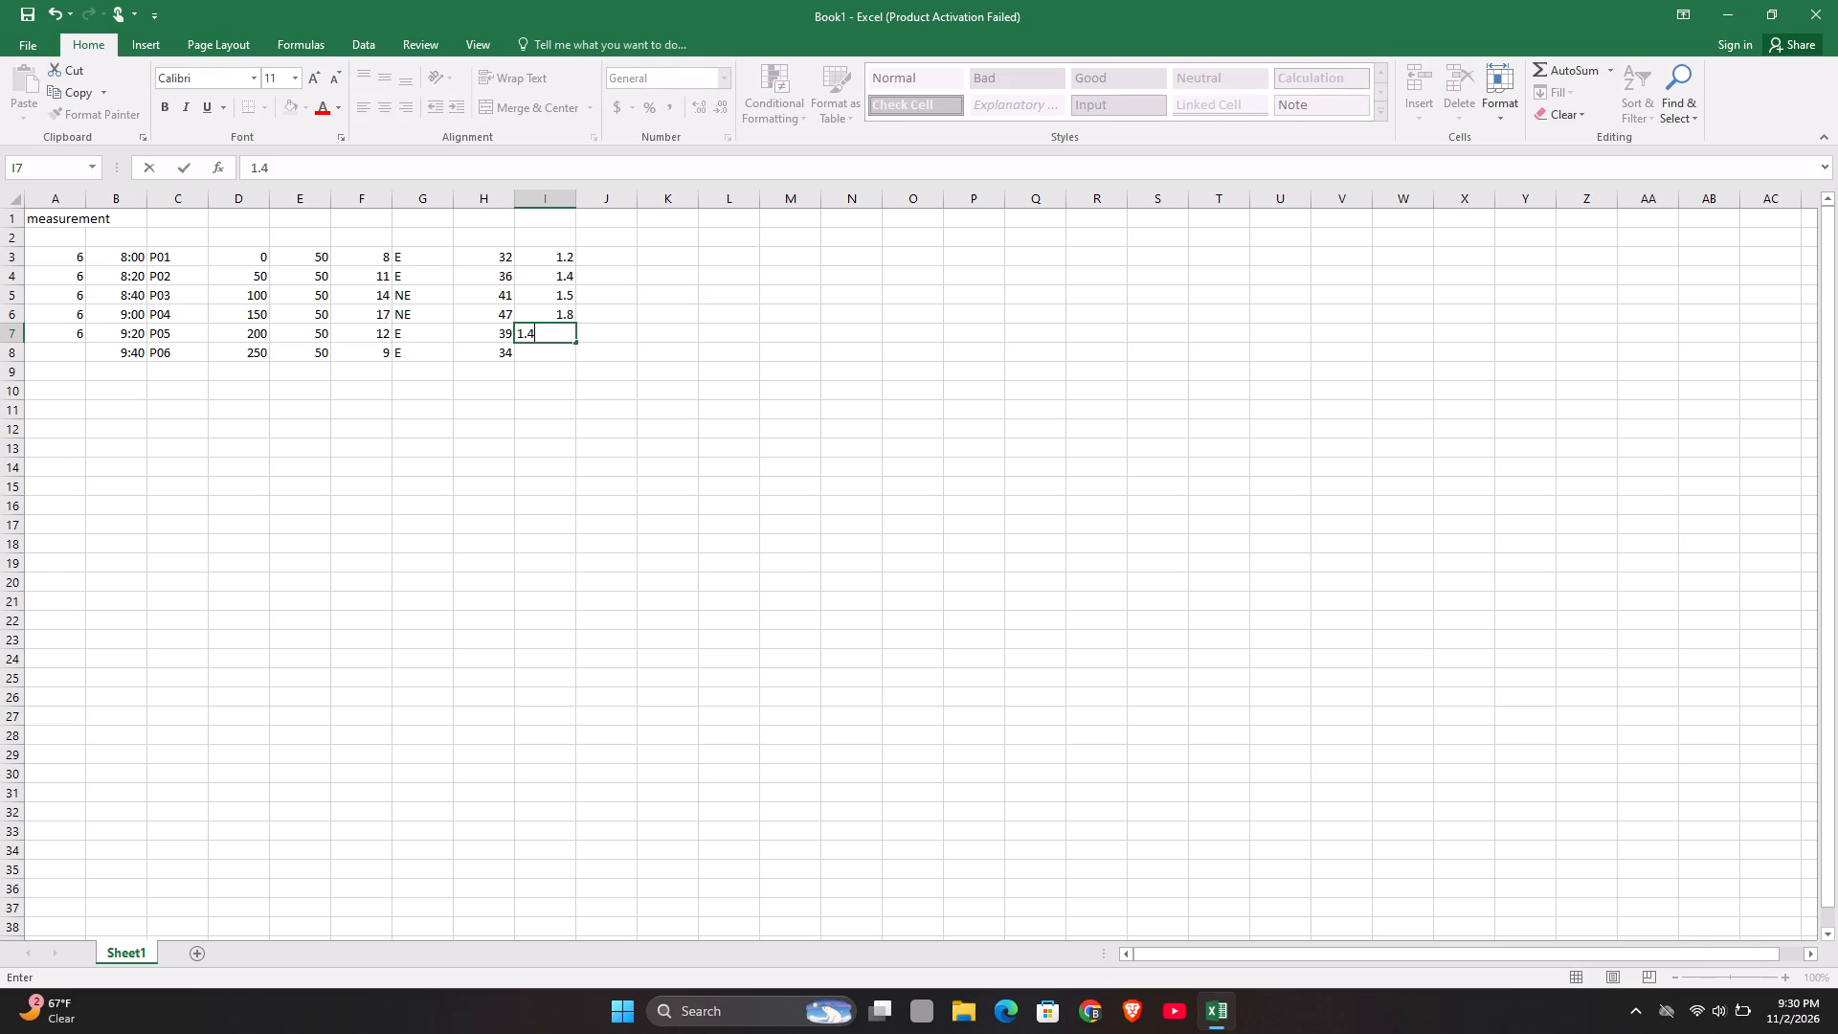
key(BackSpace)
key(6)
key(Return)
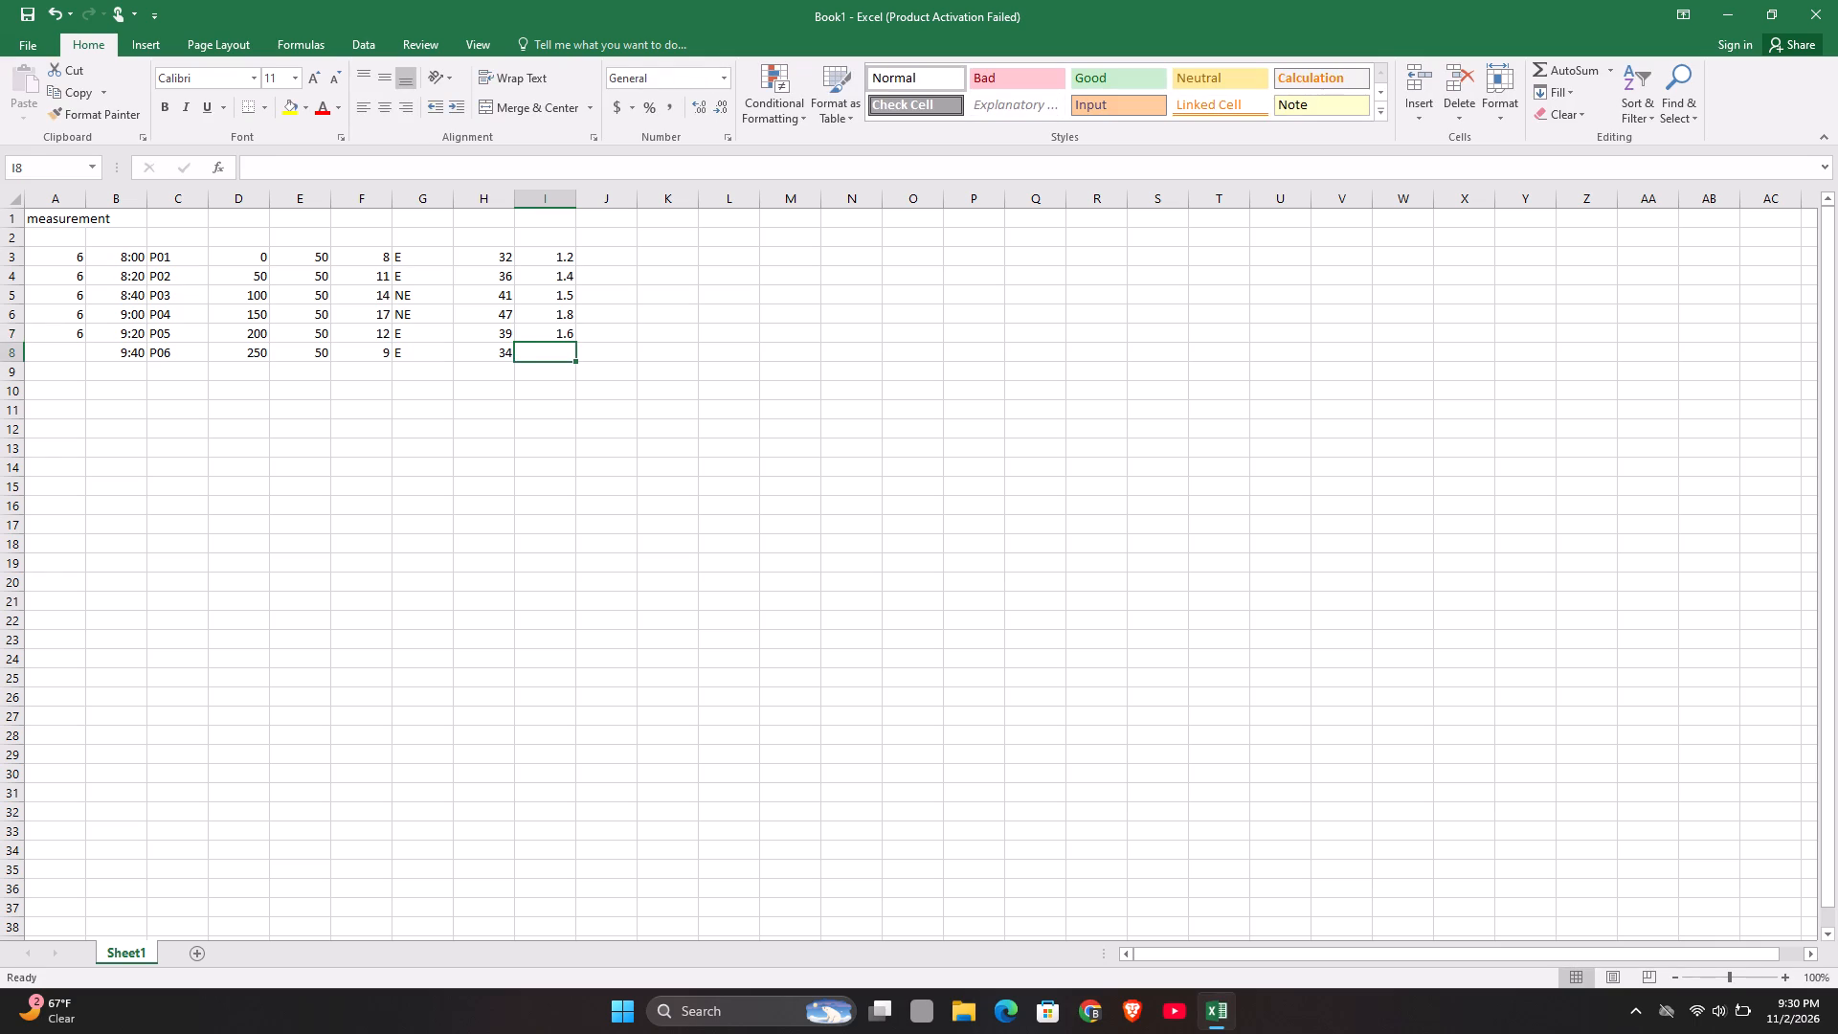
text(1.3)
key(Return)
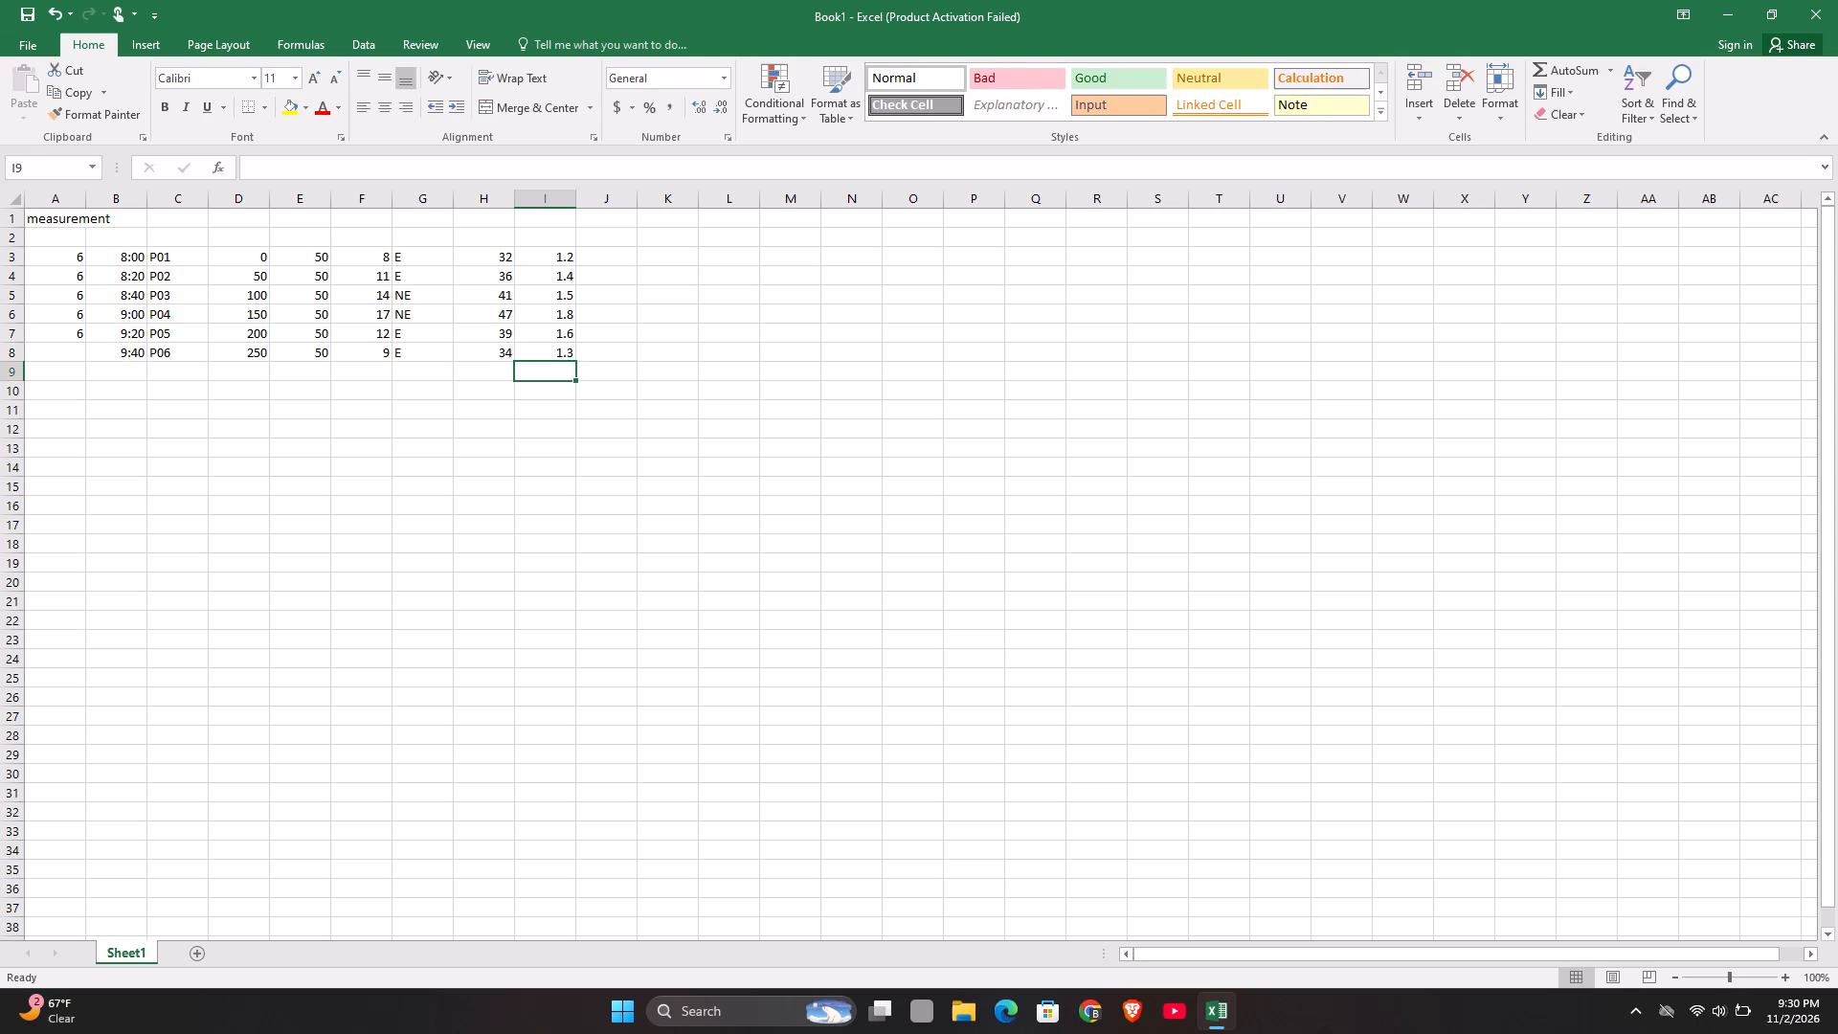
Select cell J3 in the P01 row to start column J.
click(606, 255)
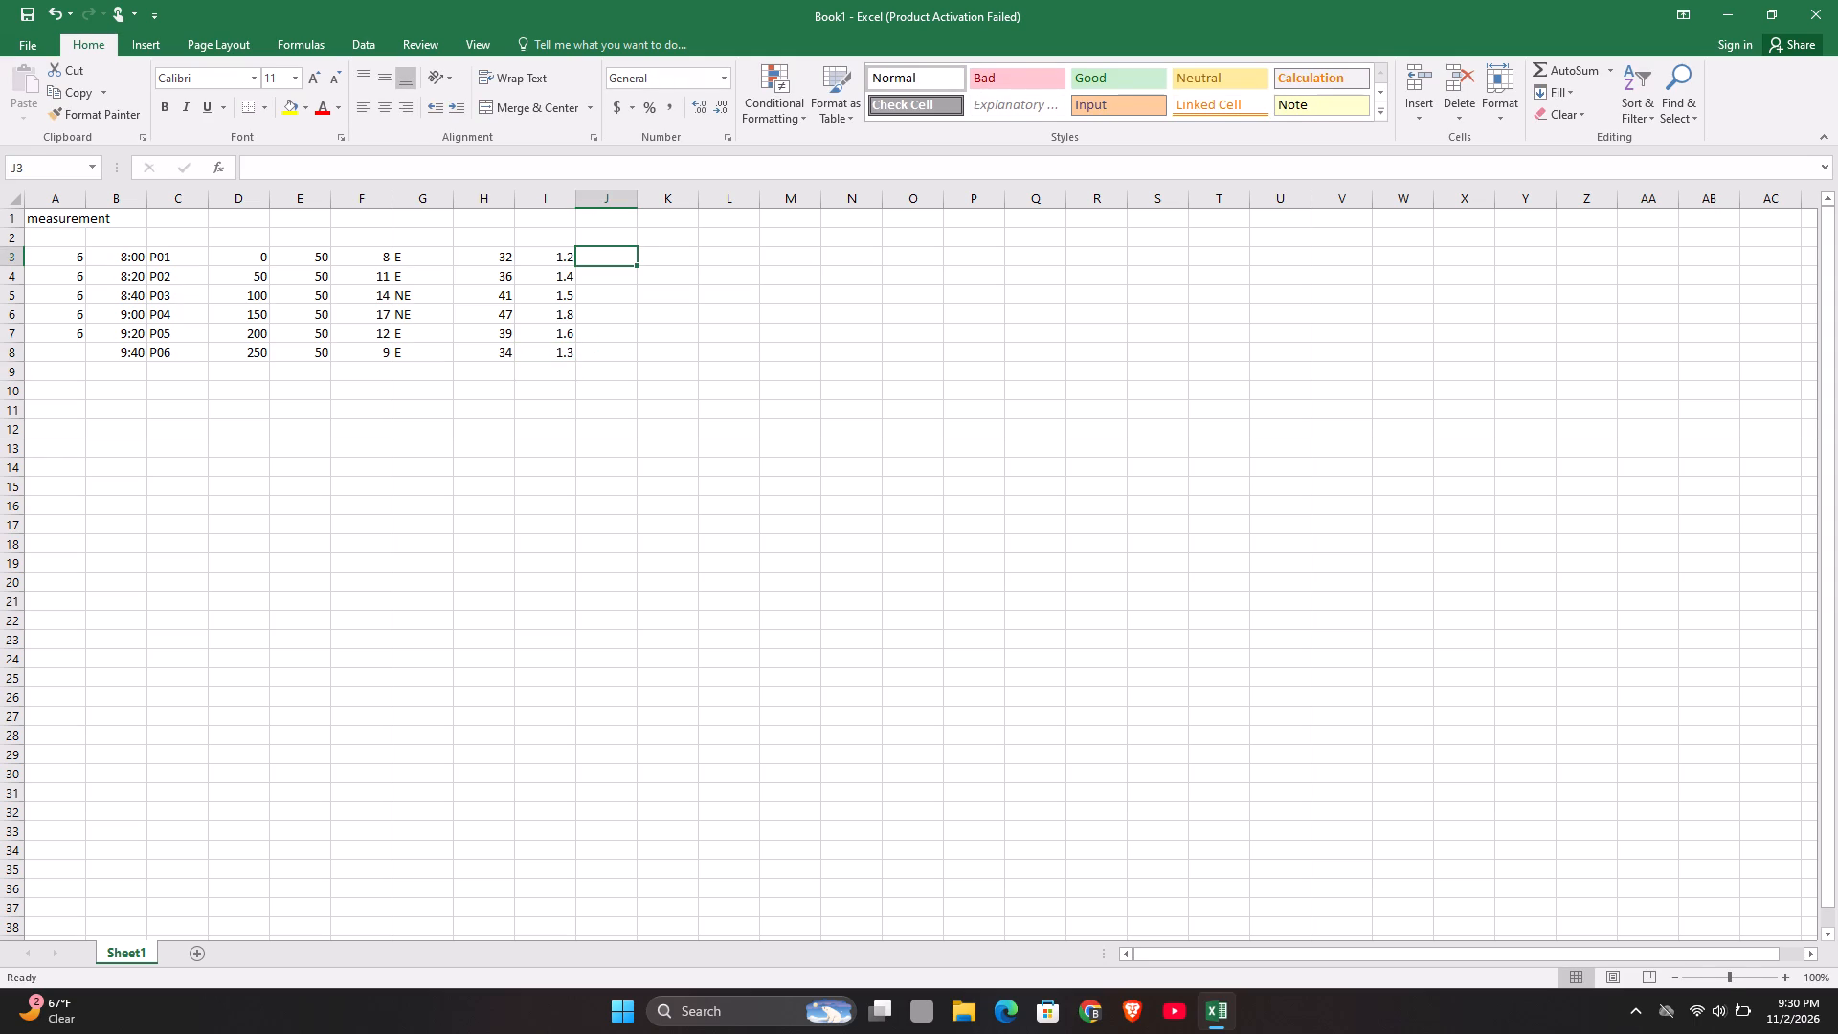
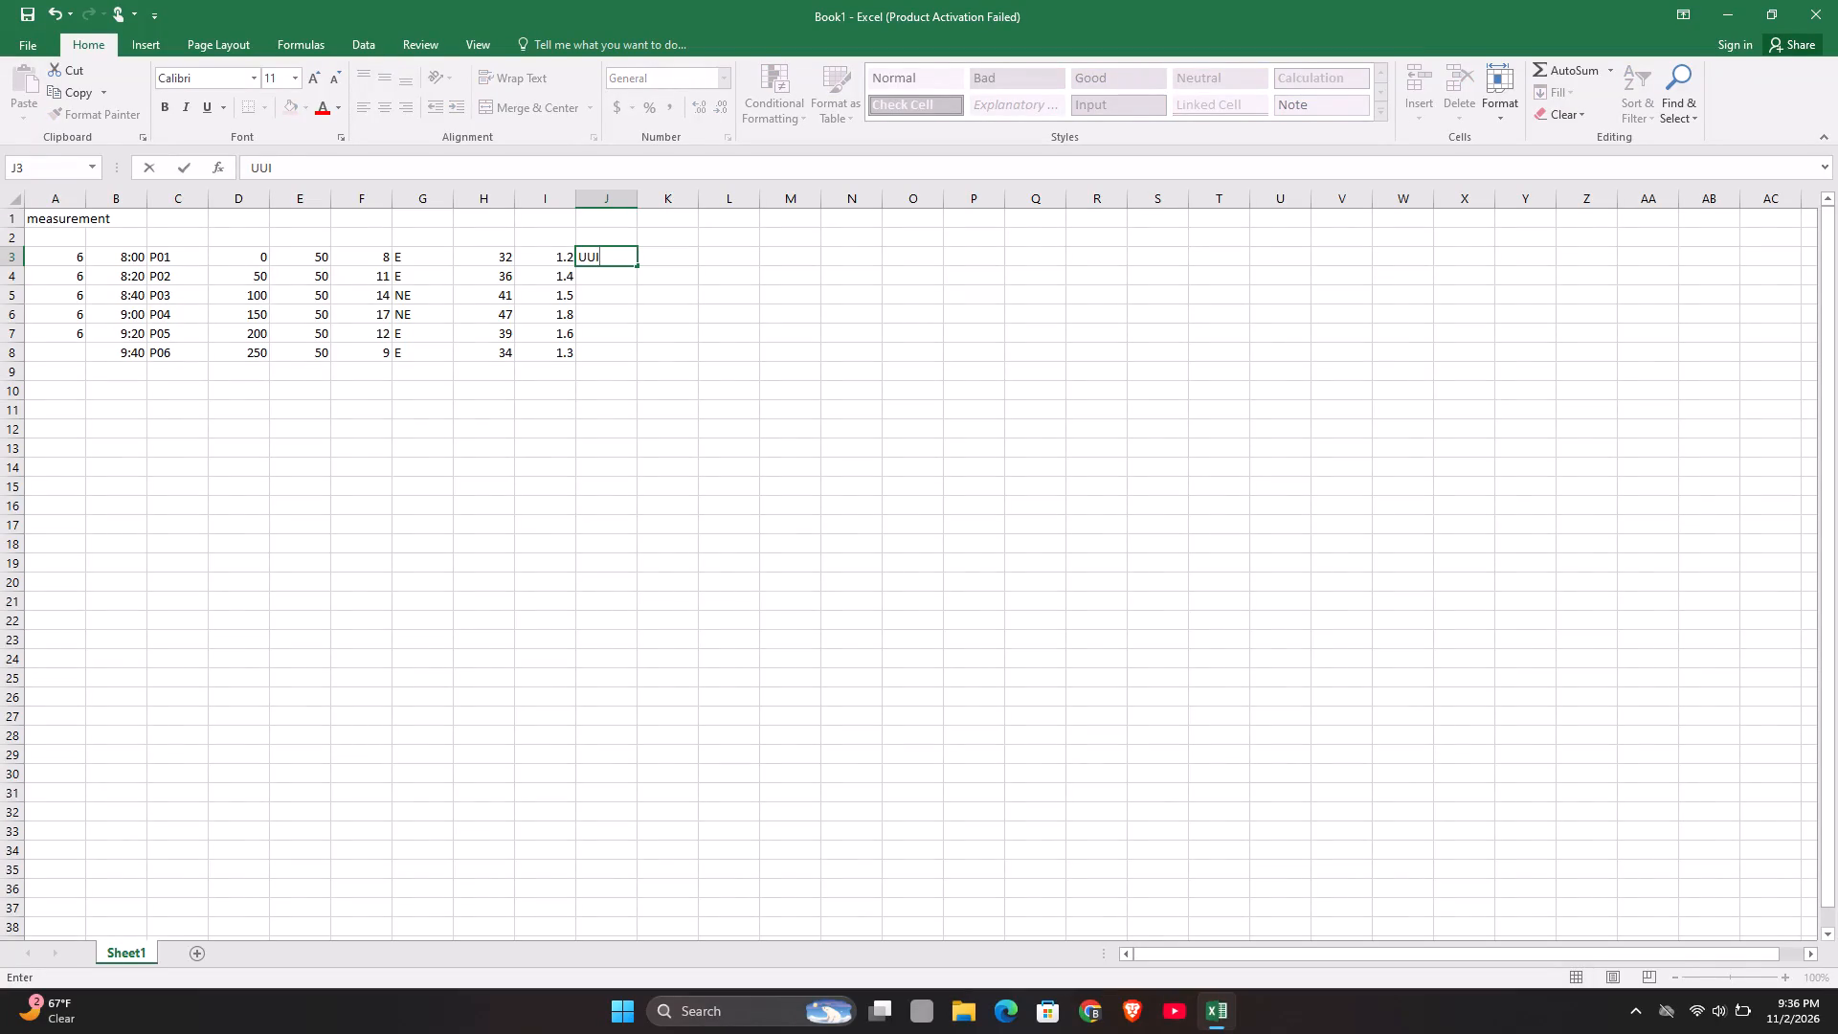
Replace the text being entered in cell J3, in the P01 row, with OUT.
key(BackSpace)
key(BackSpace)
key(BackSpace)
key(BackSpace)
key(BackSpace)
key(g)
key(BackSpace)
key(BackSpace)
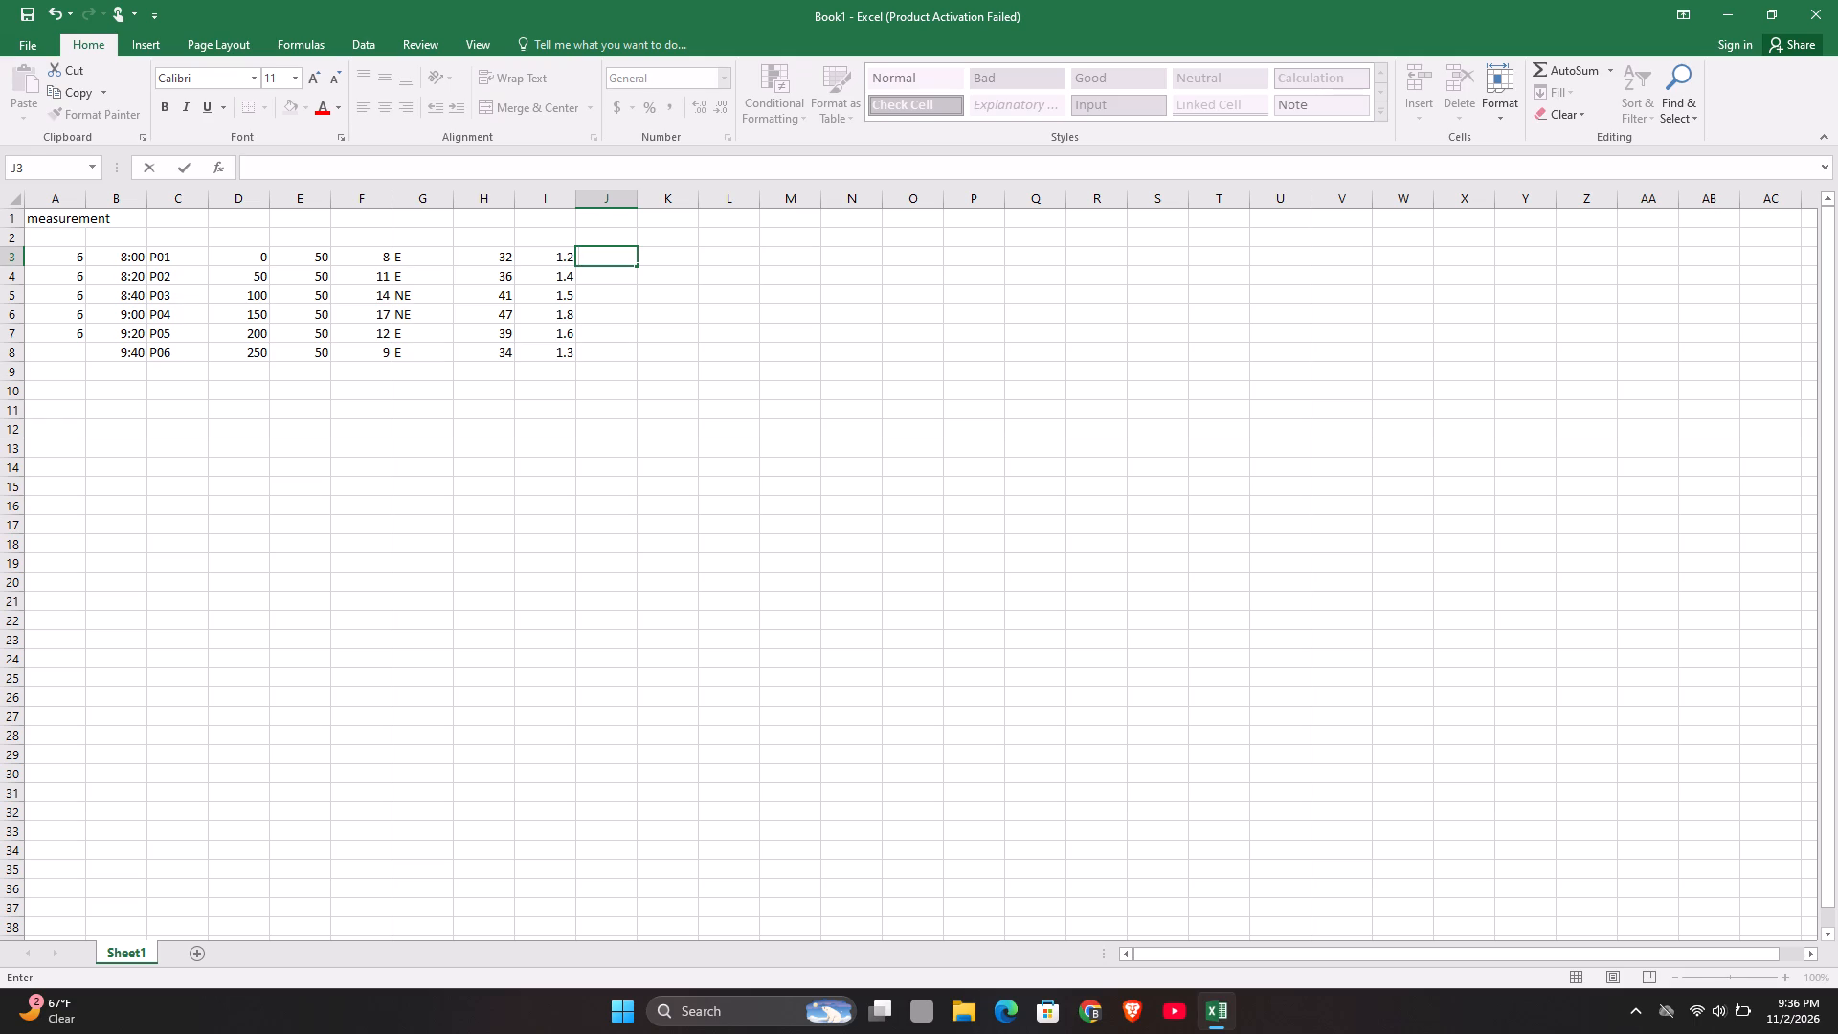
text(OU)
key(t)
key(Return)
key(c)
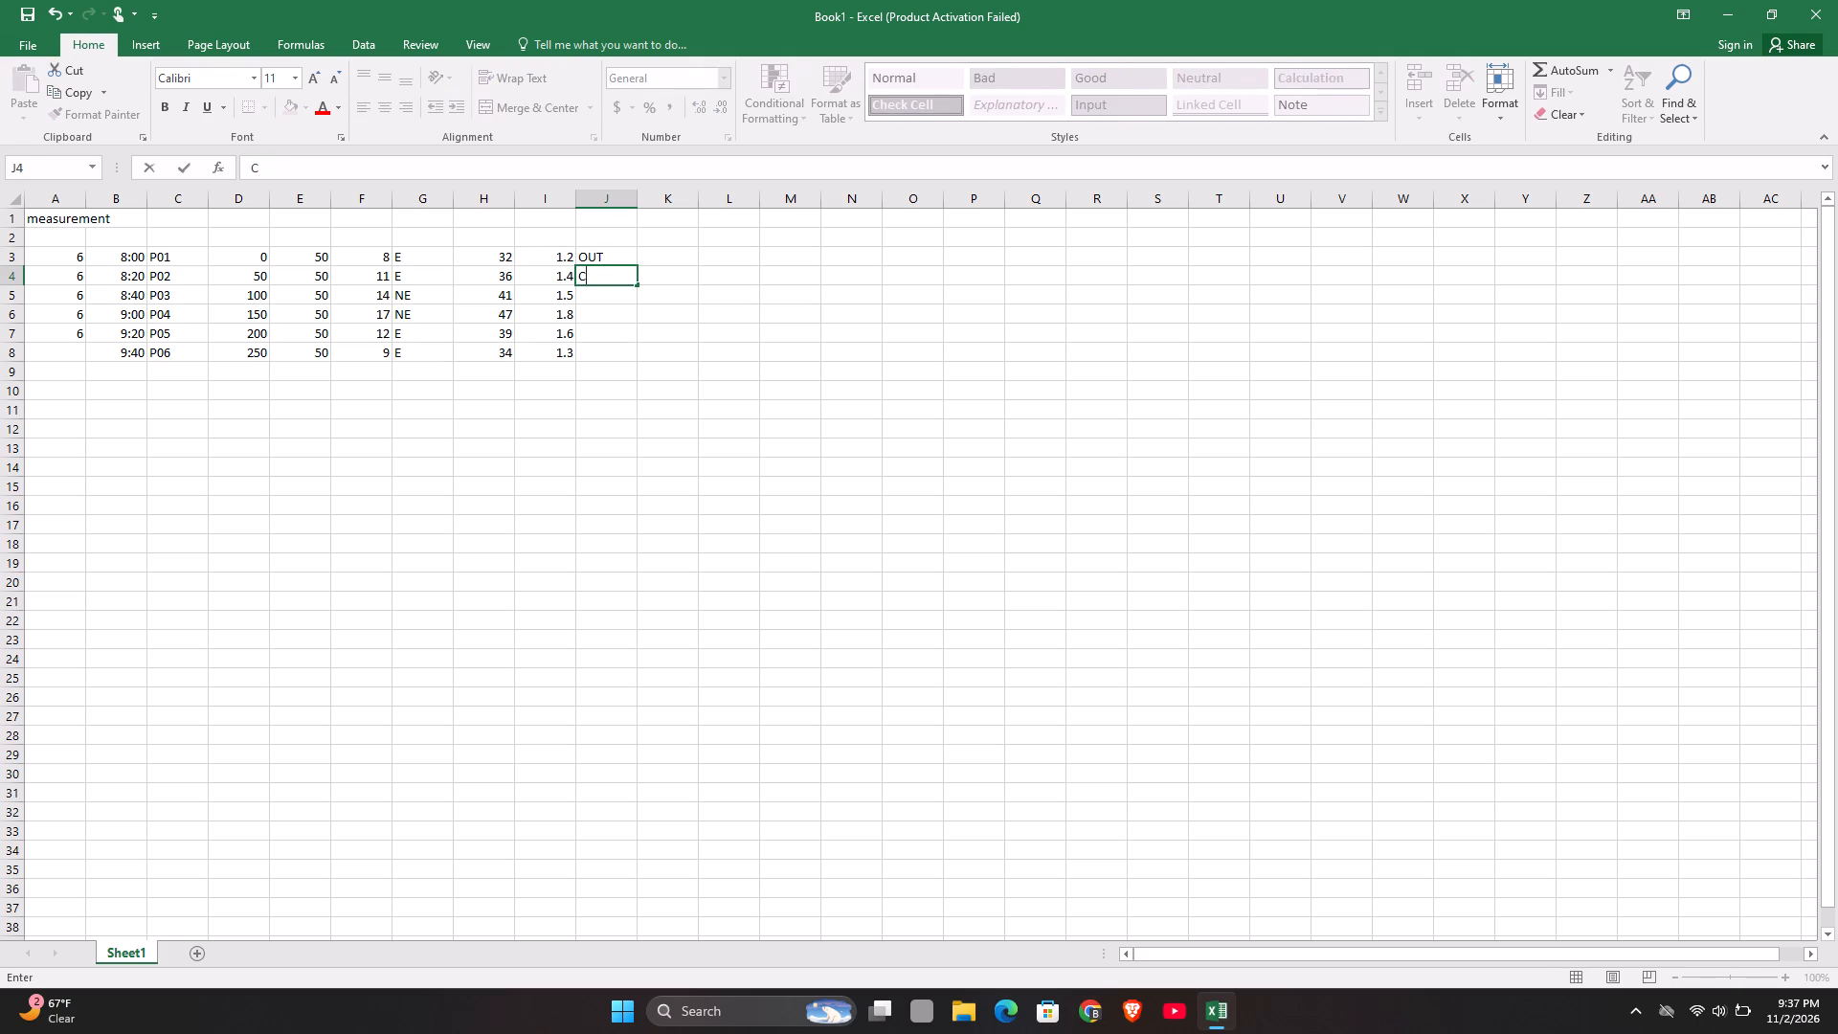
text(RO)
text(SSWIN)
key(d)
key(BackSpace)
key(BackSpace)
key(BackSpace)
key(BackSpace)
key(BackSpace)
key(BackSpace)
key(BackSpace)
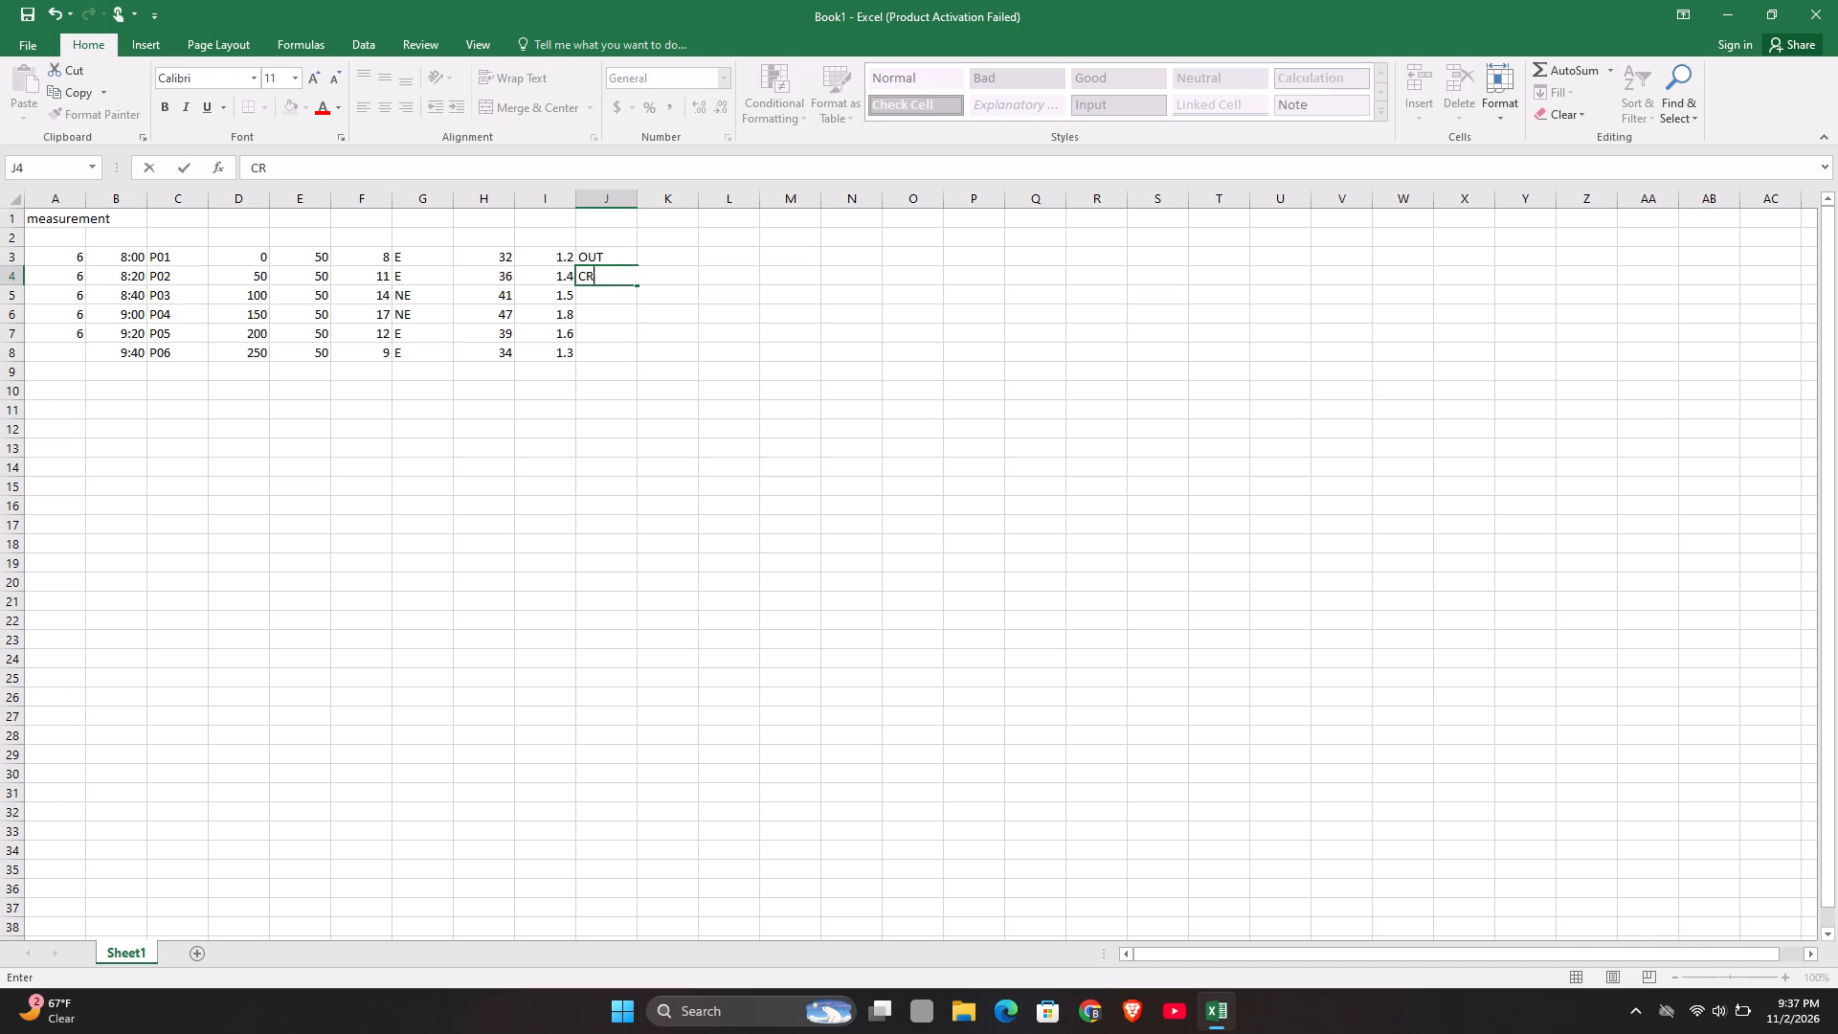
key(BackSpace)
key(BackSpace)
Replace the entry in cell J3, in the P01 row, with lowercase out.
click(617, 258)
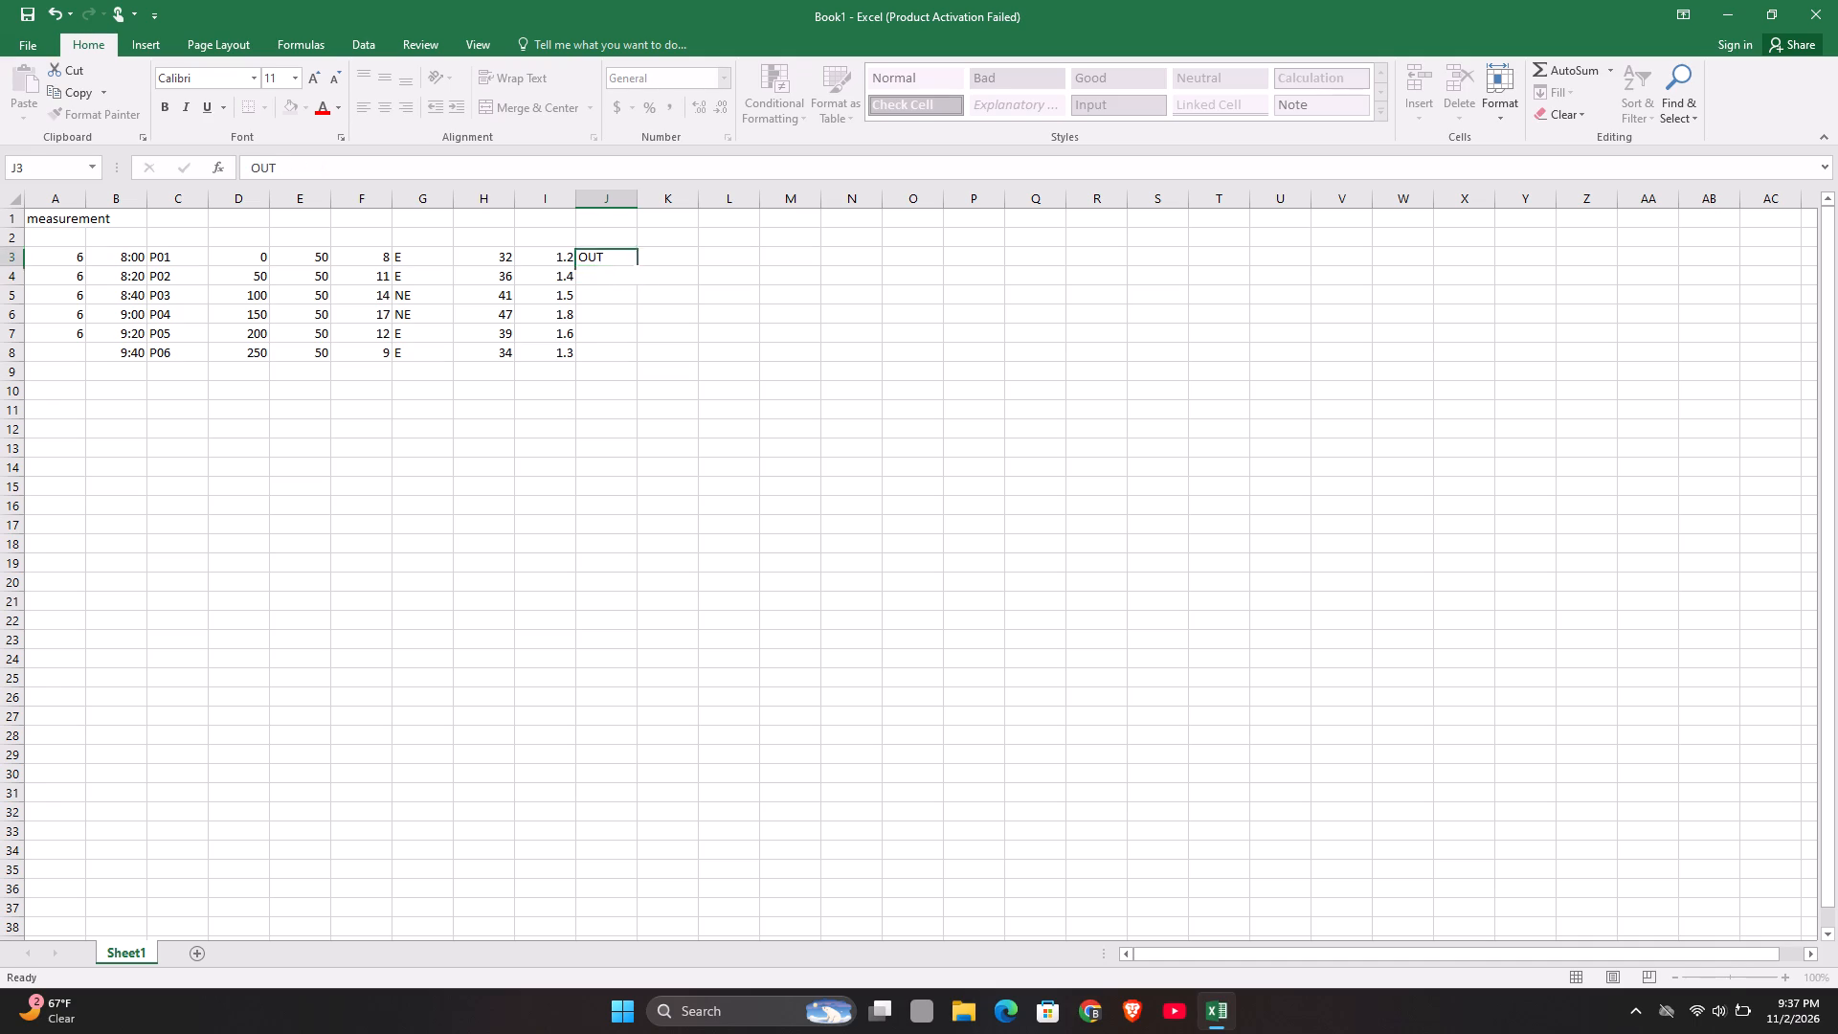
key(BackSpace)
key(BackSpace)
text(out)
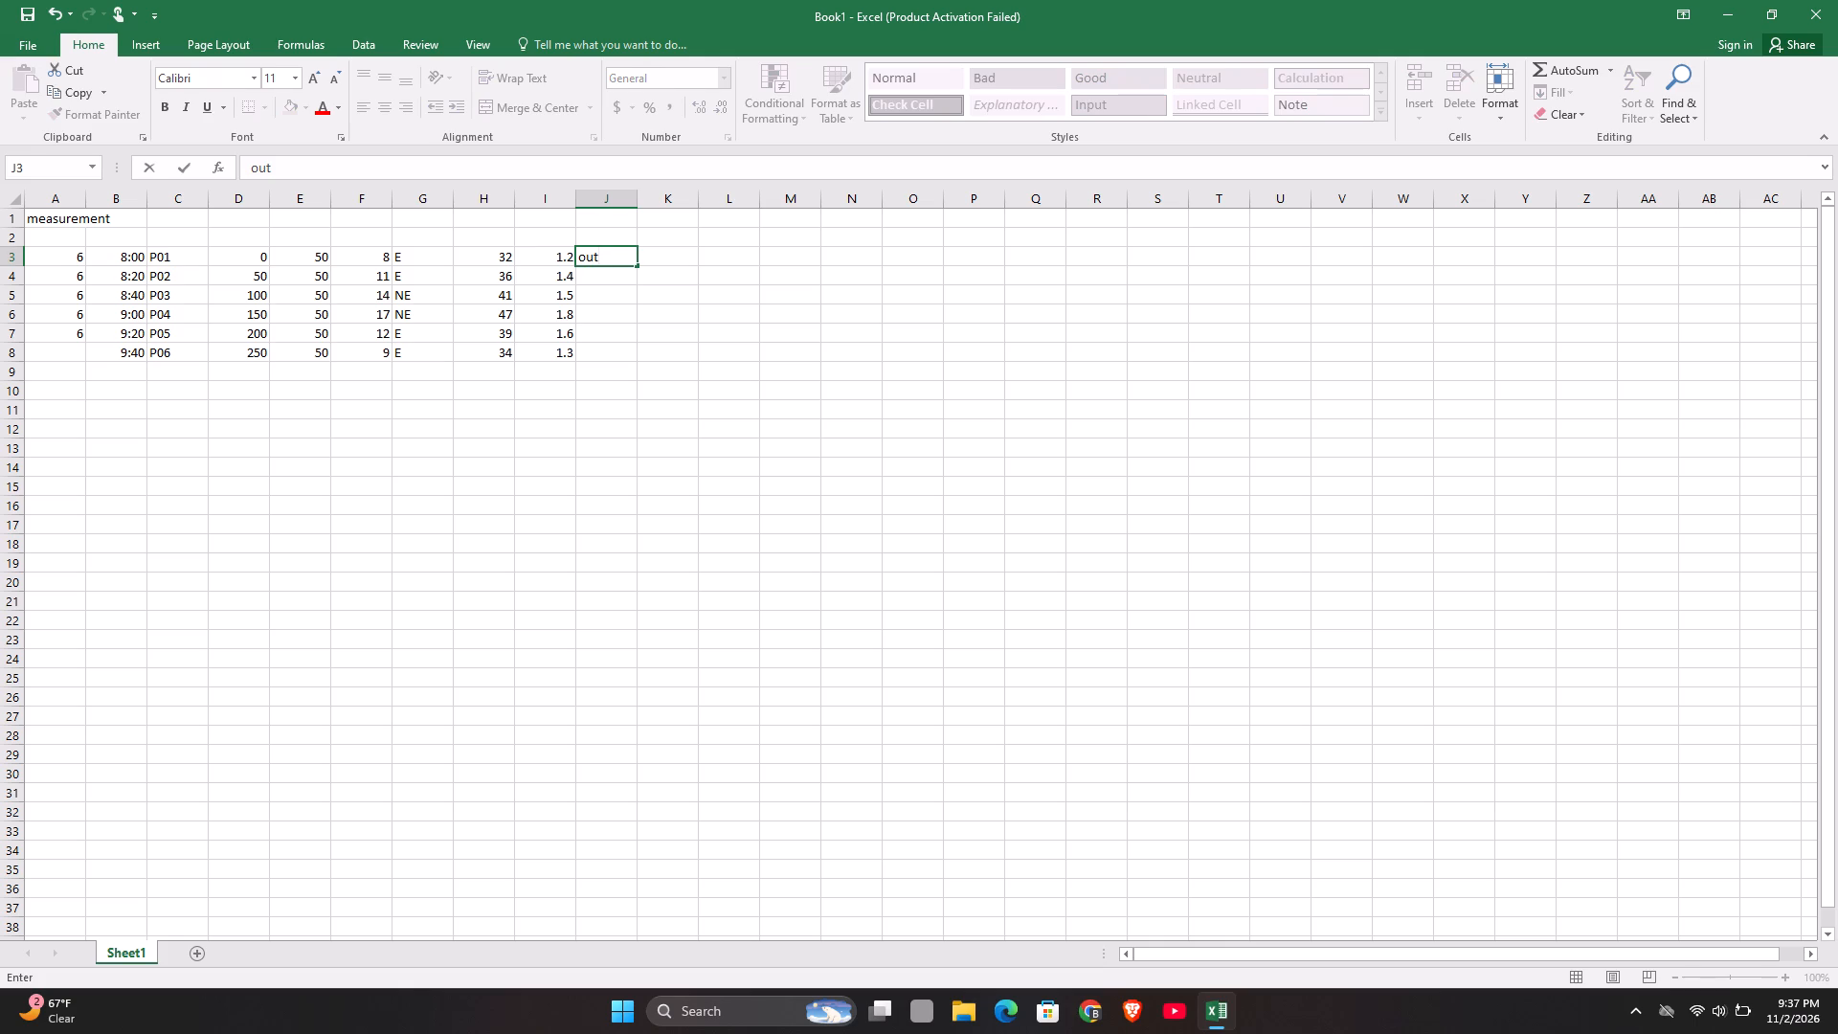
key(Return)
Enter the note closswind in cell J4, in the P02 row.
text(closswin)
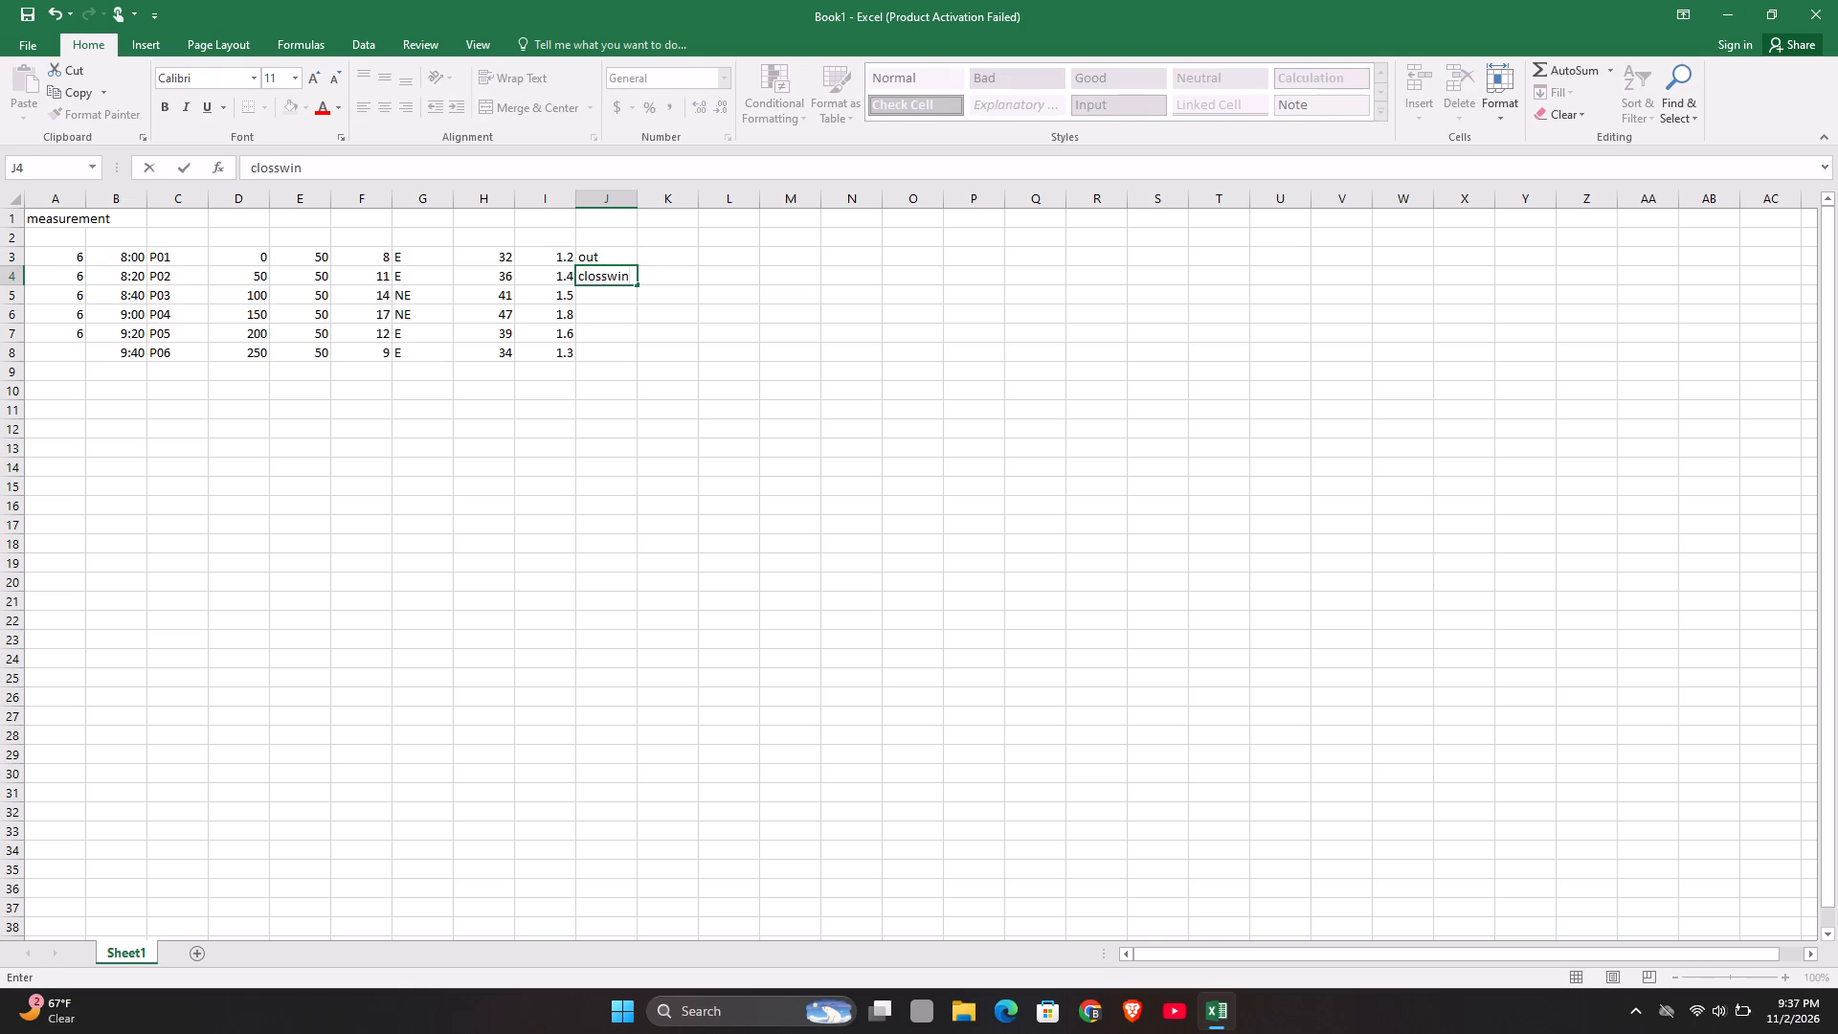
text(d)
key(space)
key(Return)
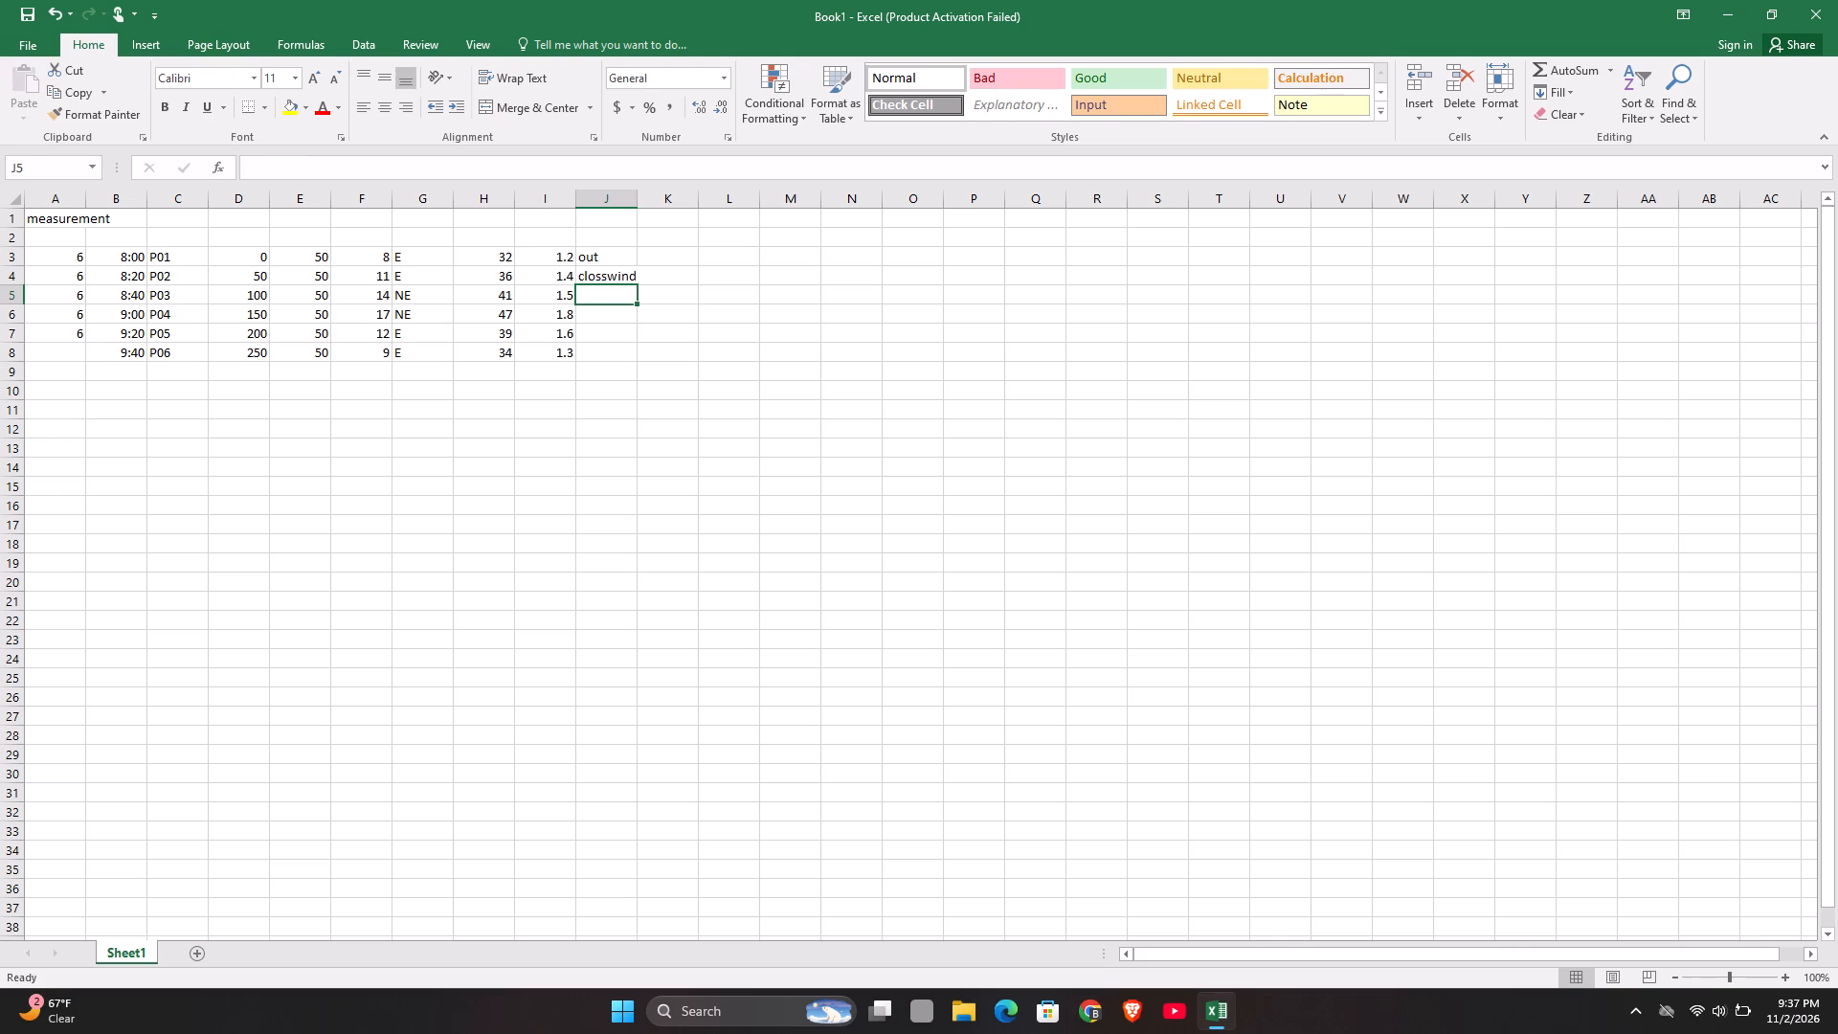
Enter the note maintain steady tension in cell J5, in the P03 row.
text(maintain stead)
key(y)
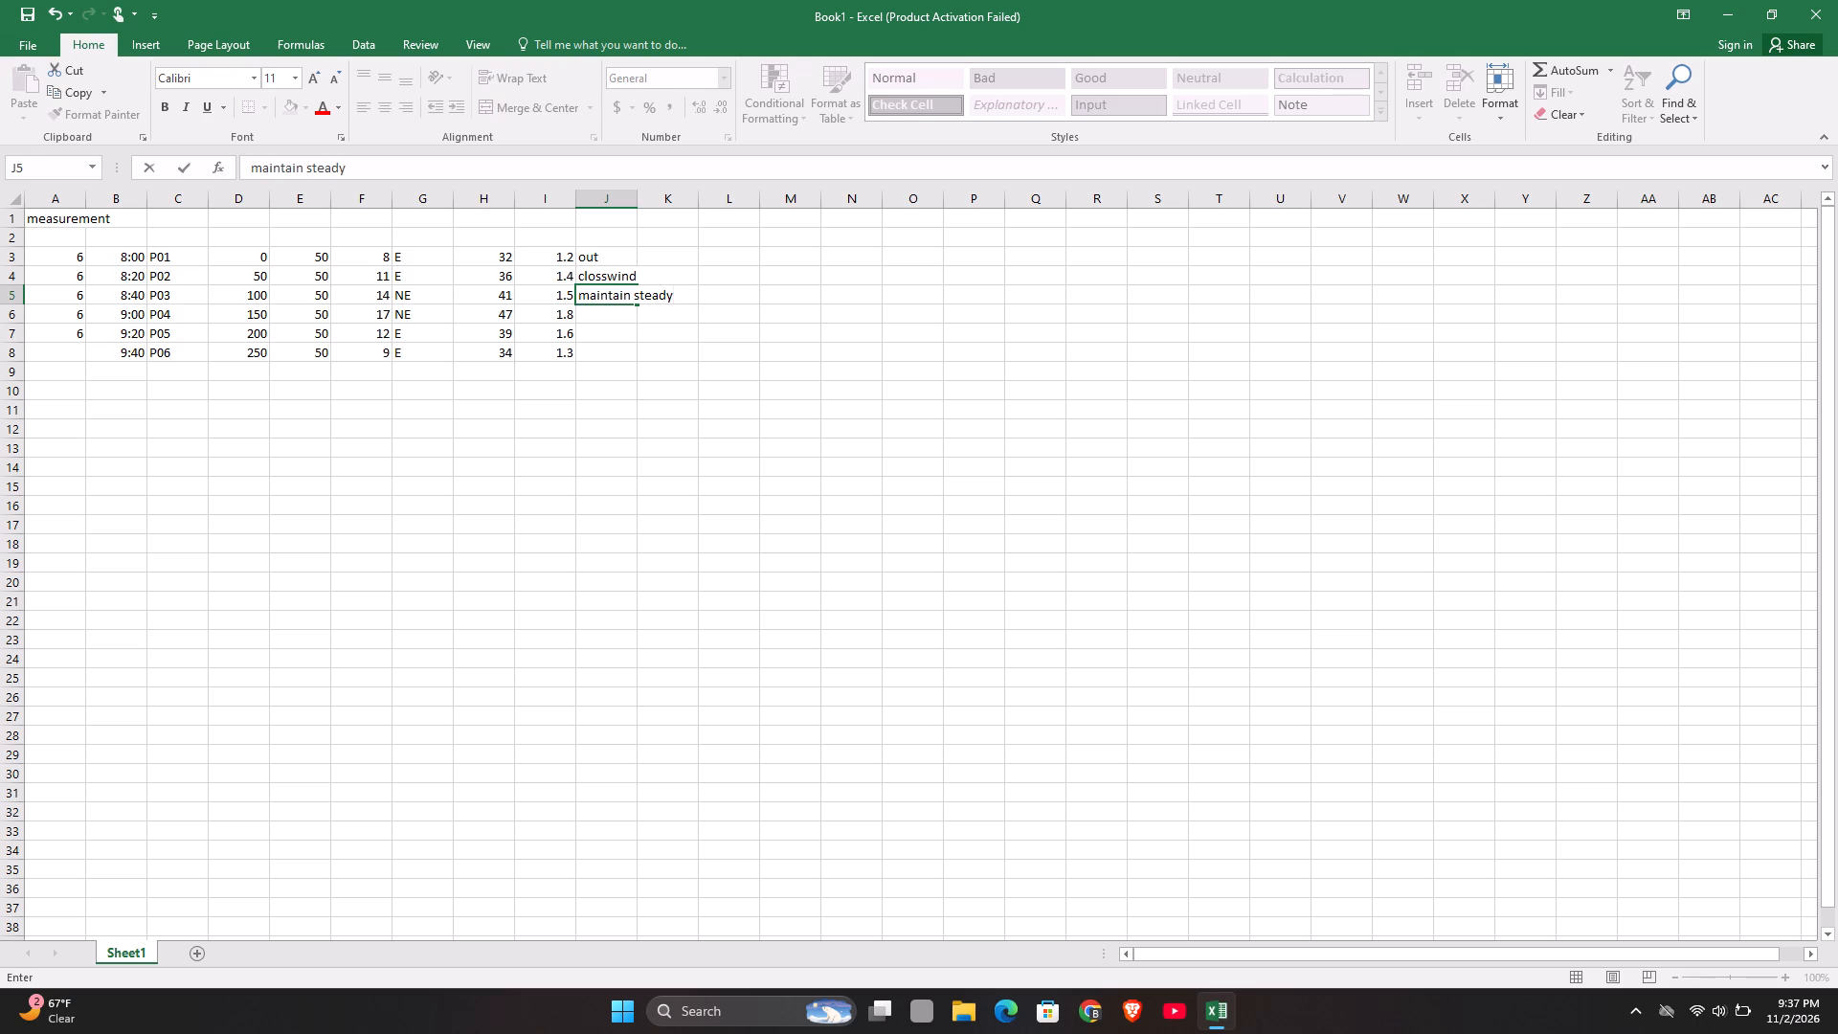
key(BackSpace)
key(BackSpace)
key(BackSpace)
key(BackSpace)
text(ead)
key(y)
key(space)
text(tension)
key(Return)
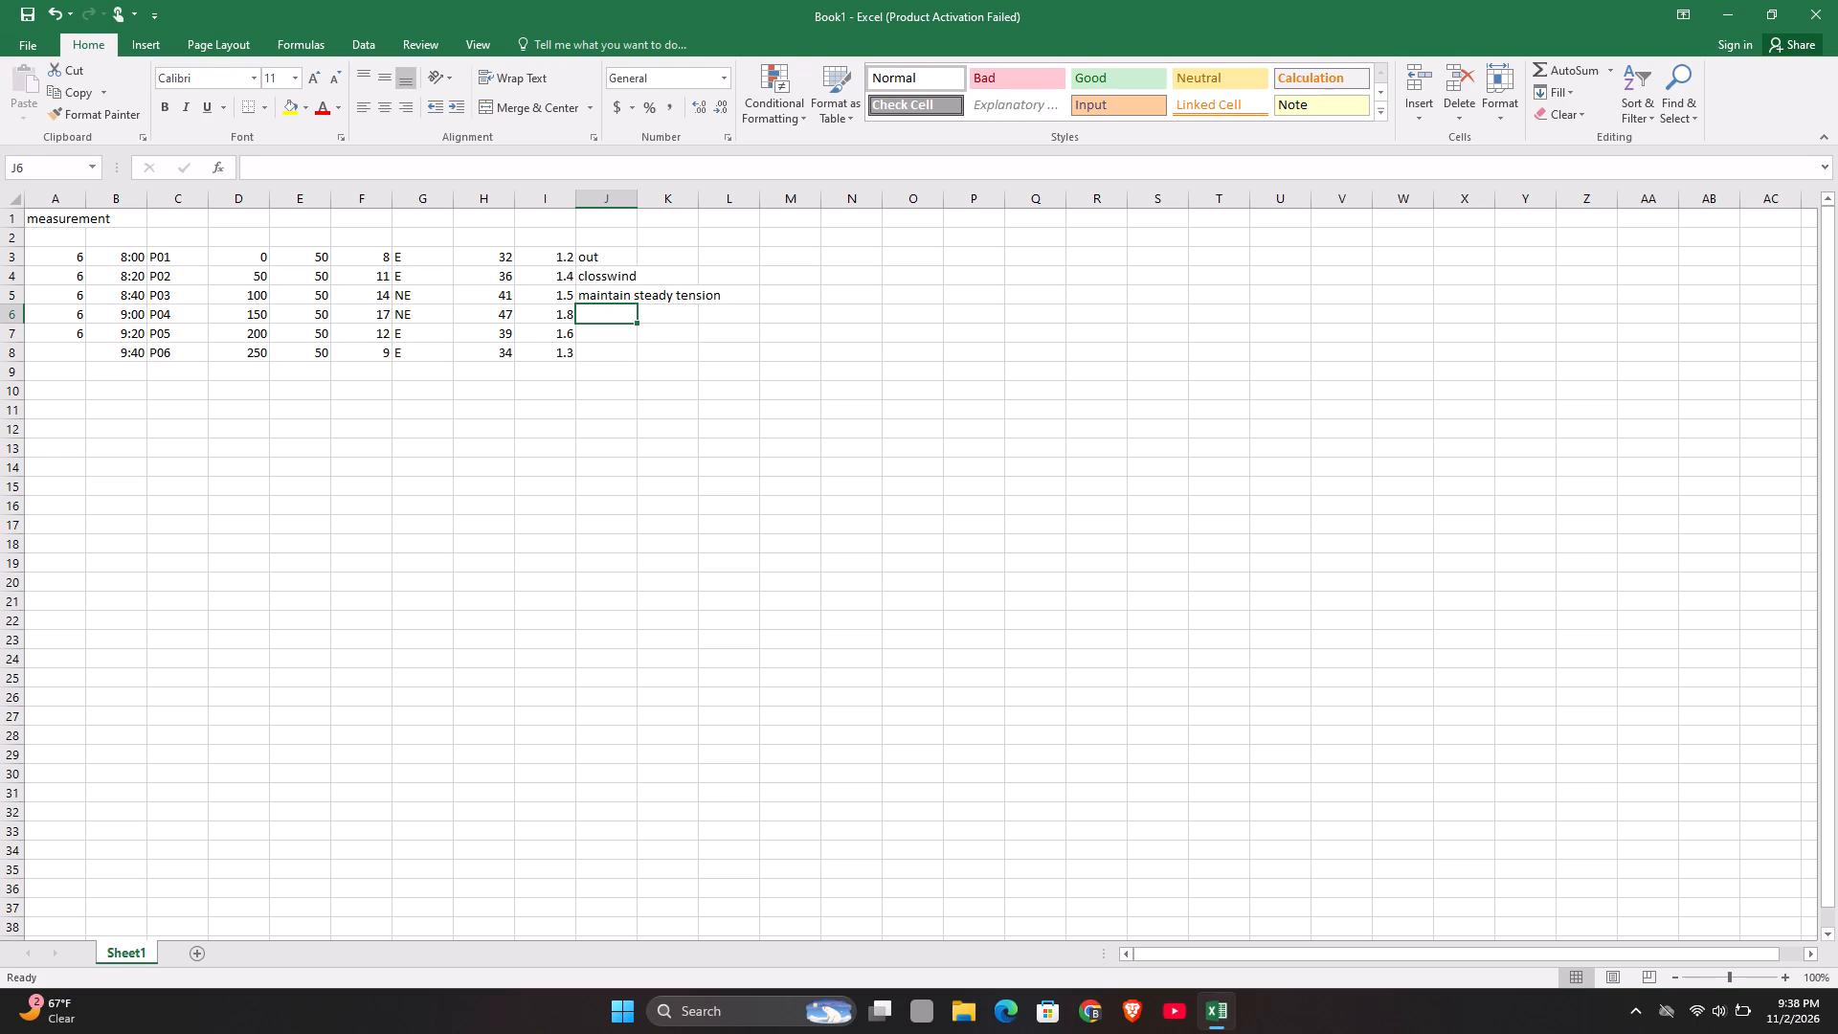
Complete column J with the notes line, stable conditions and point in cells J6 through J8.
text(line)
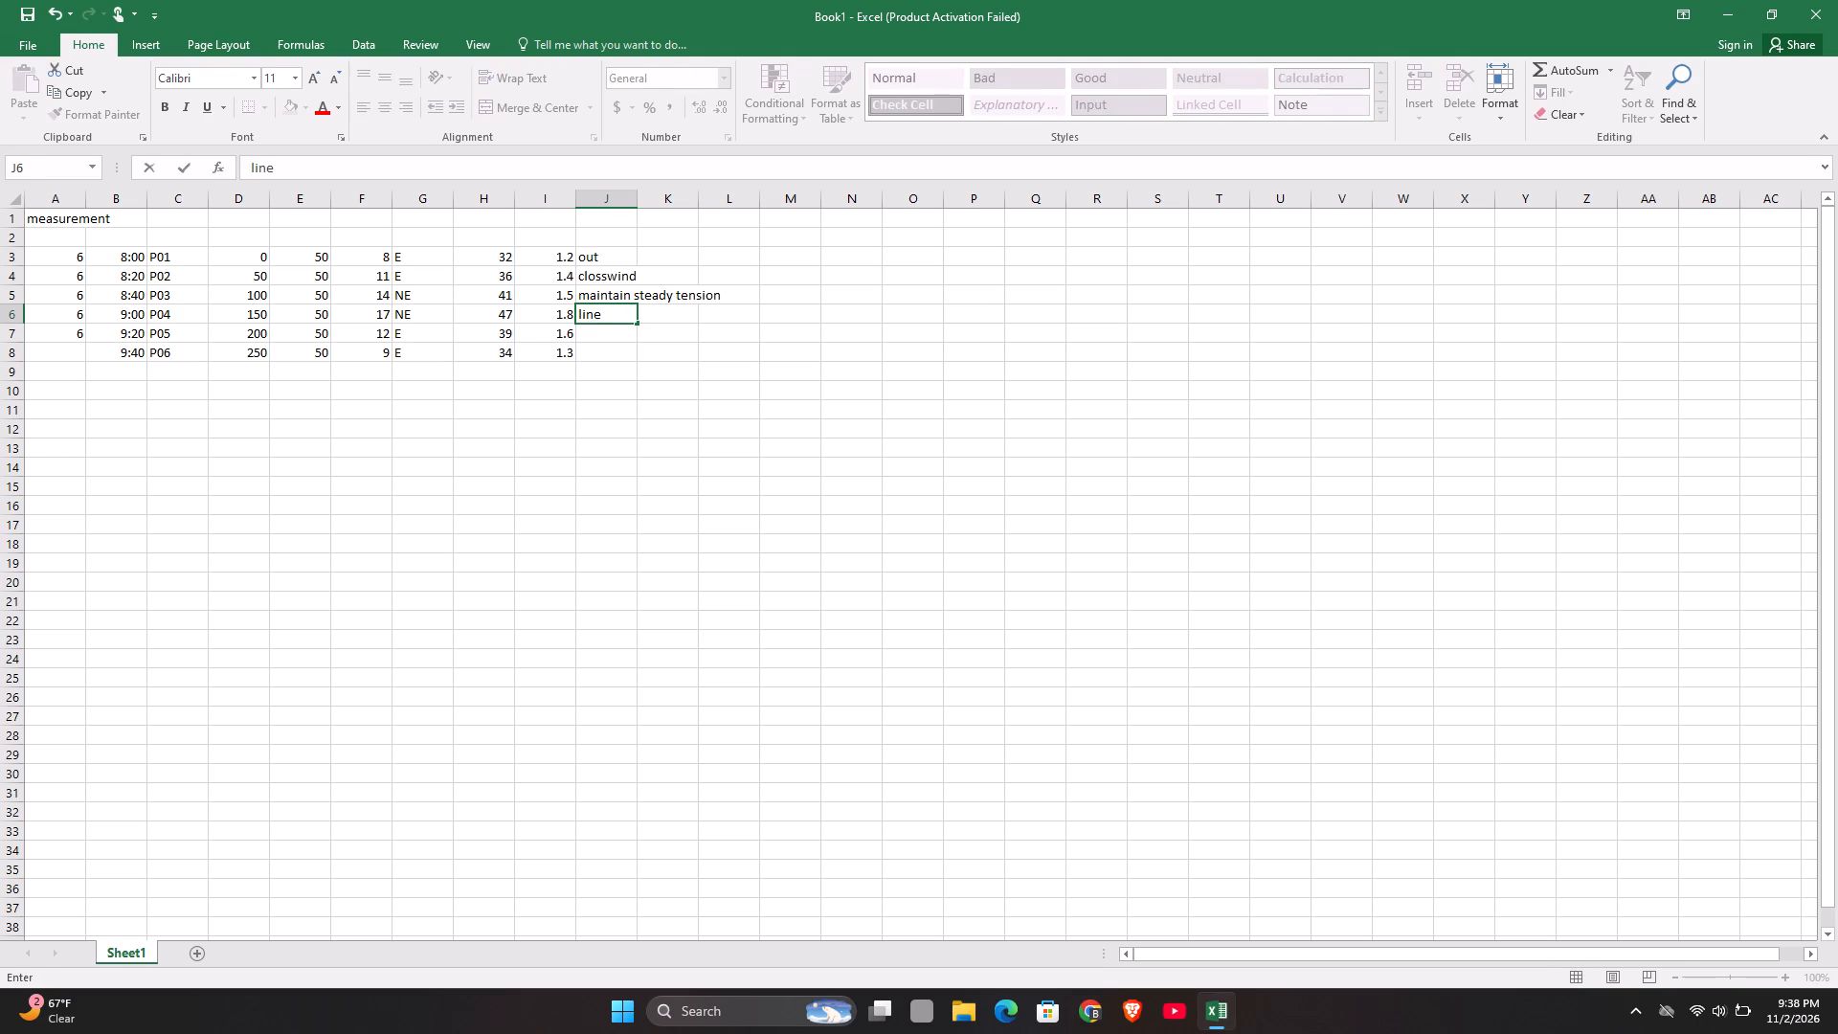
key(Return)
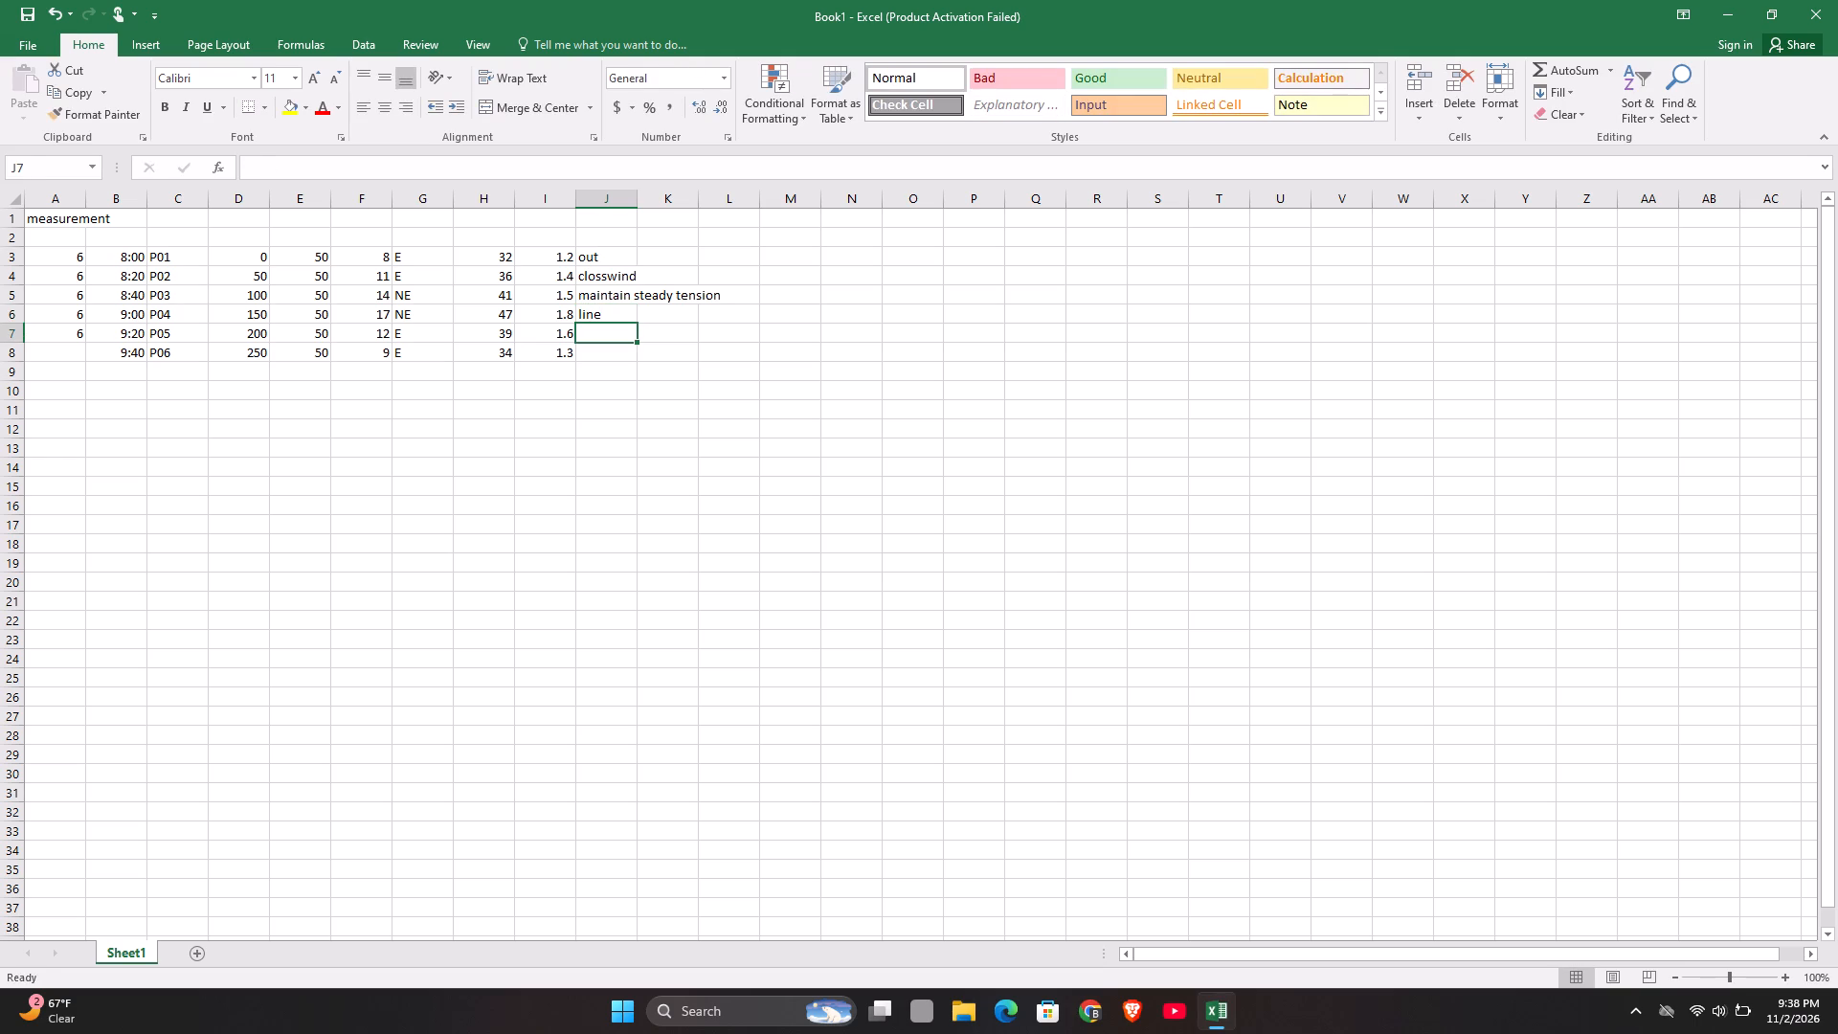
text(sta)
text(le)
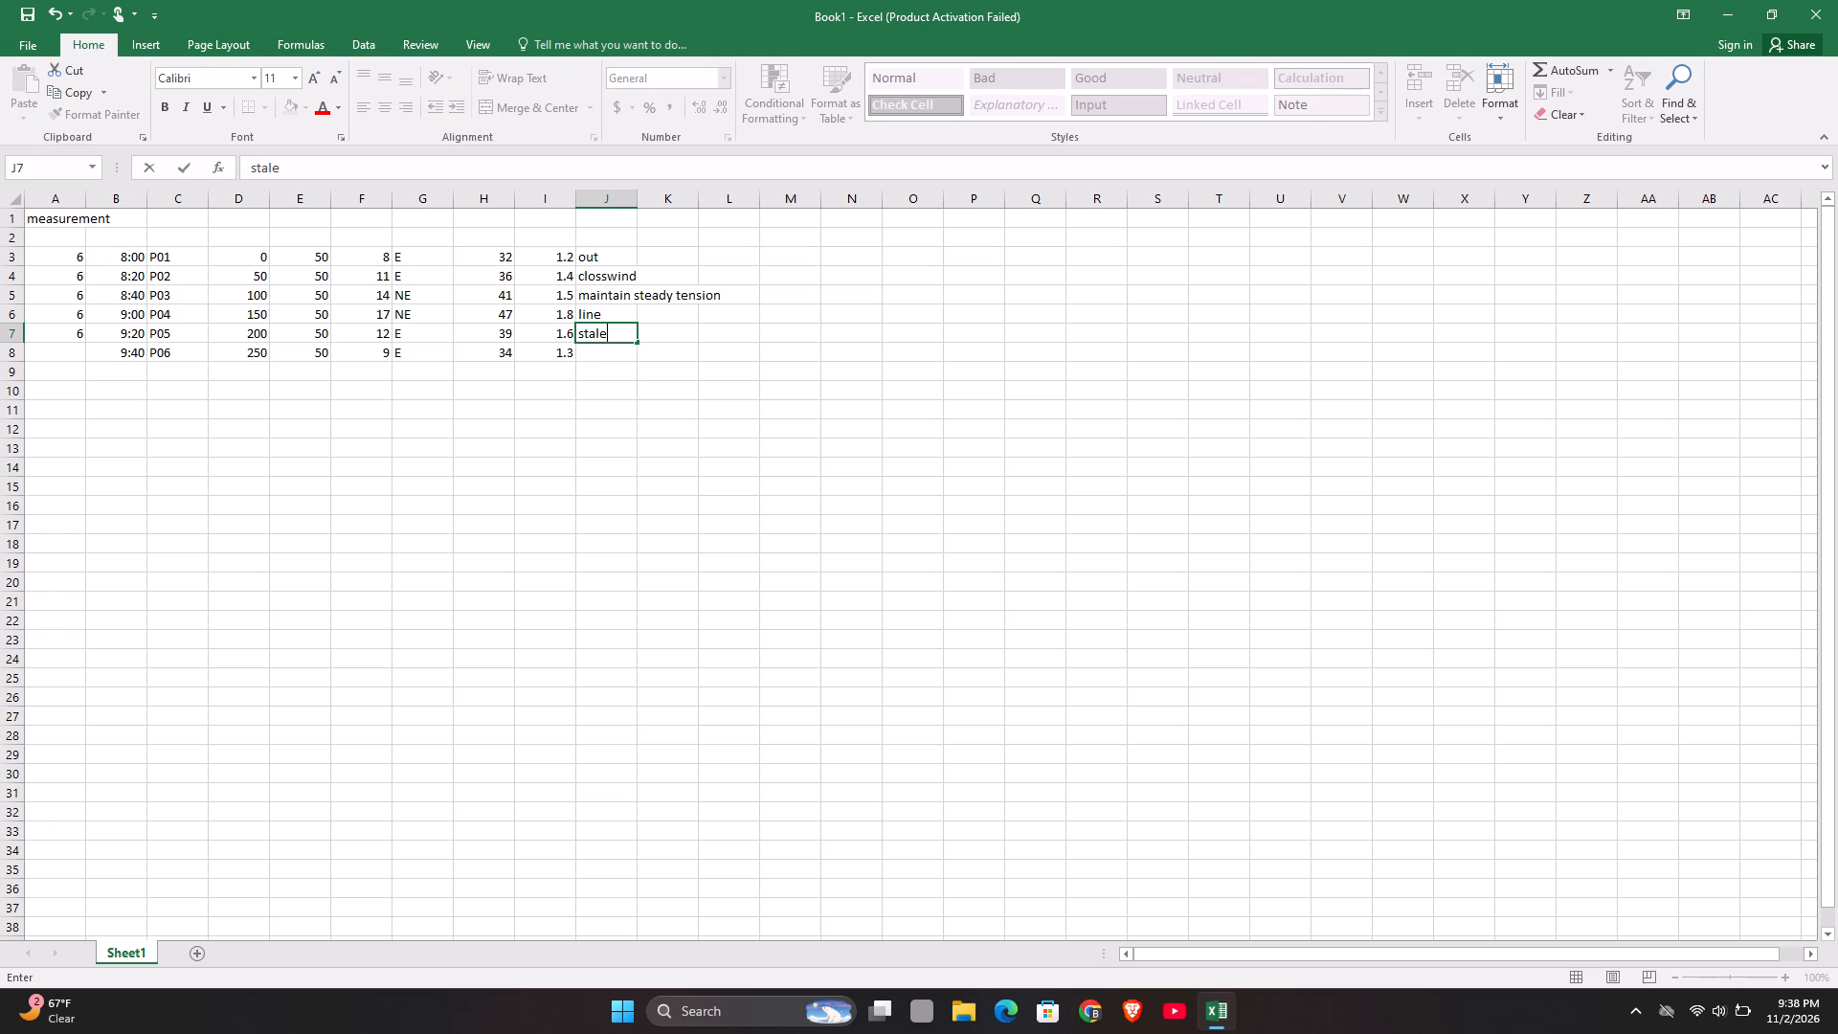
key(space)
key(BackSpace)
key(BackSpace)
key(BackSpace)
text(ble conditions)
key(Return)
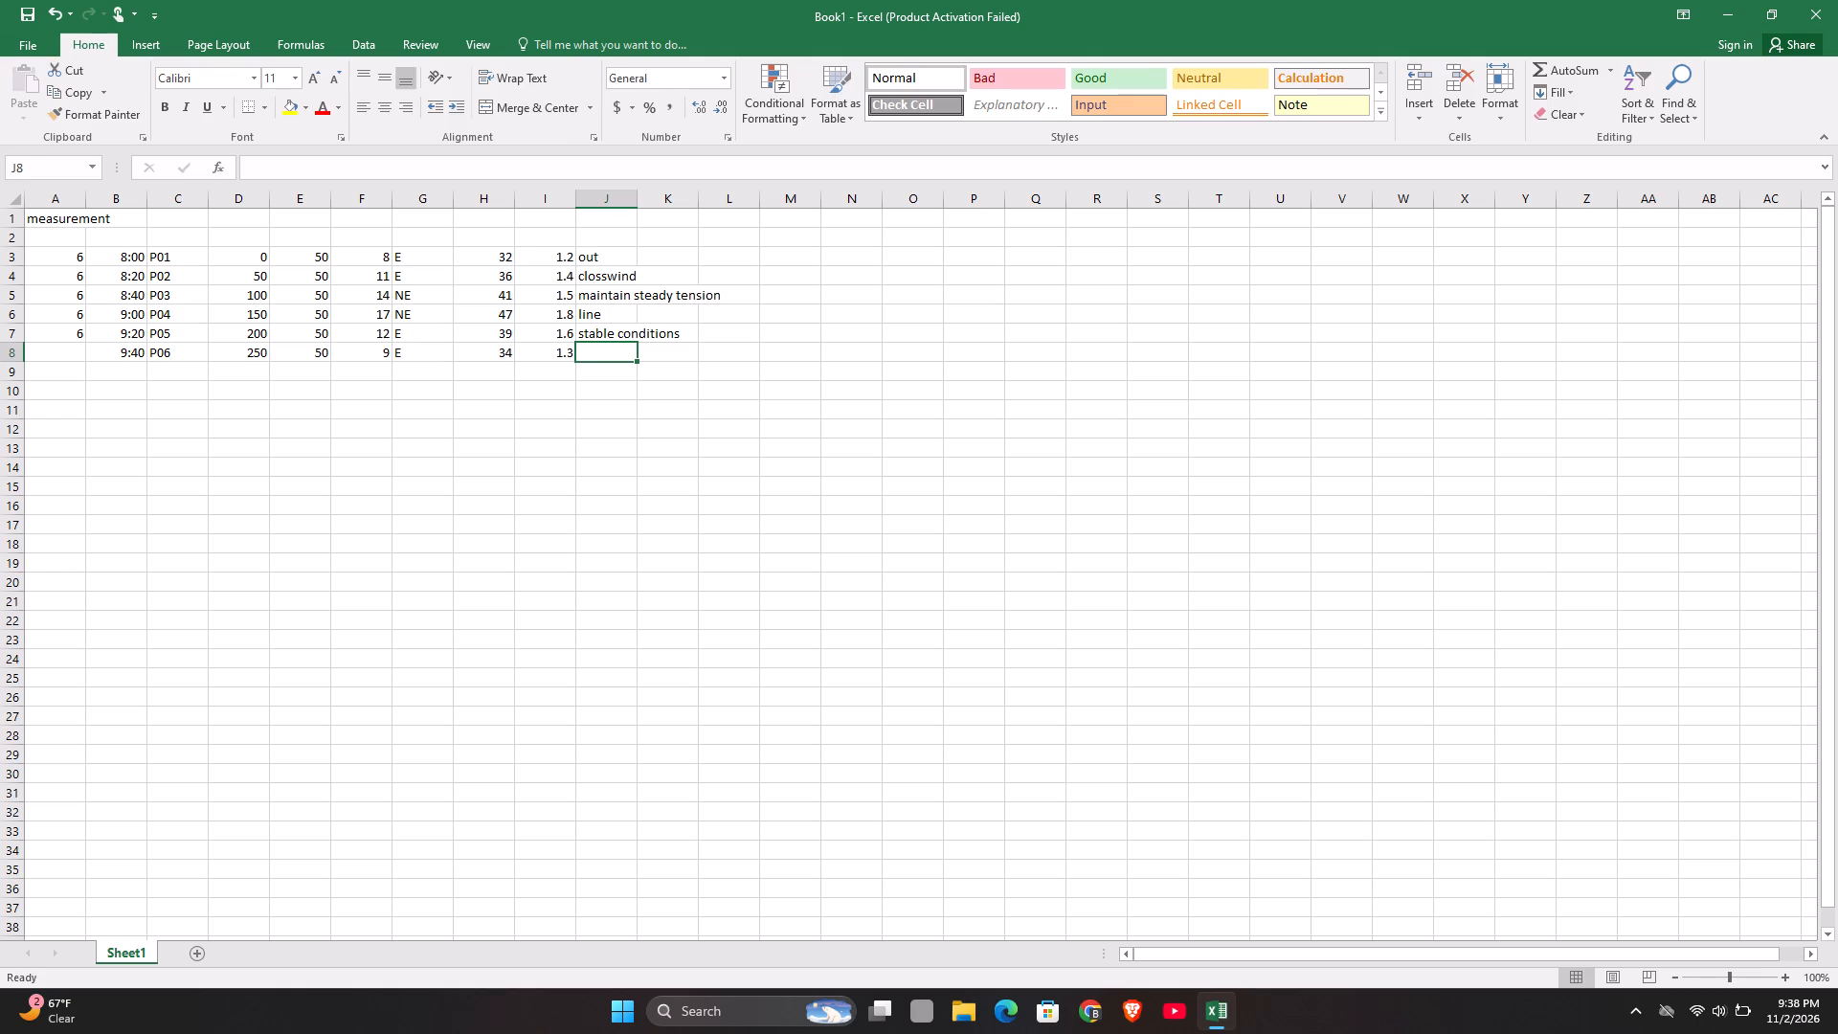
text(point)
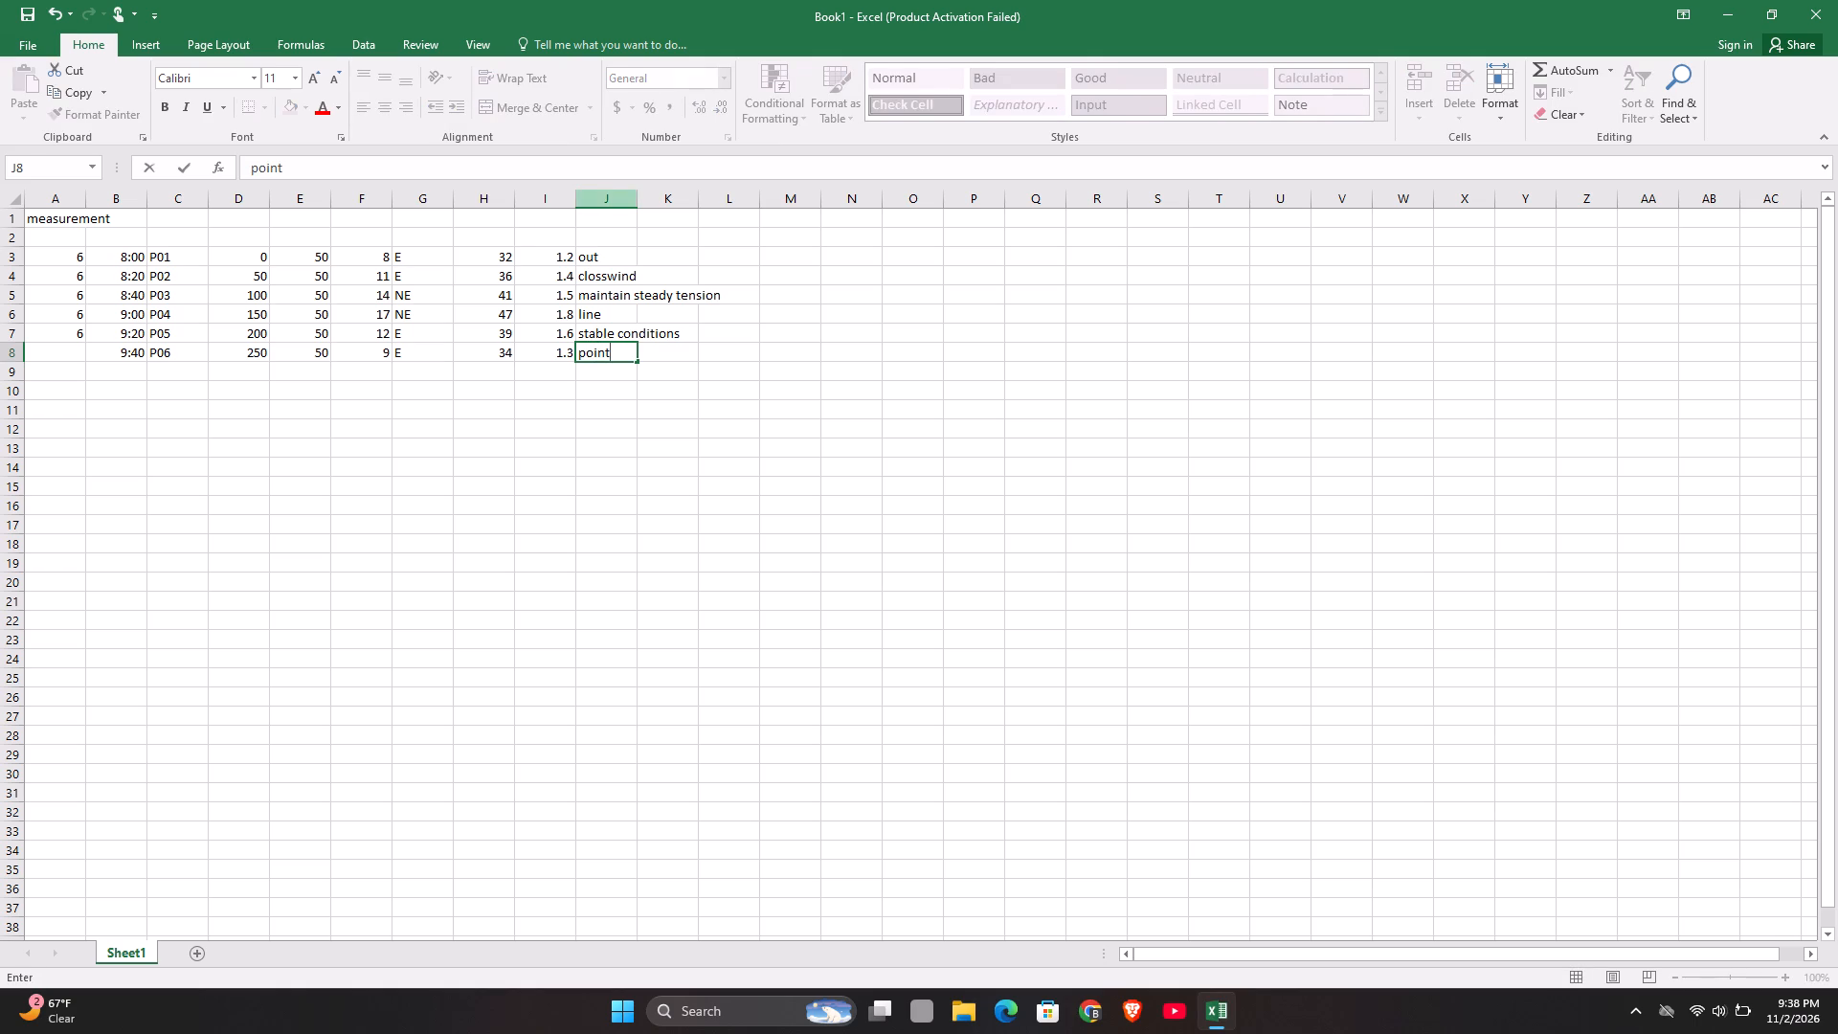
Widen columns J and K together so that the longest note in column J fits within its cell.
drag(637, 198, 676, 208)
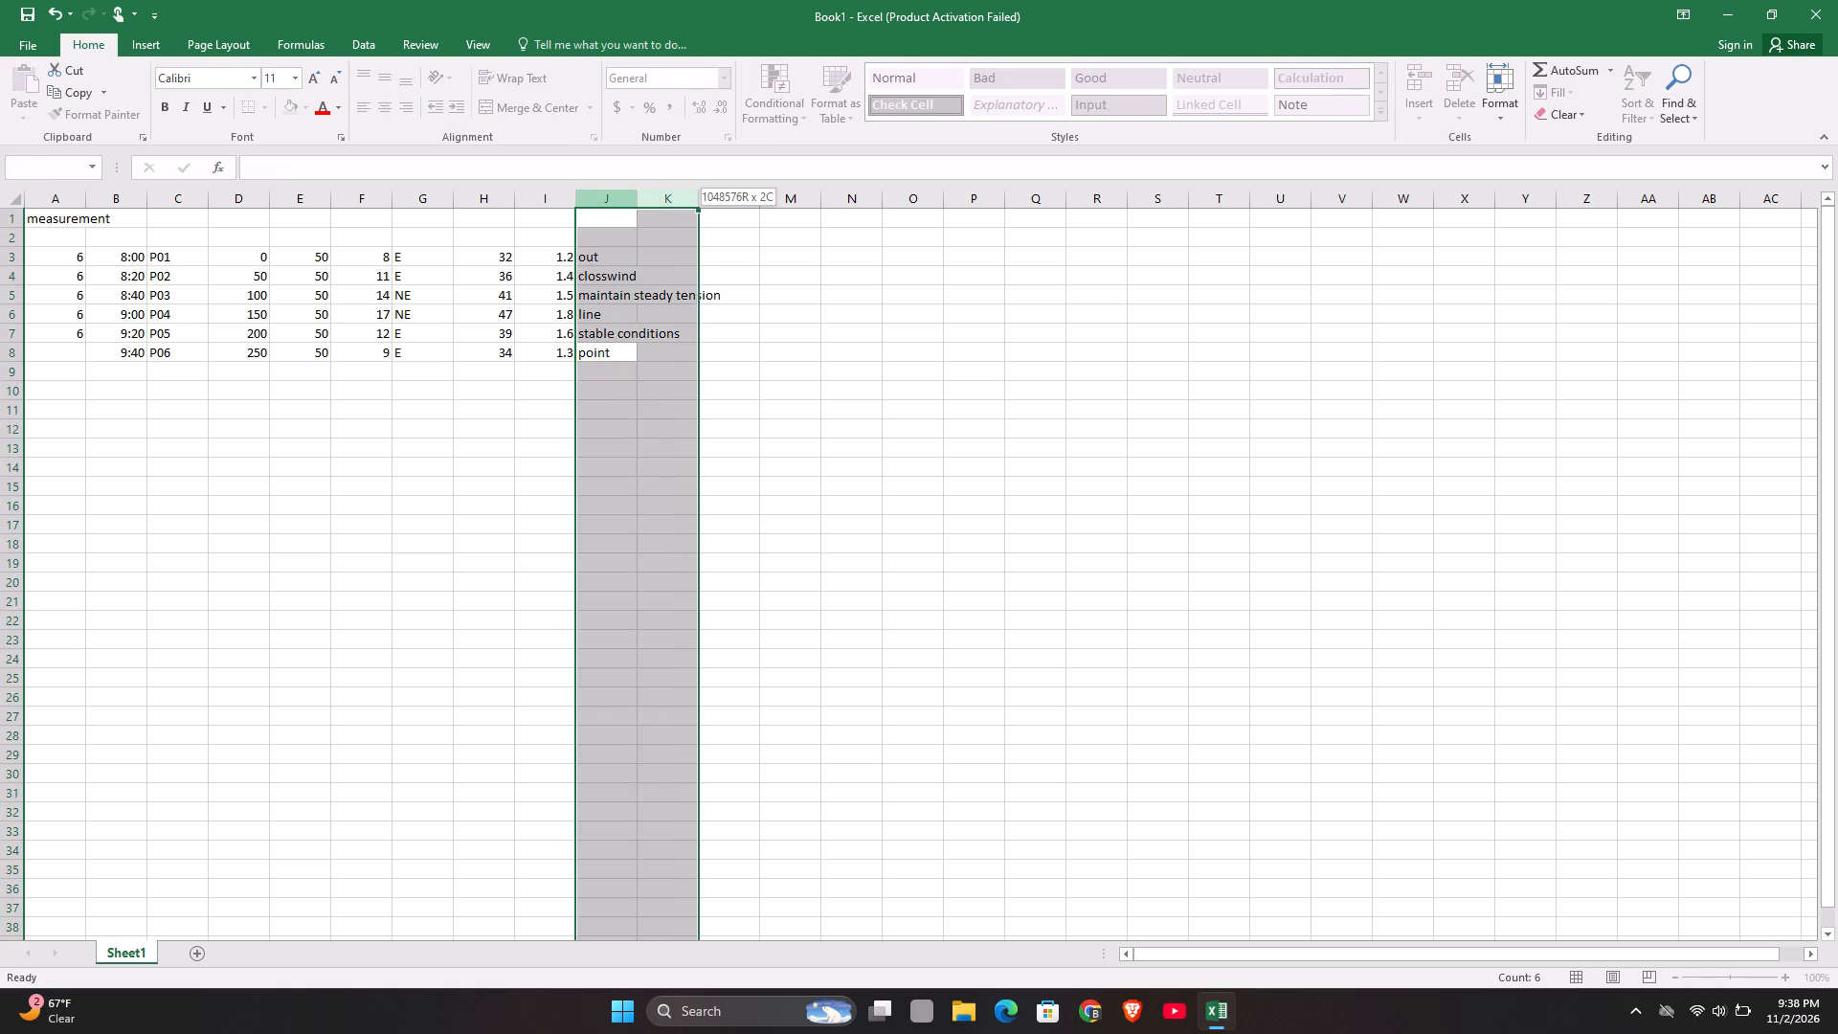
drag(676, 208, 685, 210)
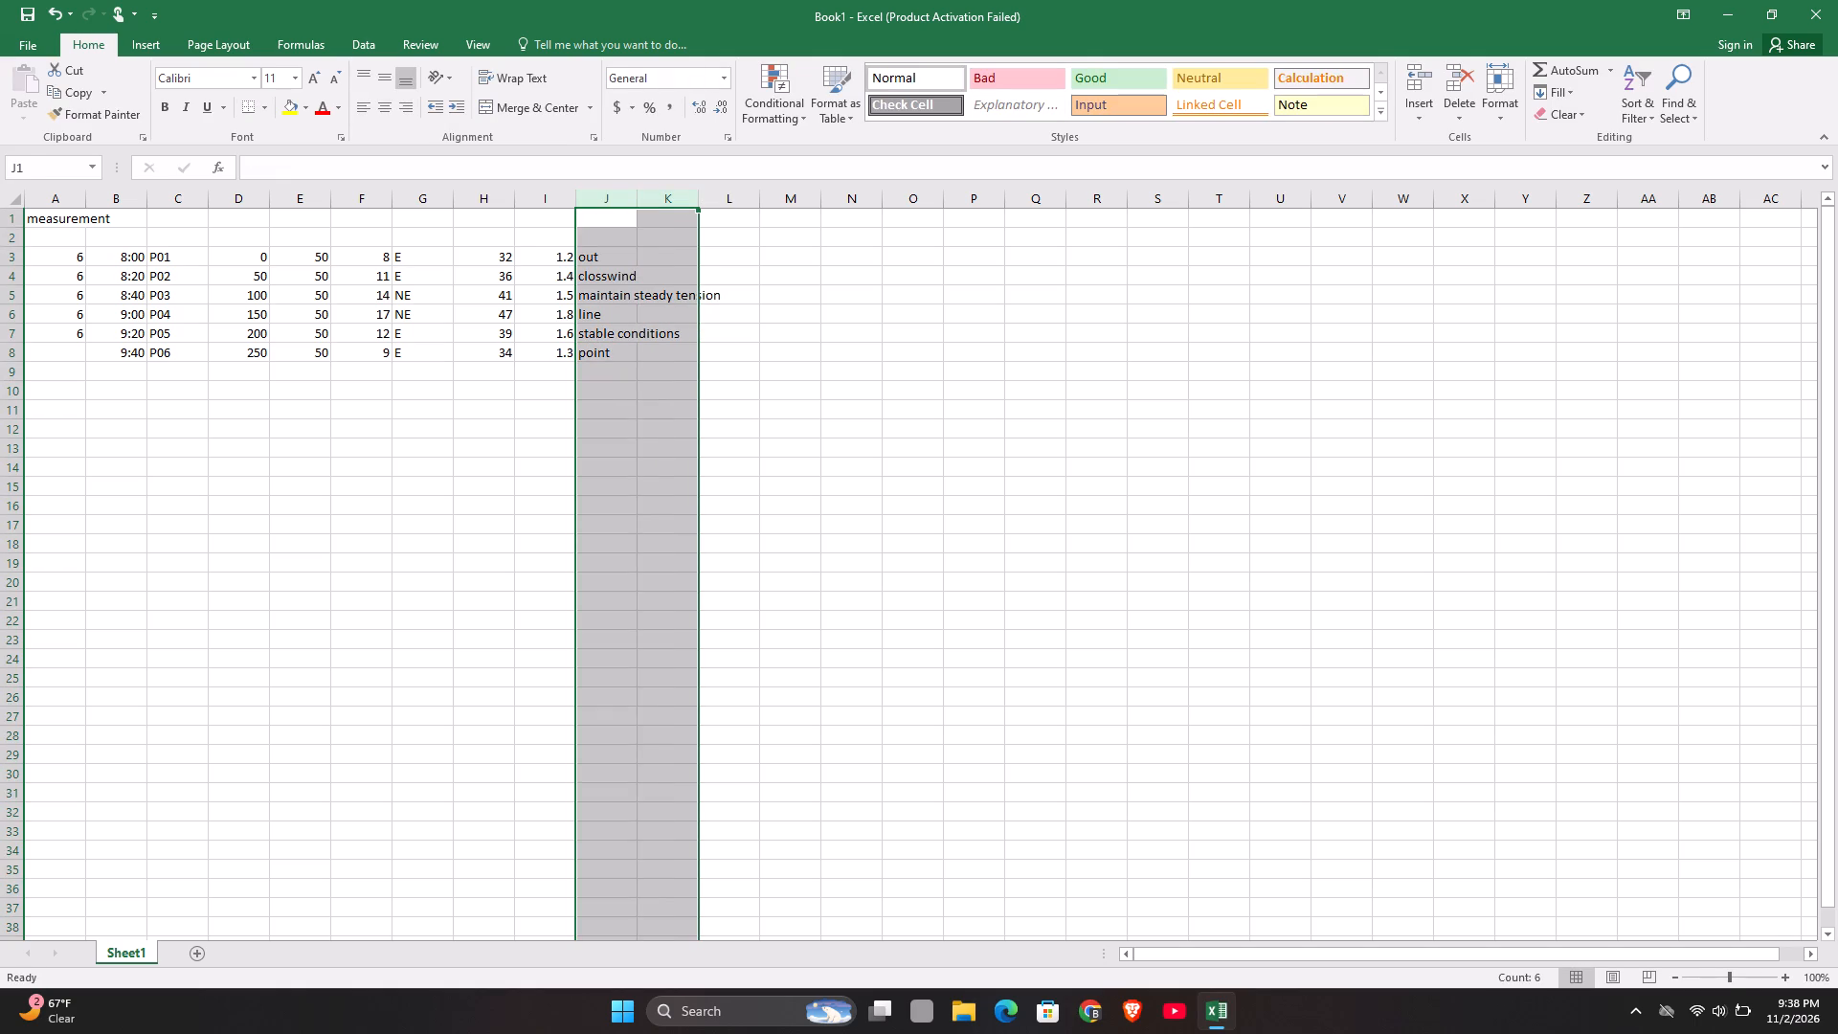
drag(638, 198, 743, 207)
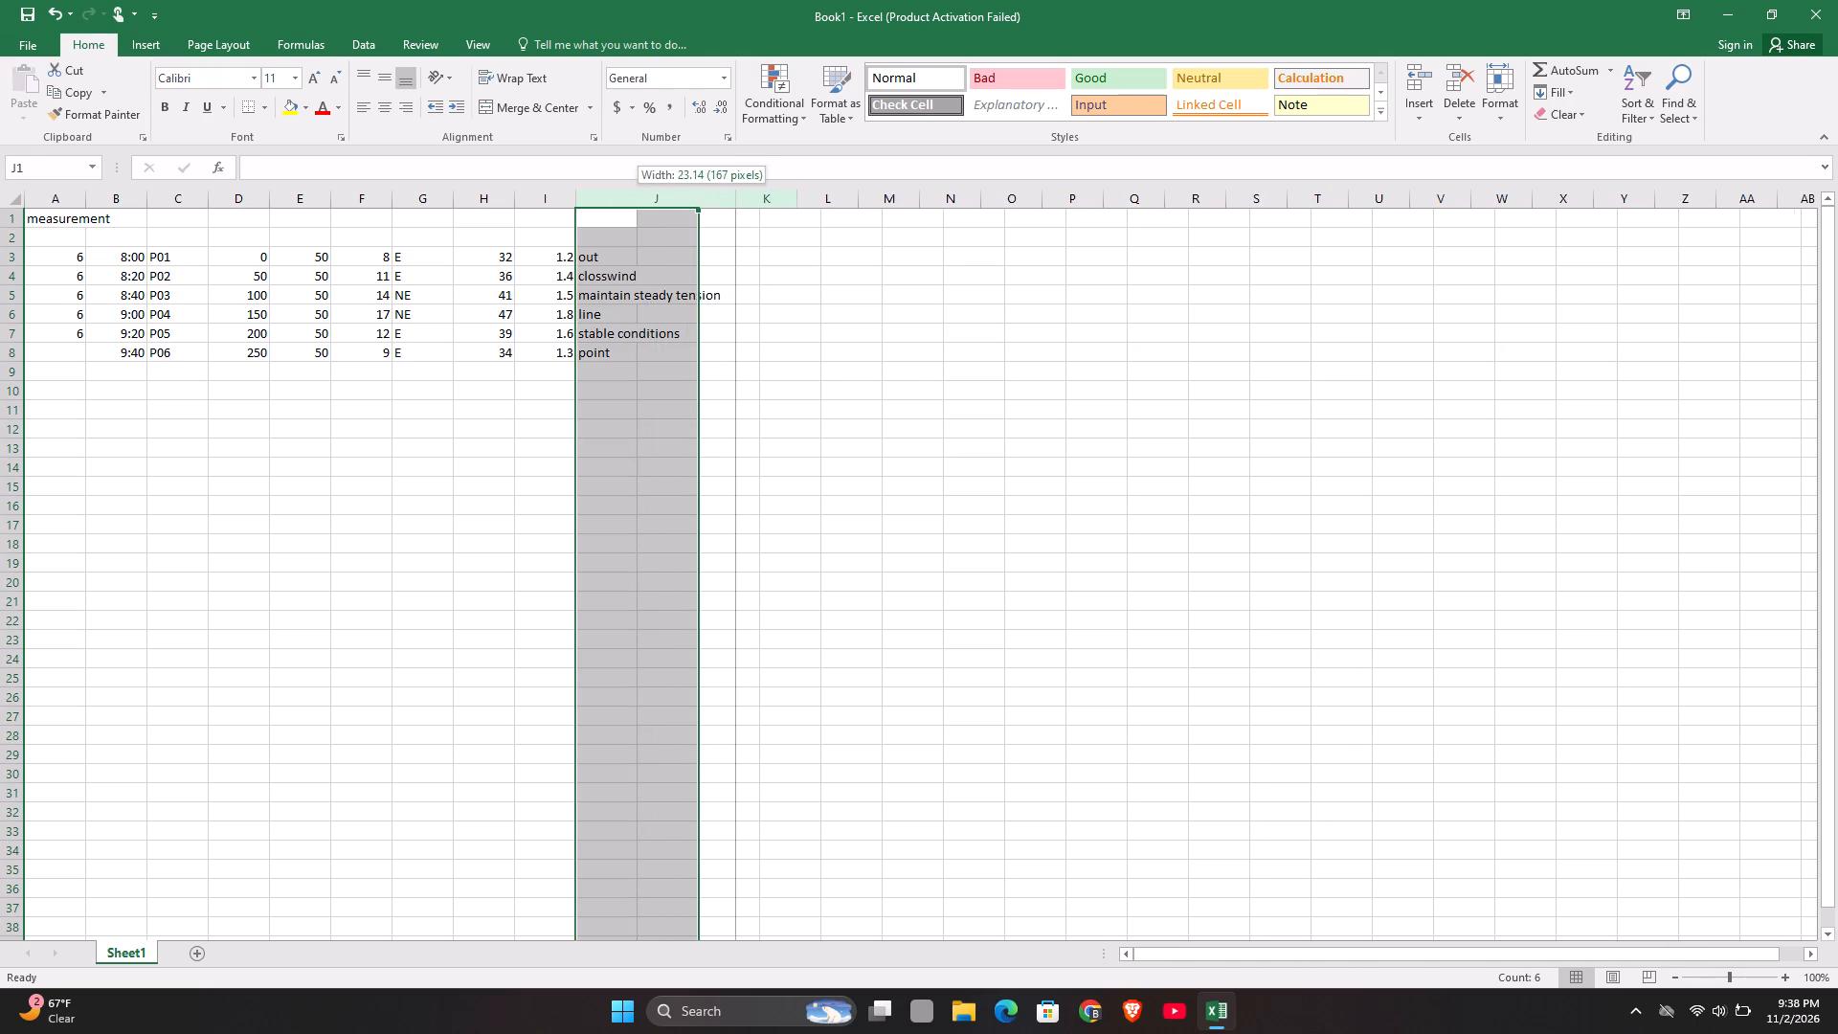
drag(743, 207, 725, 205)
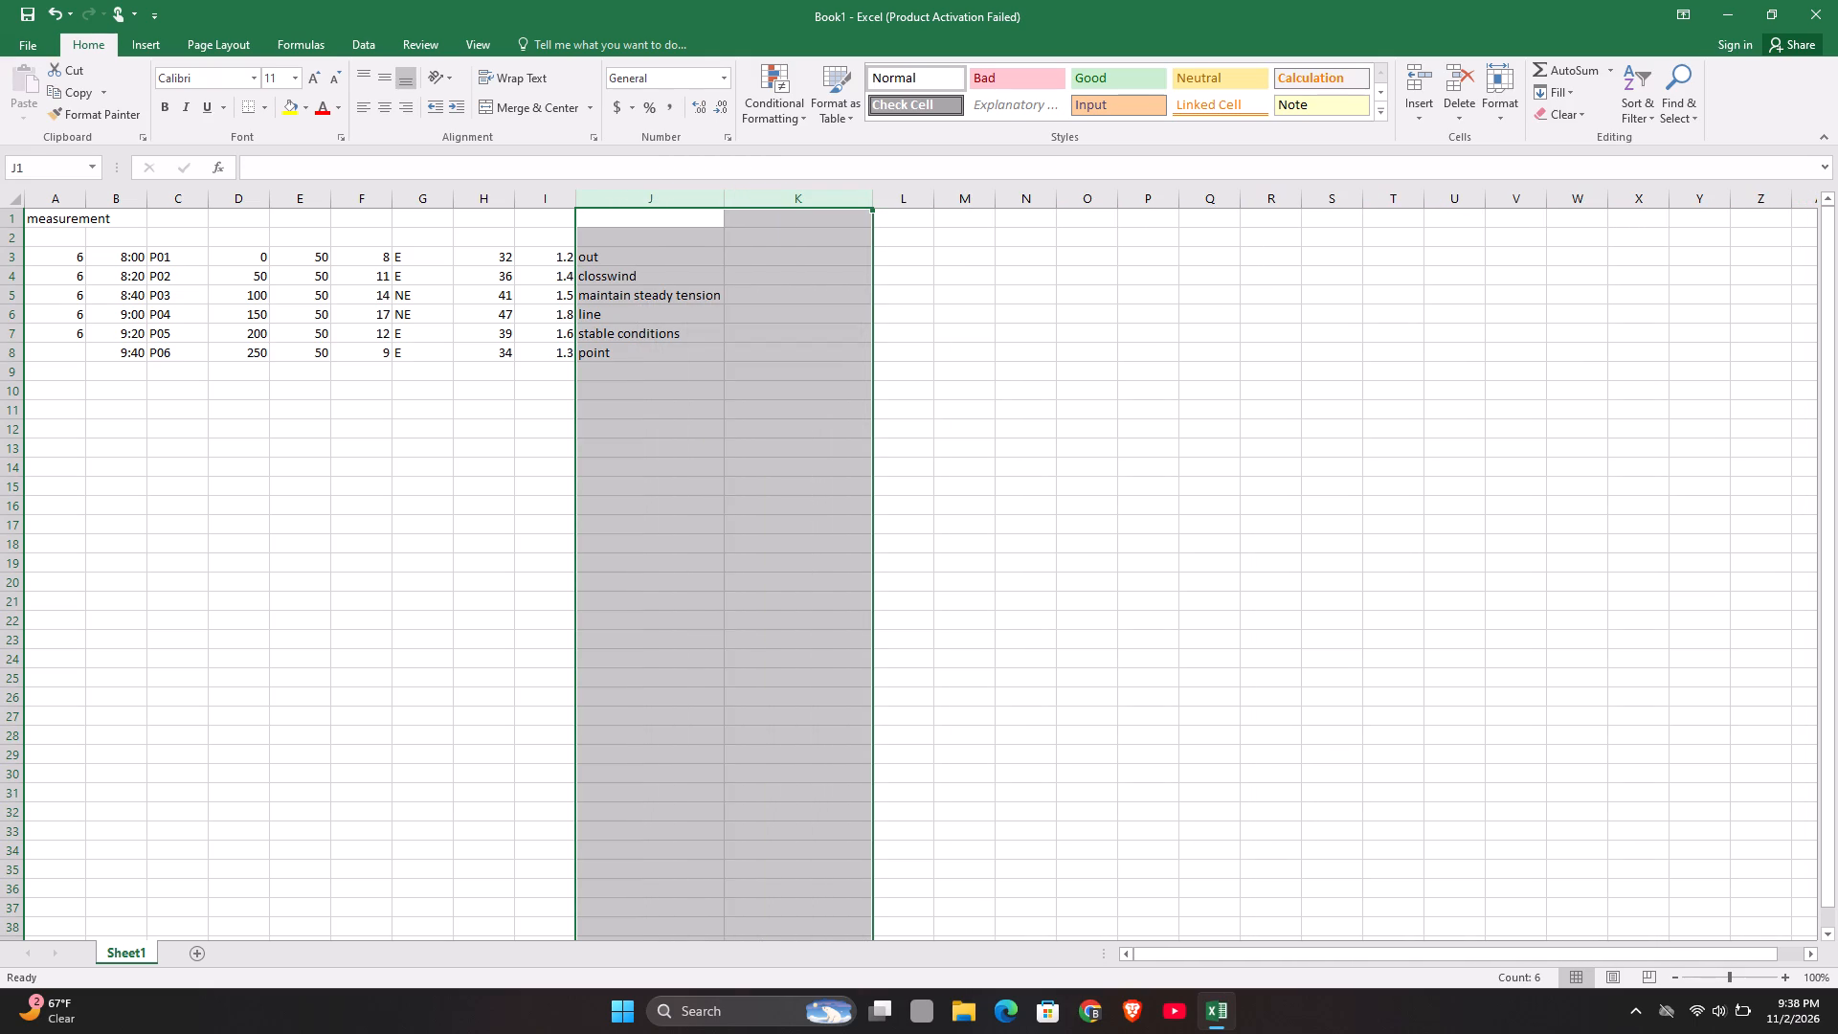
click(772, 252)
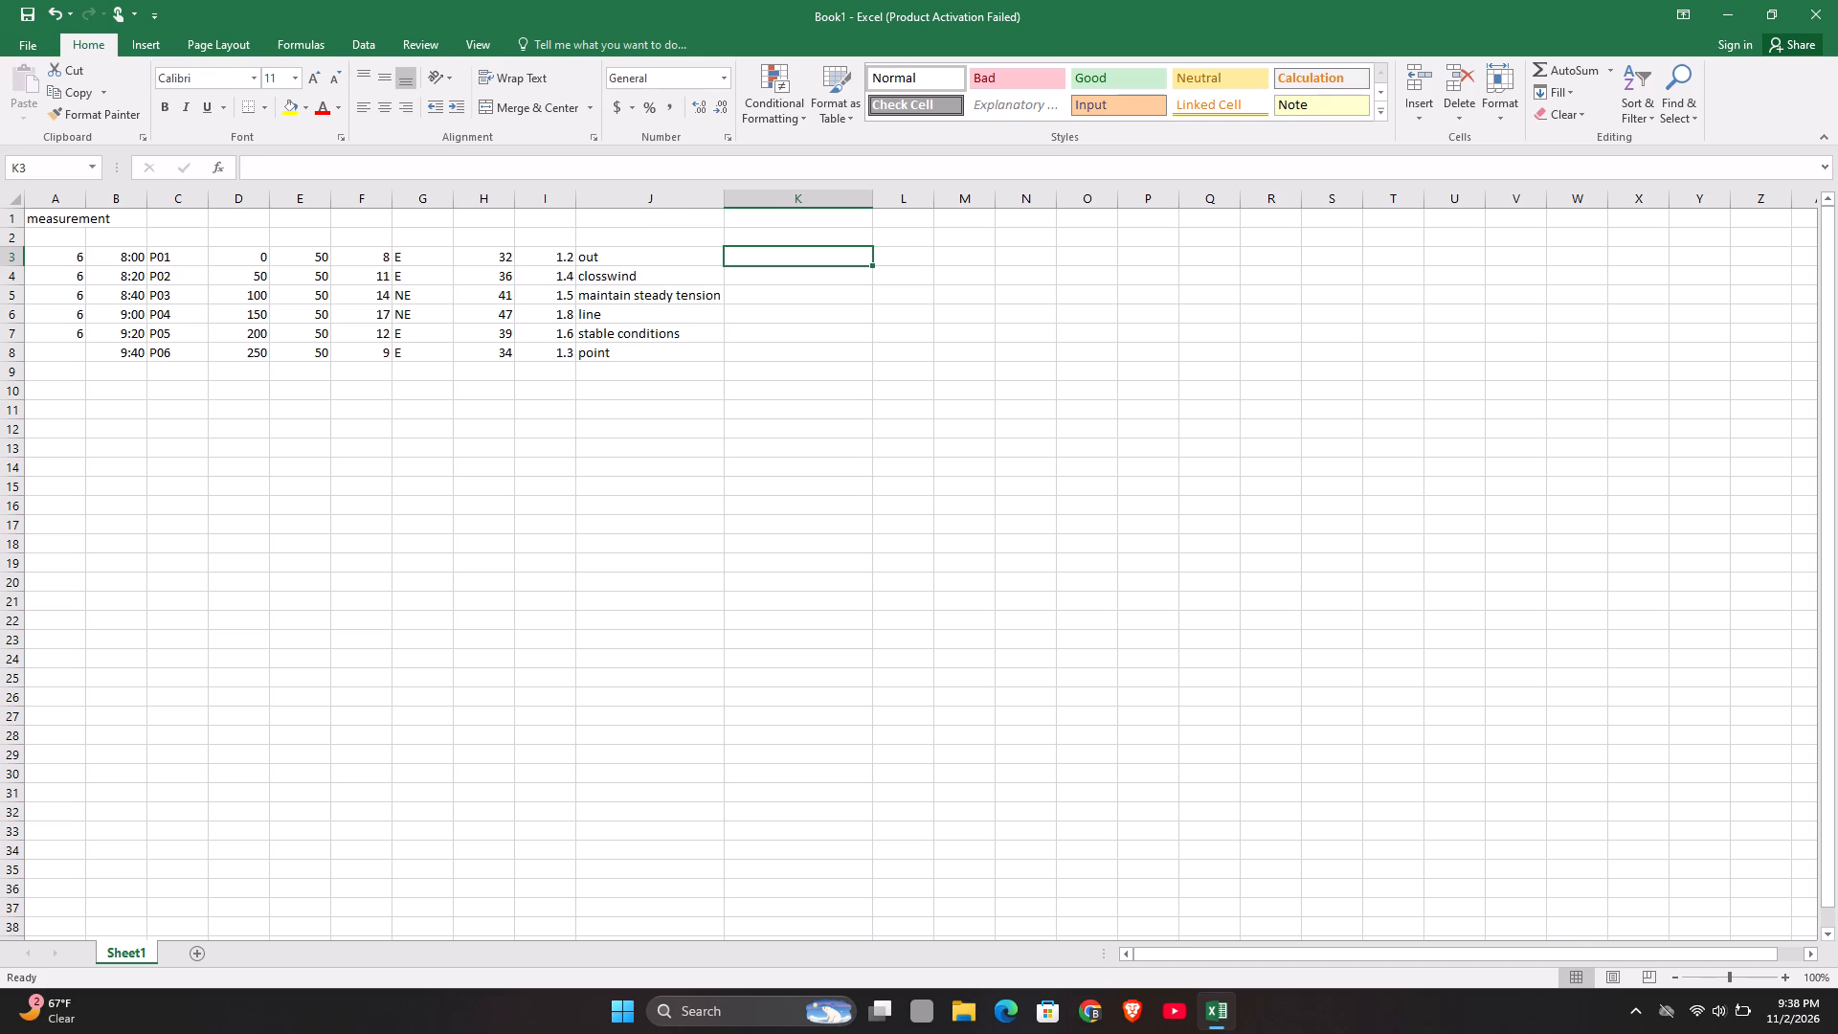
Widen column A so that the title in cell A1 fits fully within its cell with a little spare room.
scroll(197, 302, right, 2)
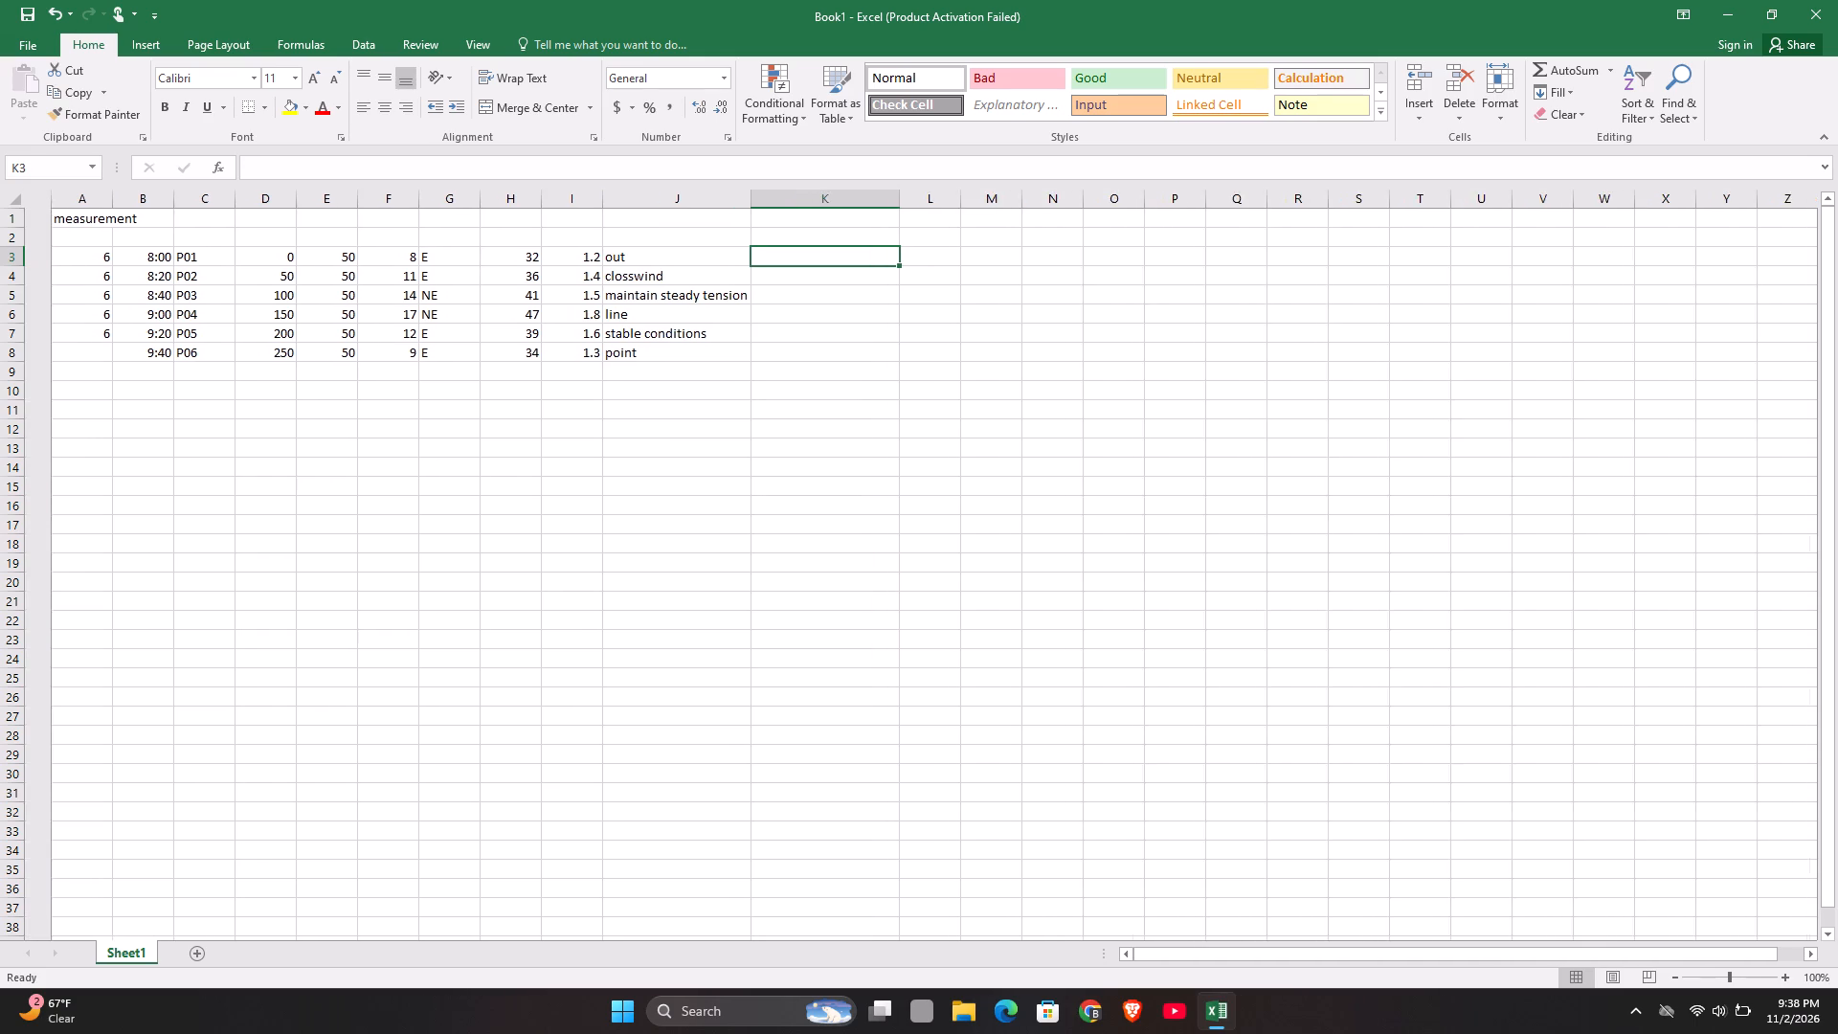
scroll(197, 302, right, 5)
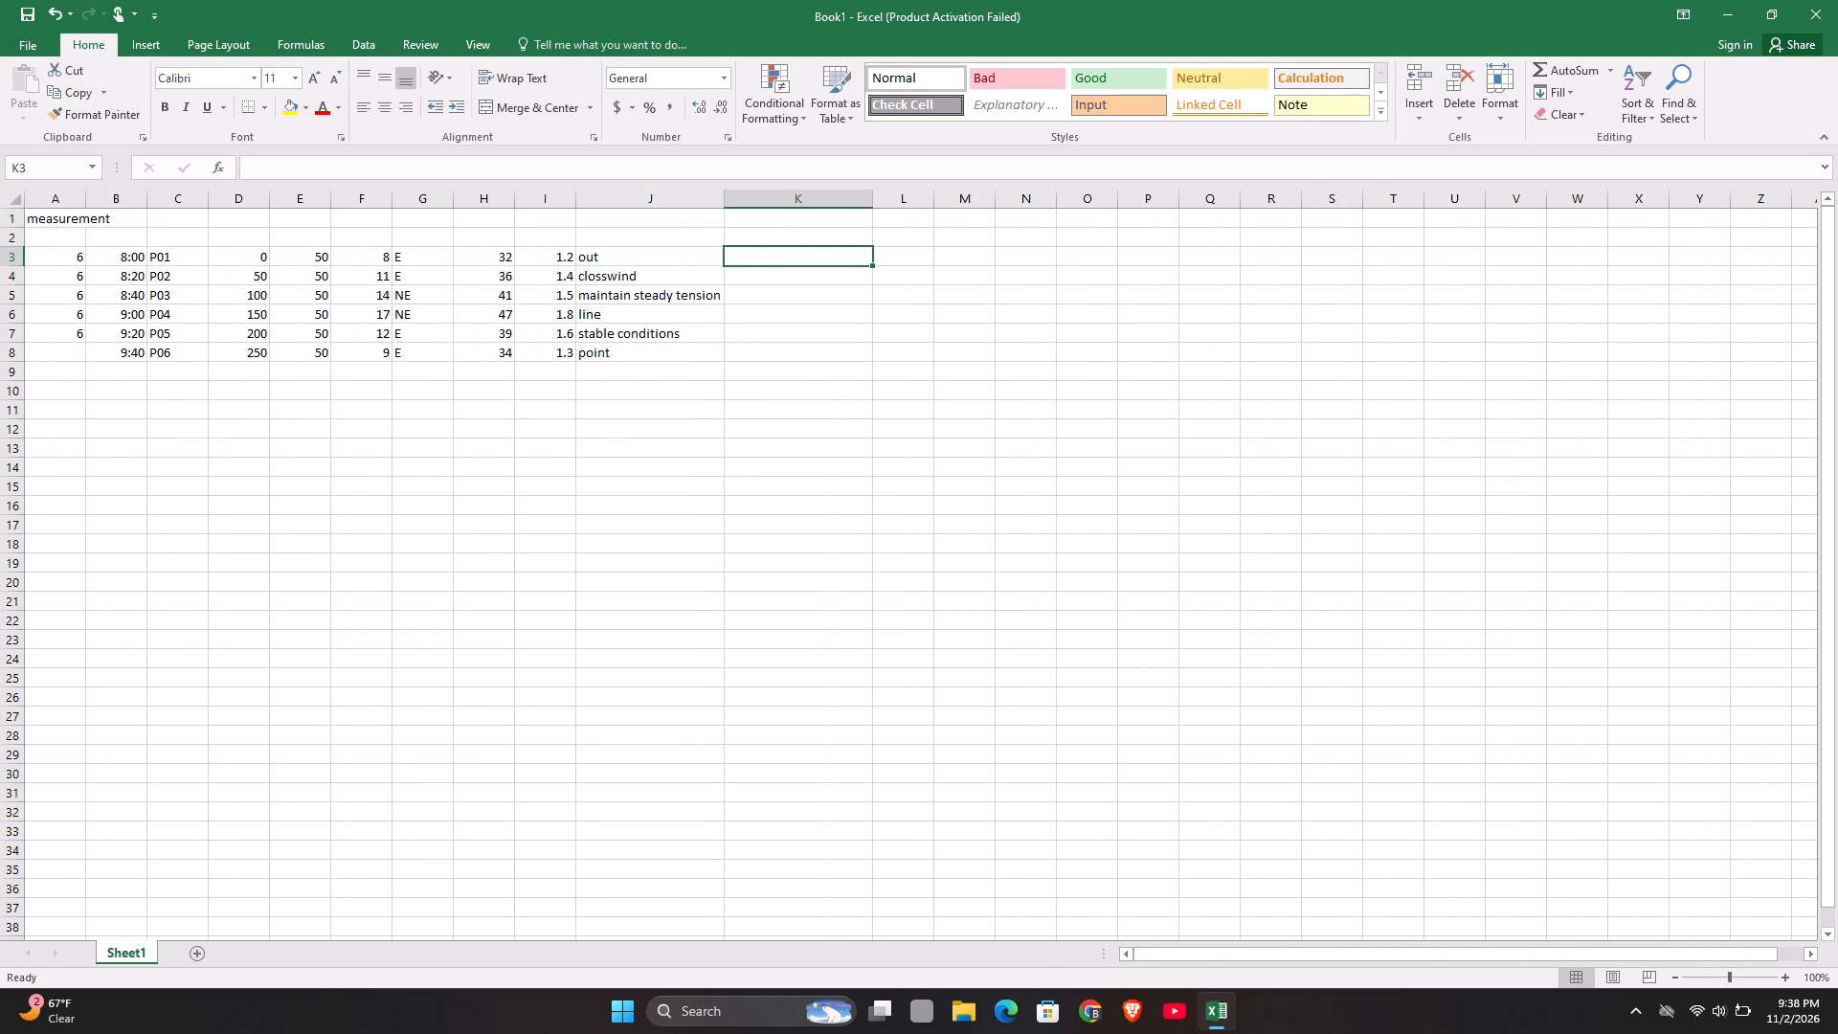
drag(84, 208, 101, 208)
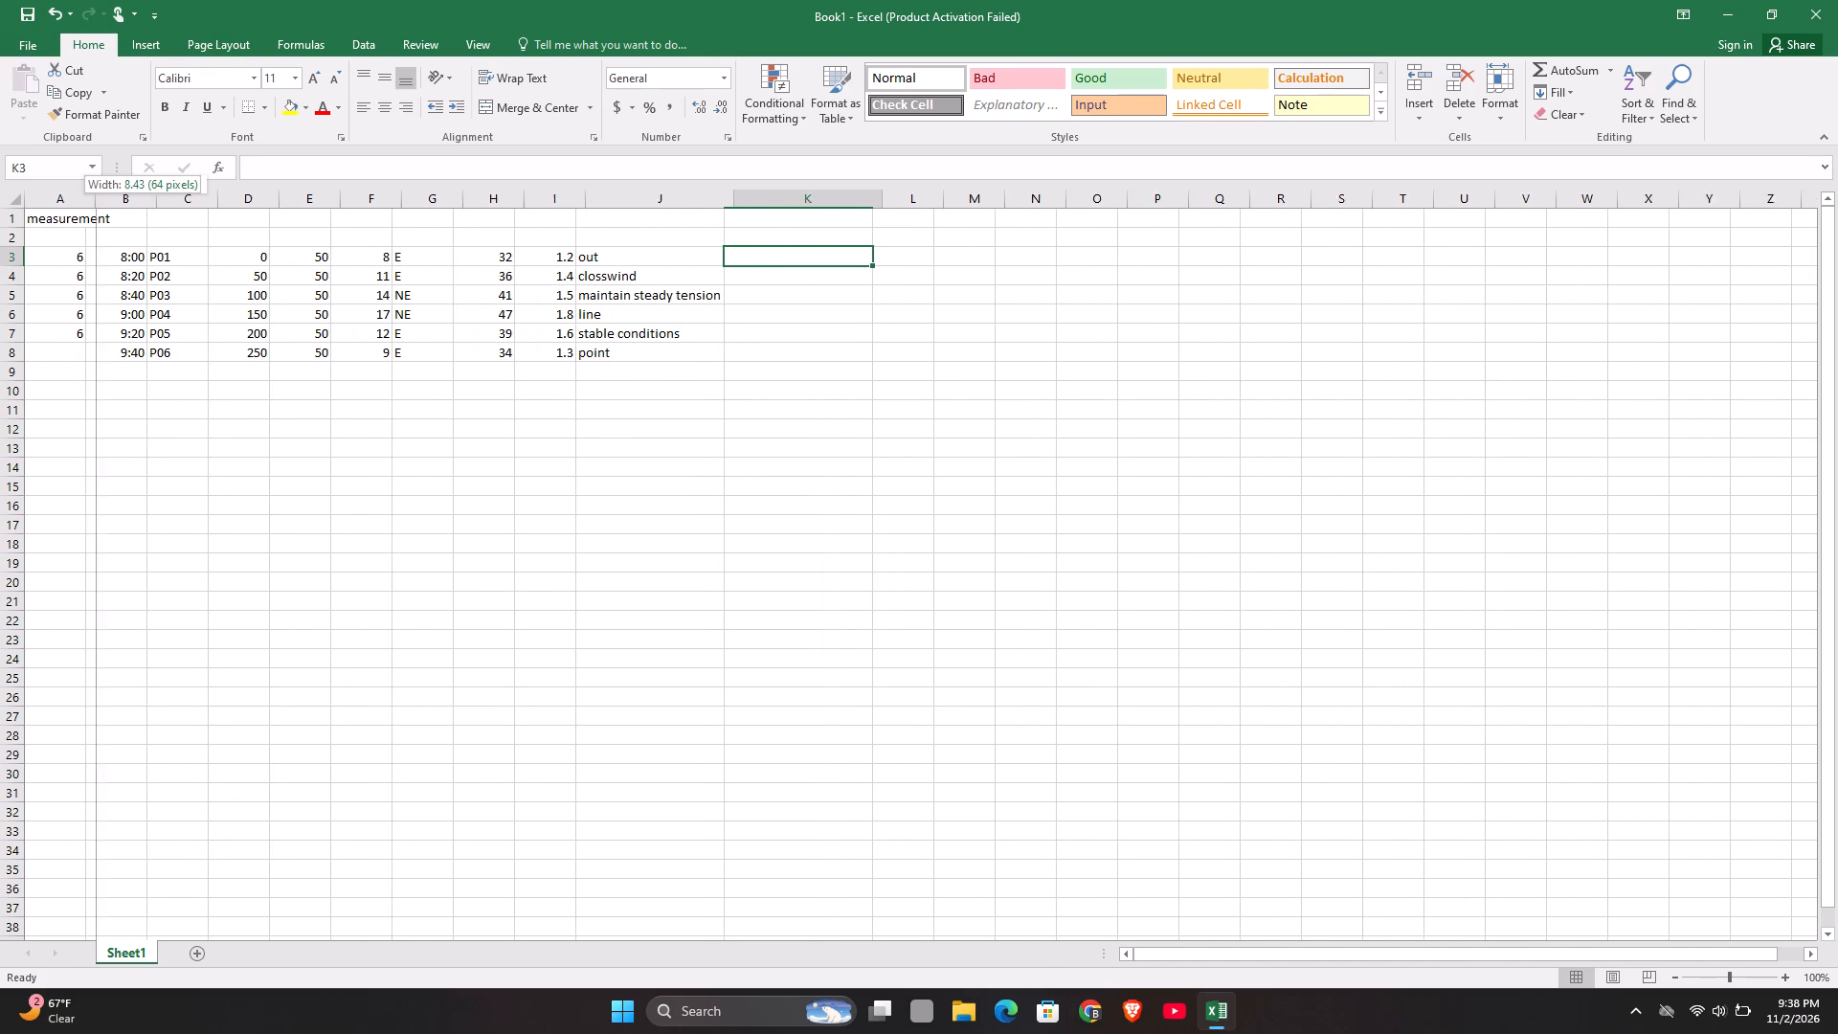
drag(101, 208, 110, 208)
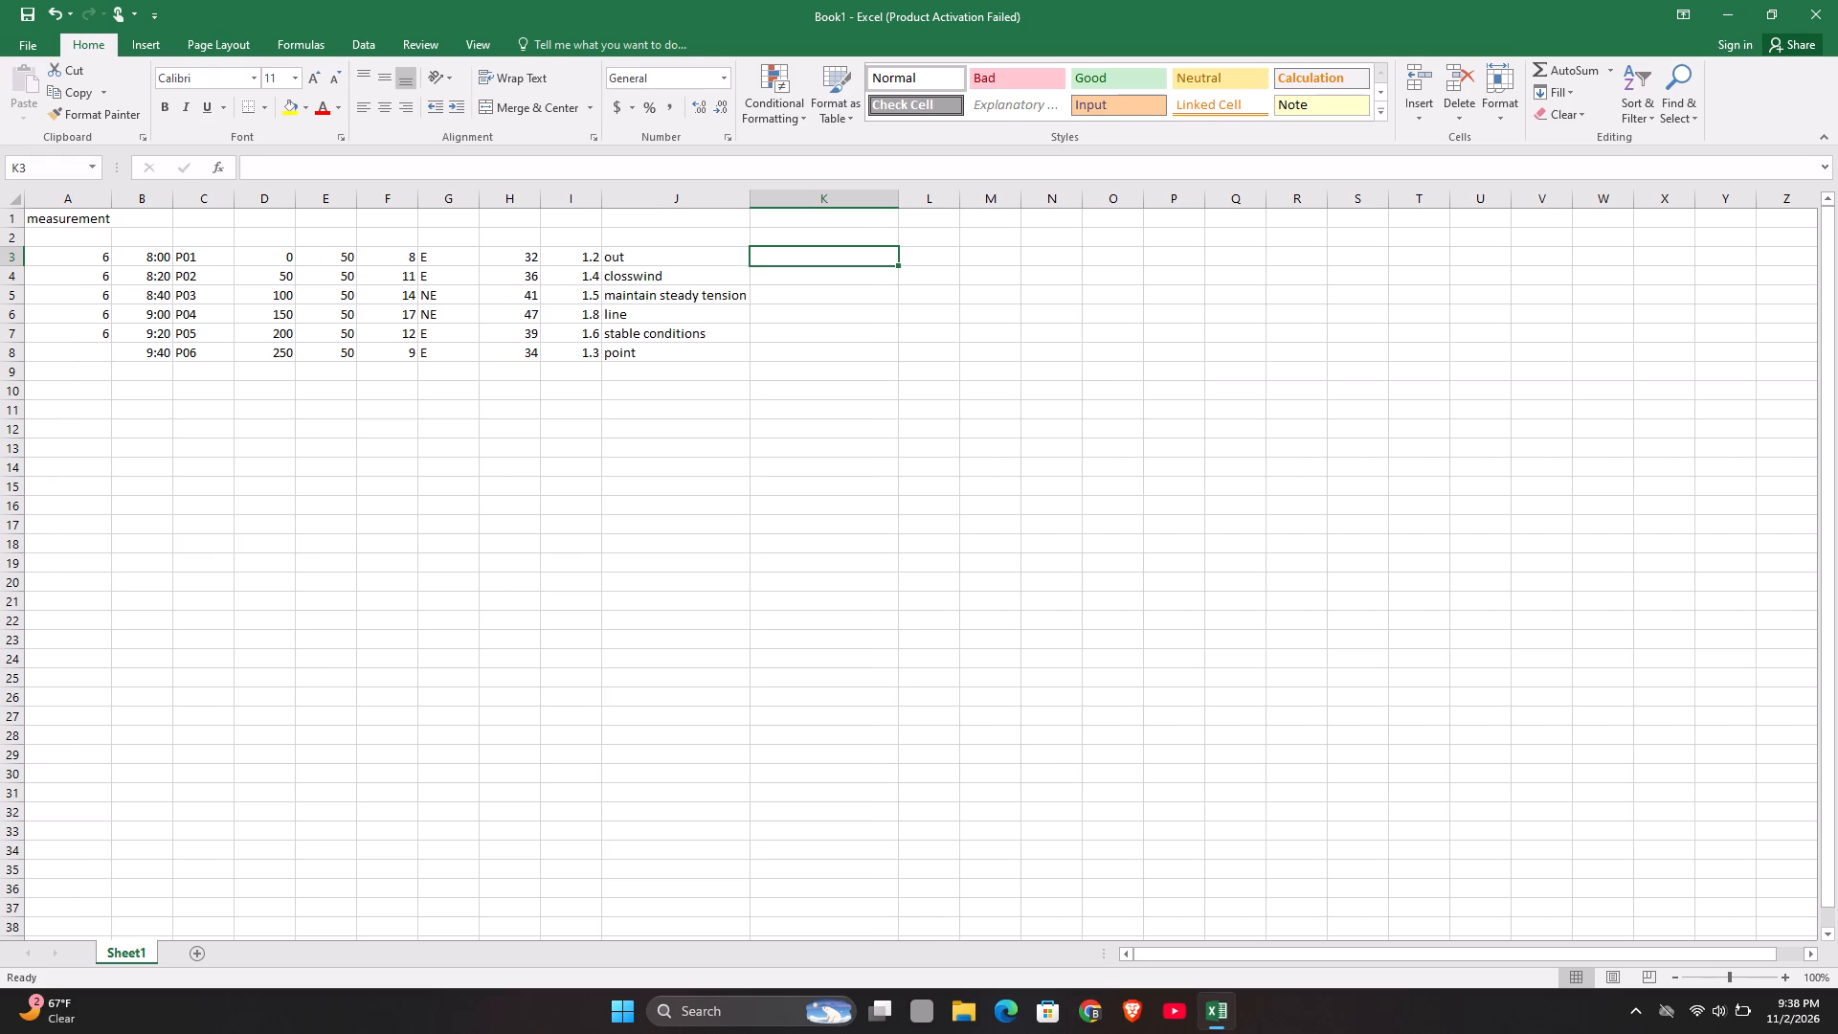
drag(110, 205, 120, 205)
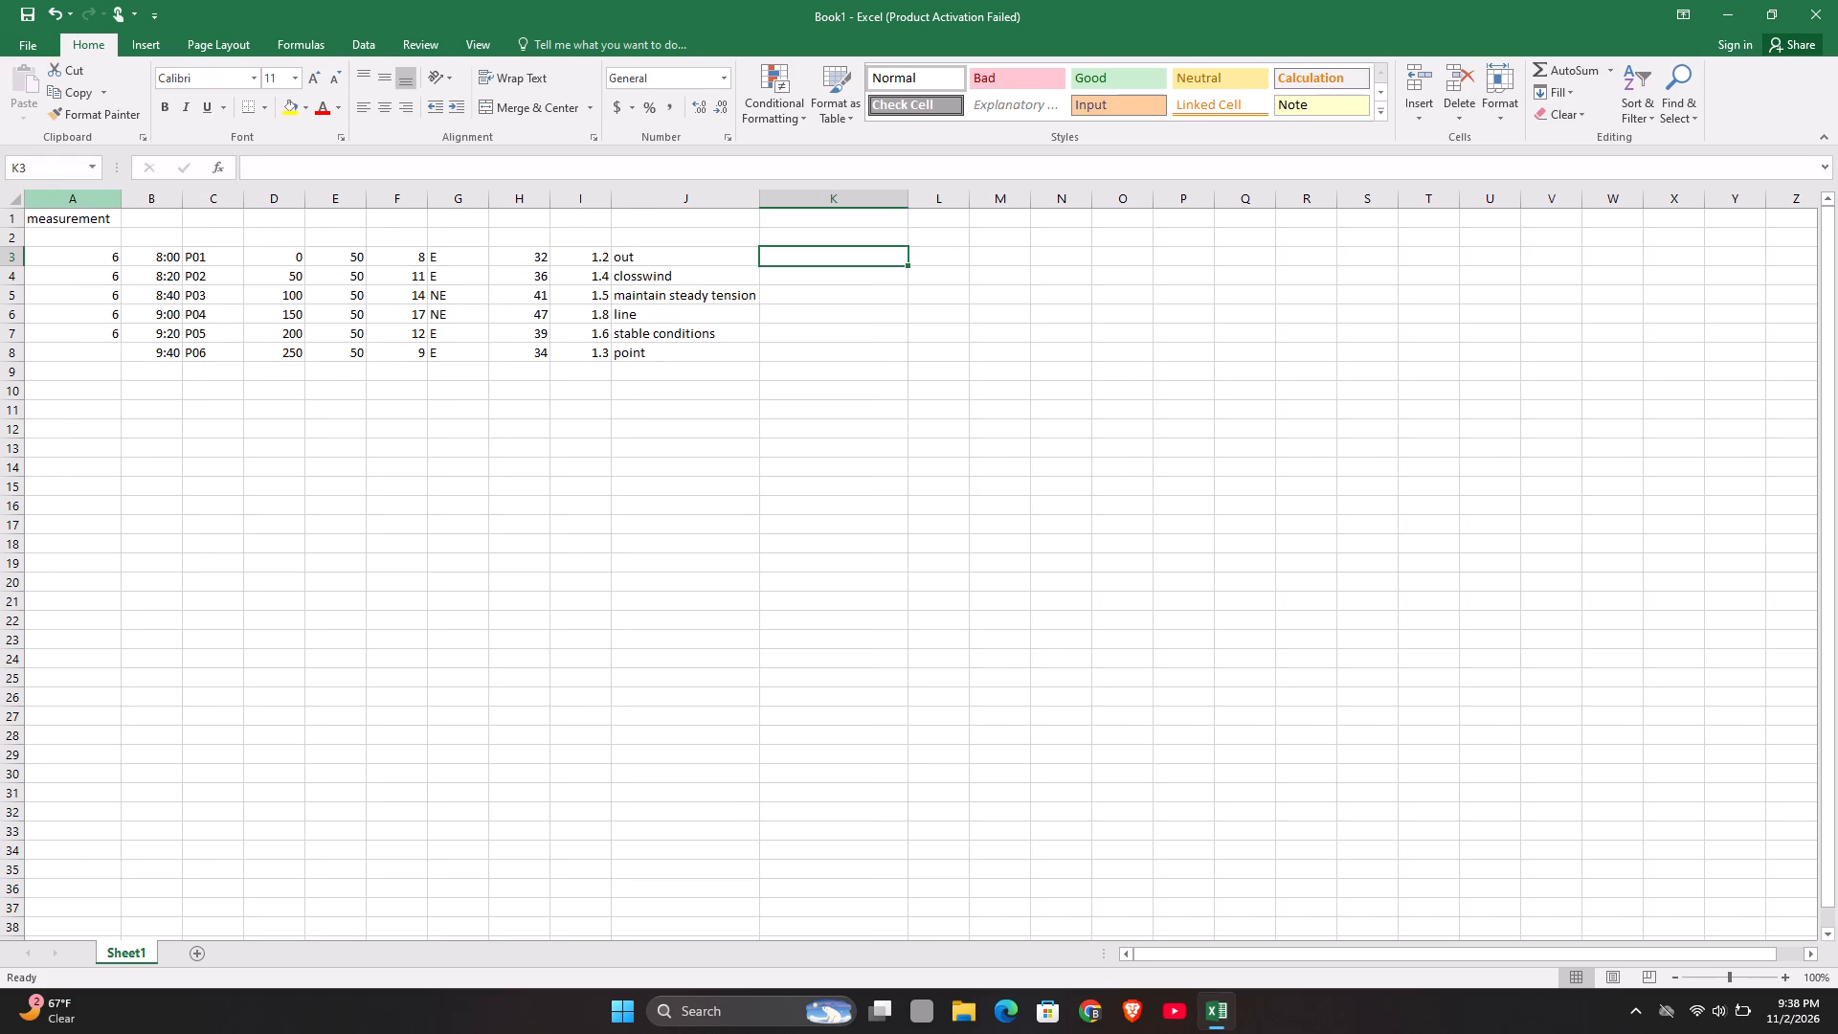
Replace the title in cell A1 with MEASUREMENT in capital letters.
click(101, 223)
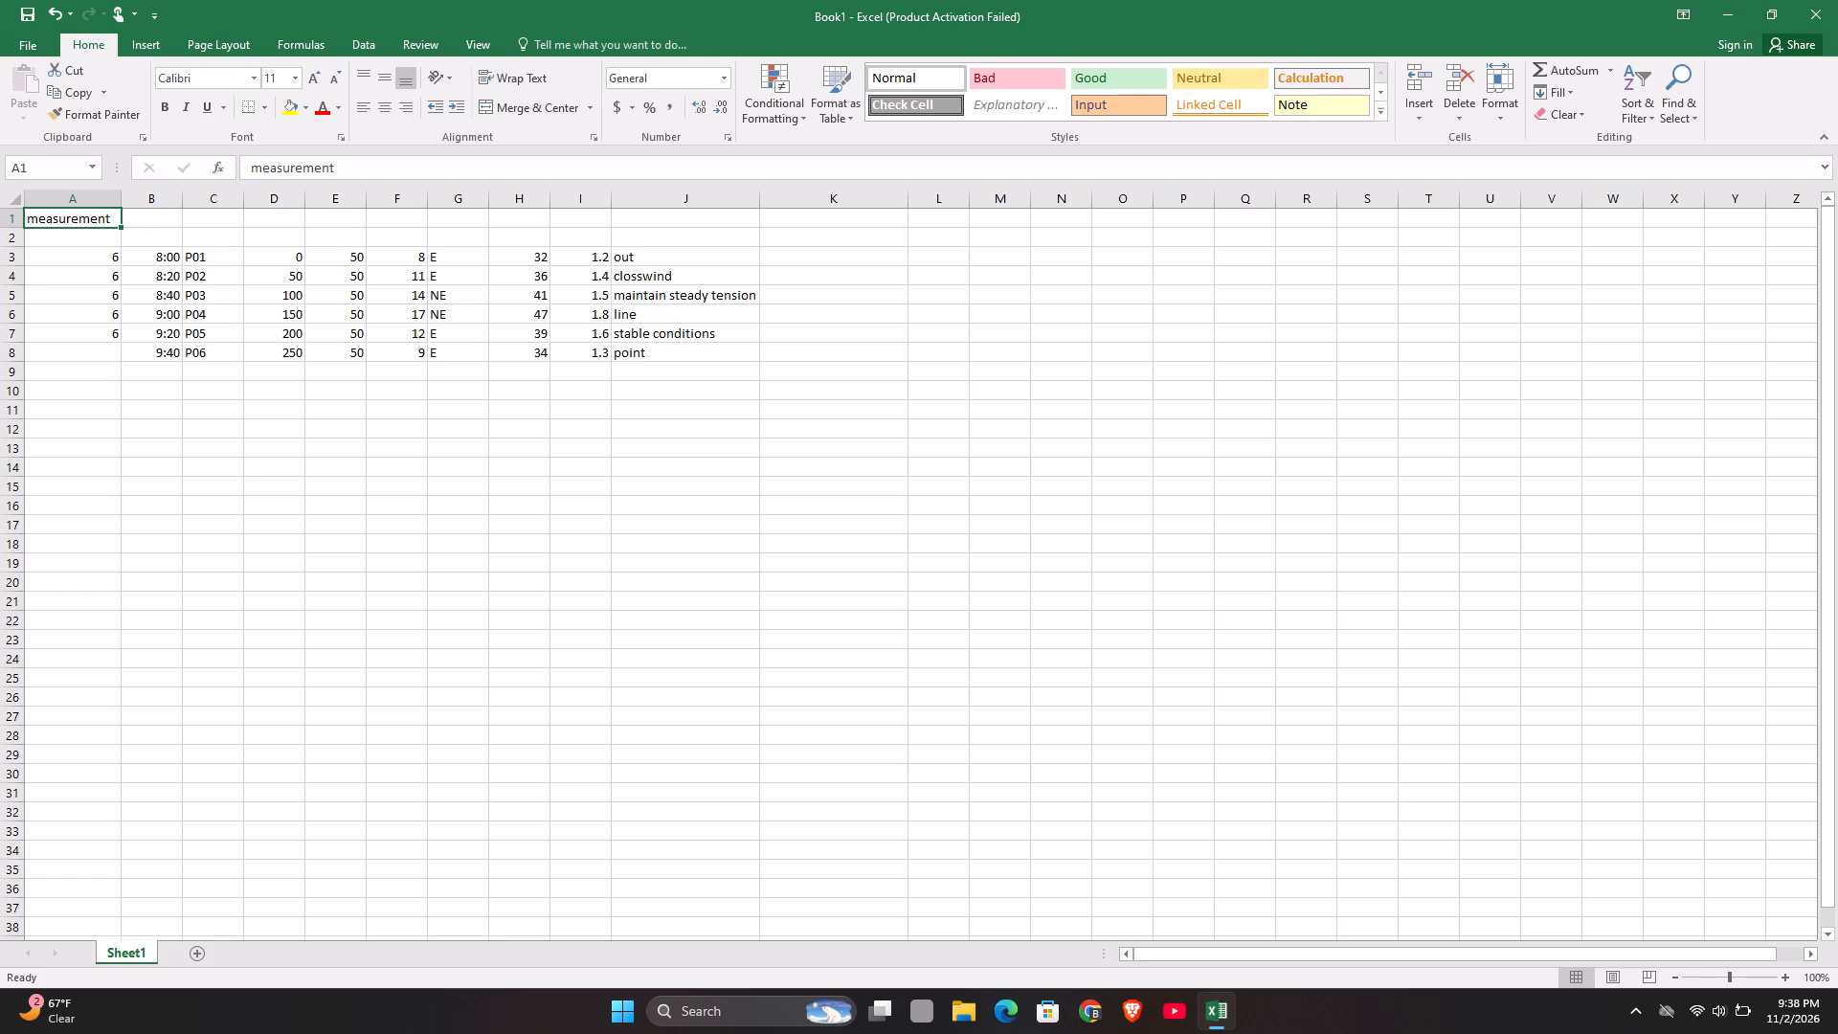
key(BackSpace)
key(BackSpace)
key(BackSpace)
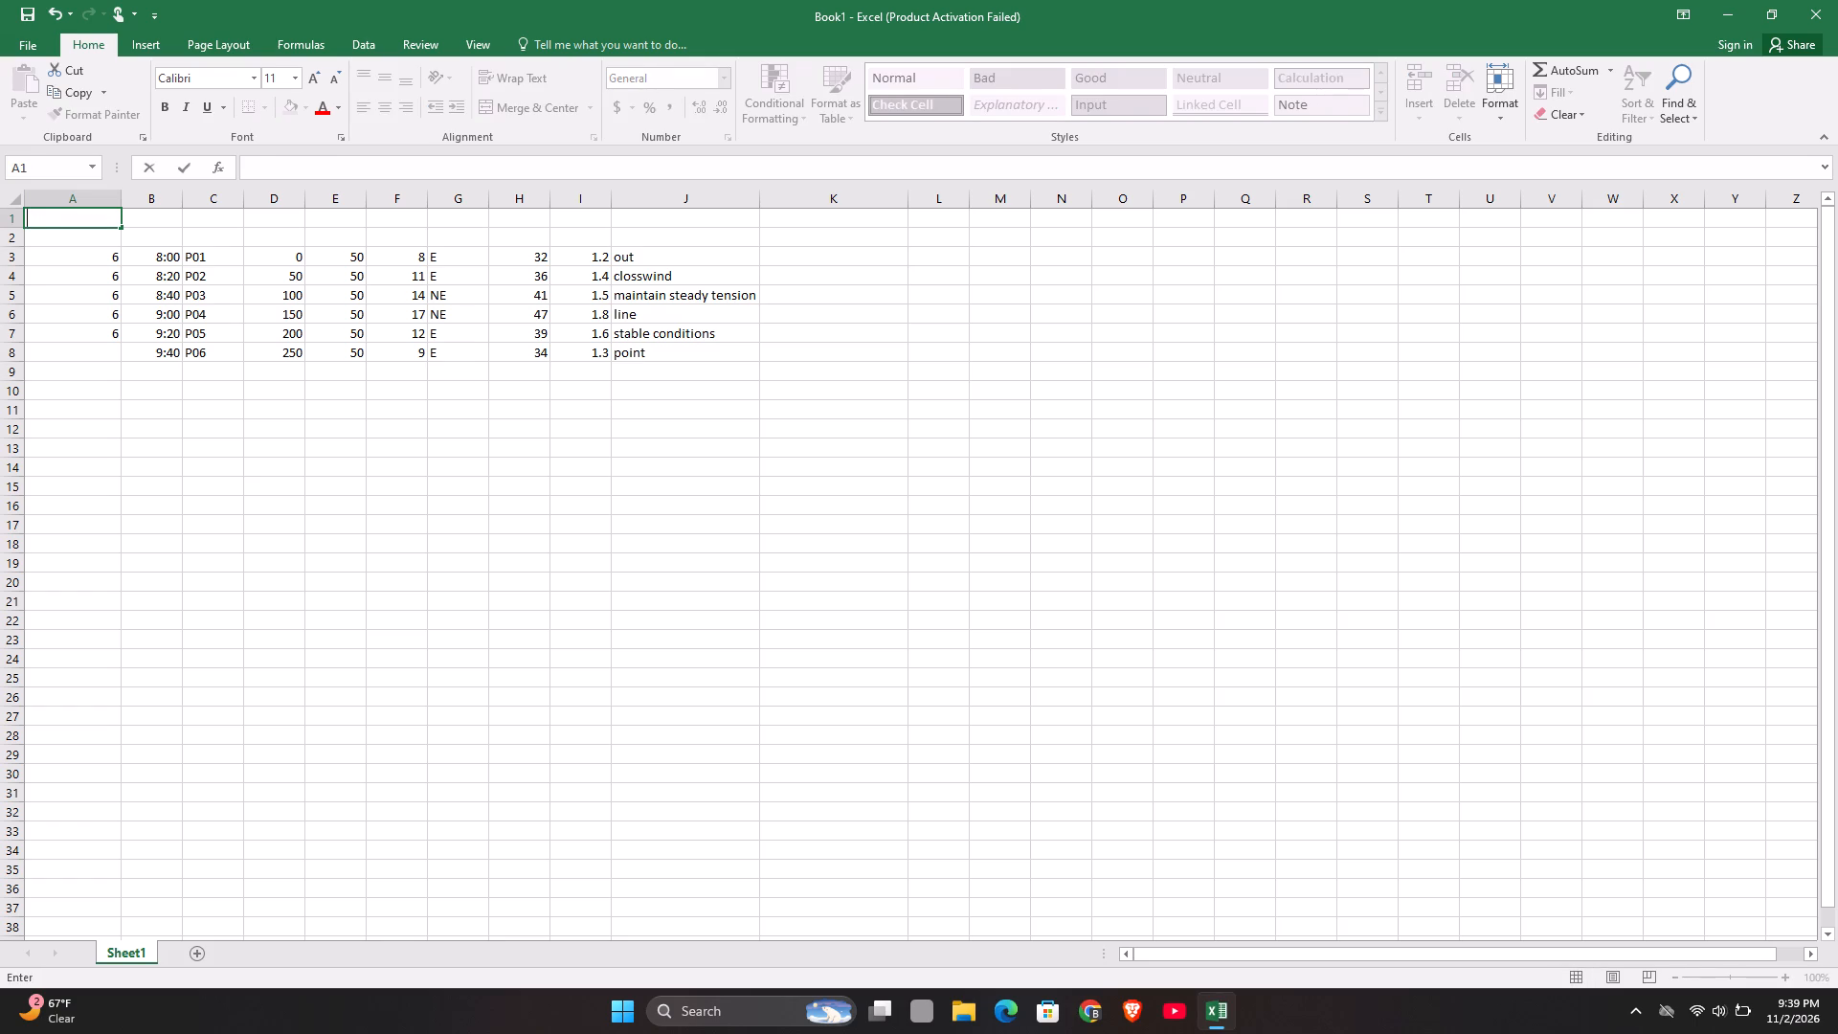
text(MEAS)
text(UREMENT)
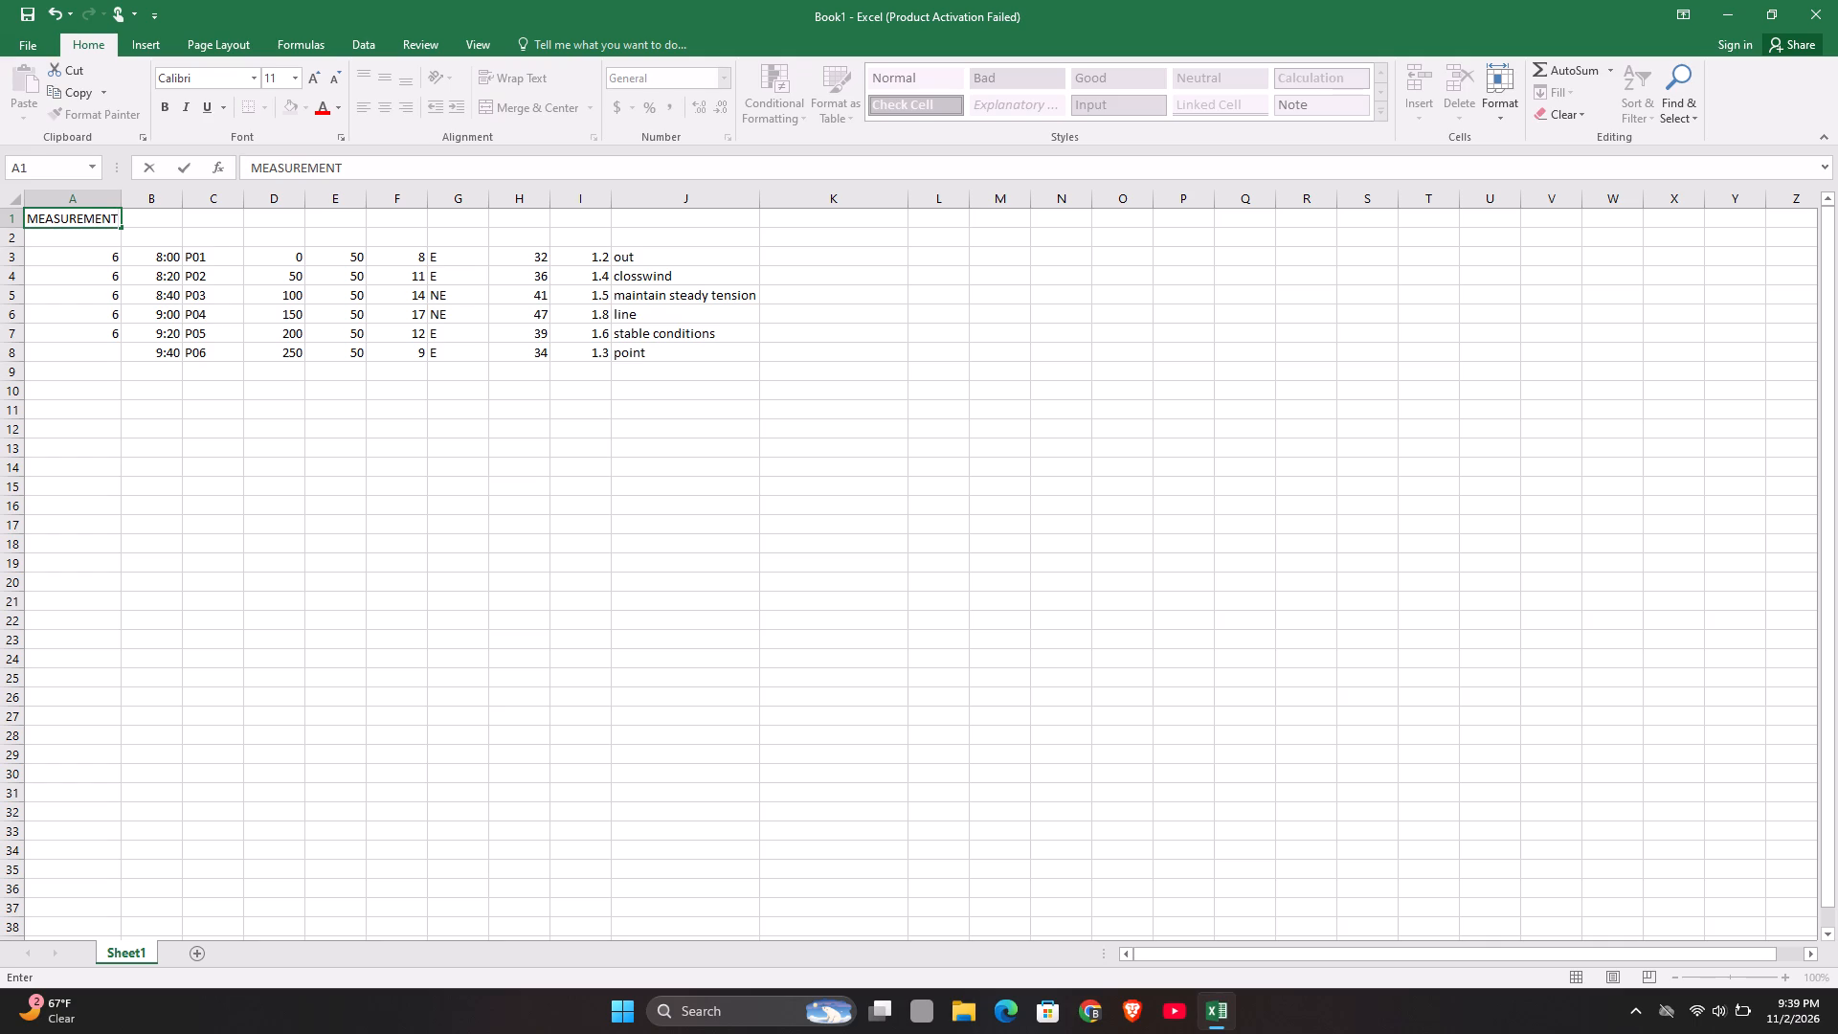
click(206, 232)
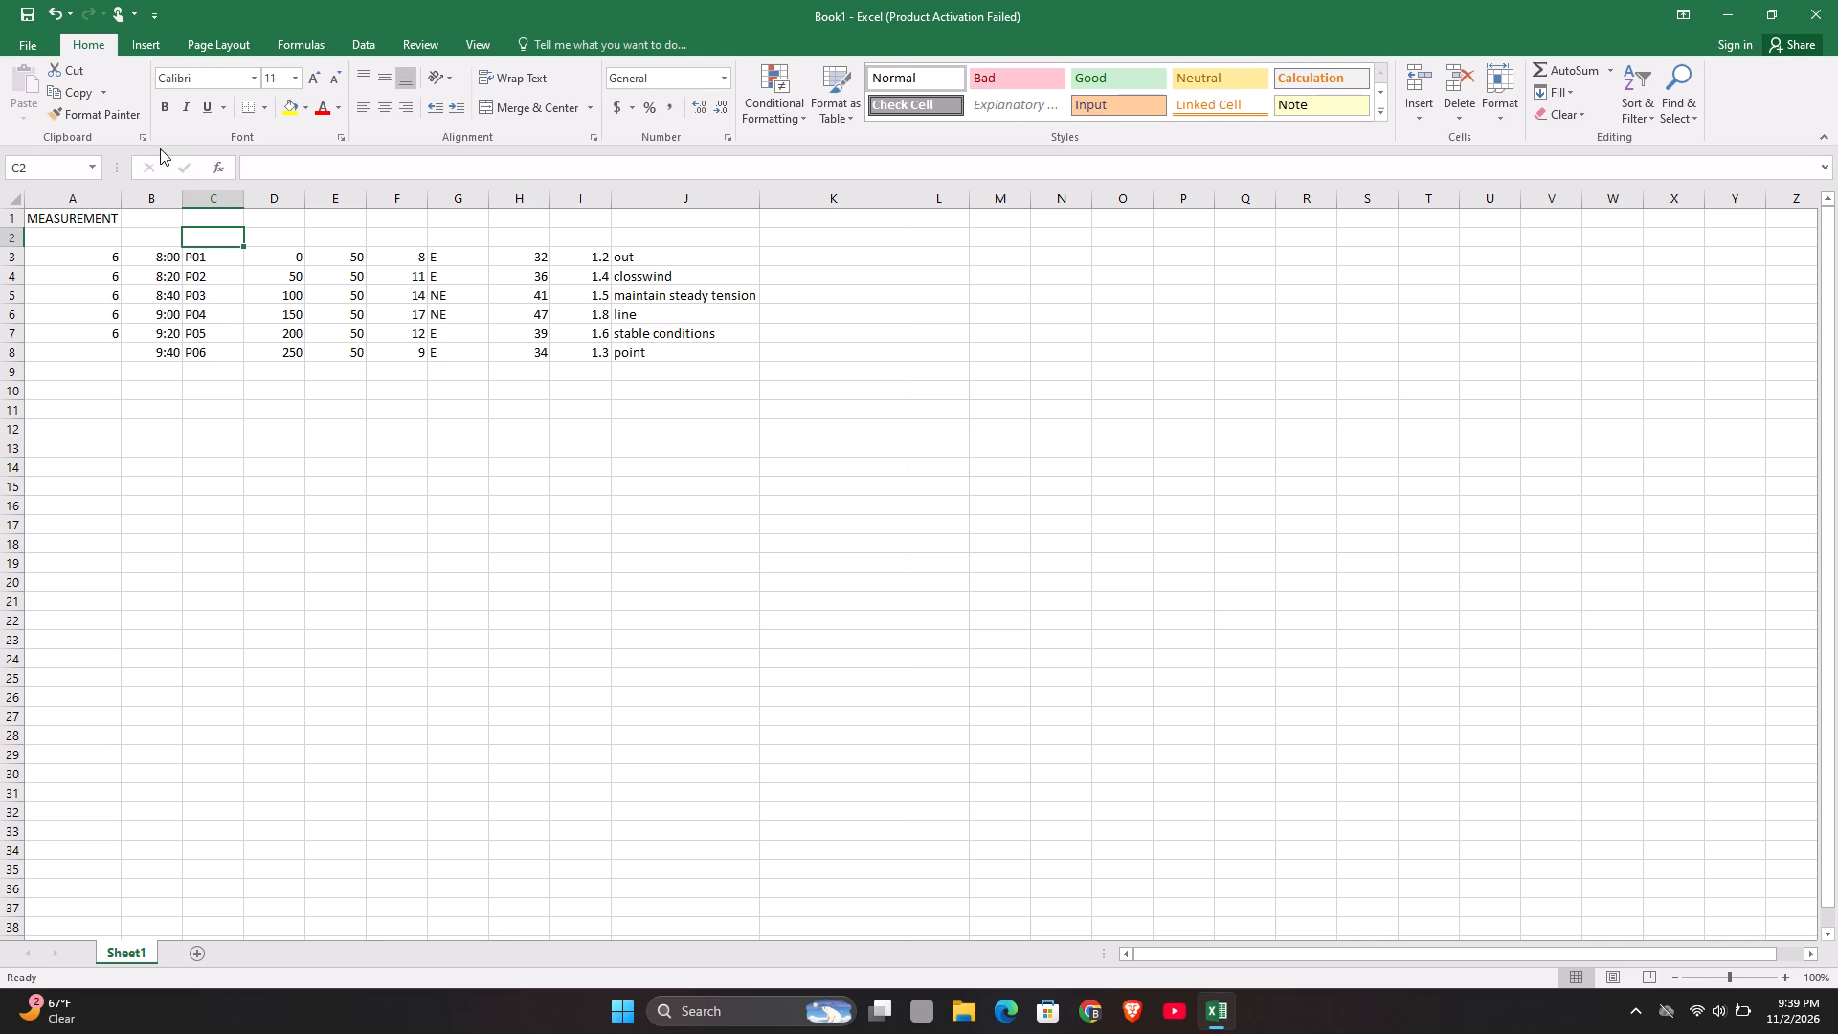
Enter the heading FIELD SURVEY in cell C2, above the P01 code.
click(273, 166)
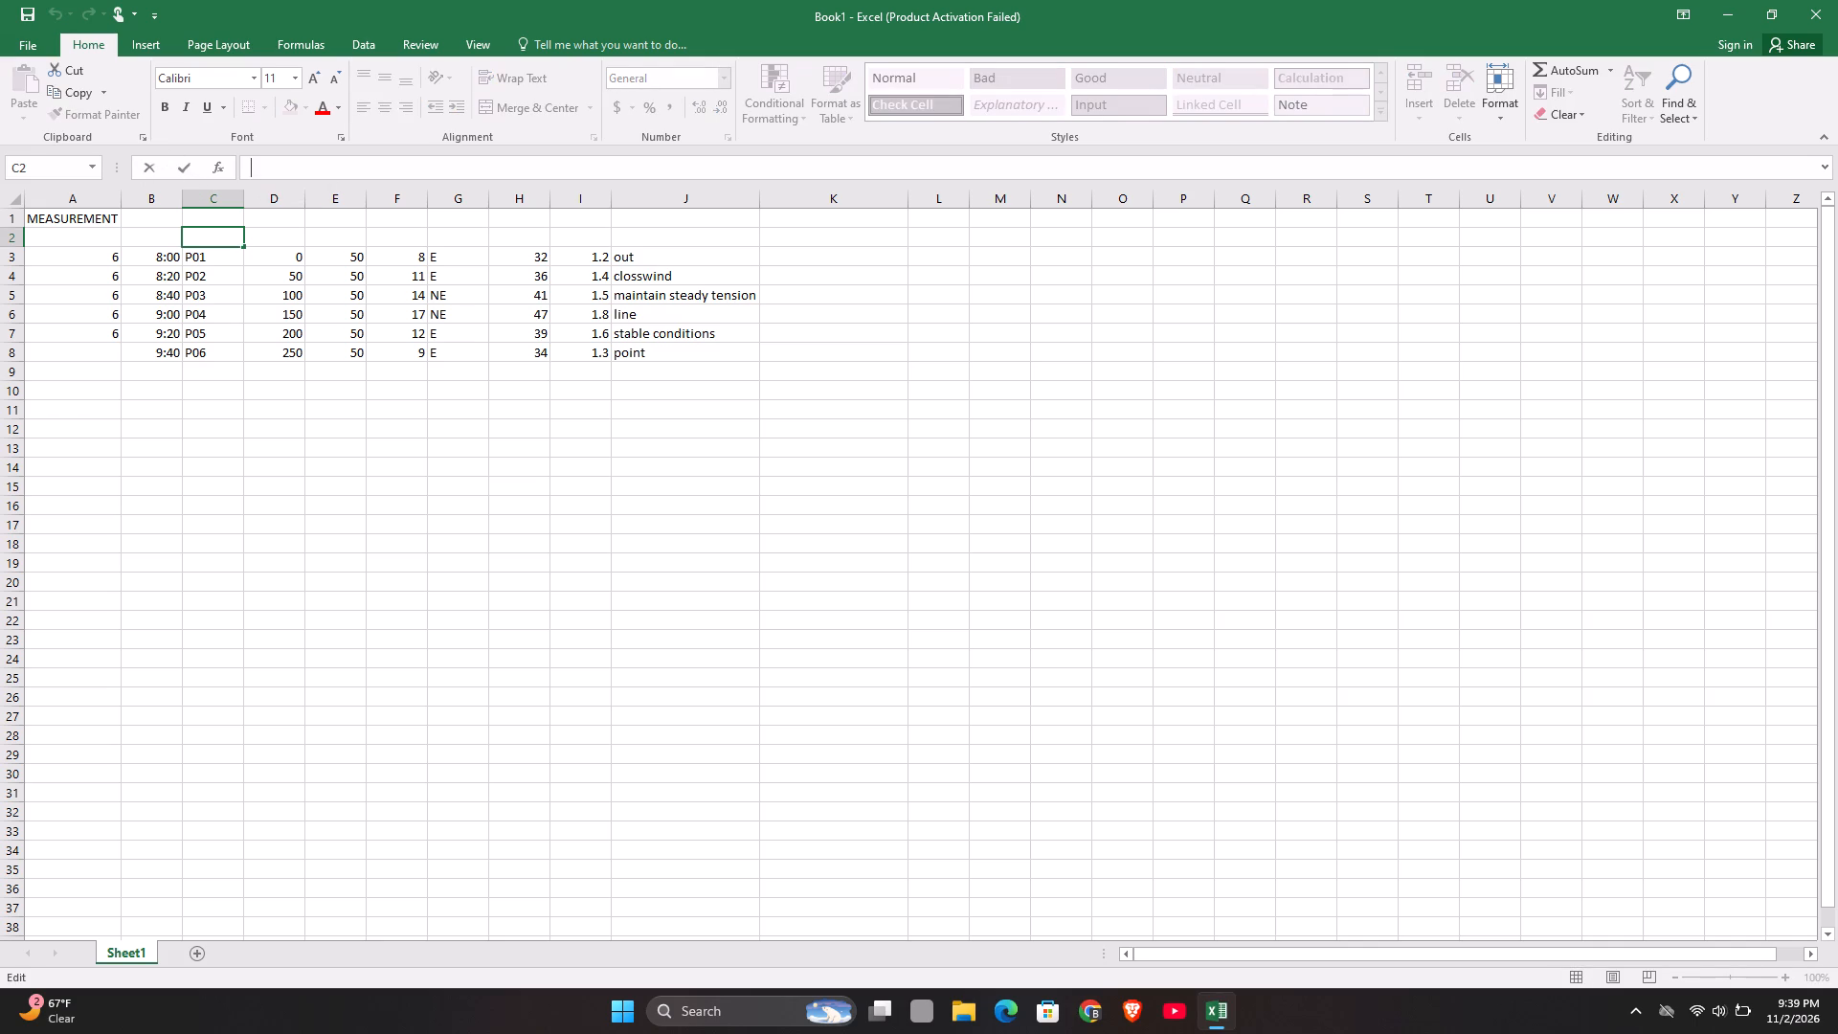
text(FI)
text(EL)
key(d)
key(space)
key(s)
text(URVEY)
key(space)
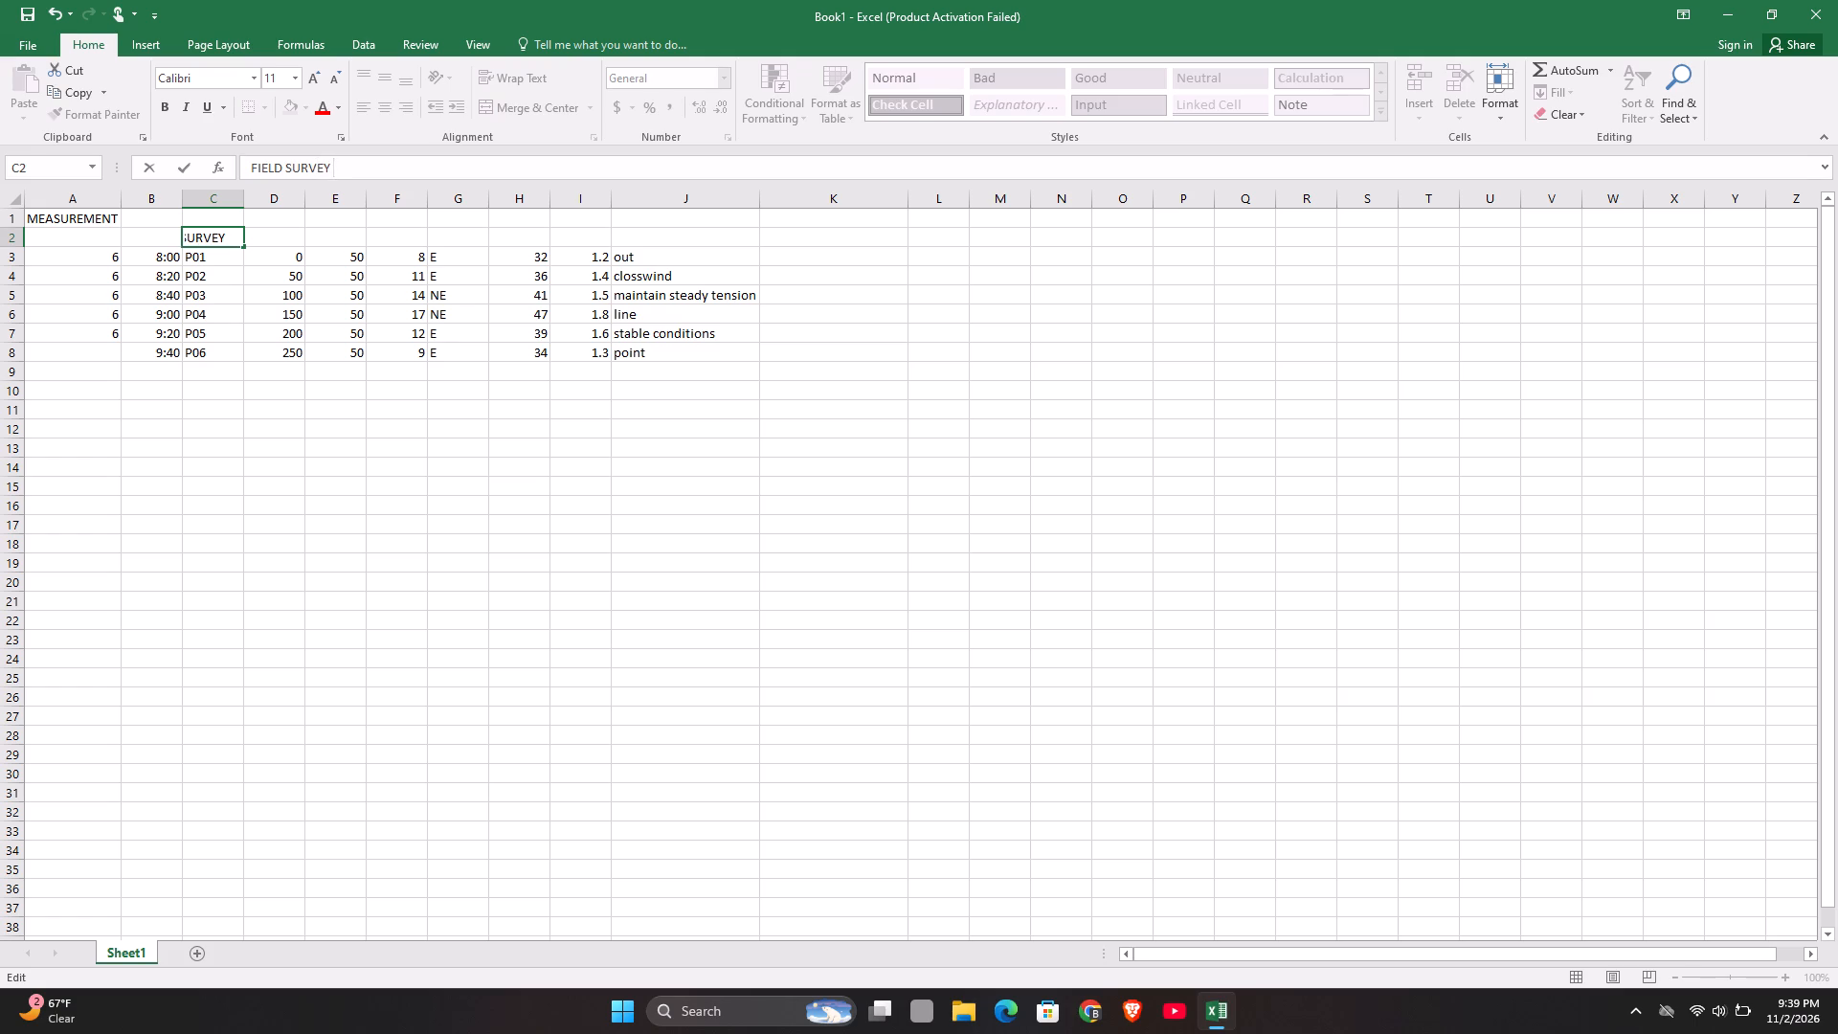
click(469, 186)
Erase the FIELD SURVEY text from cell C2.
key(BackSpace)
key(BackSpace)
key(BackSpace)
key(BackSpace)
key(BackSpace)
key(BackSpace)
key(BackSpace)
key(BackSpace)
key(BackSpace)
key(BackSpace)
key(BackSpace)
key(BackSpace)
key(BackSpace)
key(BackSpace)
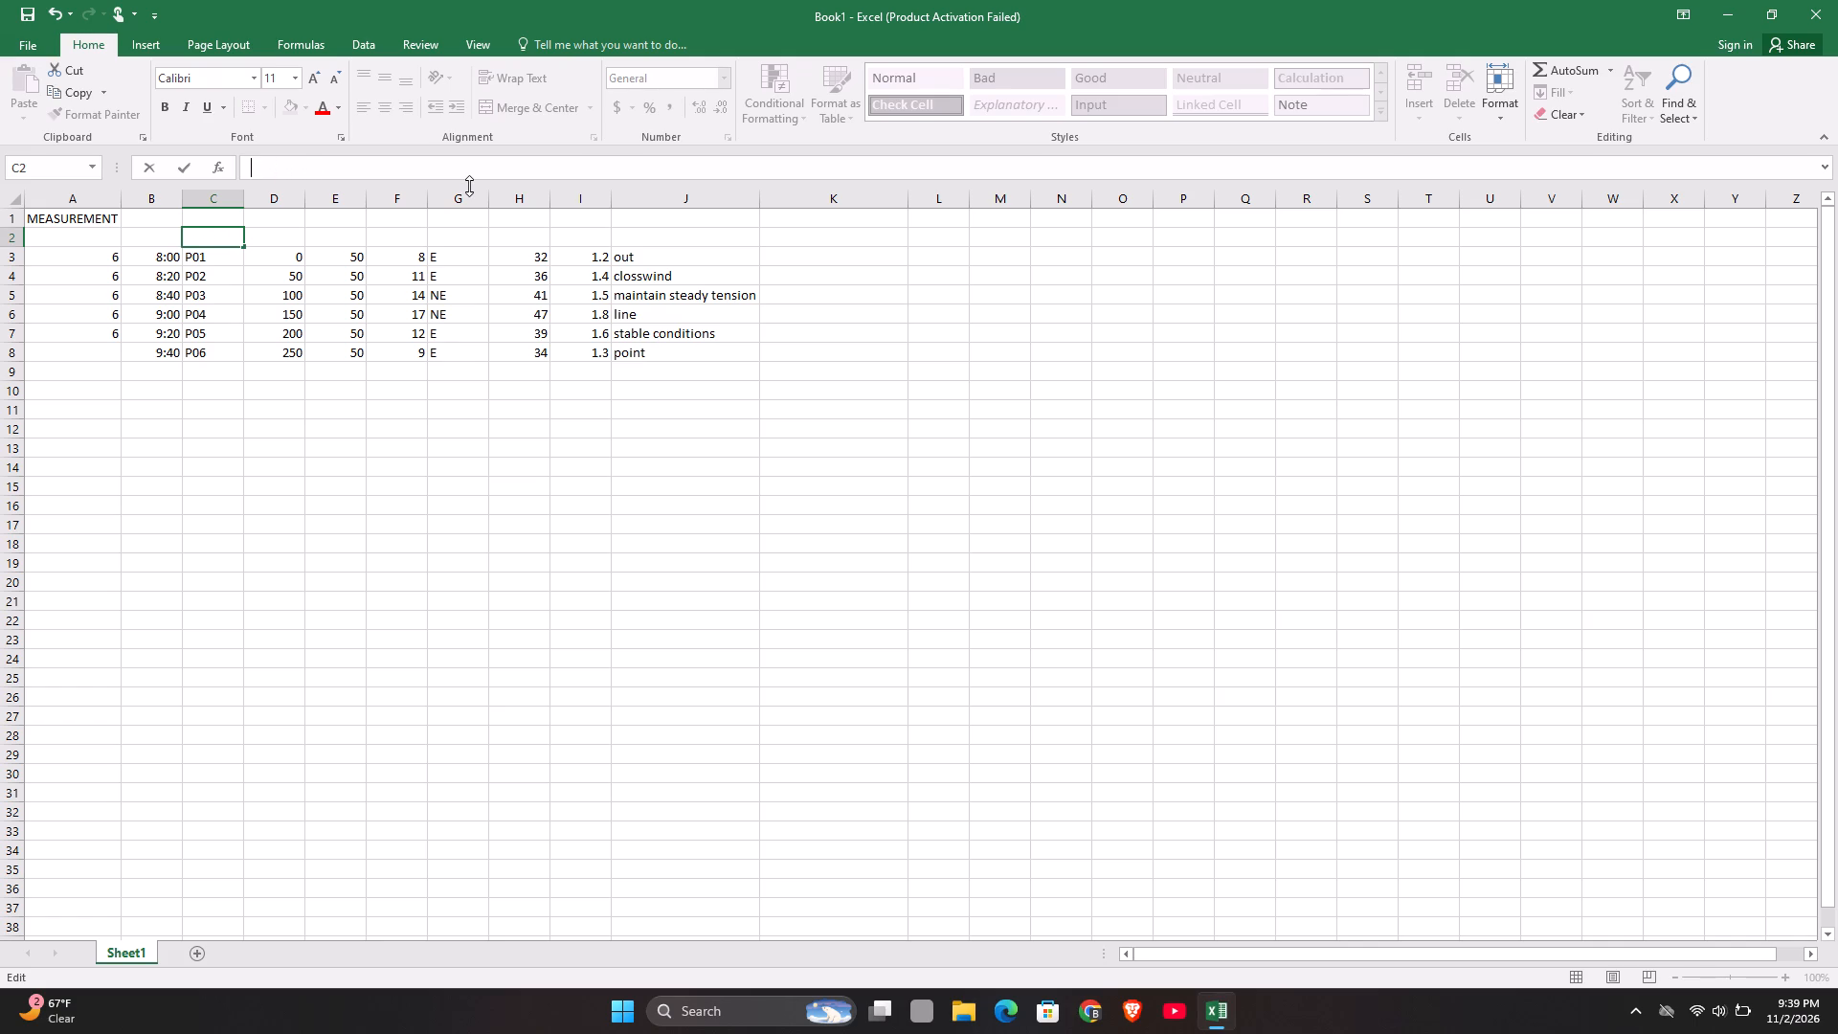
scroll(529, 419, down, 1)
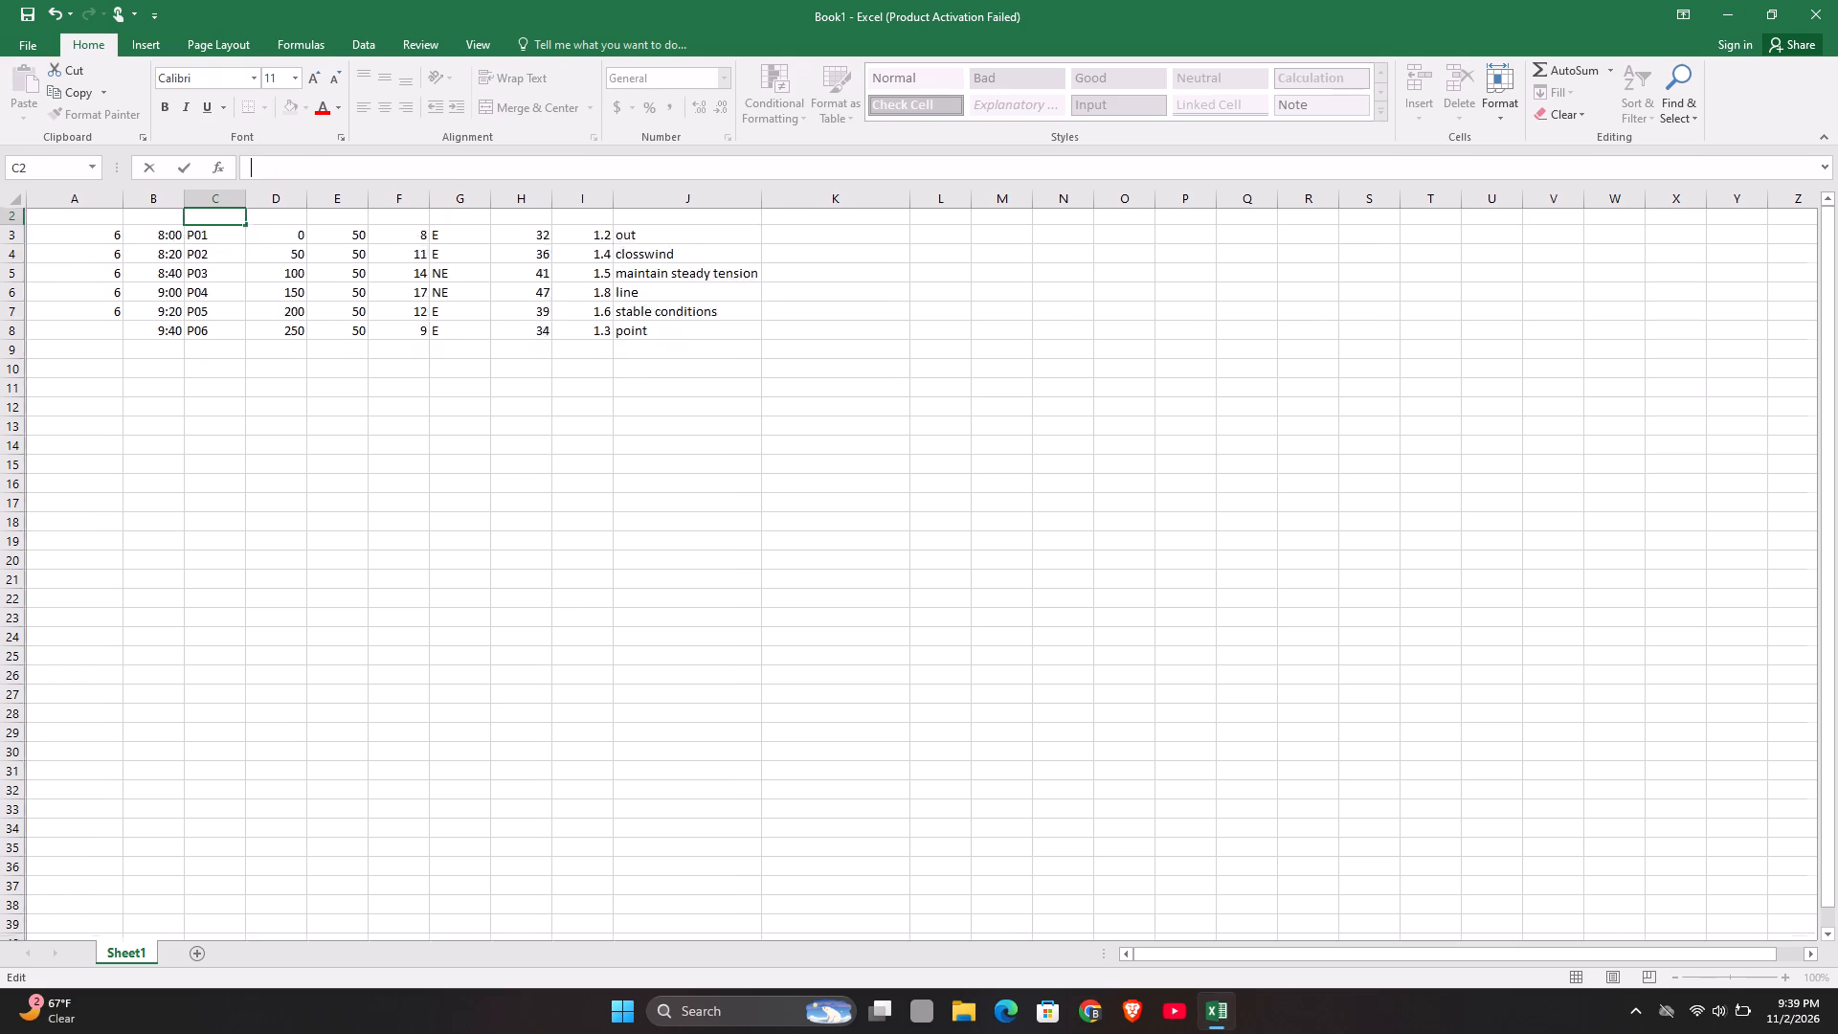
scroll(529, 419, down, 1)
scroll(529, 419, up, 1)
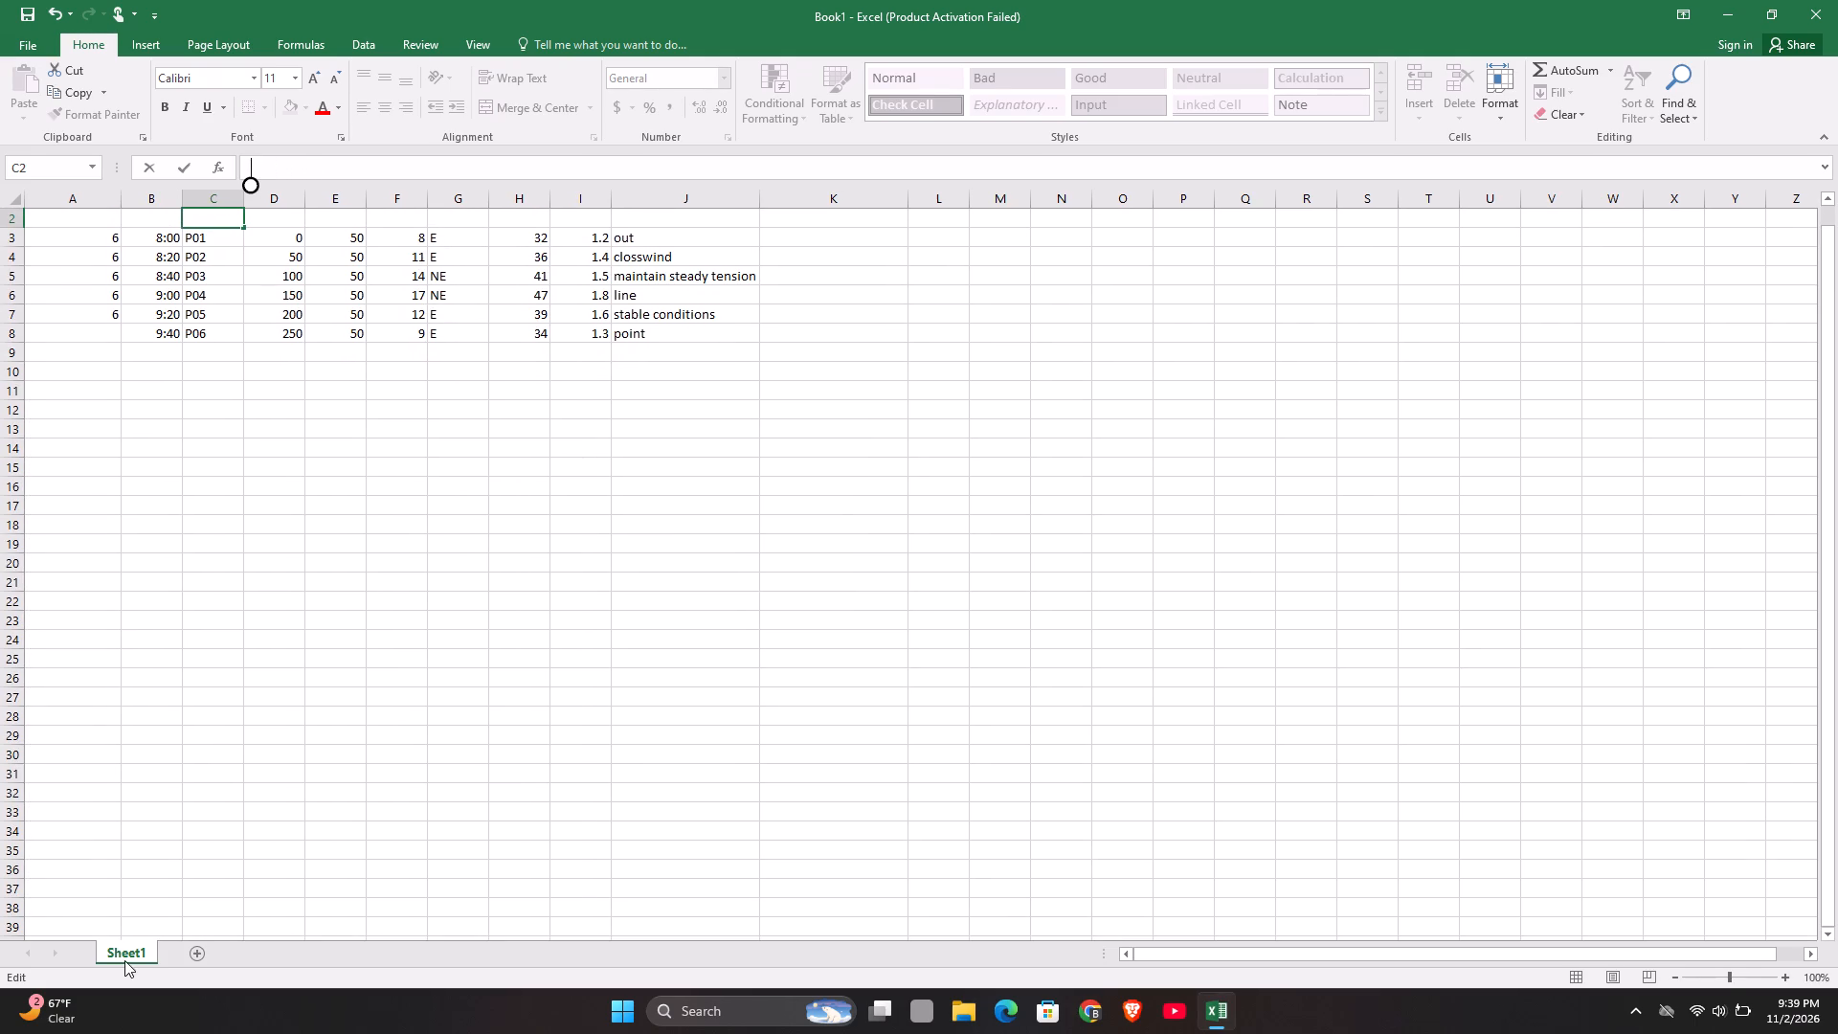
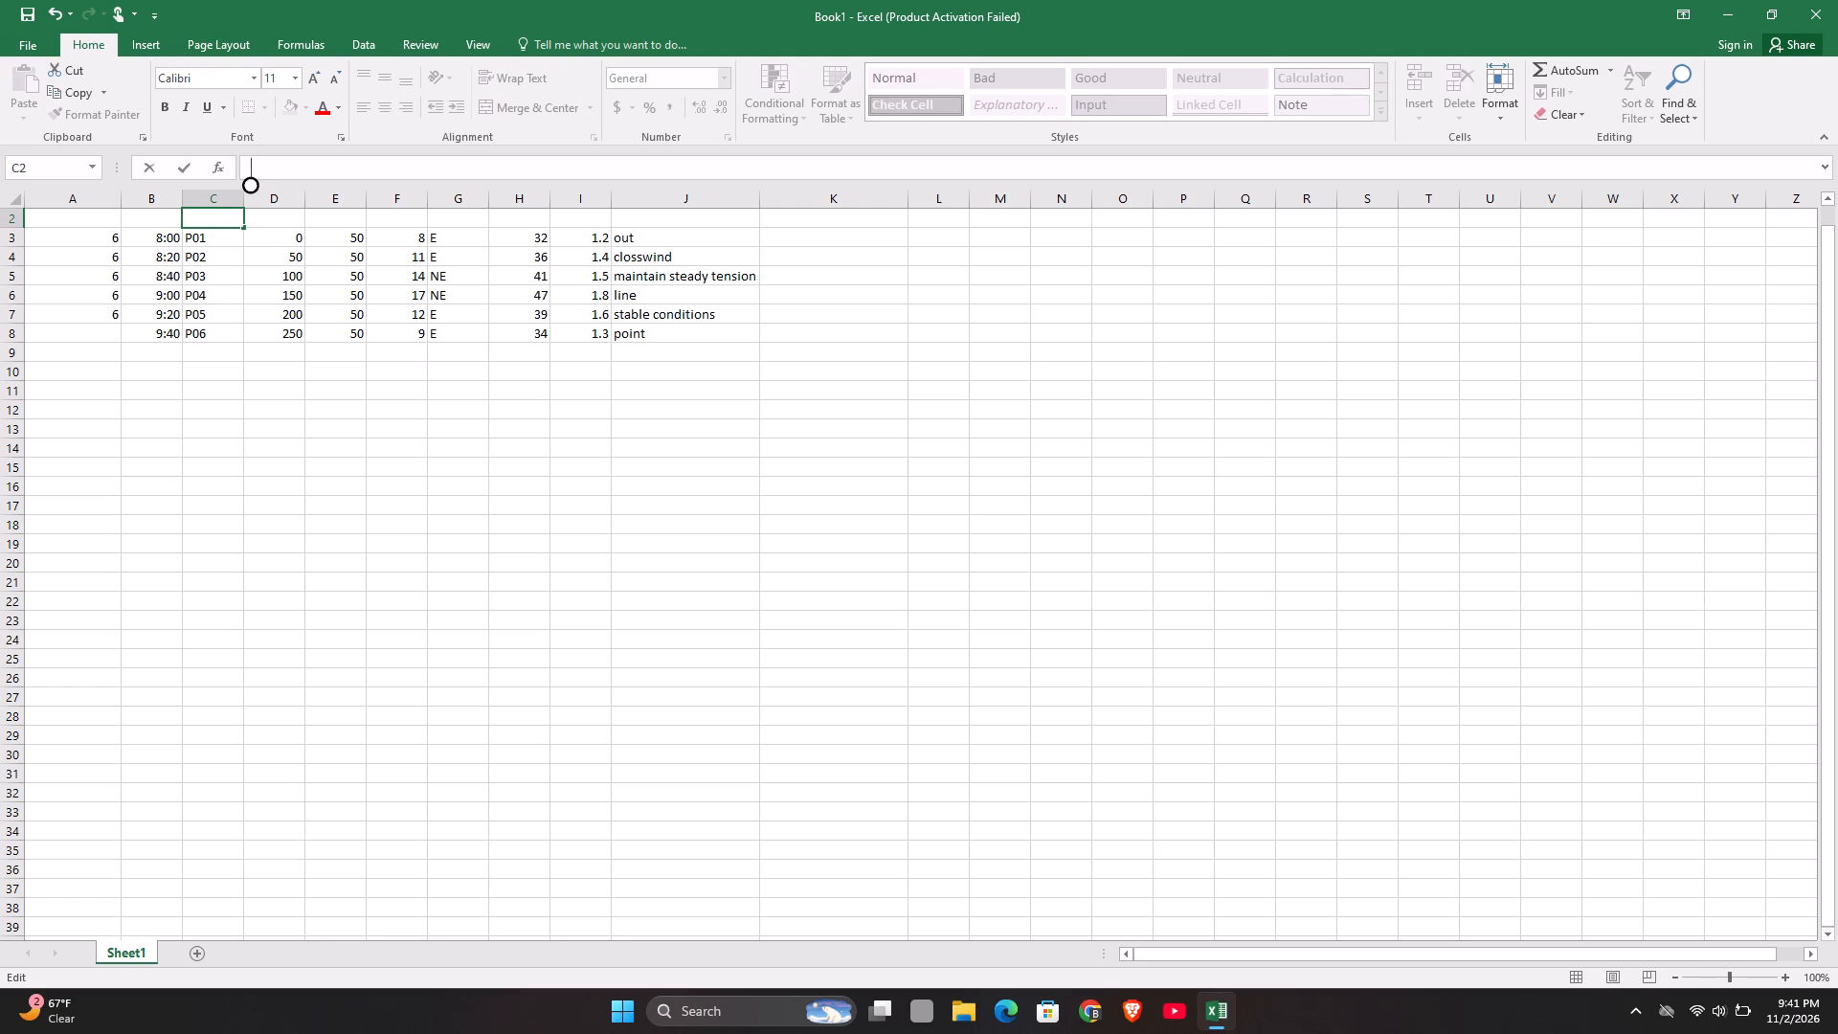
Enter the heading Time in cell B2, above the time values.
scroll(234, 371, up, 3)
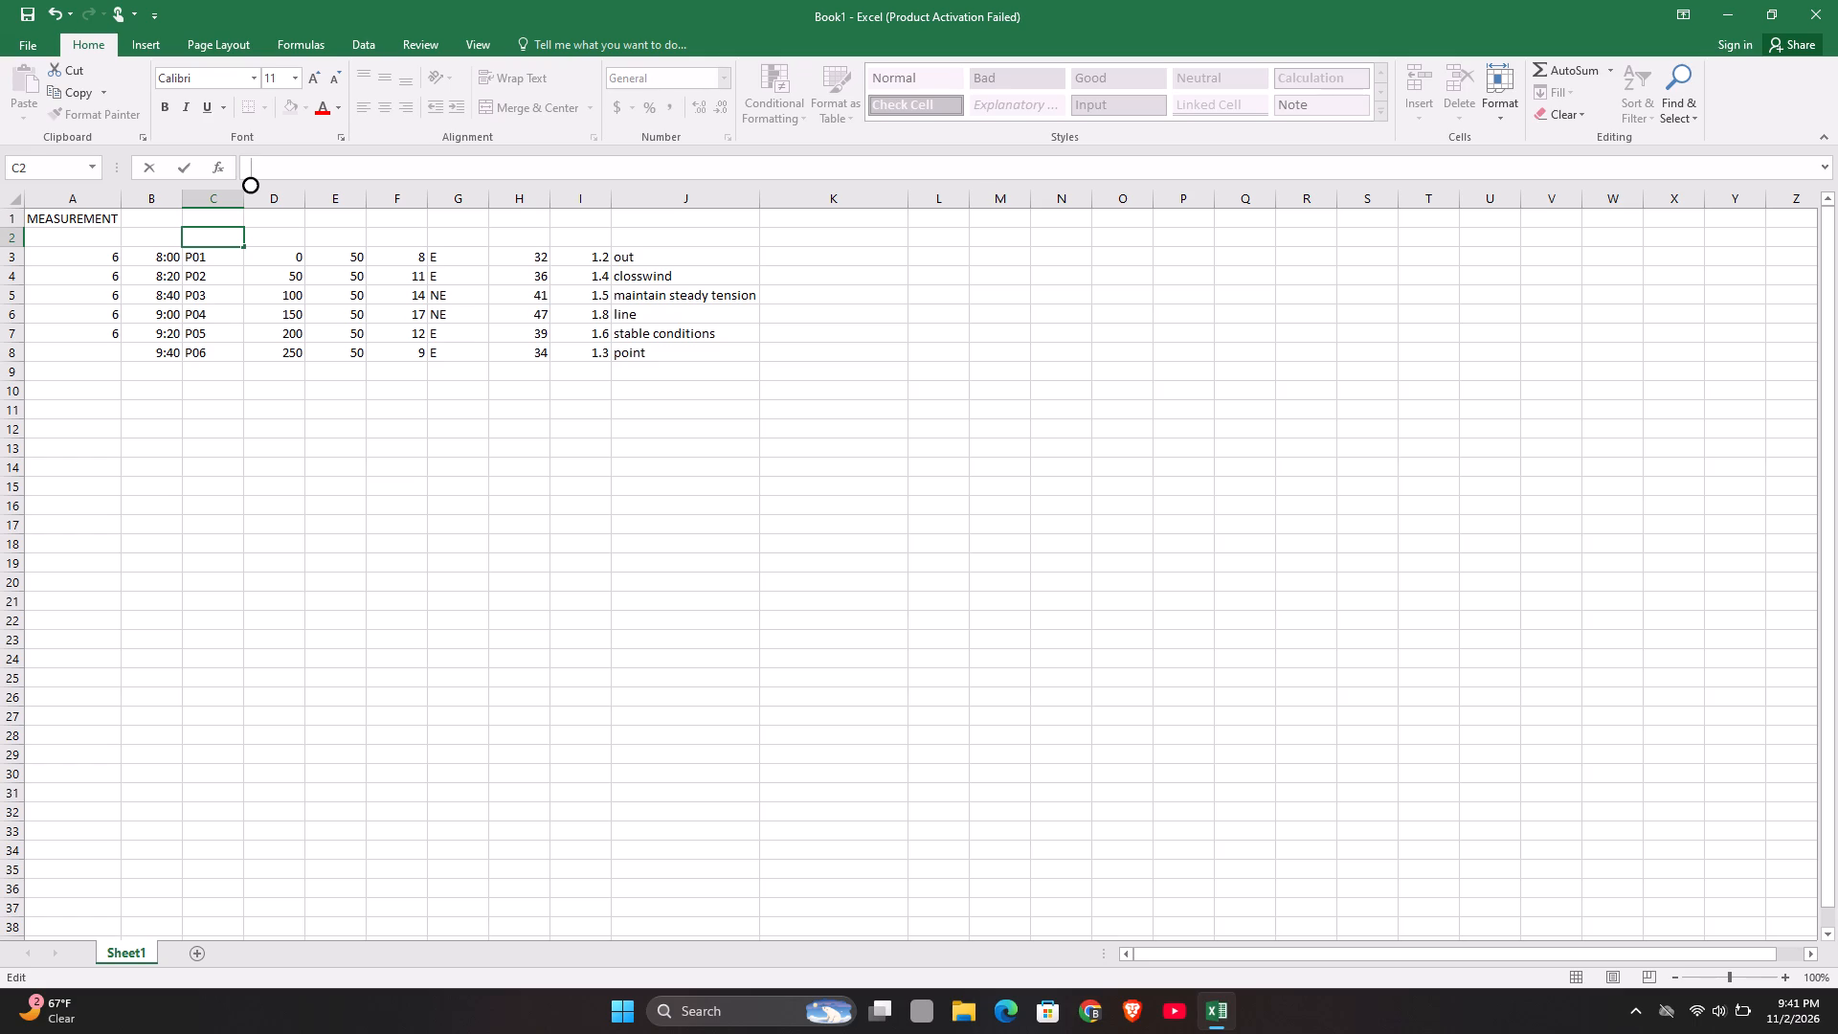
click(155, 242)
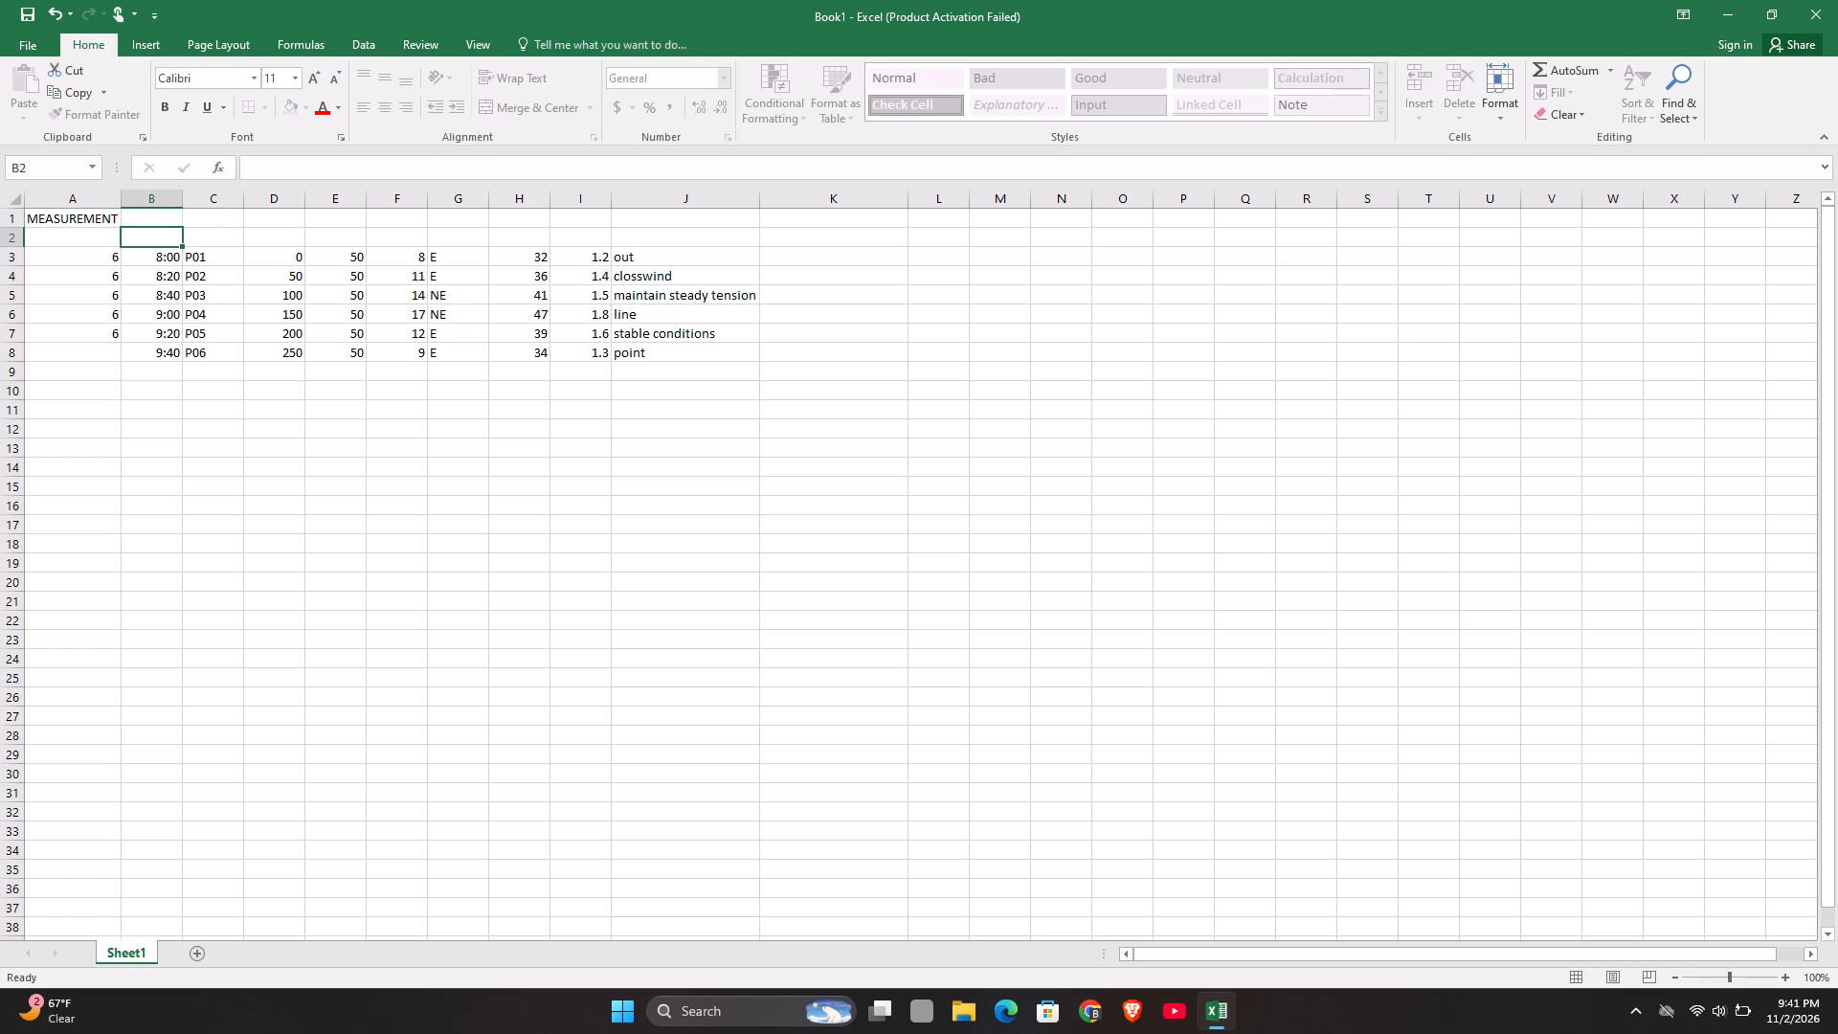
text(ime)
key(space)
text(of)
key(space)
key(BackSpace)
key(BackSpace)
key(BackSpace)
Enter the heading Date in cell A2, directly below the MEASUREMENT title.
click(94, 236)
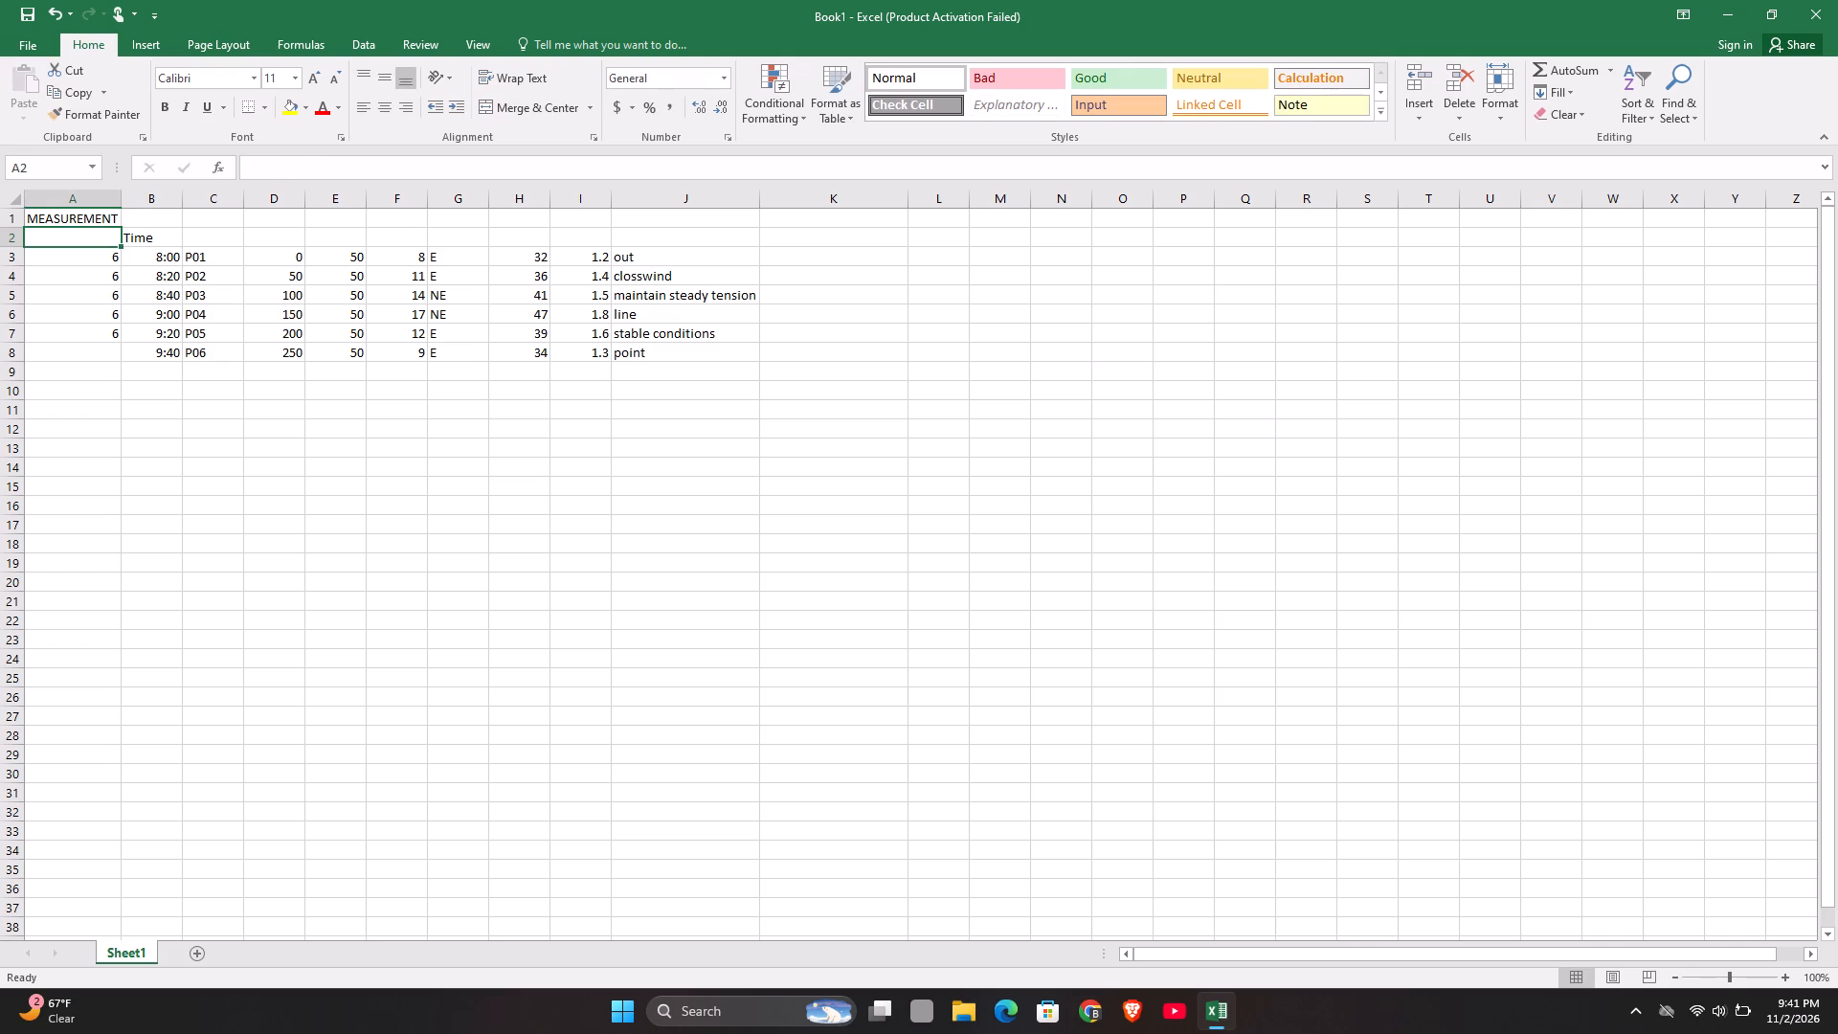
key(a)
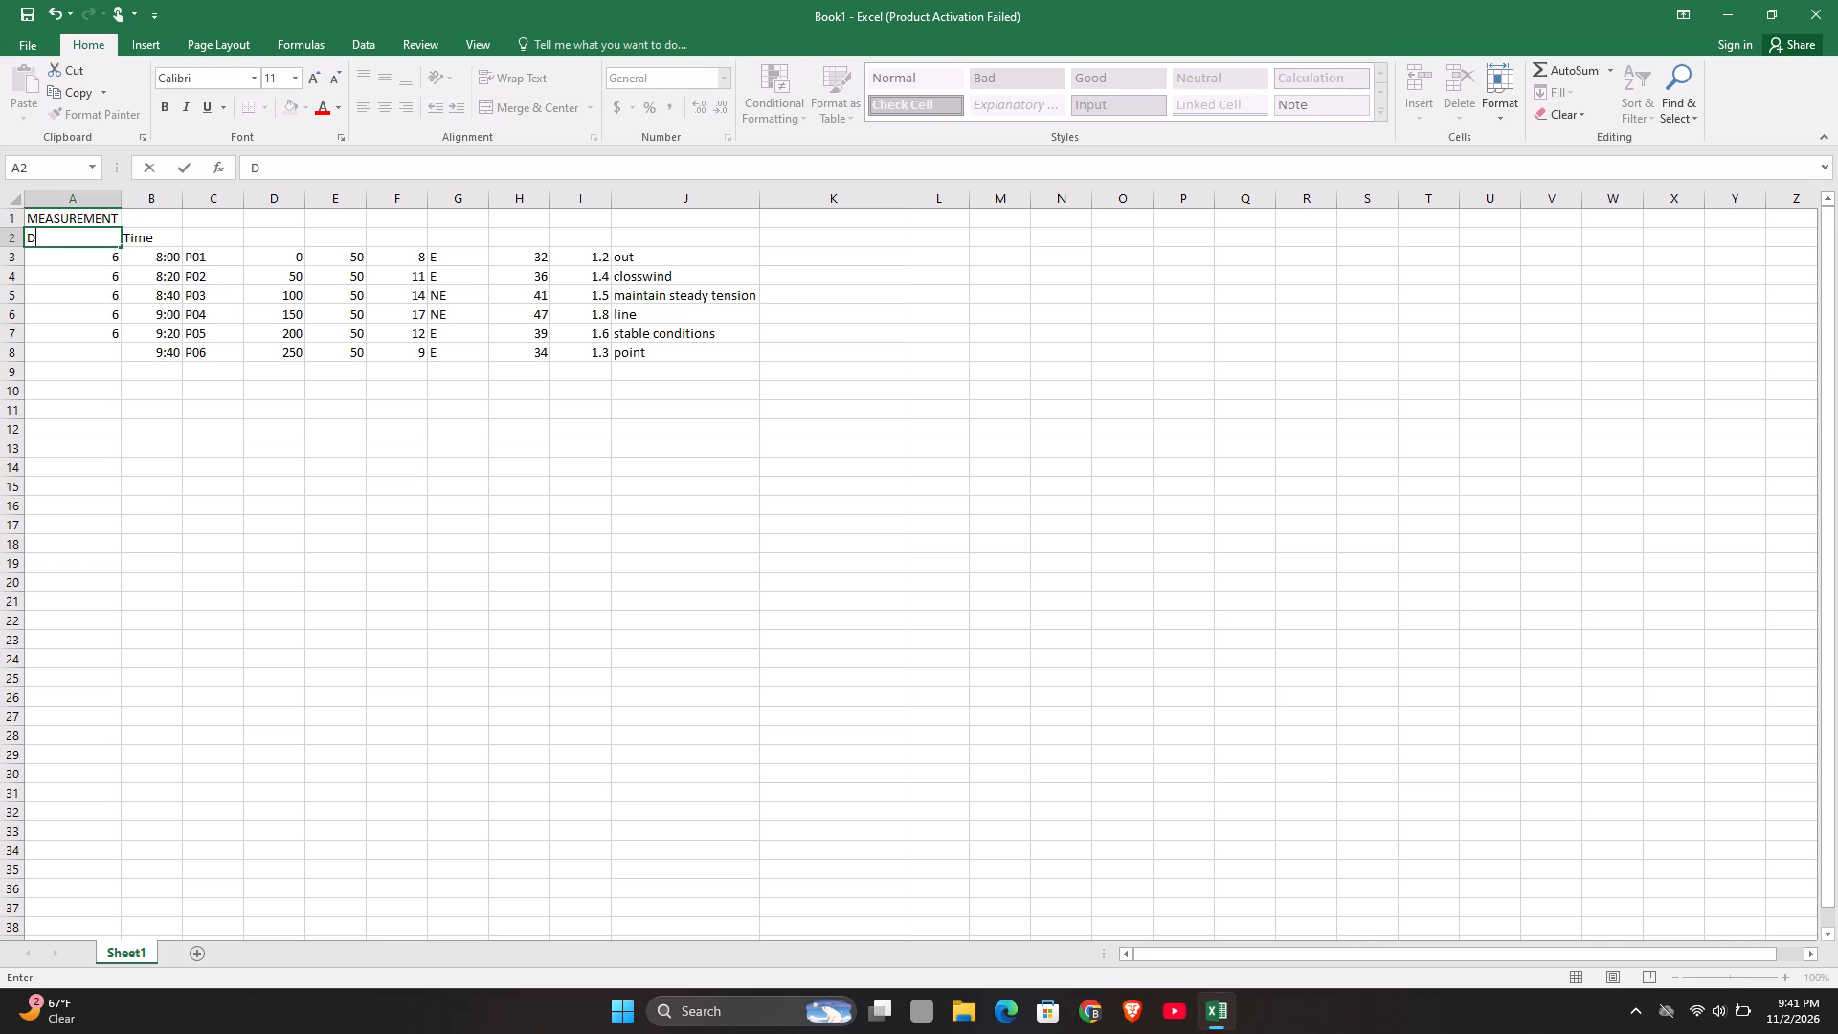
text(te)
Enter the heading Station in cell C2, above the P01–P06 codes.
click(216, 236)
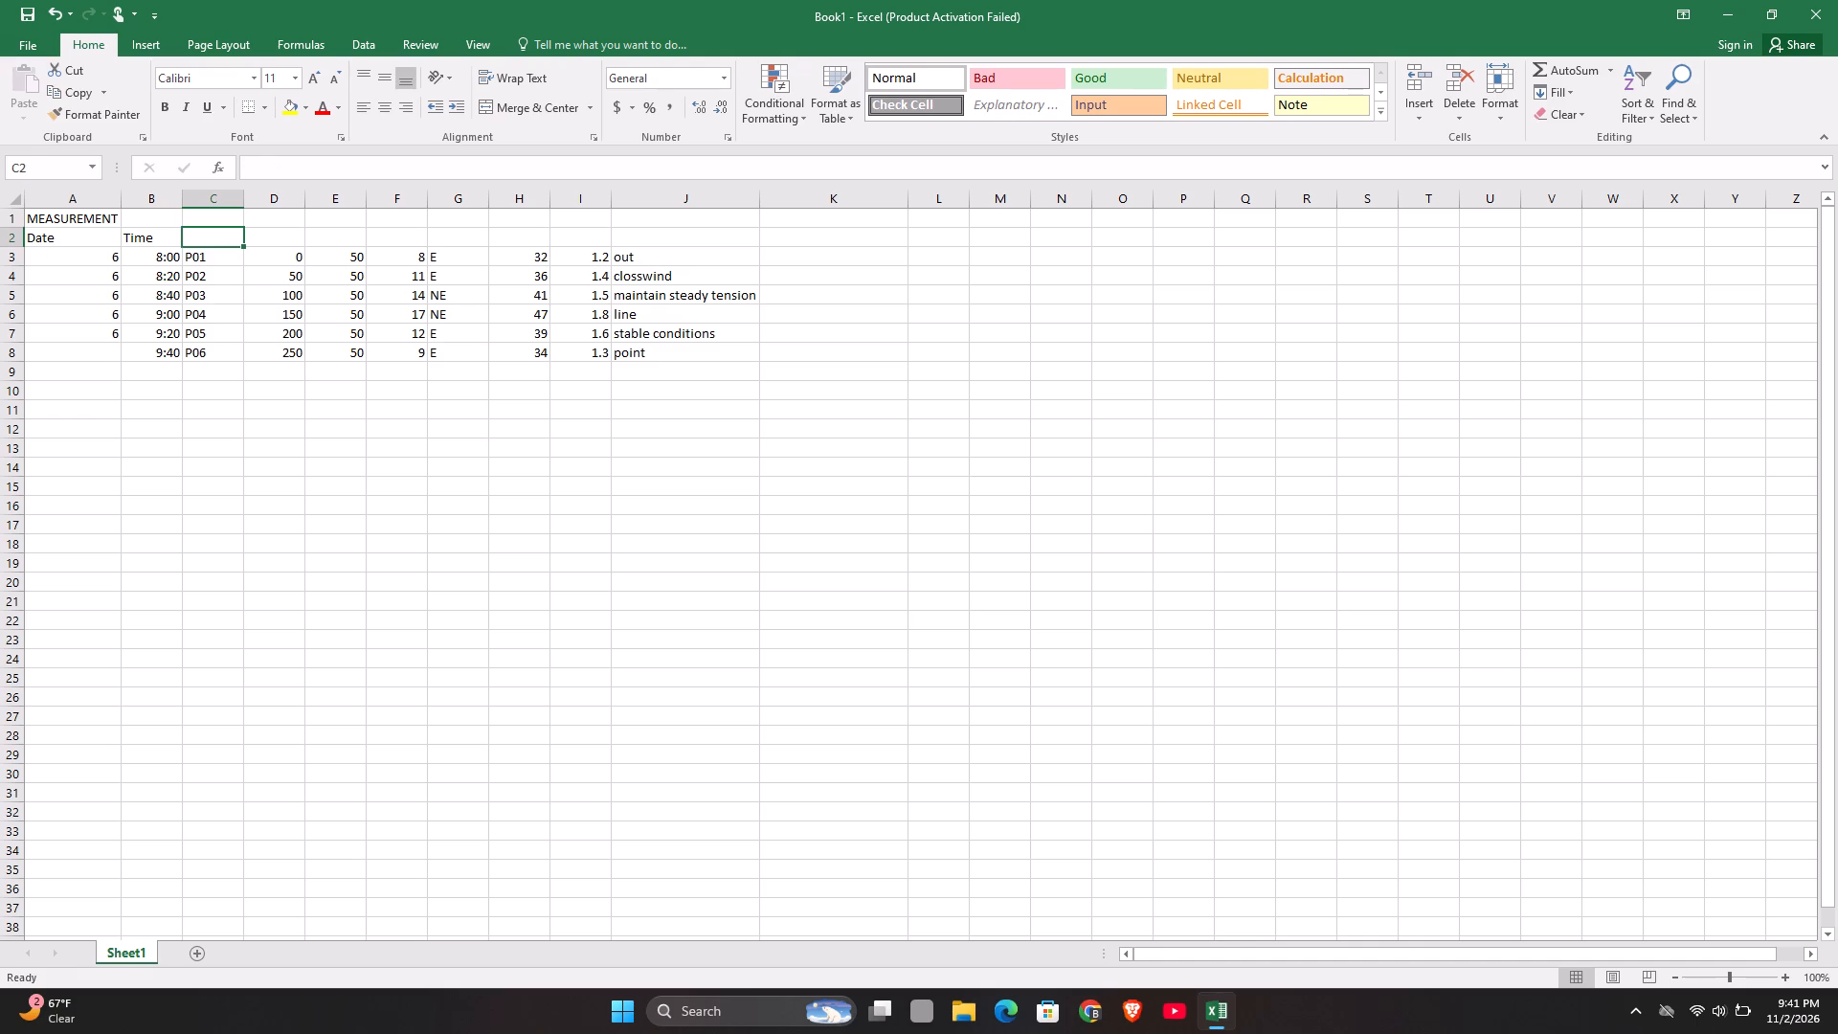
key(s)
key(BackSpace)
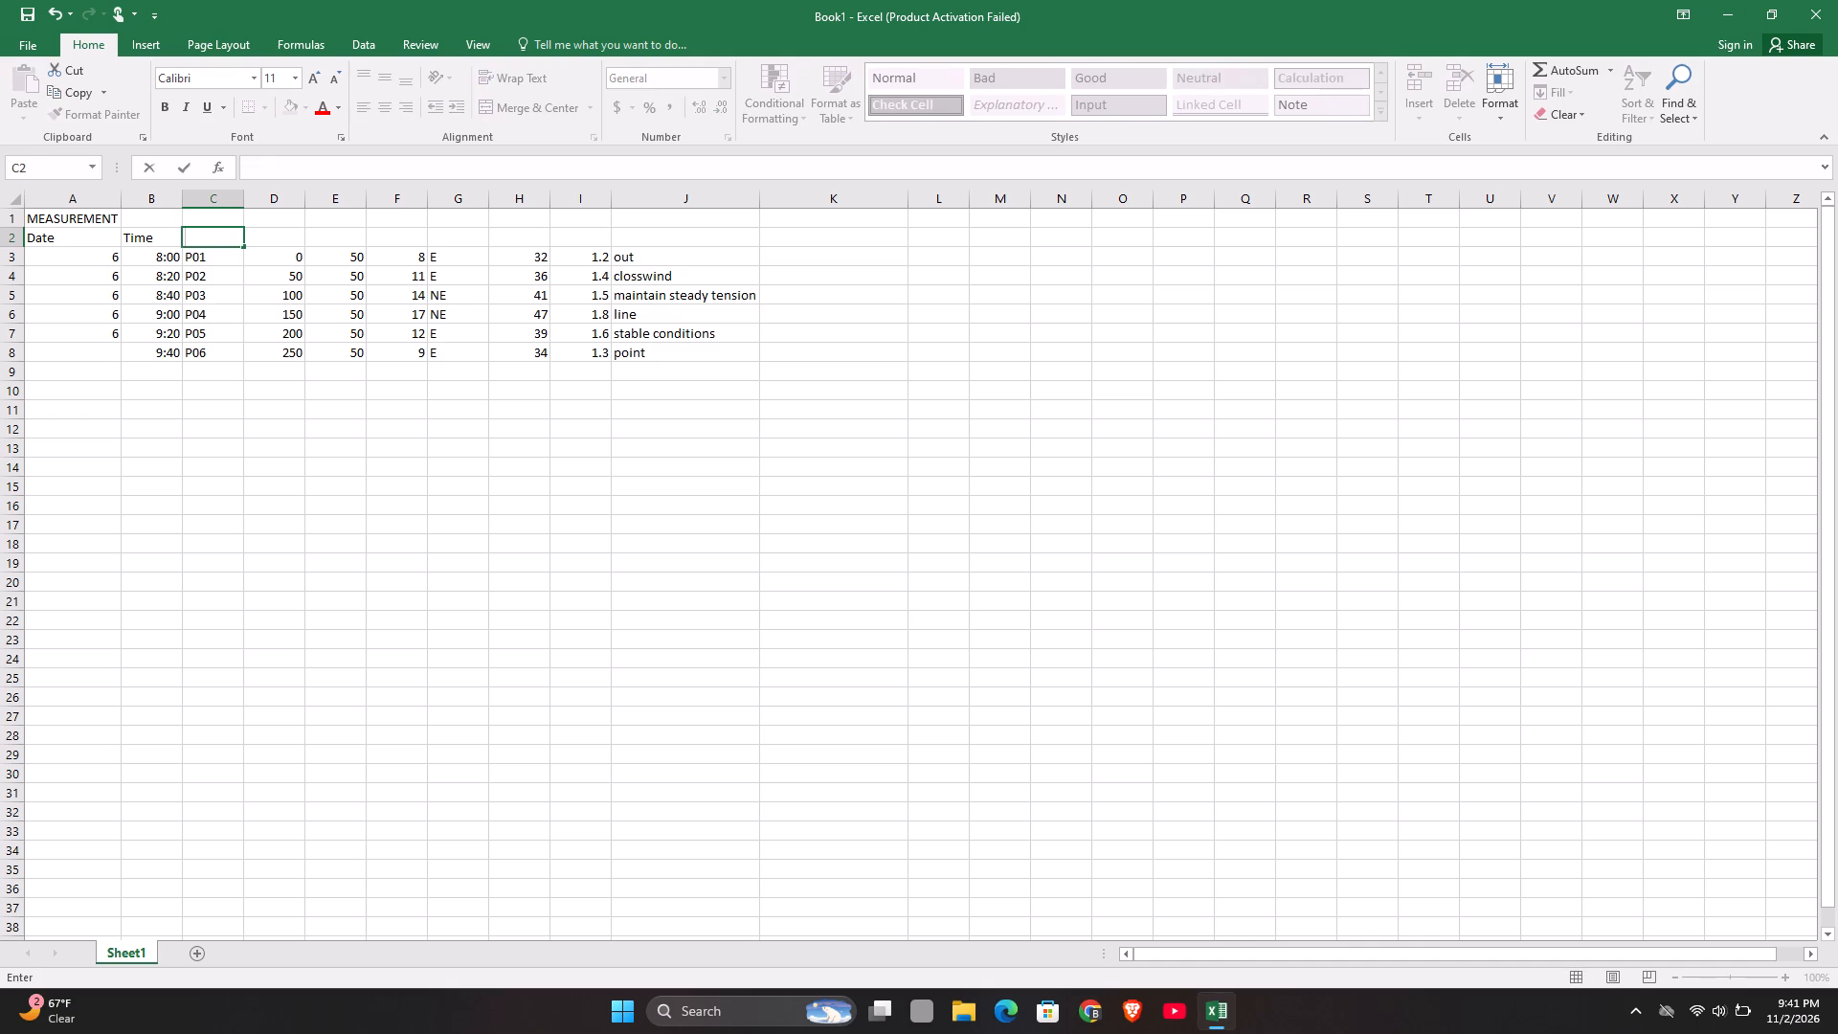
key(s)
text(tat)
text(ion)
Enter the heading Chainage in cell D2, above the 0 to 250 values.
click(267, 236)
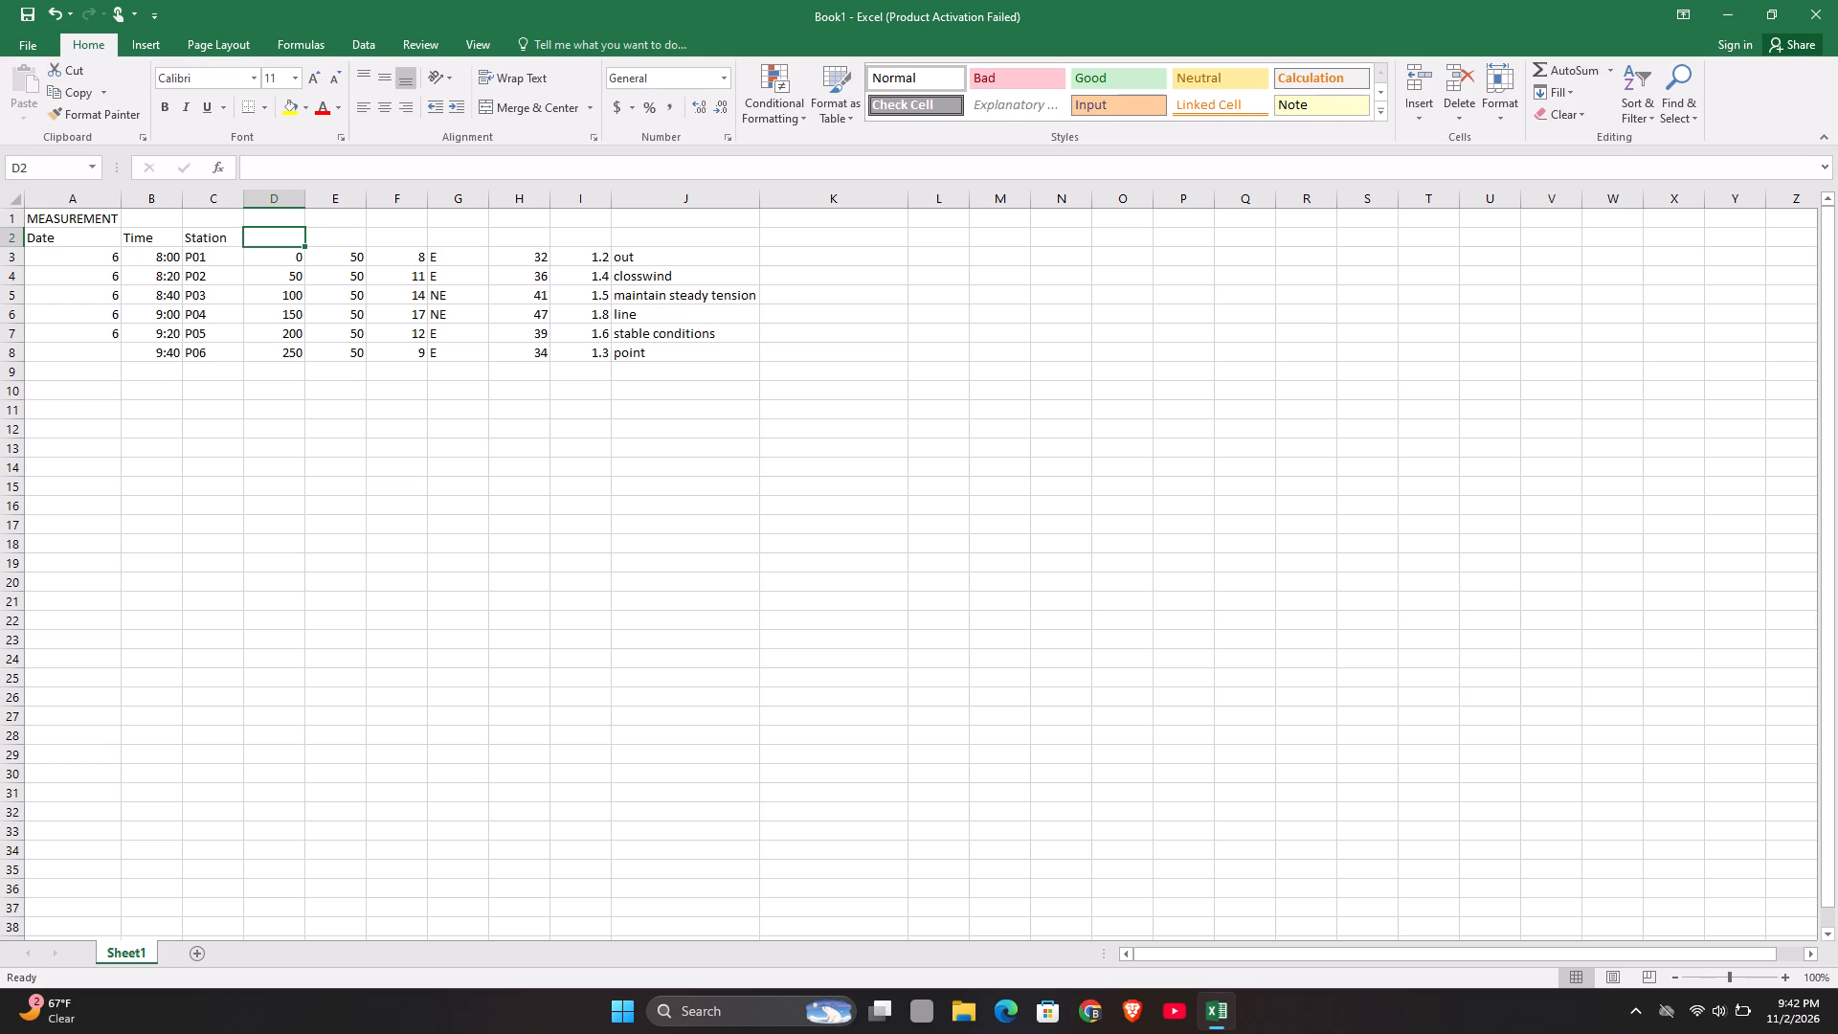
key(c)
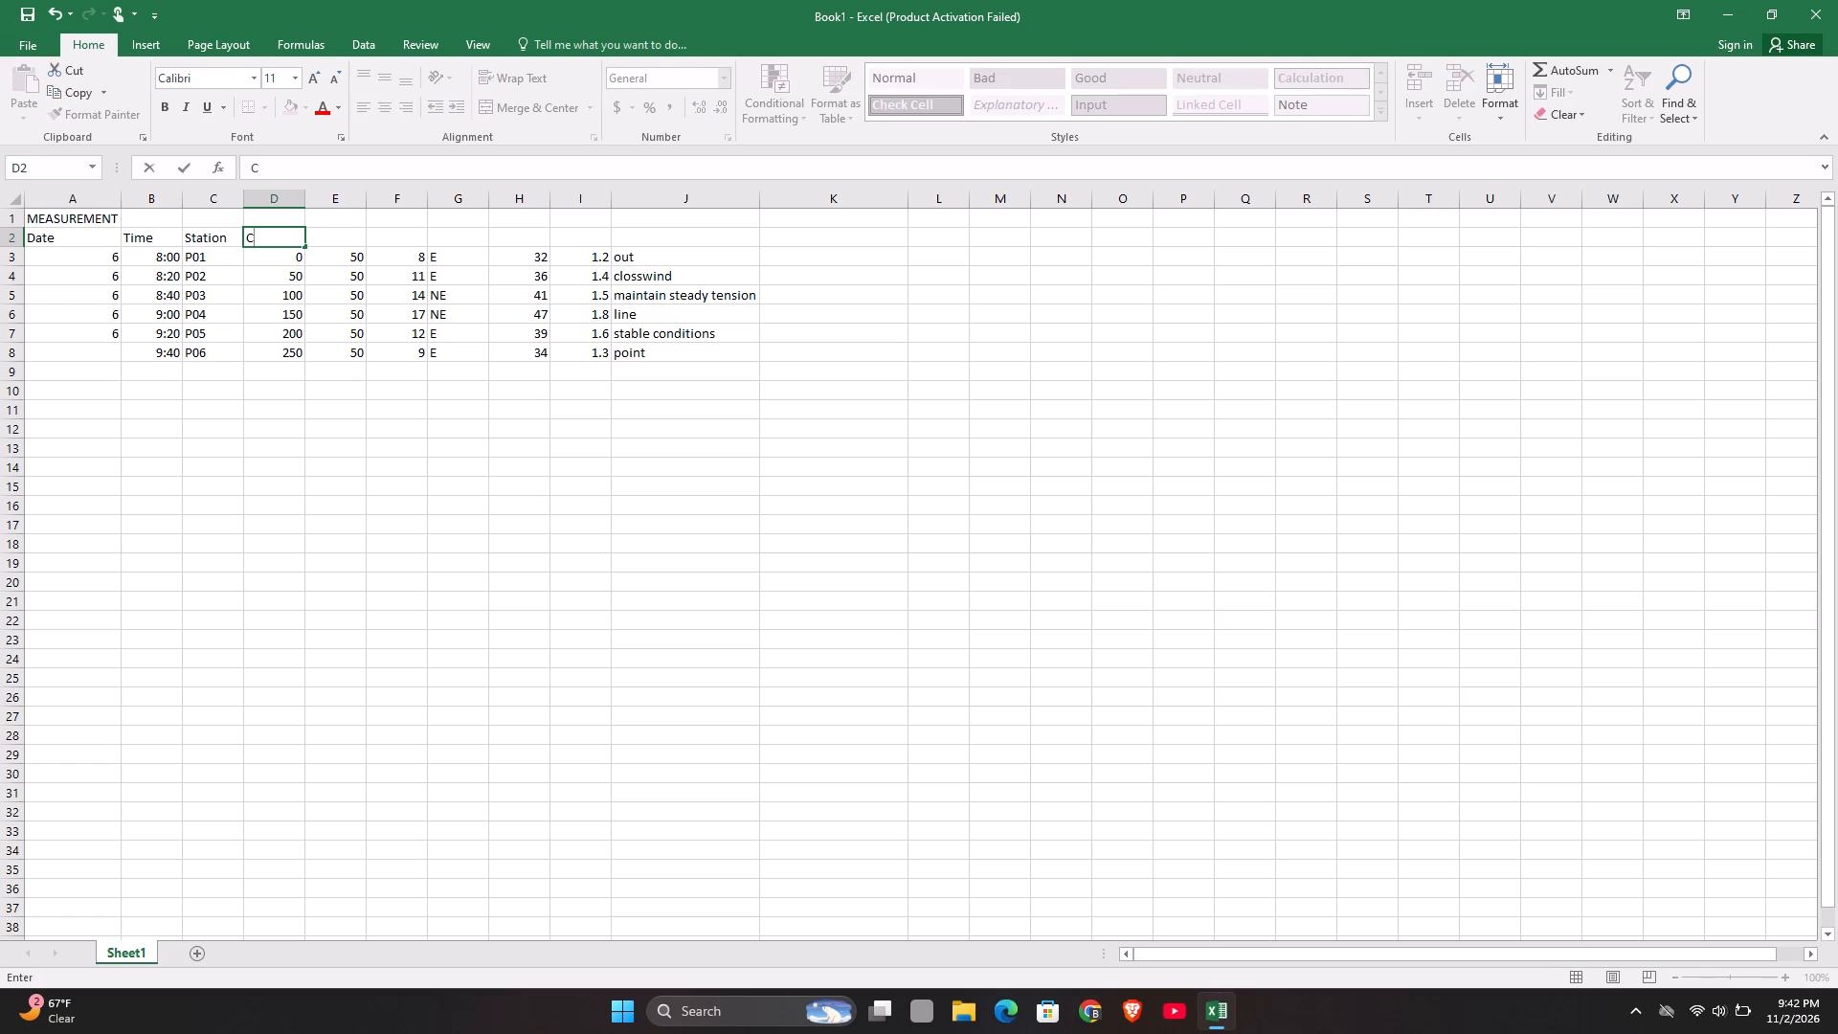
text(hainage)
key(space)
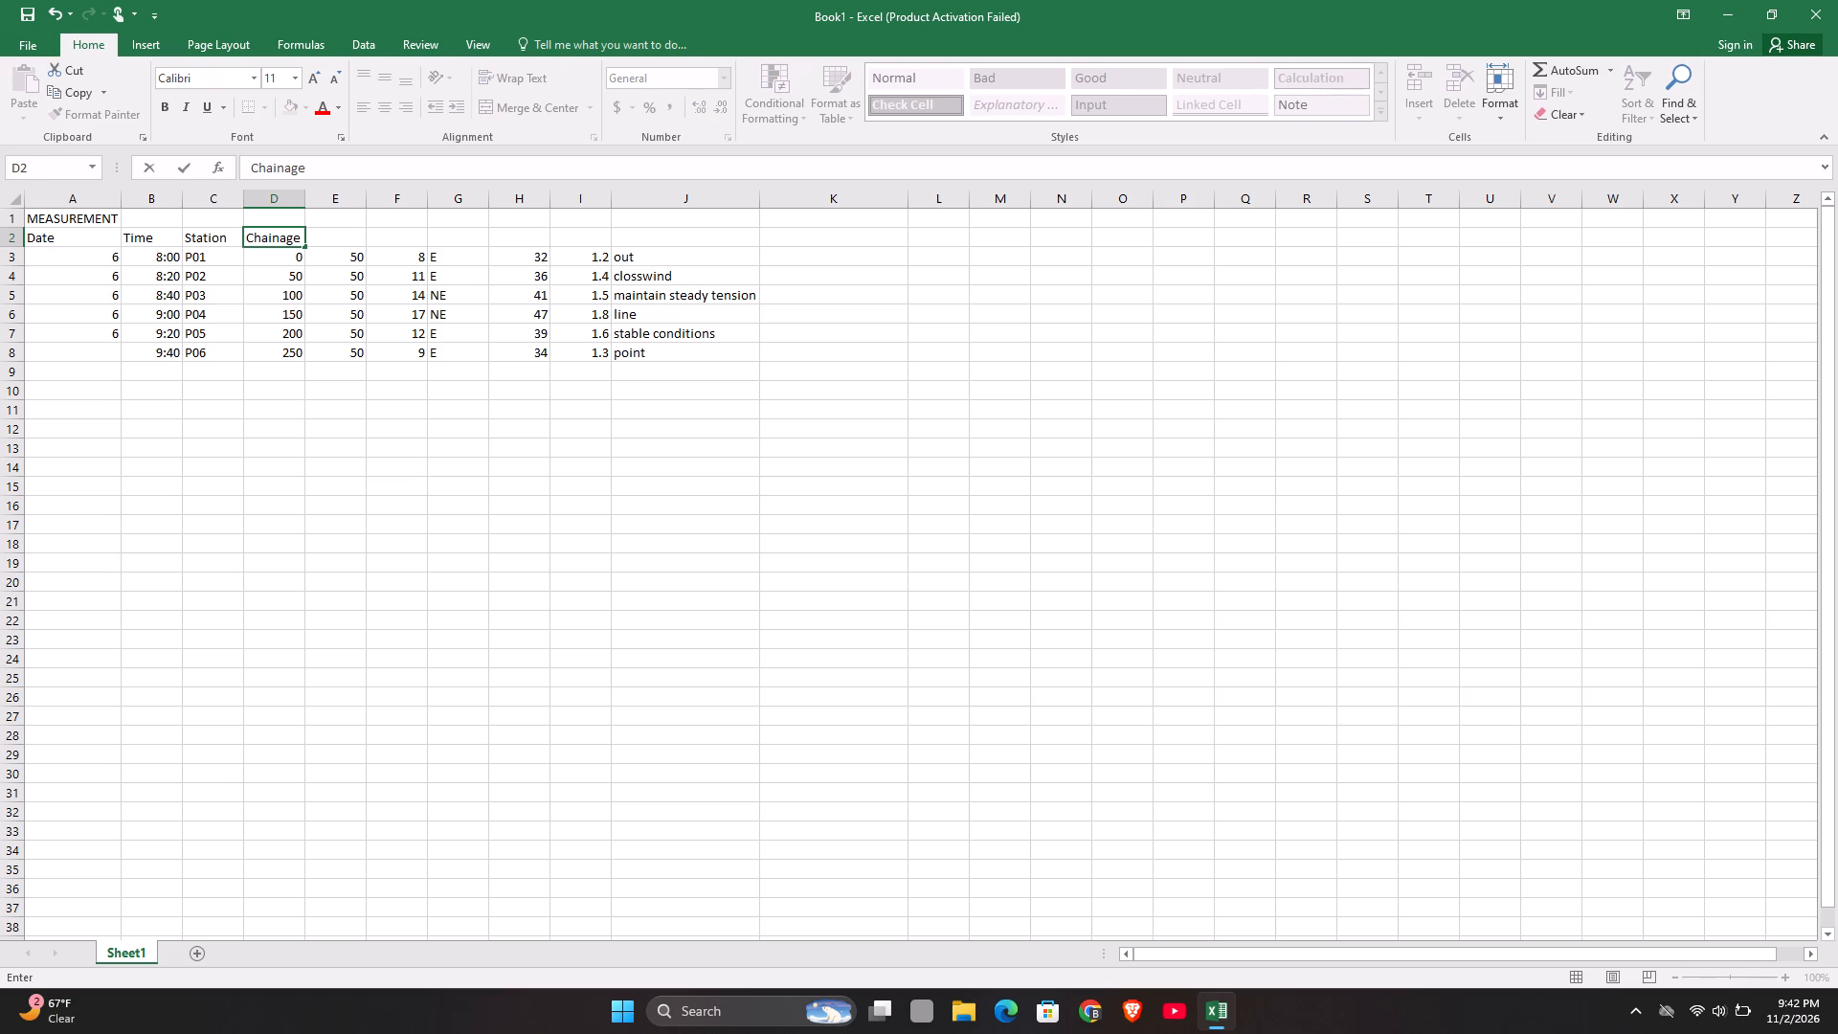
Enter the heading Line length in cell E2, above the column of 50s.
click(370, 243)
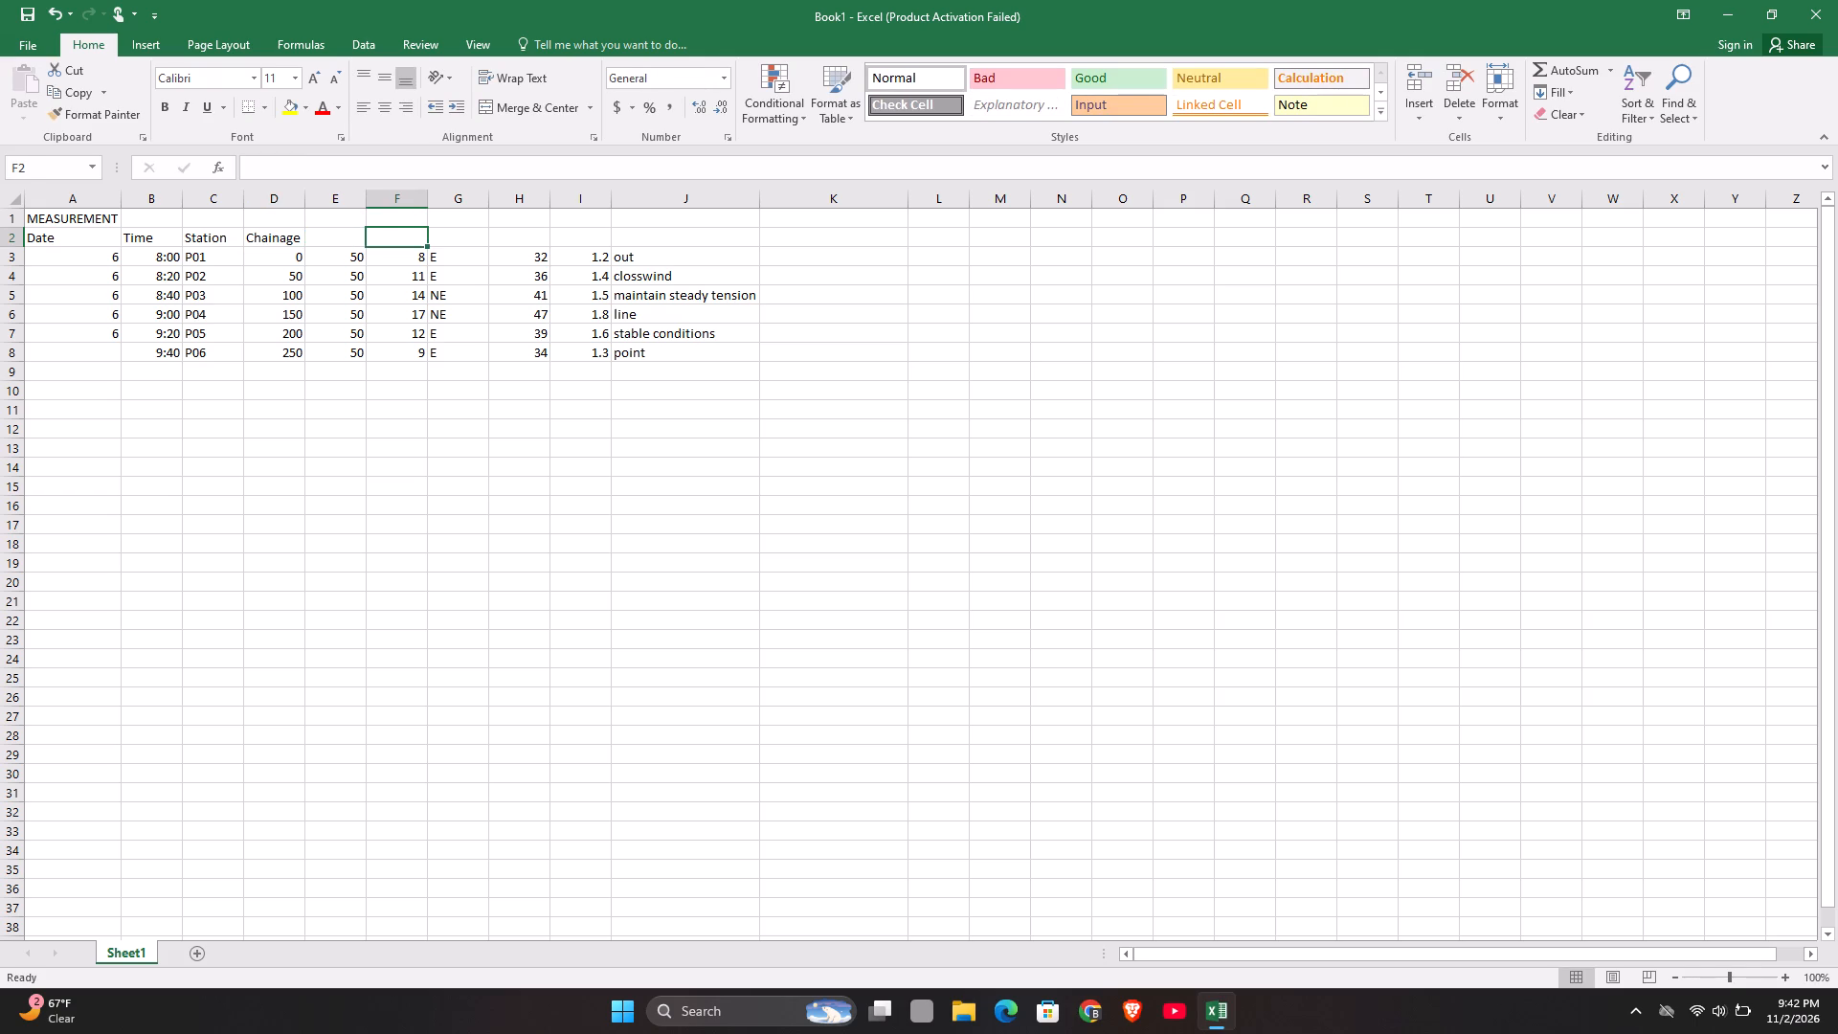
click(340, 240)
text(ine)
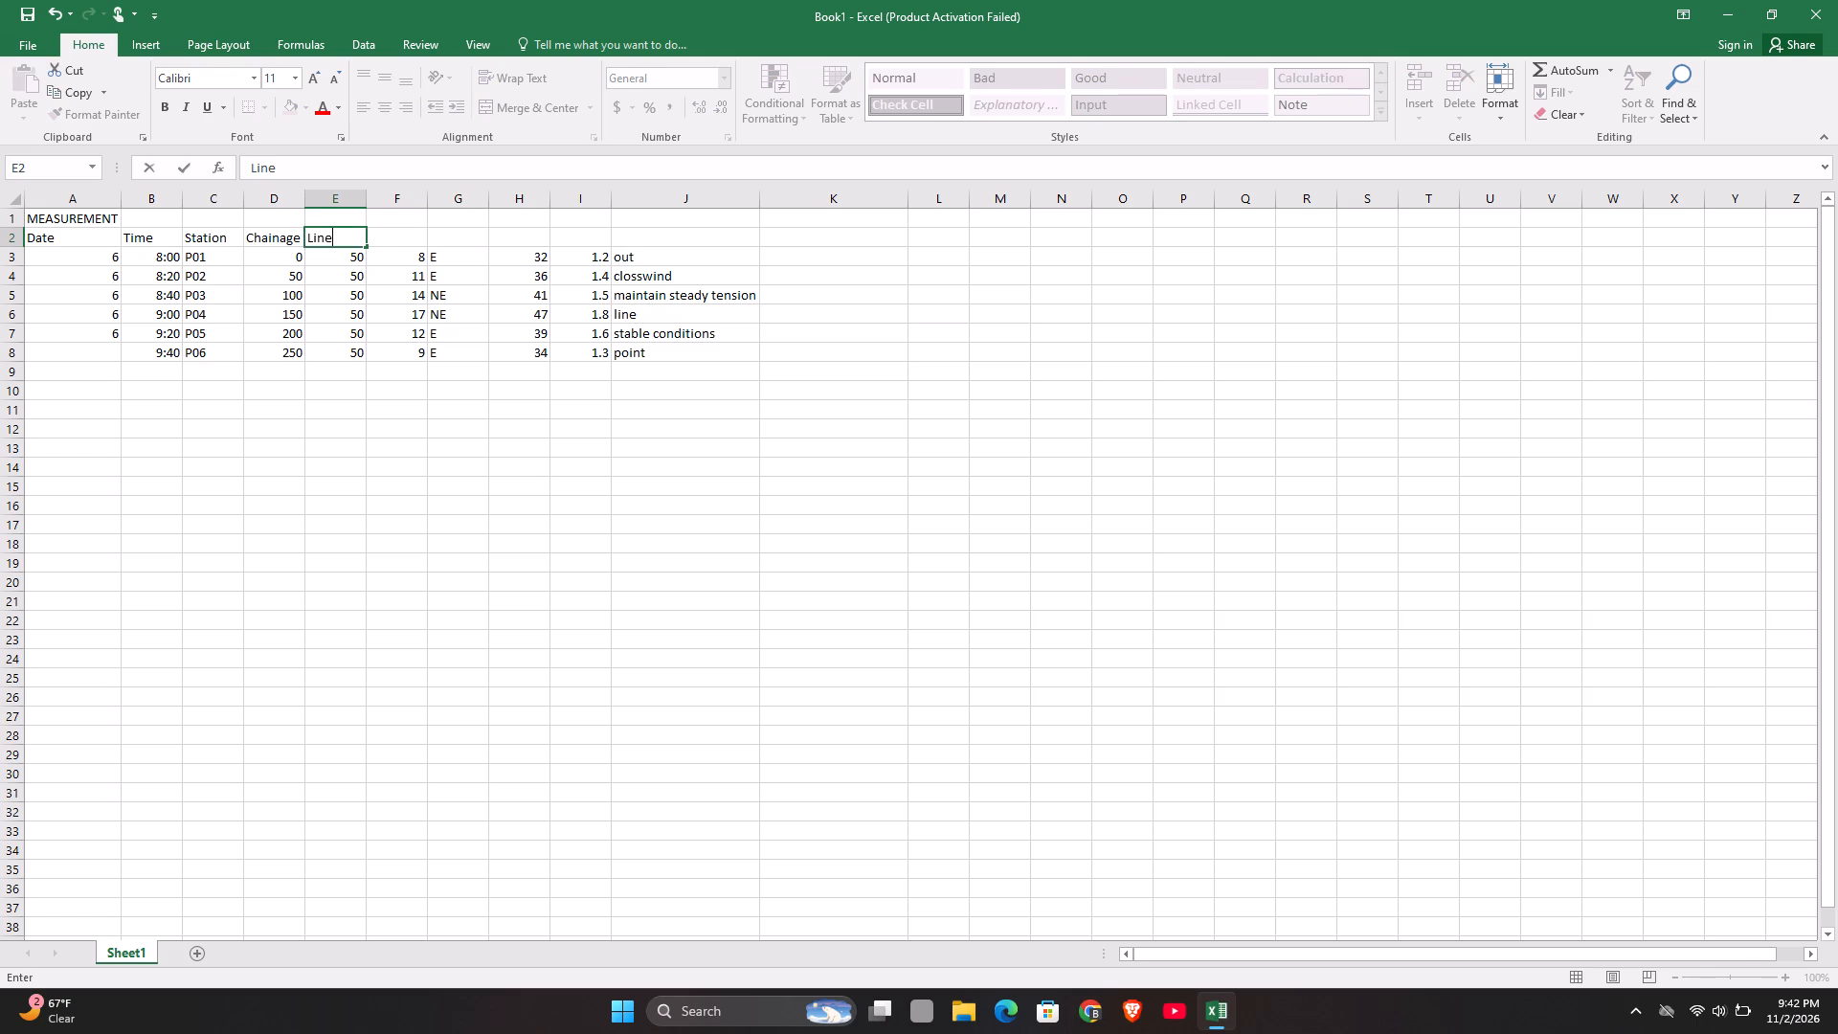
key(space)
text(len)
text(ght)
key(BackSpace)
key(BackSpace)
text(th)
click(400, 243)
drag(403, 238, 459, 237)
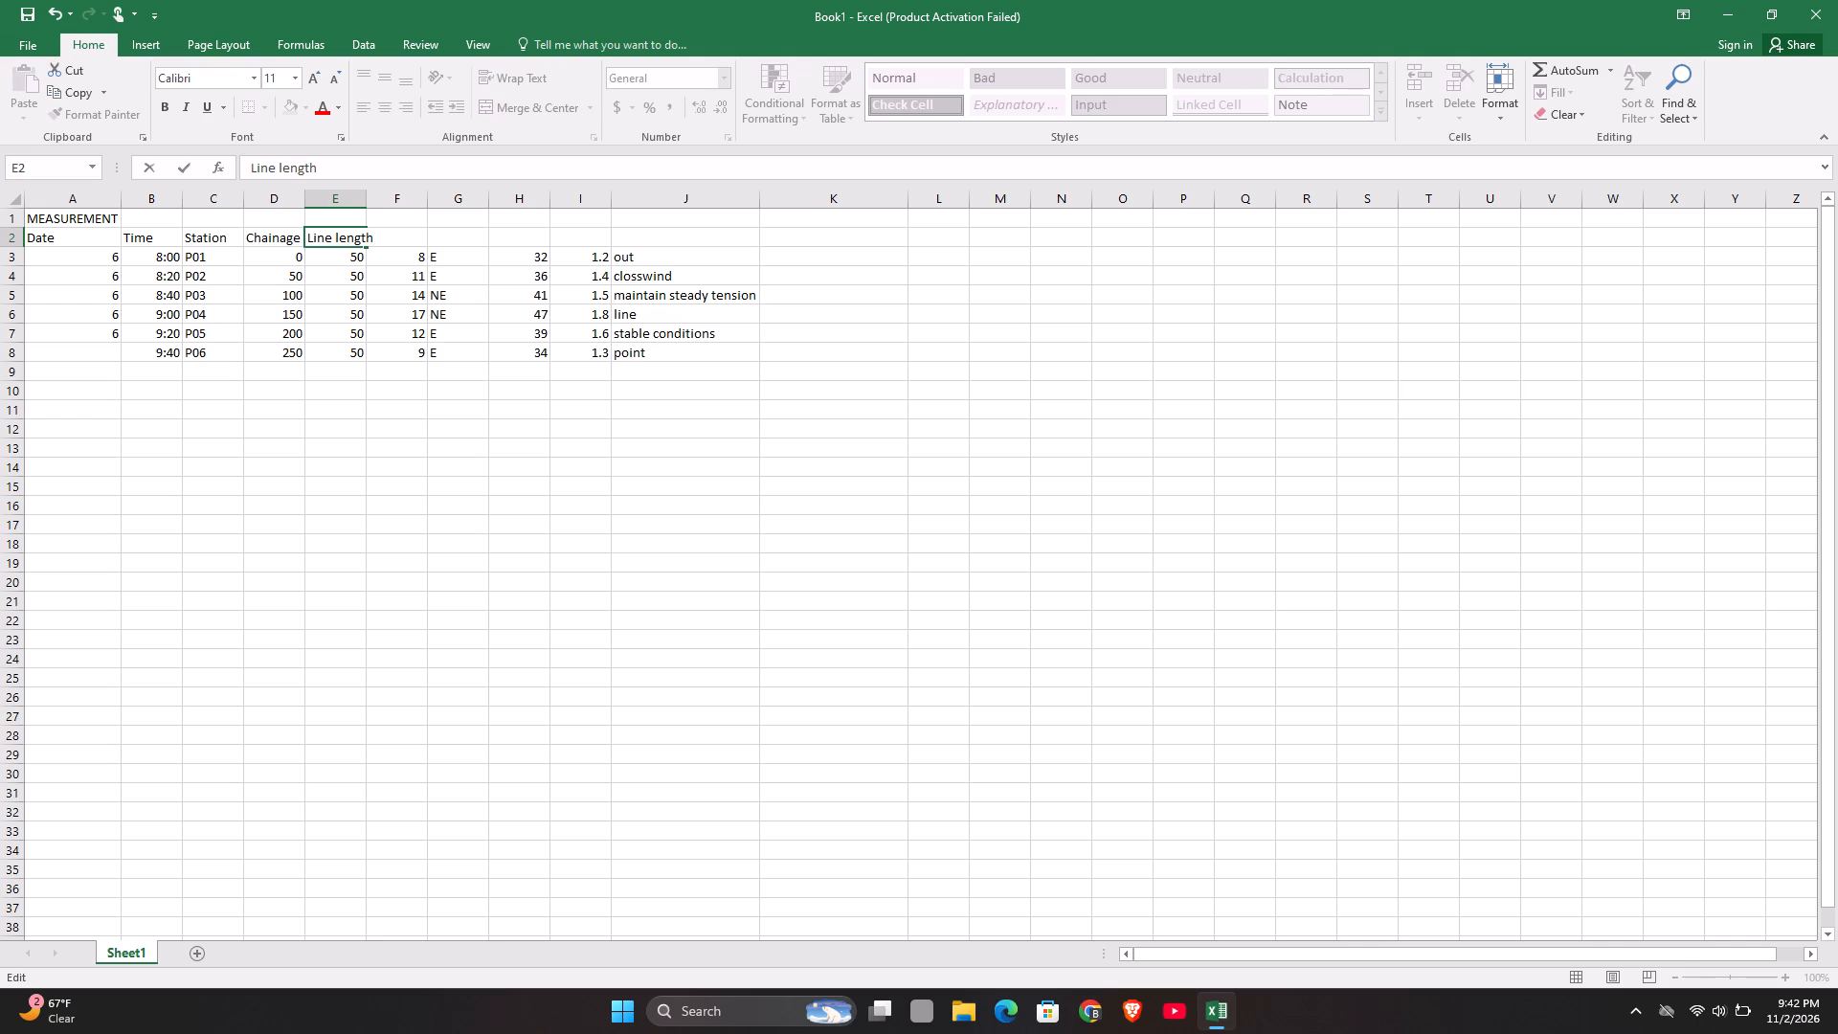
drag(459, 237, 452, 235)
click(466, 237)
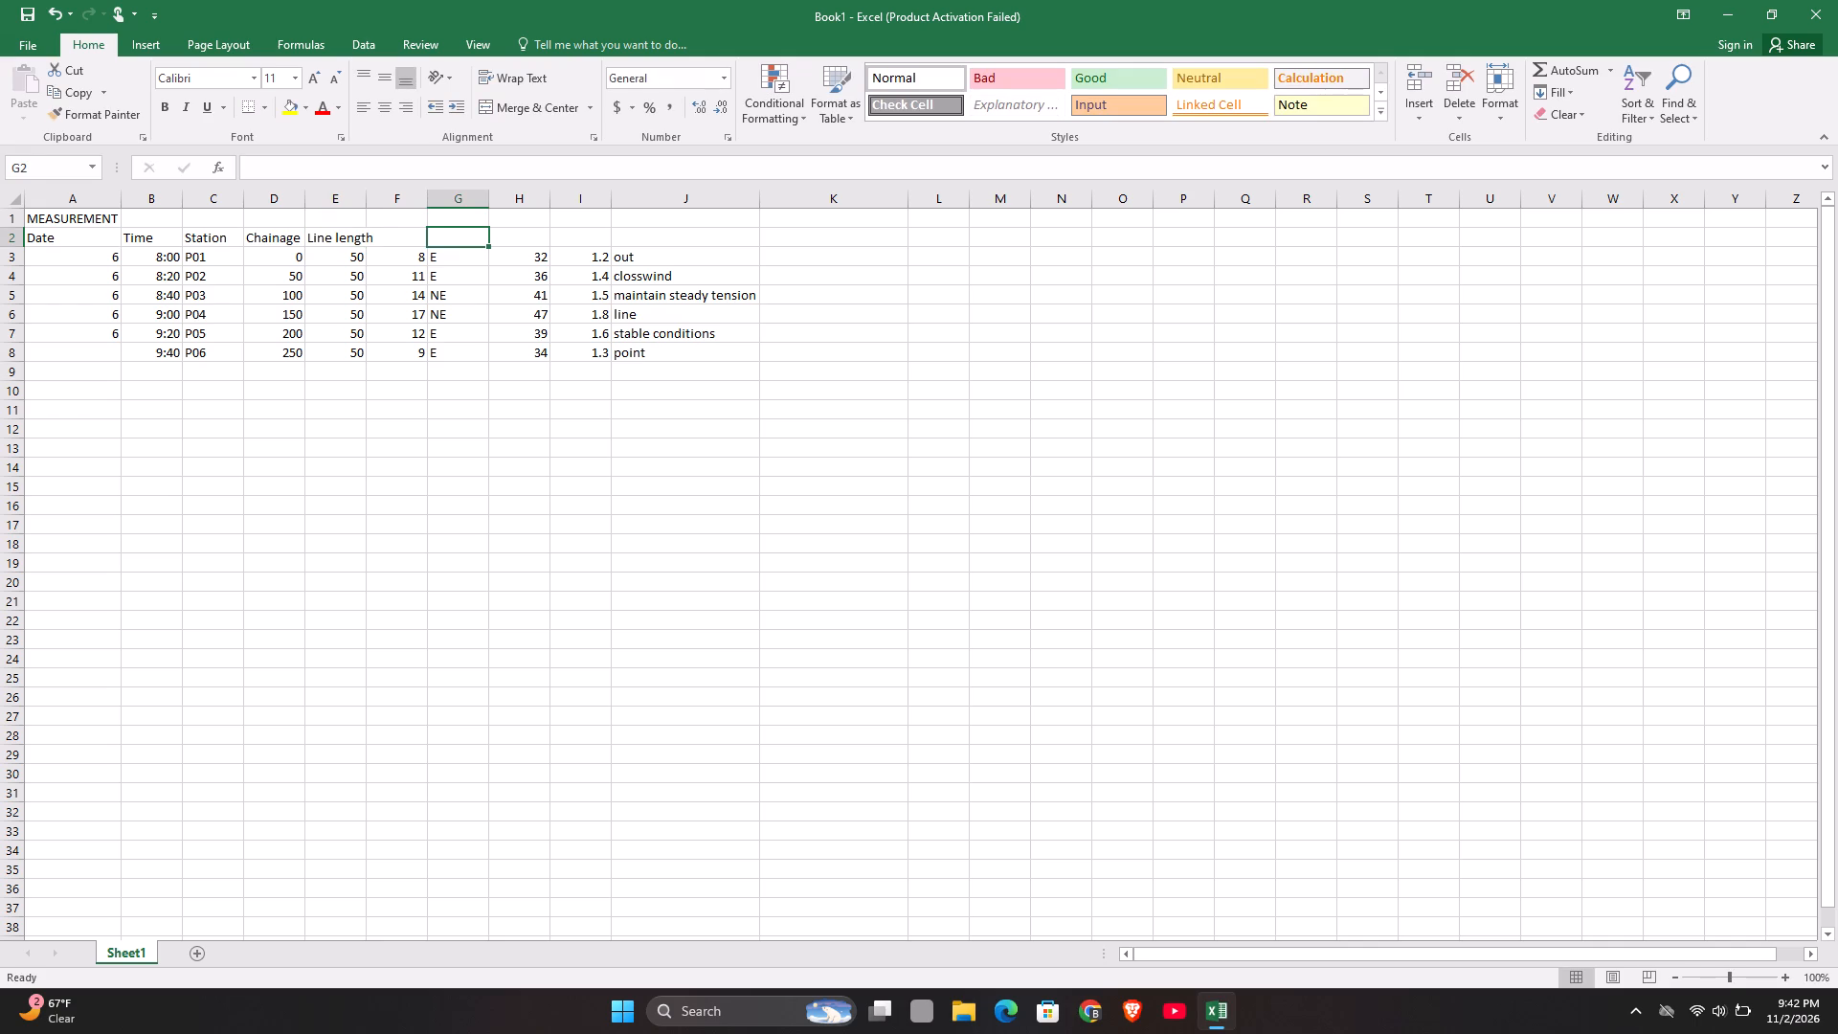
Enter the heading Wind speed in cell F2, beside the Line length heading.
click(401, 241)
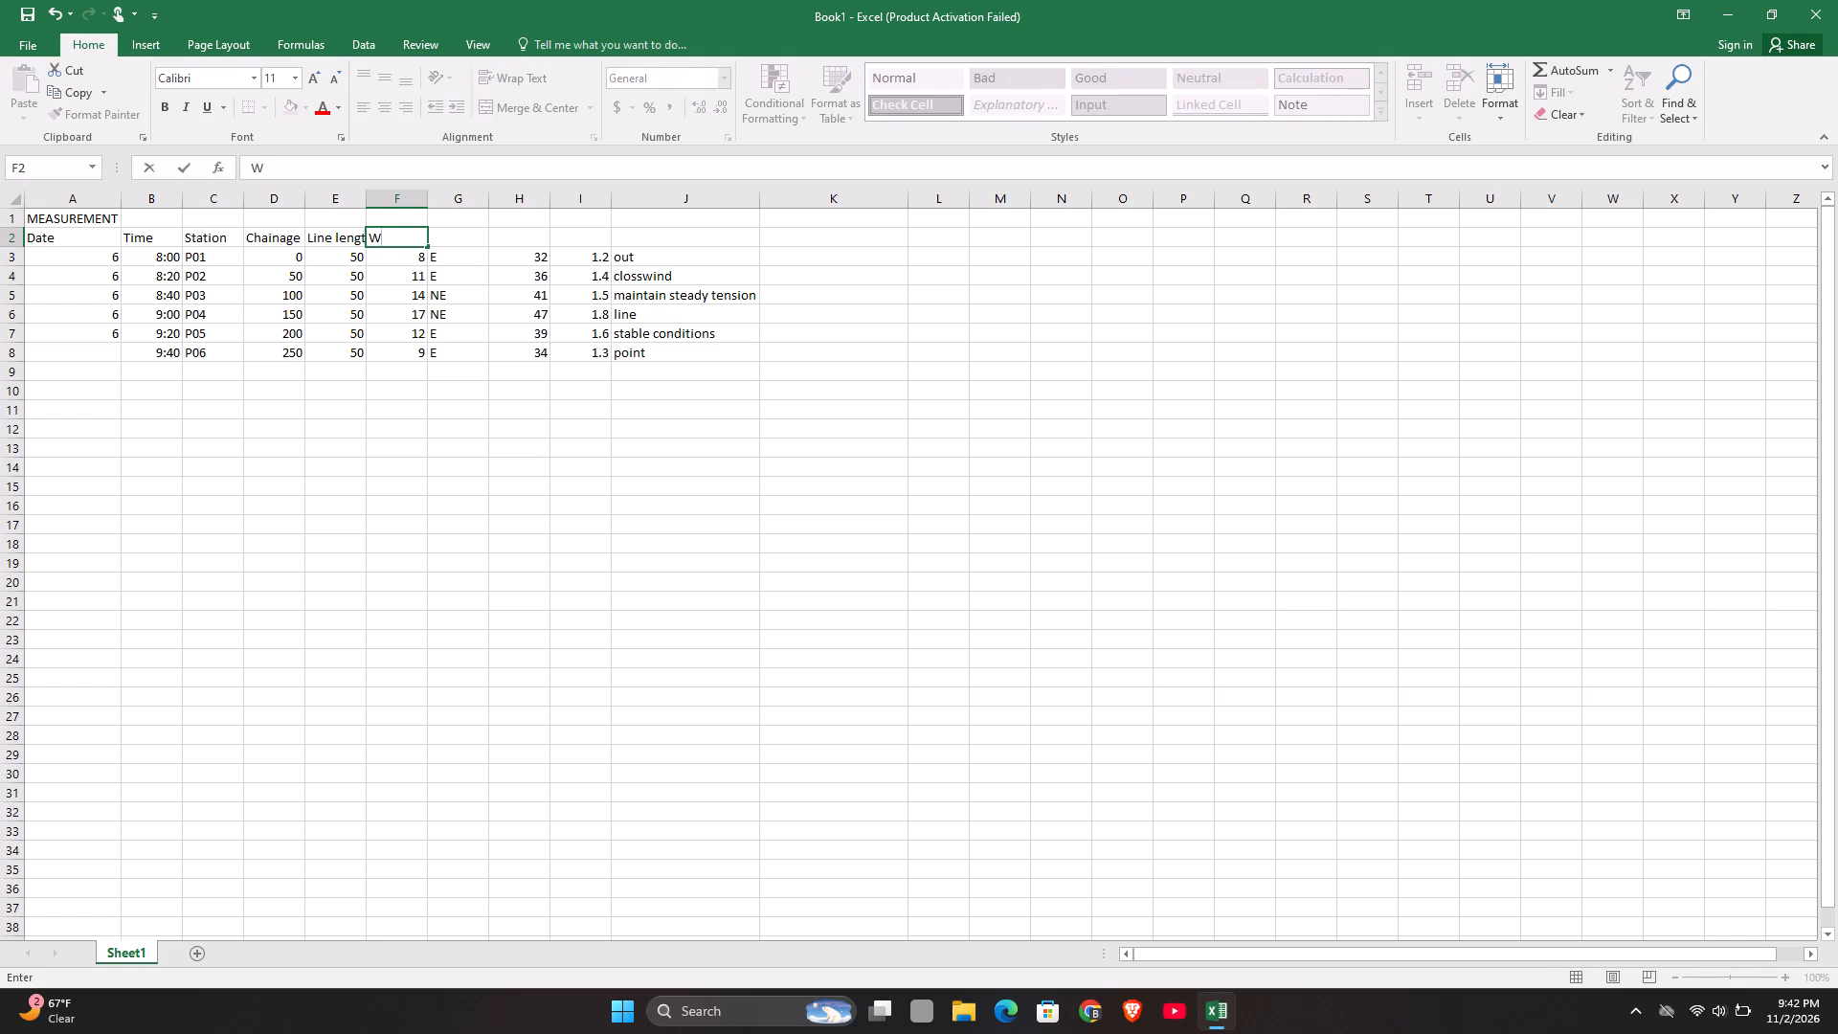
text(ind)
key(space)
key(s)
text(peed)
click(464, 242)
click(512, 237)
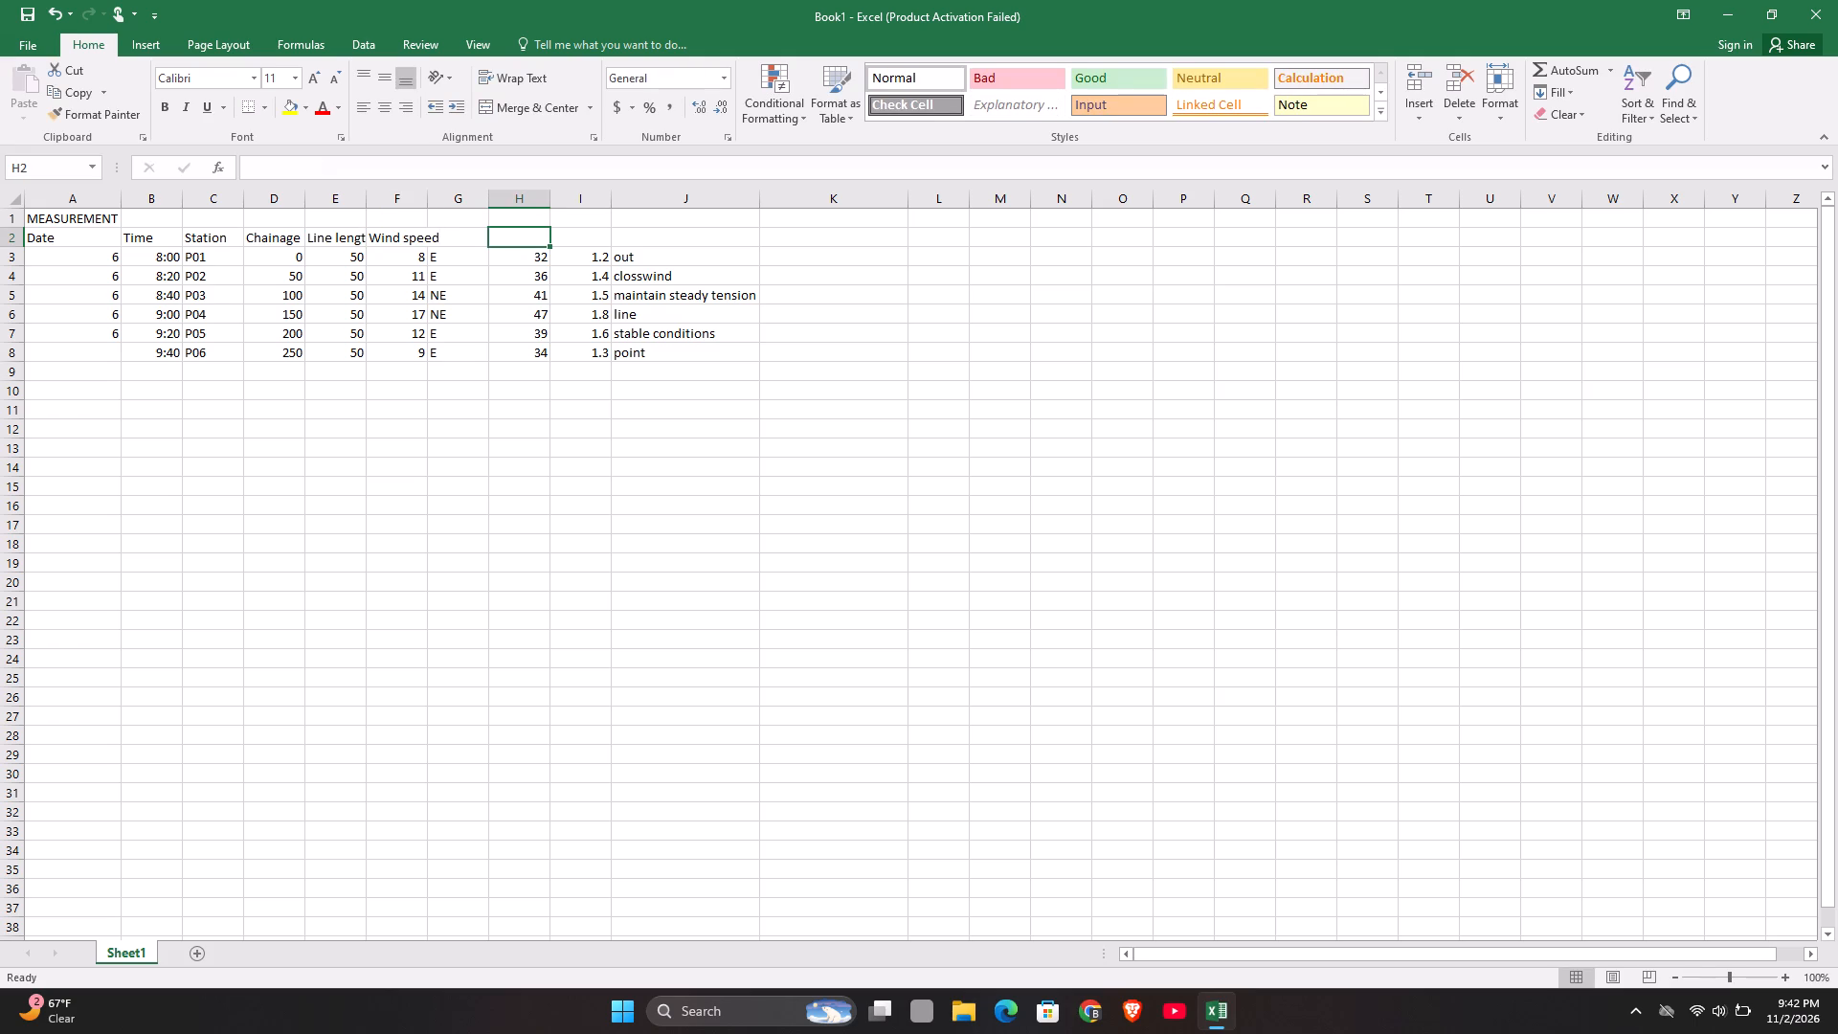
Enter the heading Wind direction in cell G2, above the E and NE entries.
click(476, 239)
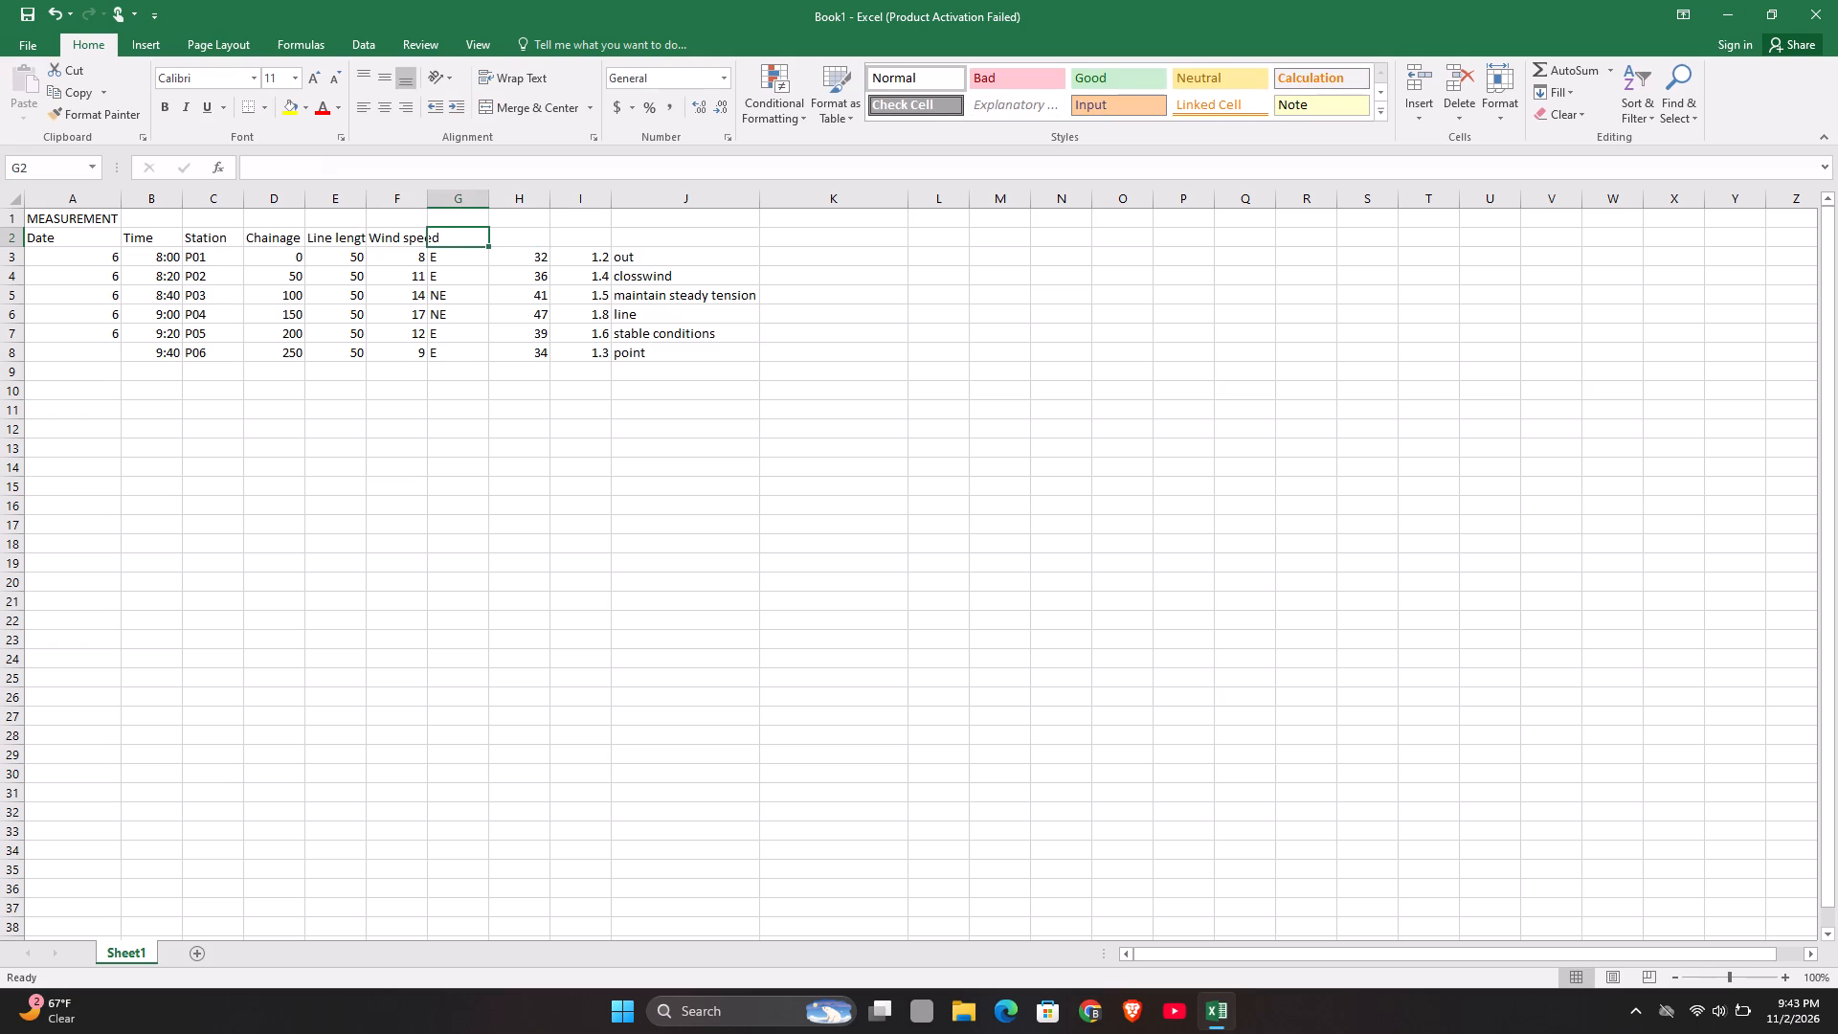
text(ind directi)
key(o)
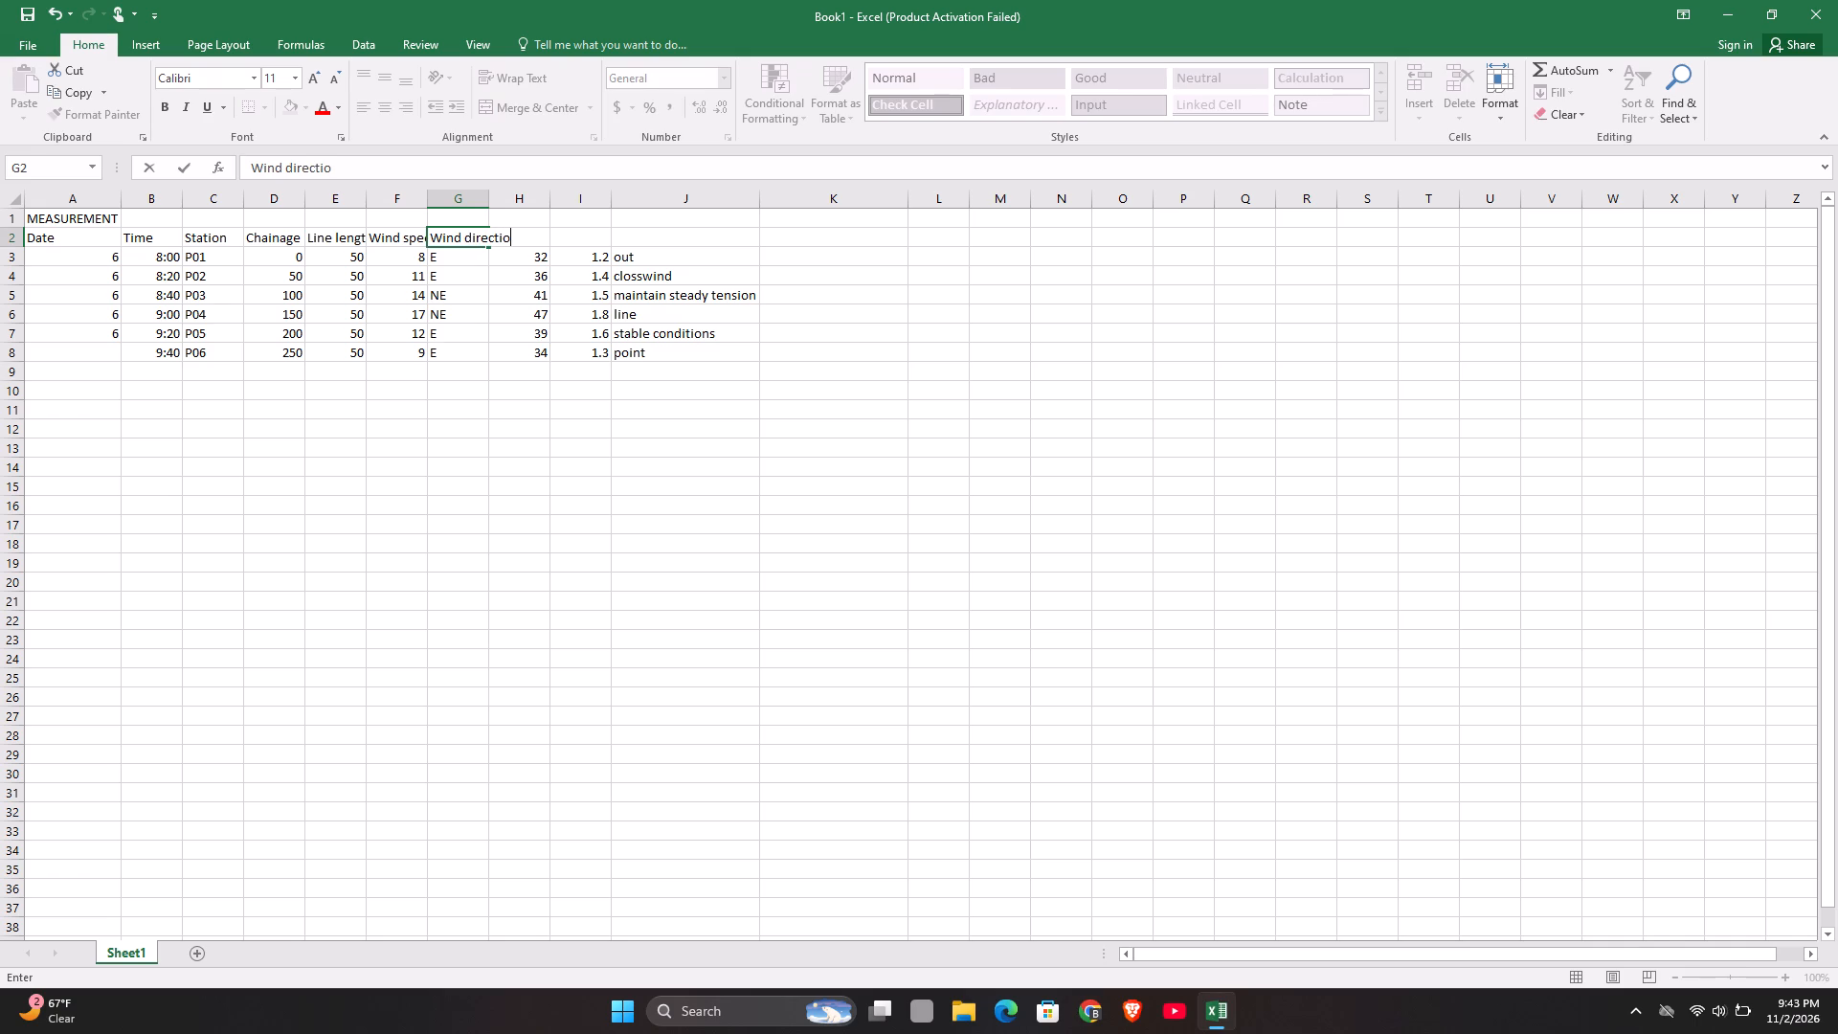
key(n)
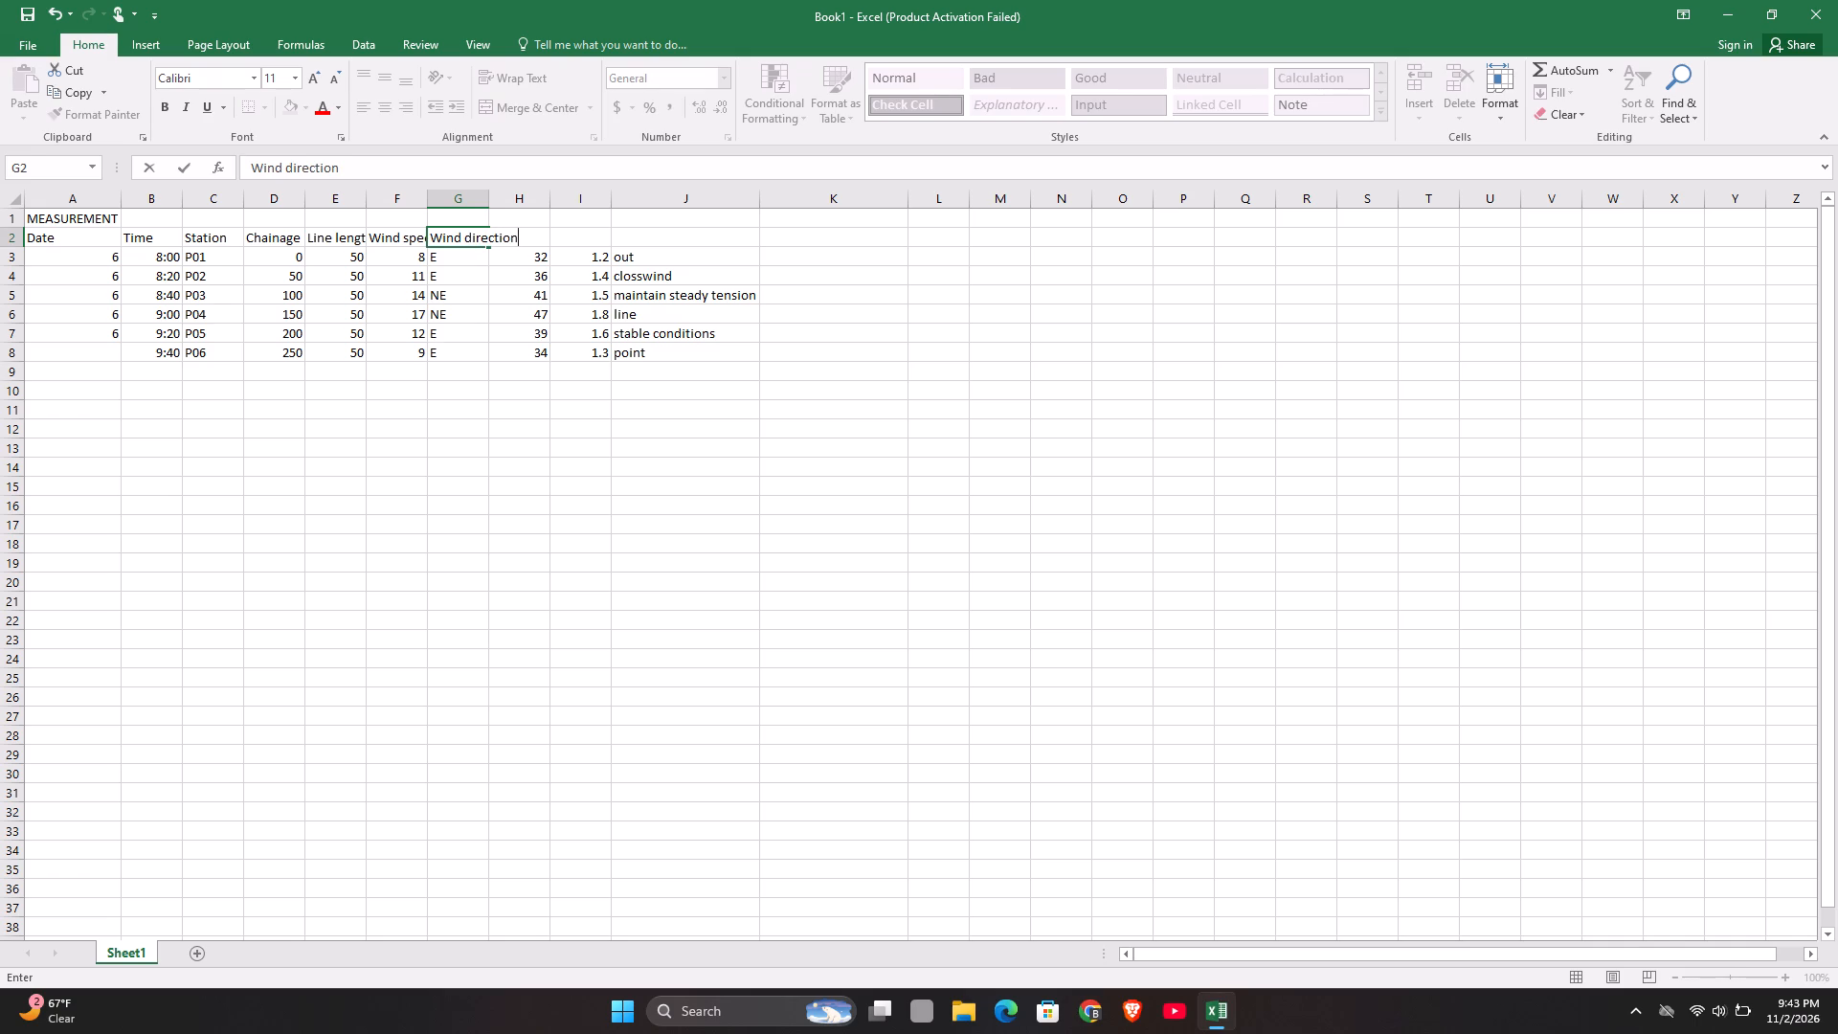
click(579, 243)
Enter the heading Line tension in cell H2, beside the Wind direction heading.
click(536, 236)
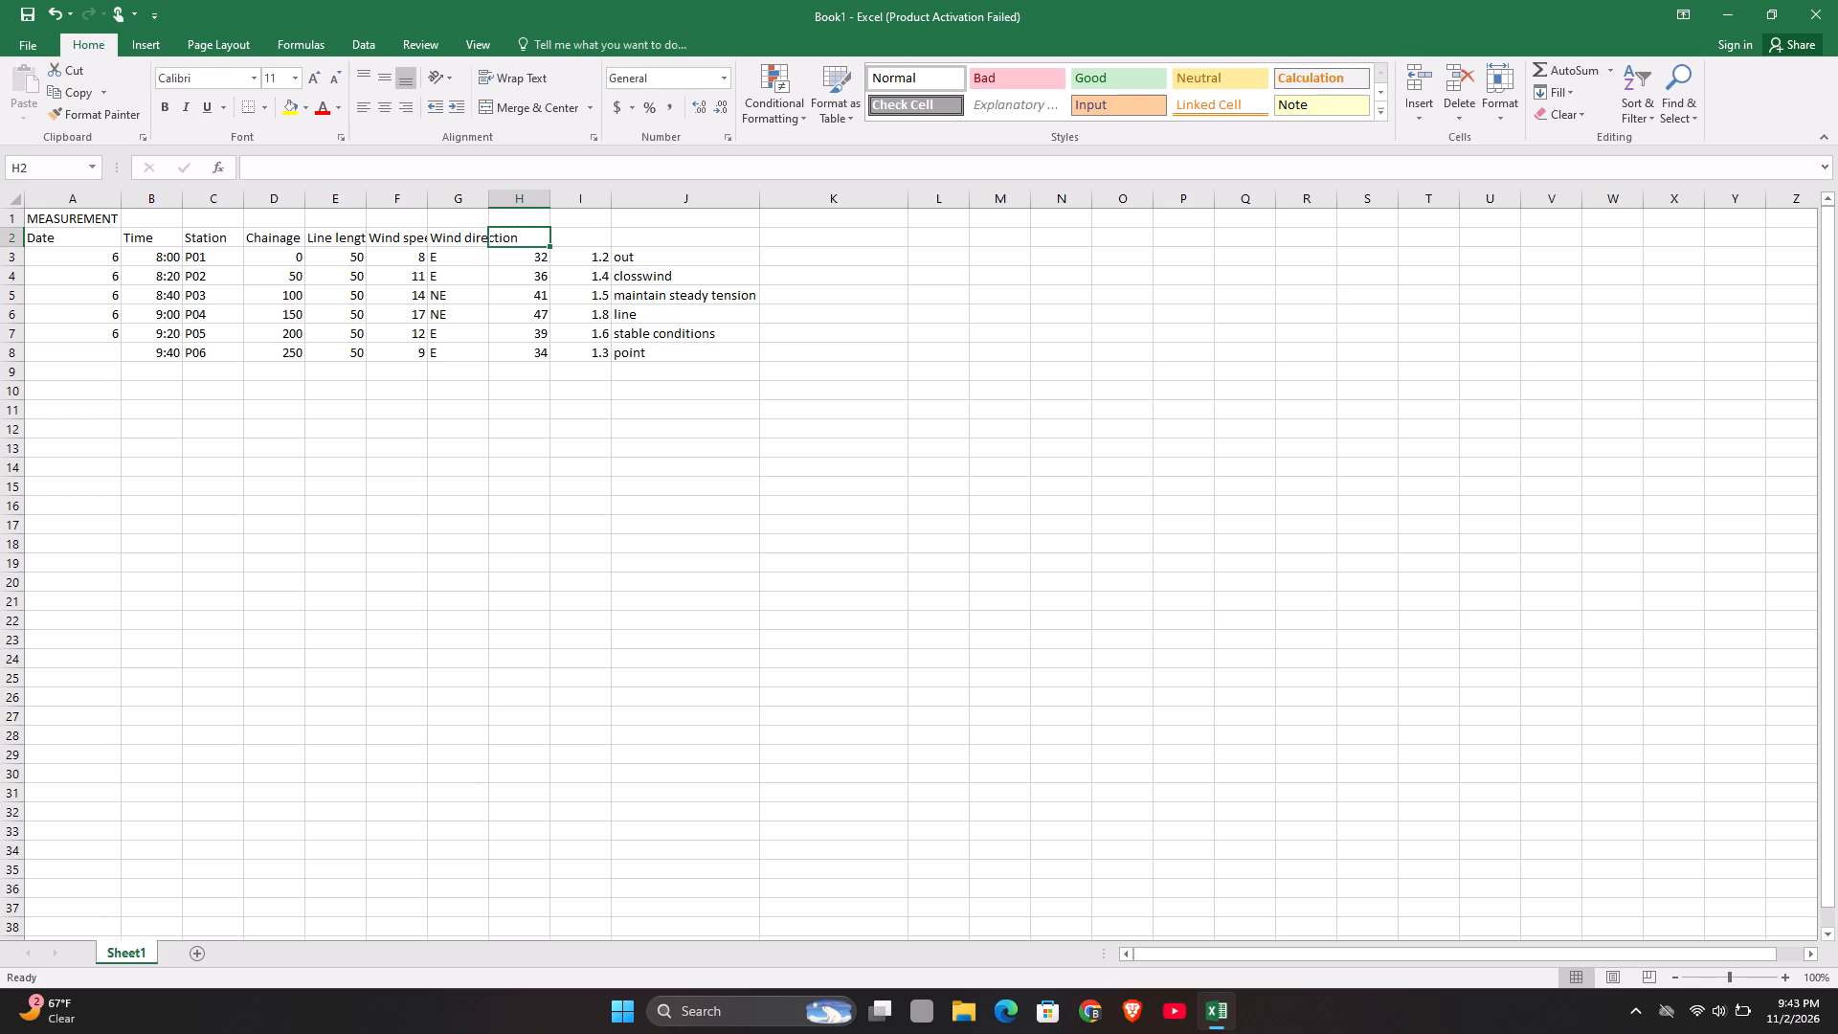
text(ine)
key(space)
text(ten)
text(sio)
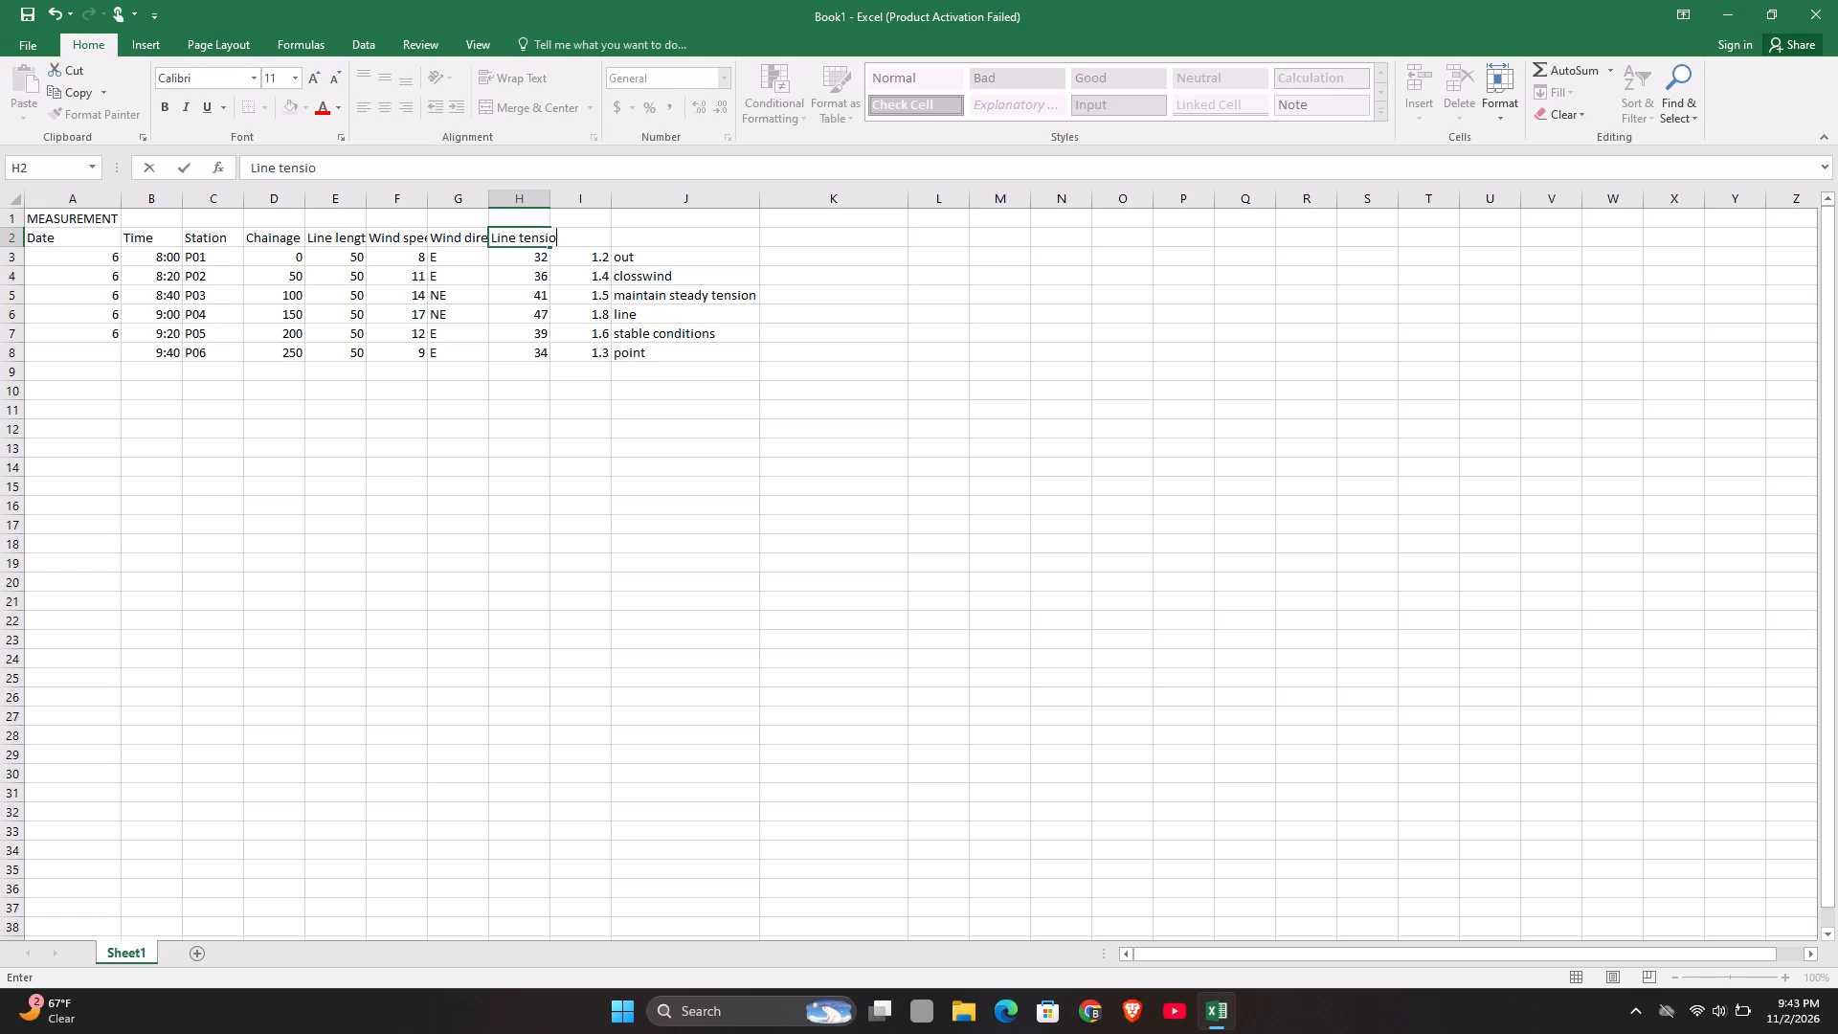
key(n)
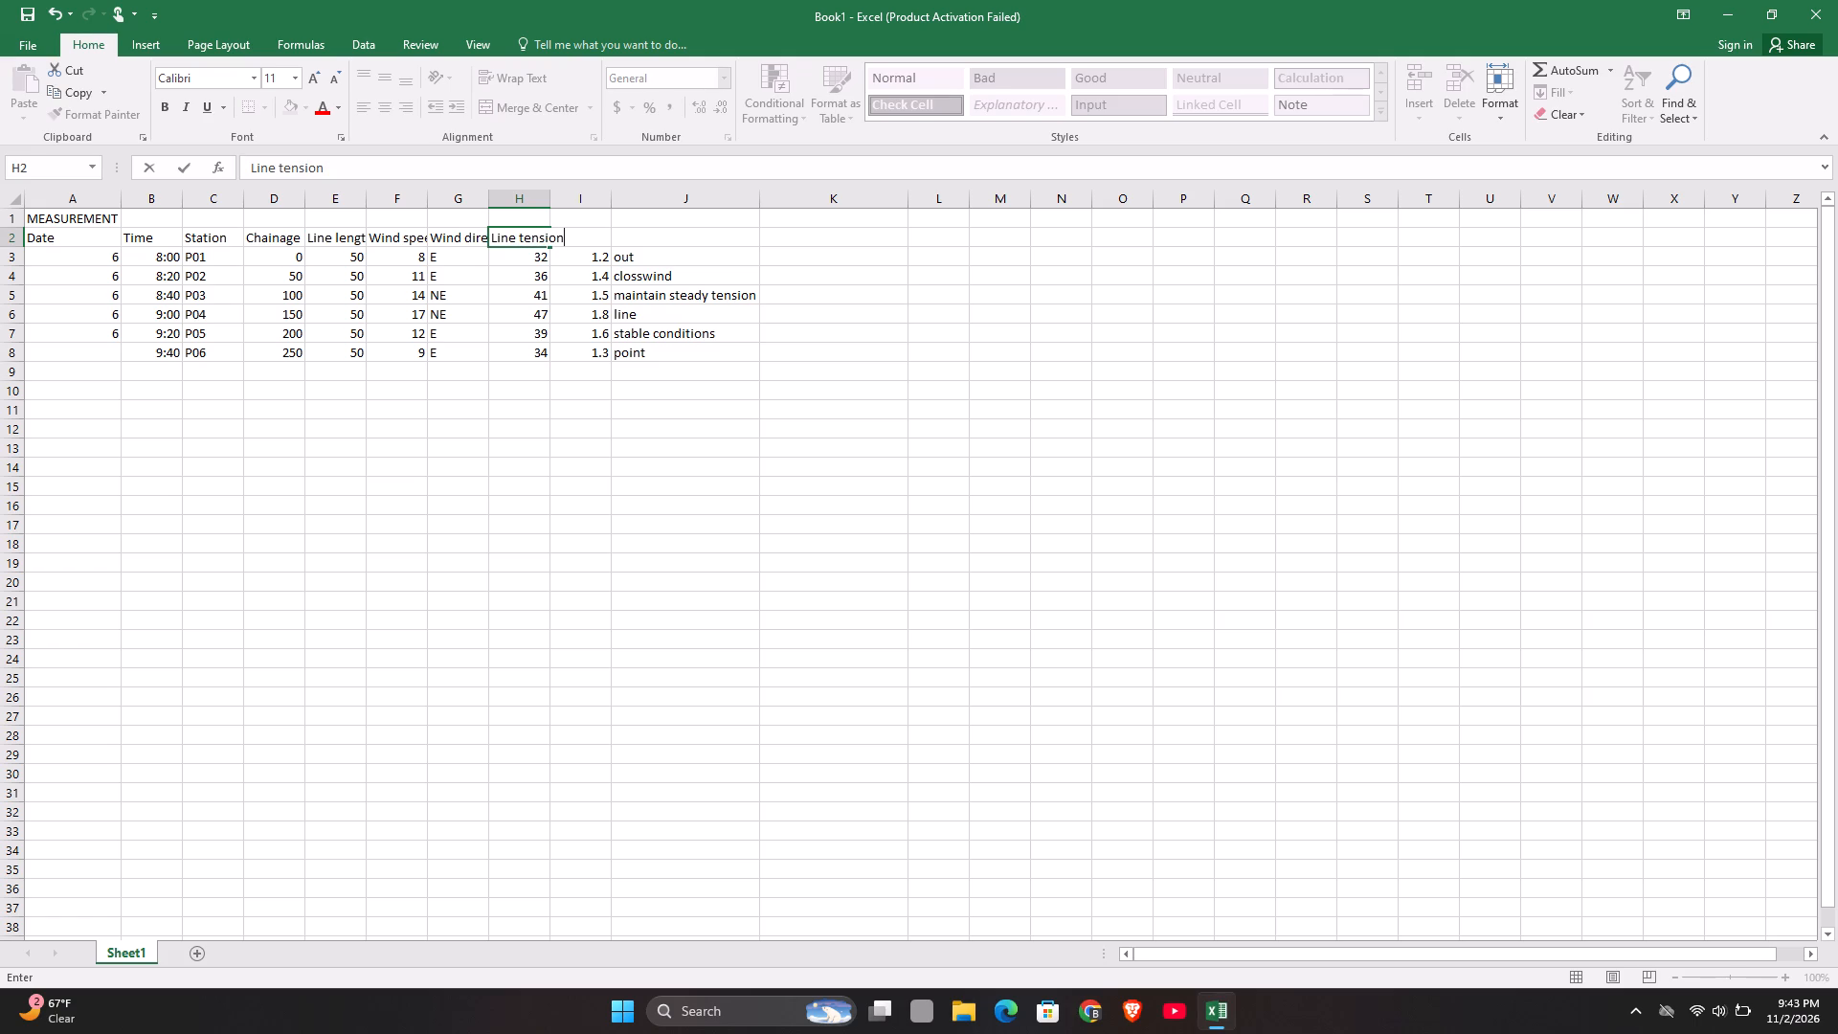
click(628, 237)
Enter the heading offset in lowercase in cell I2, above the decimal values.
click(582, 237)
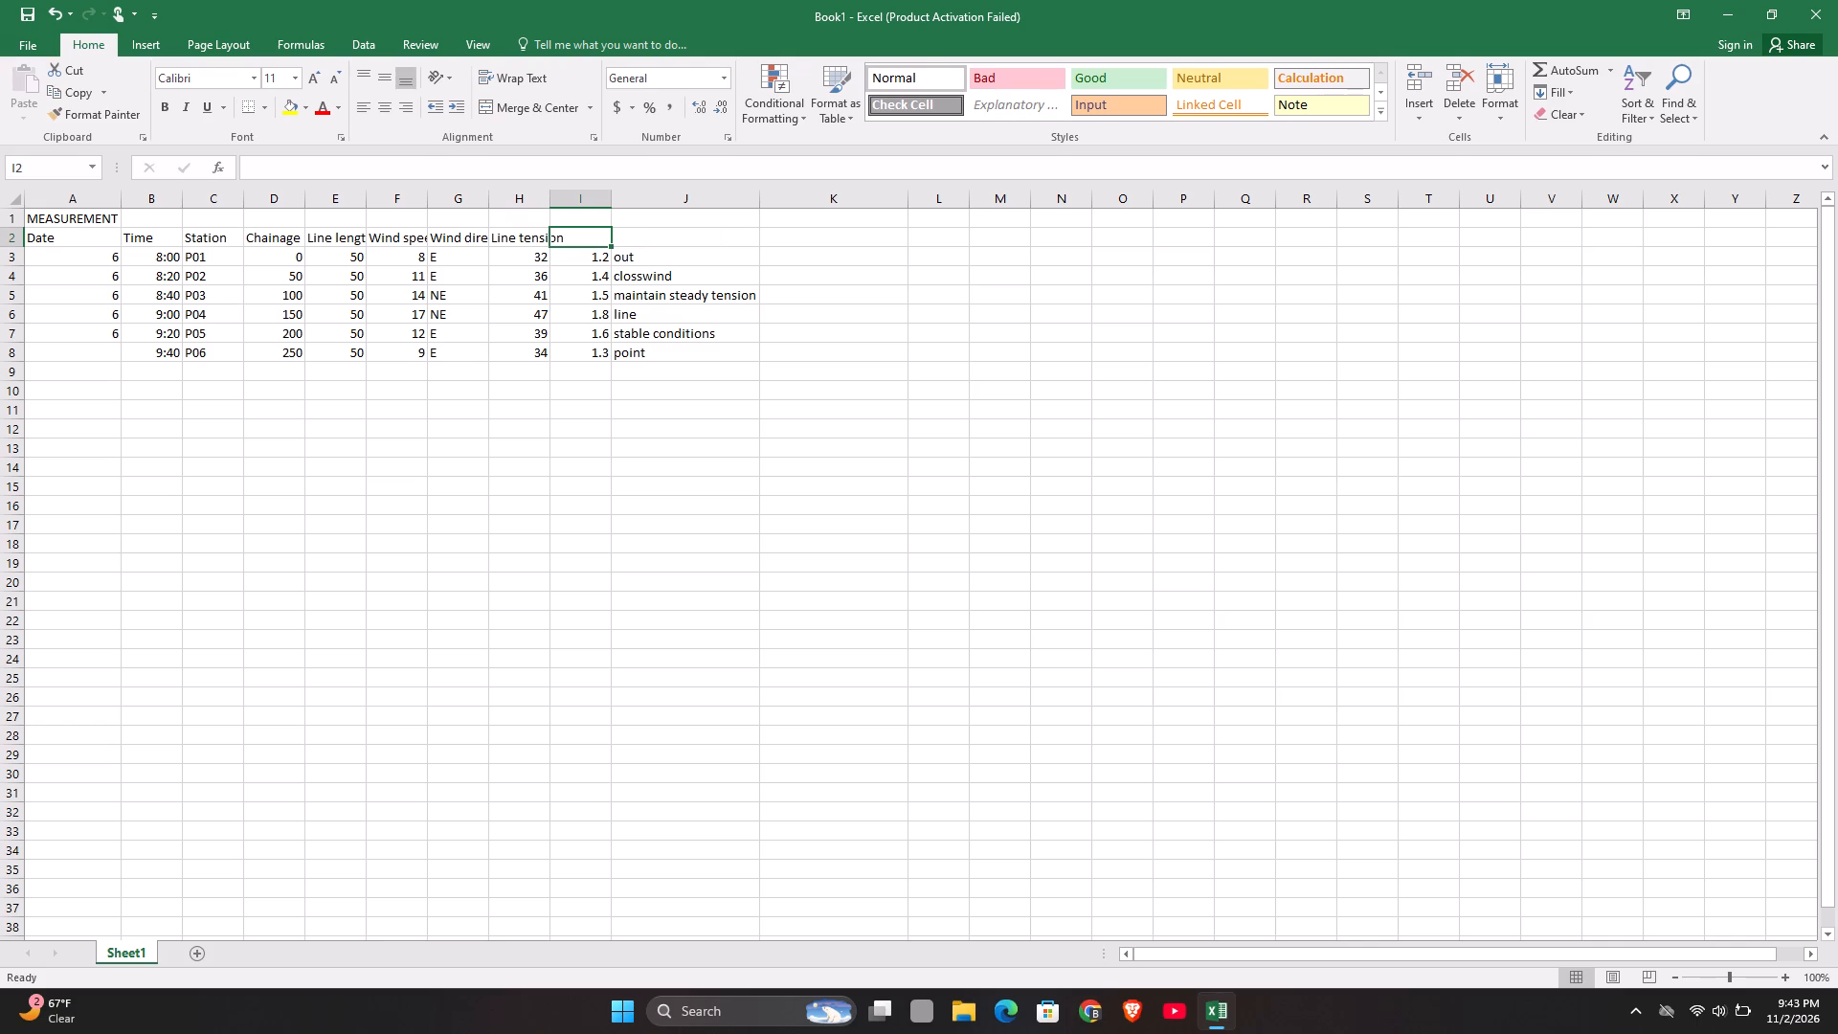
key(o)
text(ff)
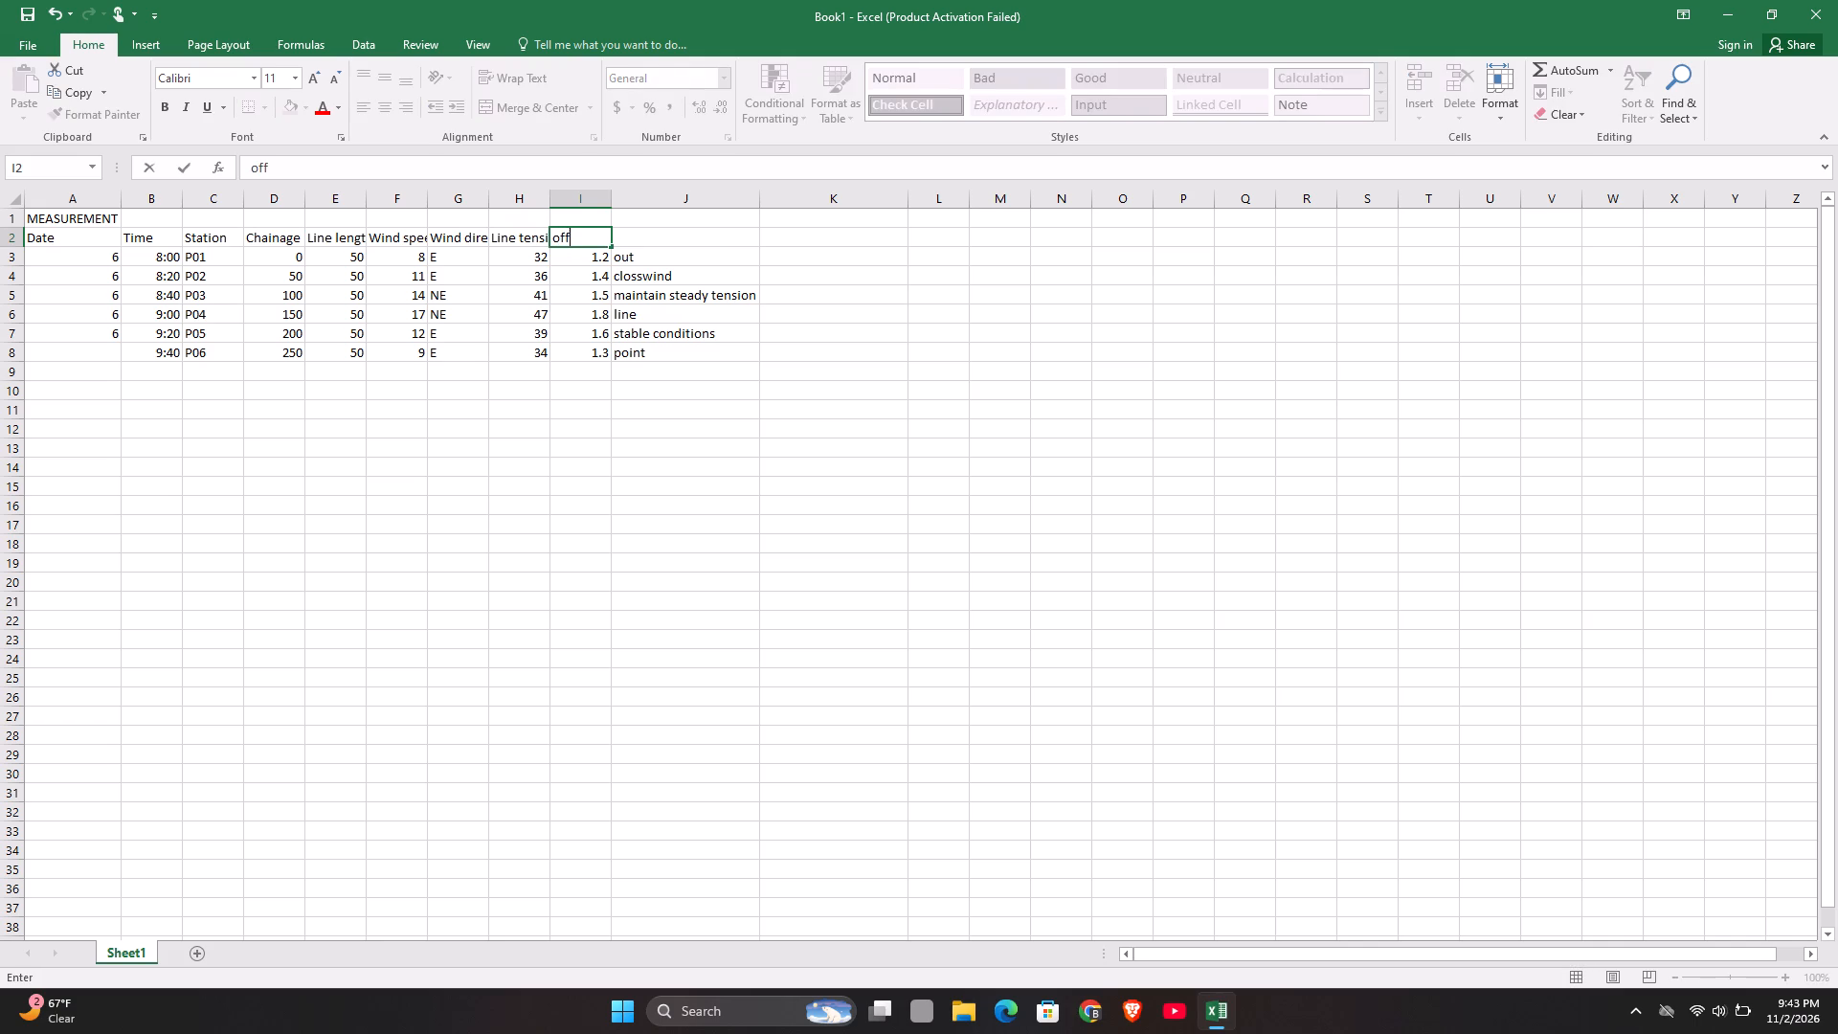
text(se)
key(t)
Enter the heading Remarks in cell J2, above the text comments beside the offset column.
key(Return)
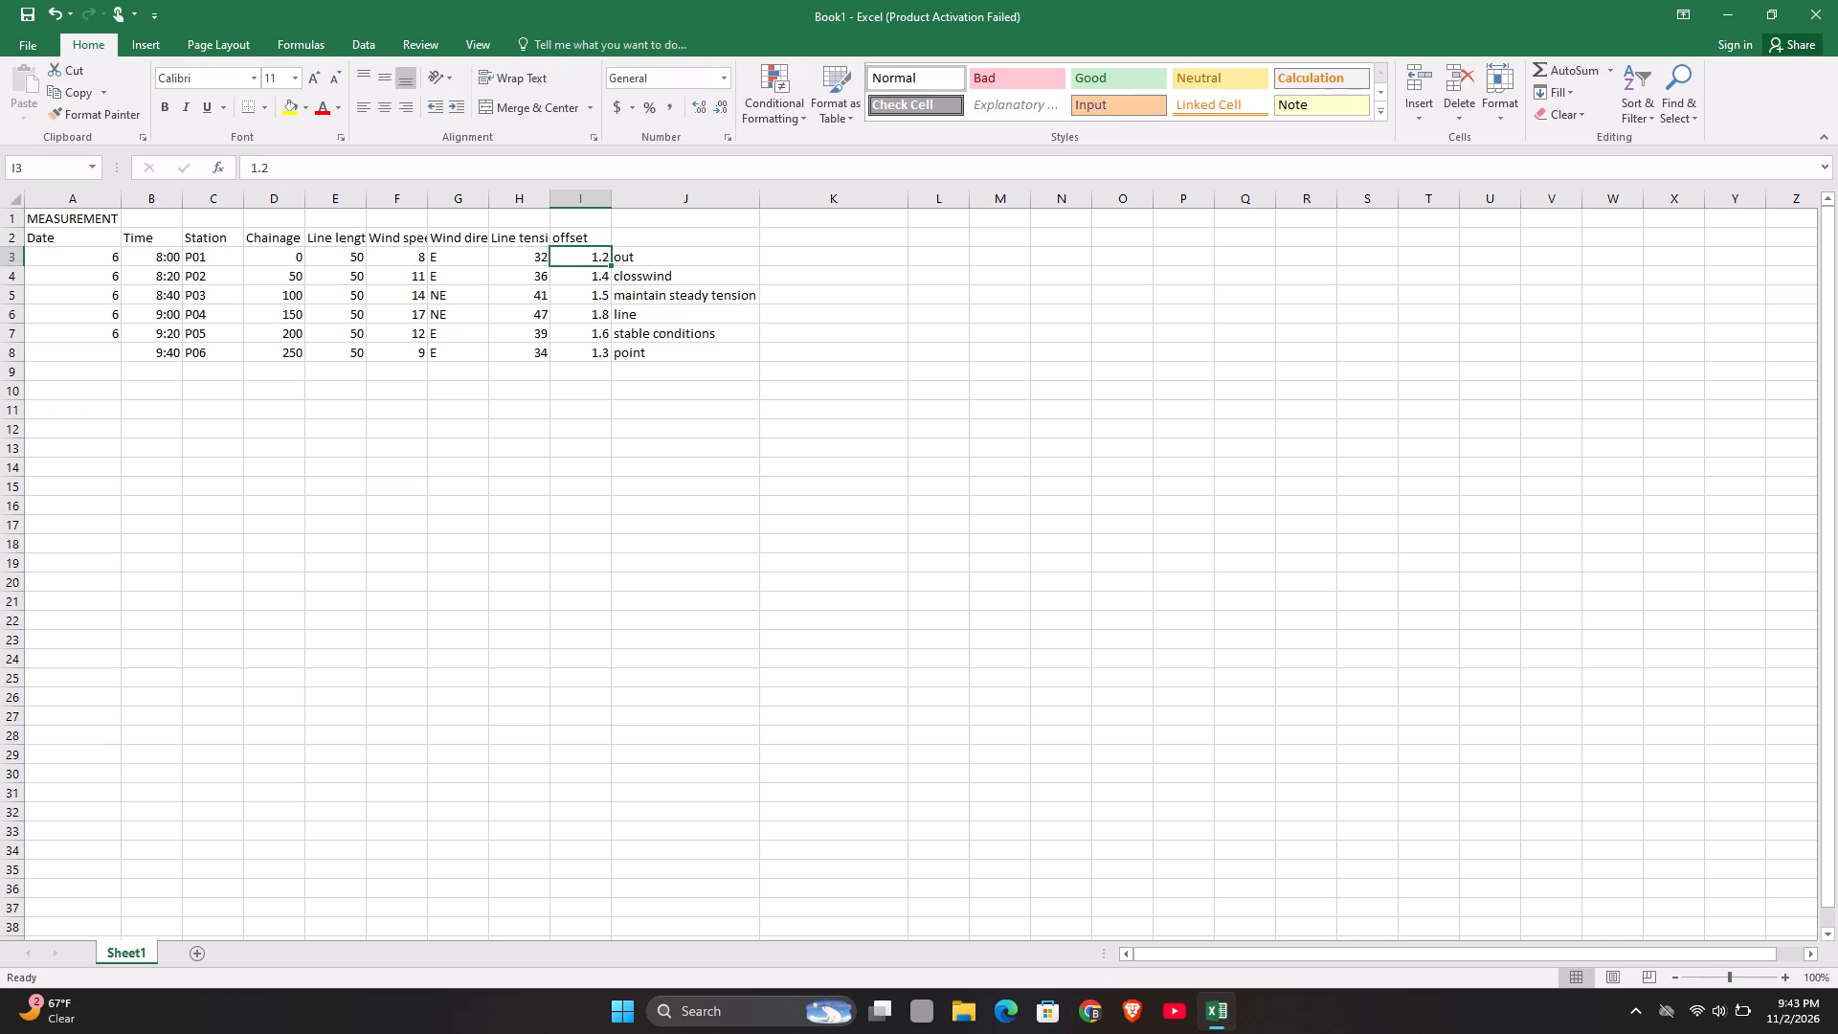
click(642, 241)
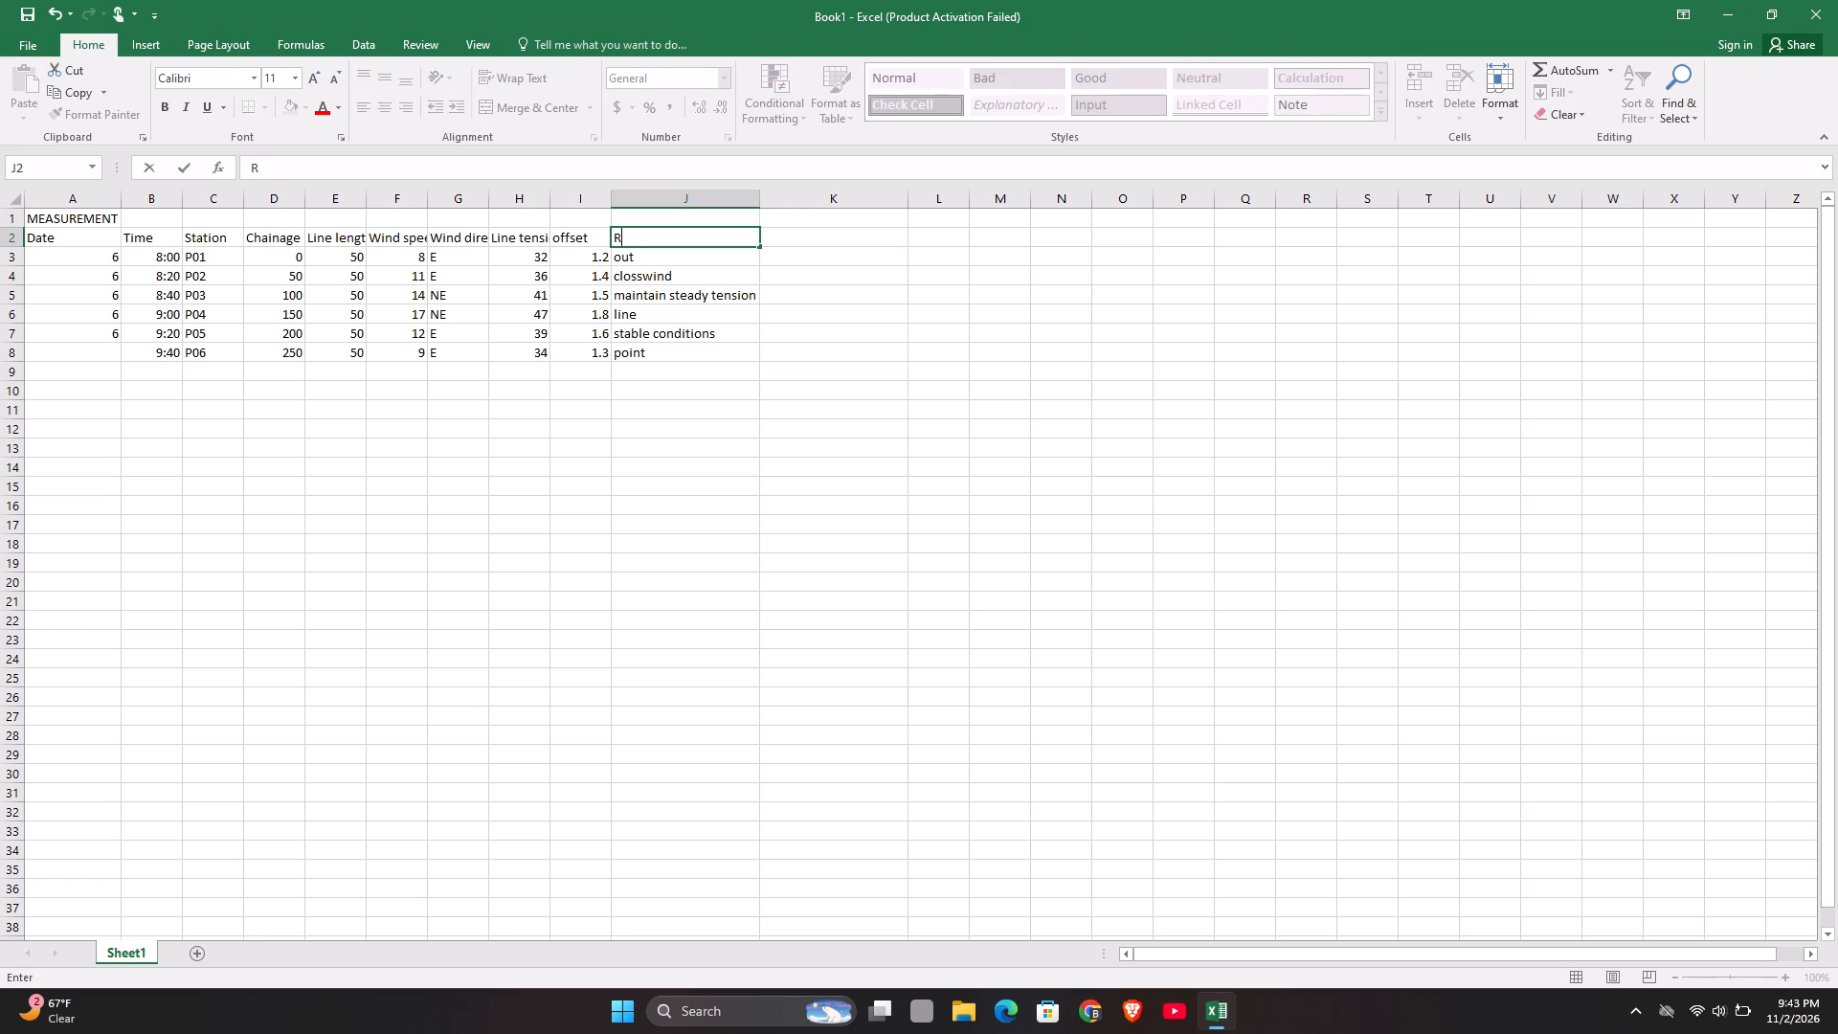
key(e)
text(marks)
Widen columns E to H so the Line length, Wind speed, Wind direction and Line tension headings fit in full.
double_click(549, 205)
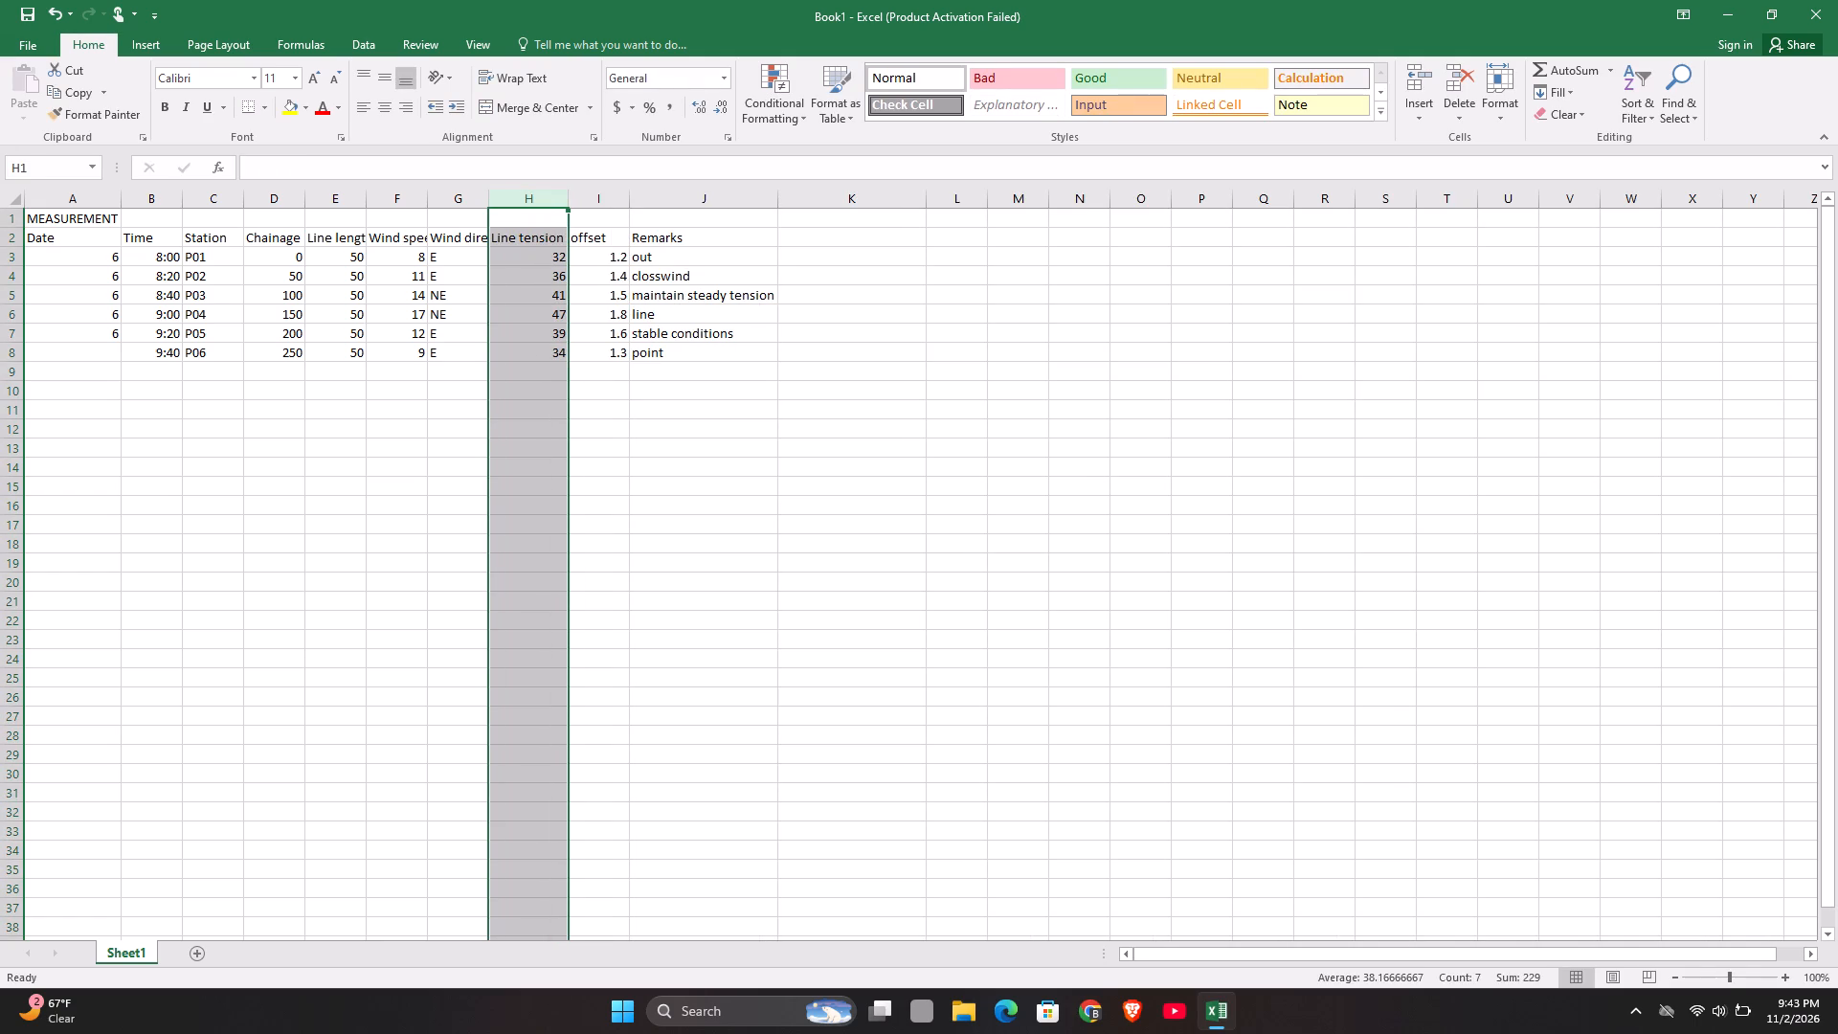
click(550, 393)
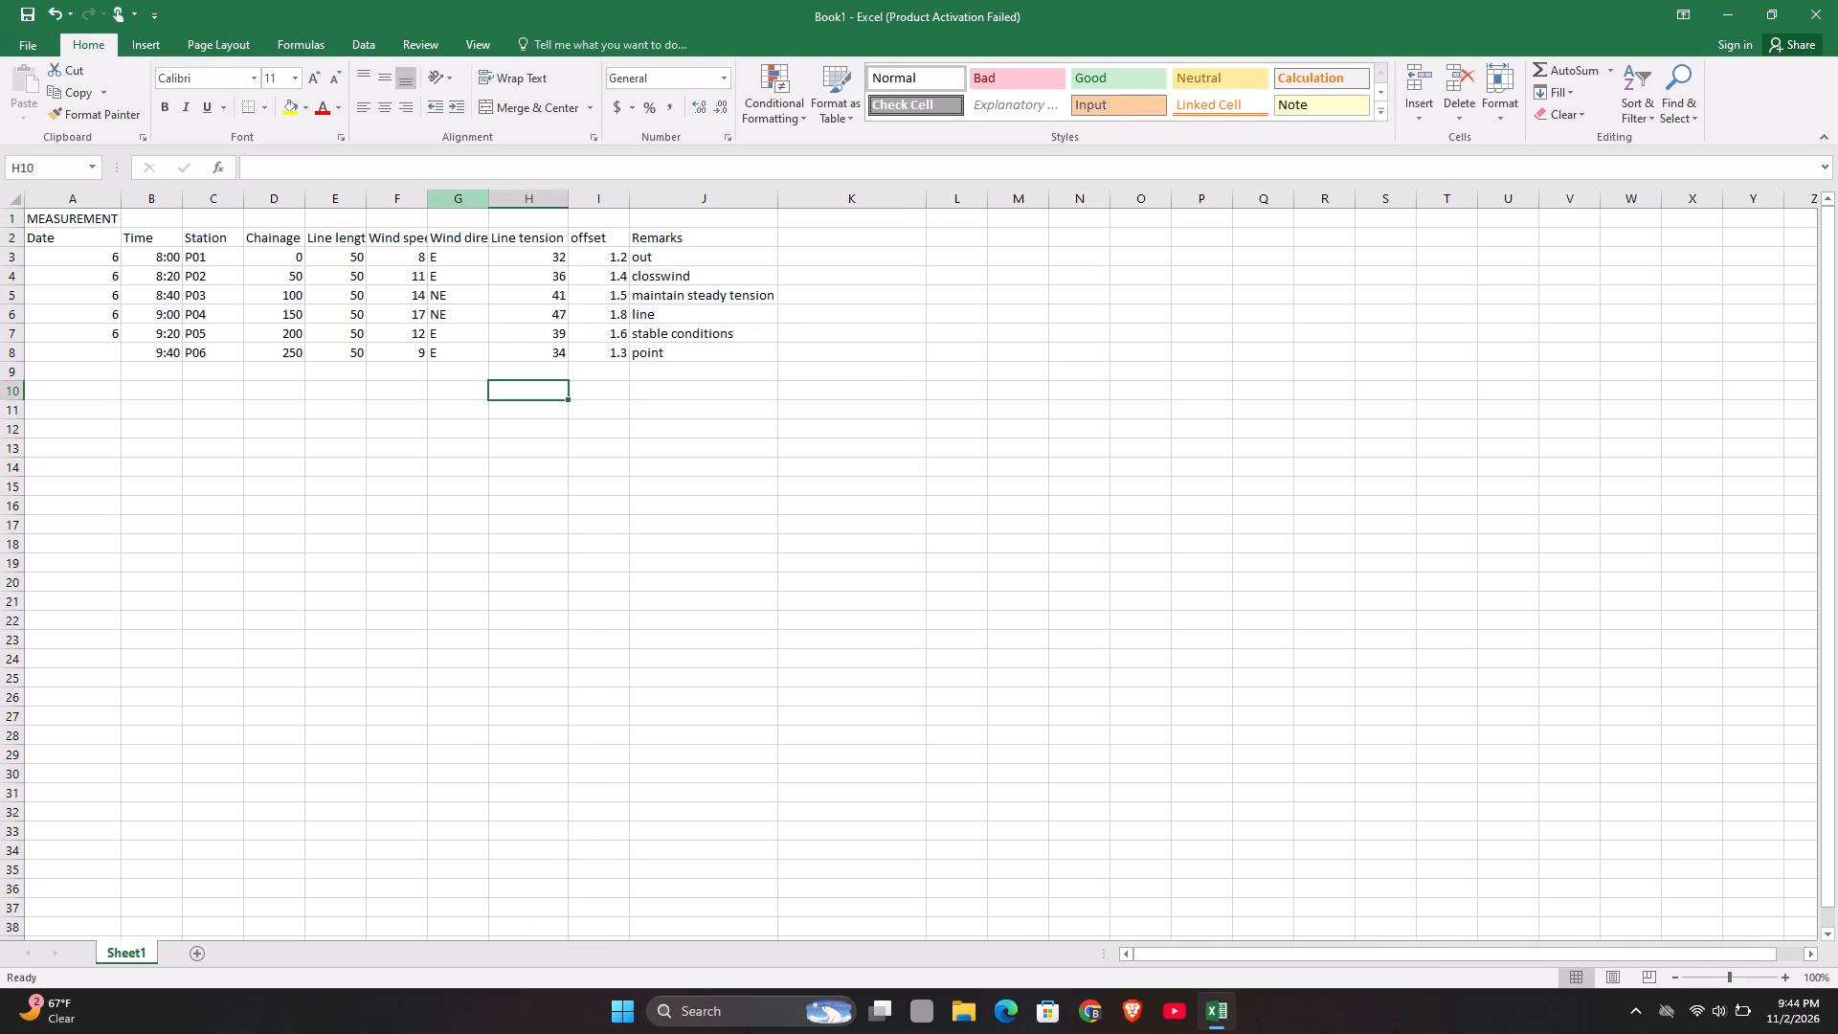
double_click(475, 201)
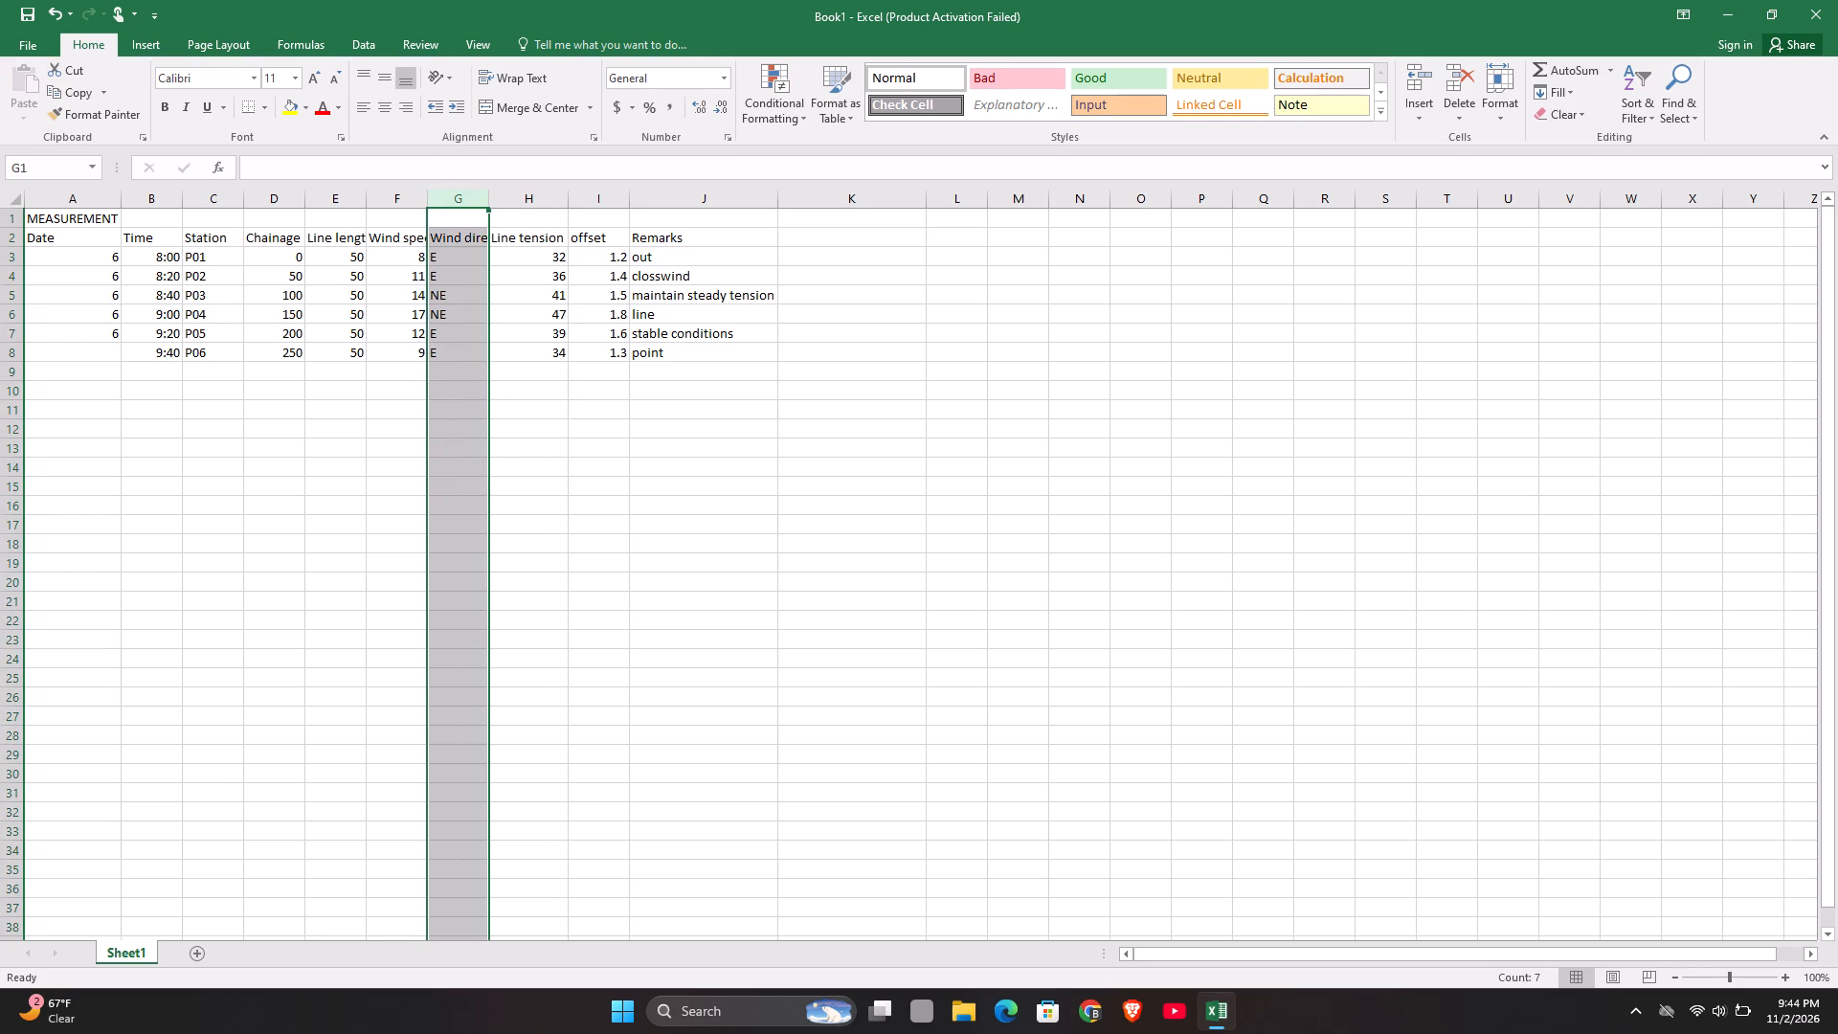
drag(490, 206, 502, 208)
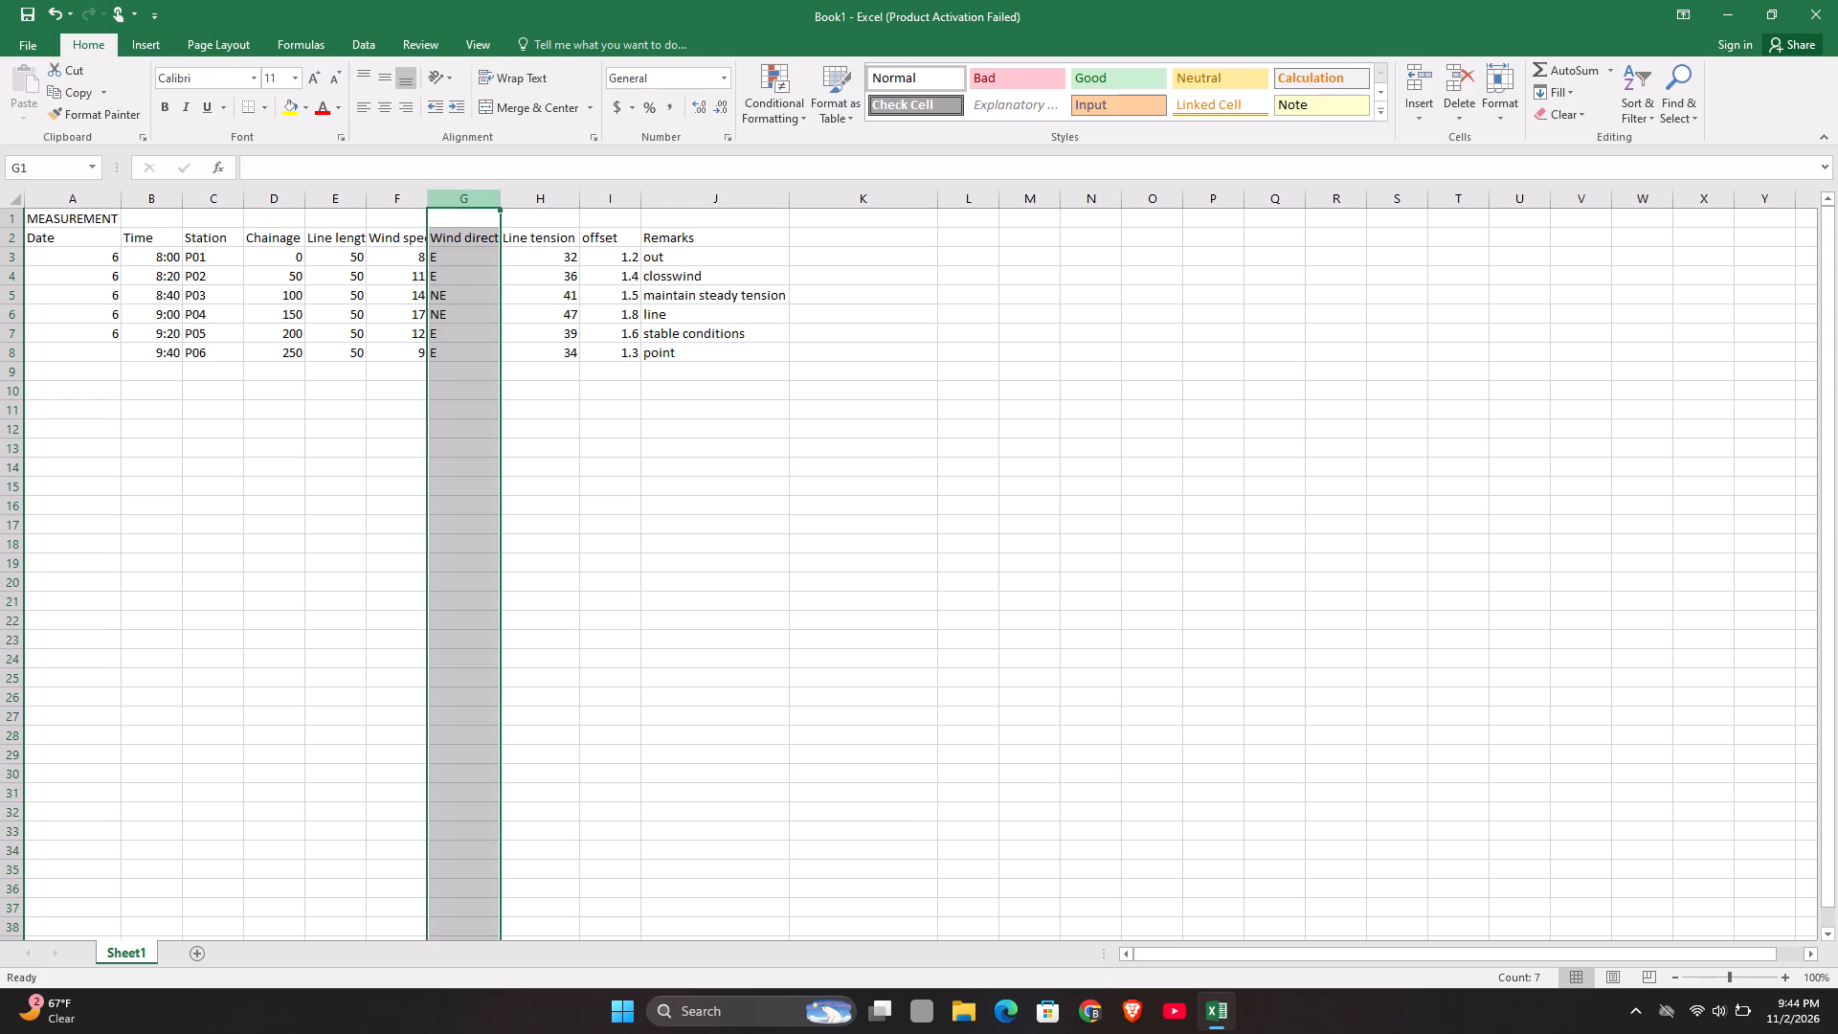
double_click(479, 205)
double_click(479, 205)
double_click(504, 203)
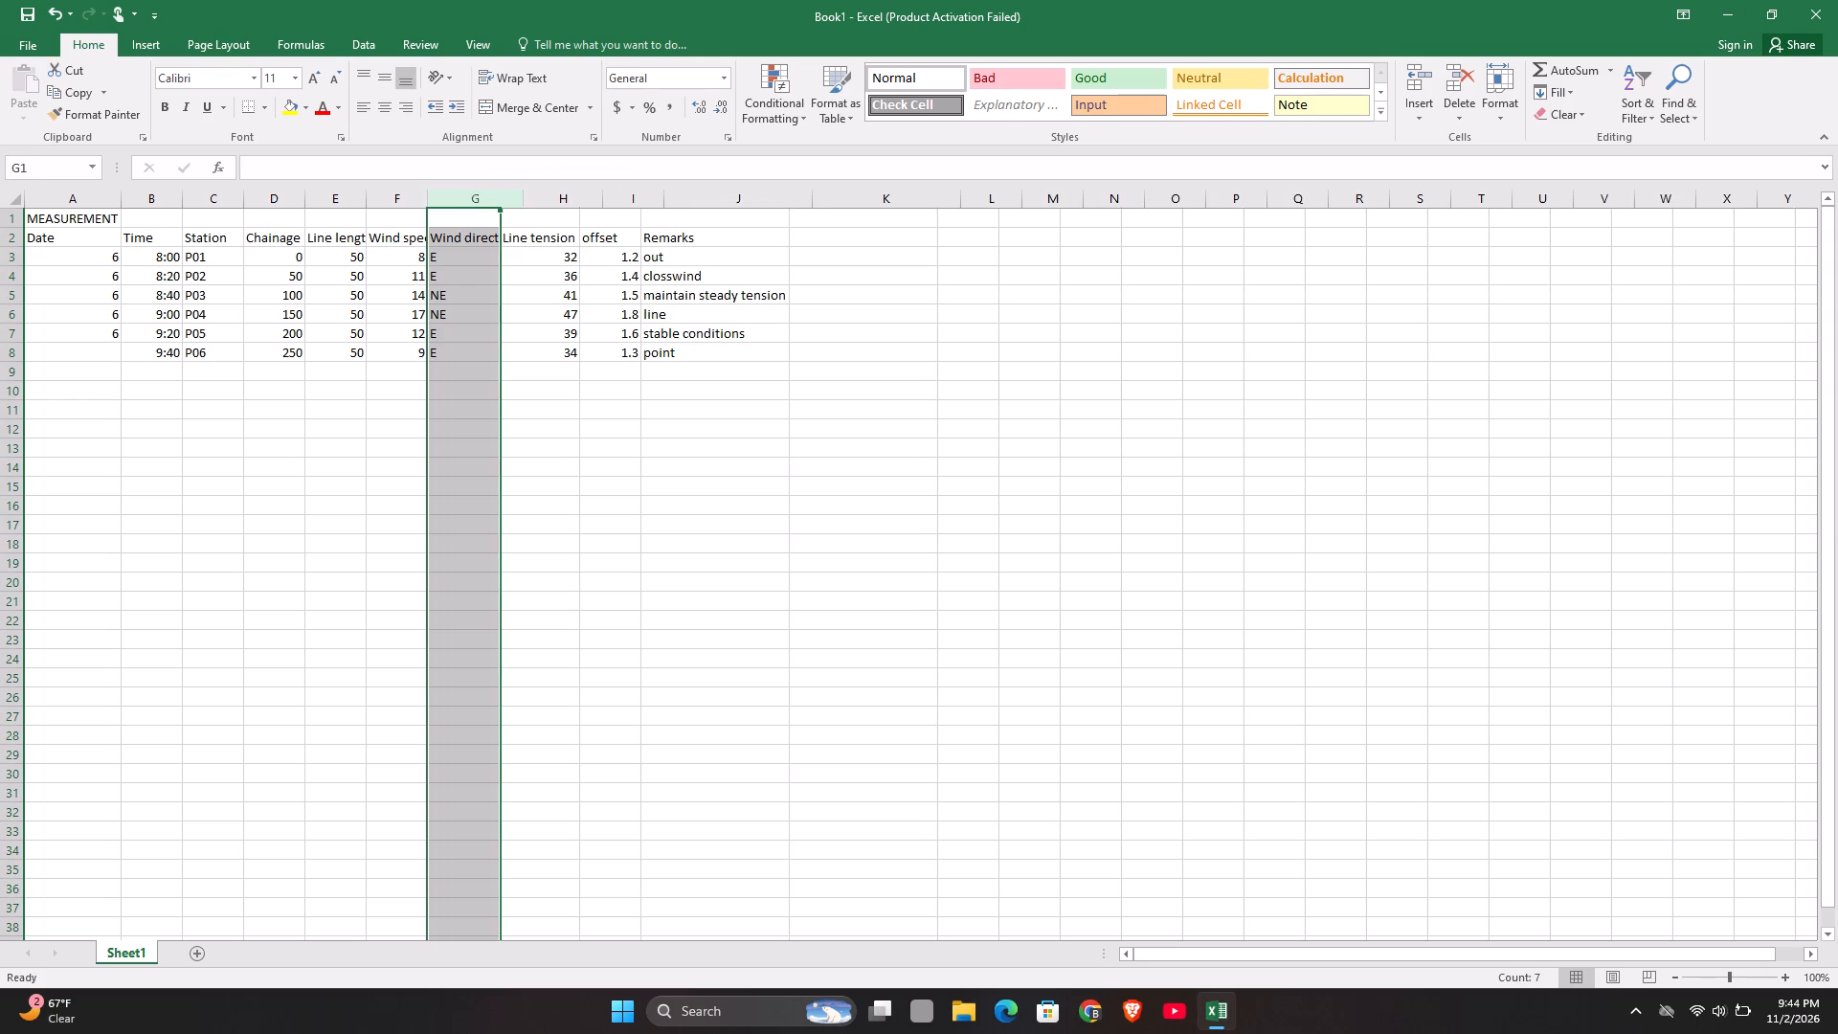
click(406, 227)
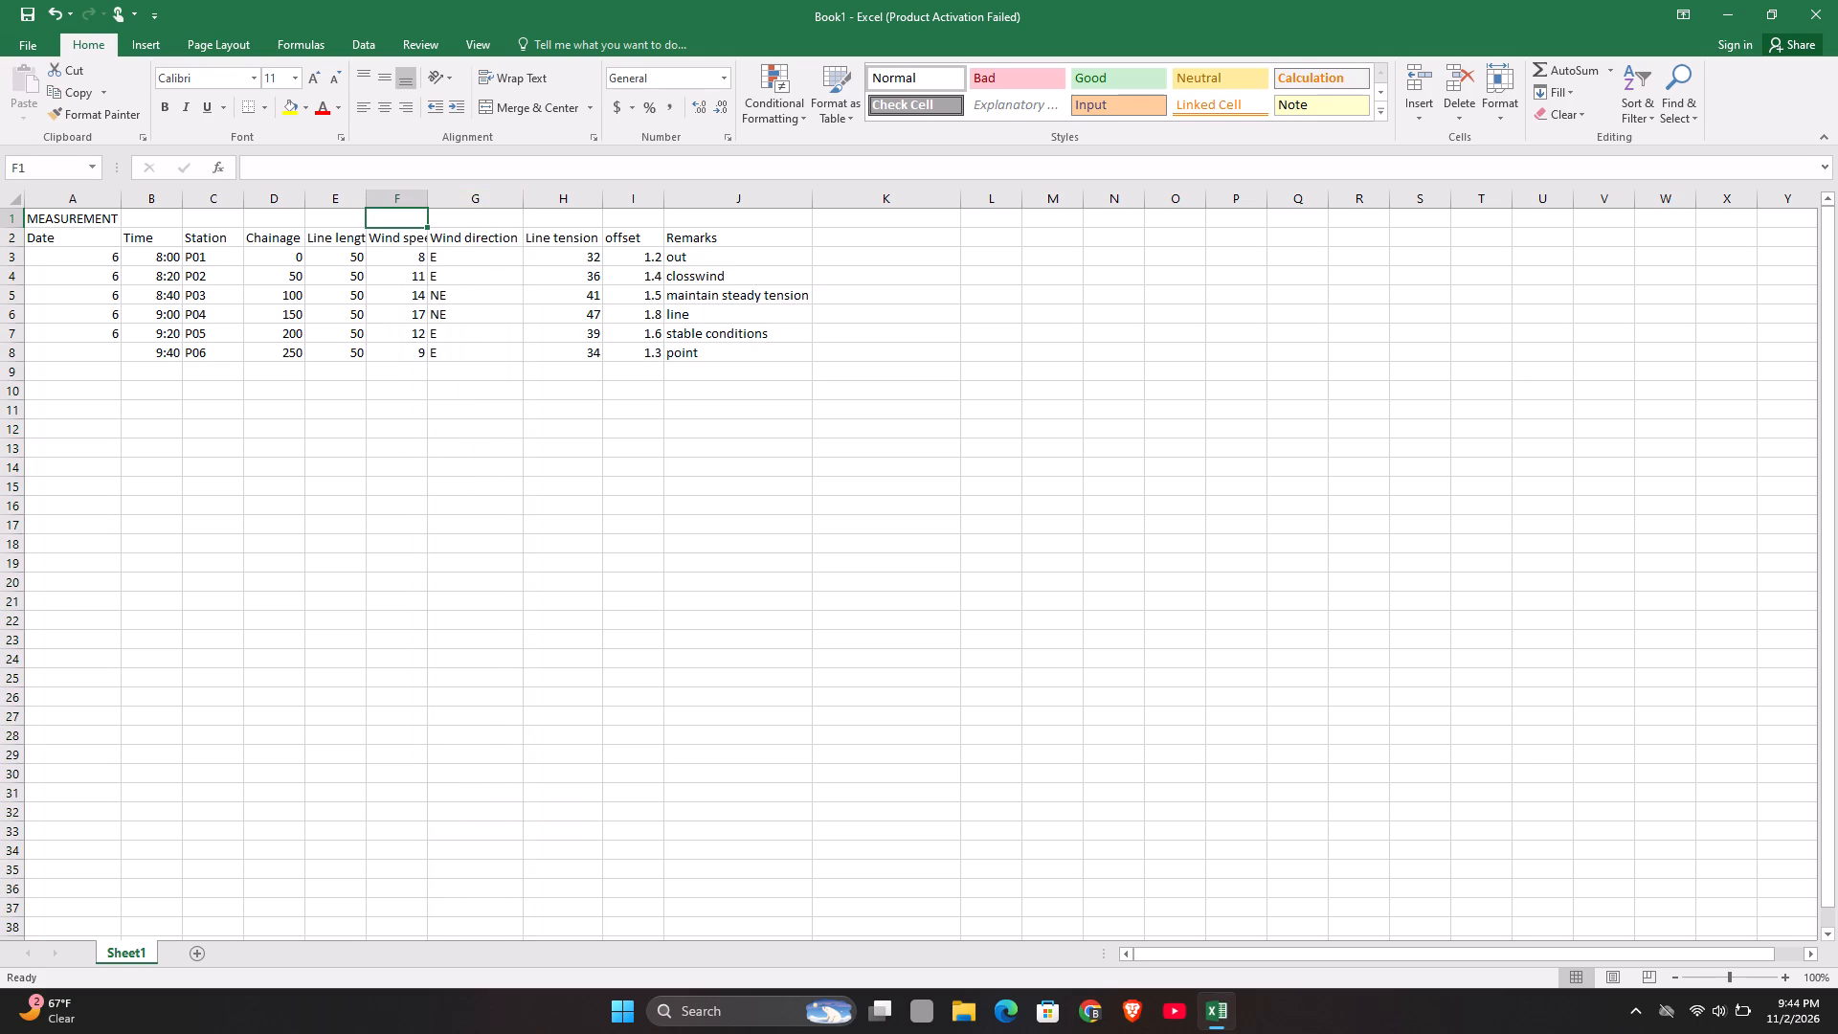
click(409, 240)
drag(425, 203, 442, 204)
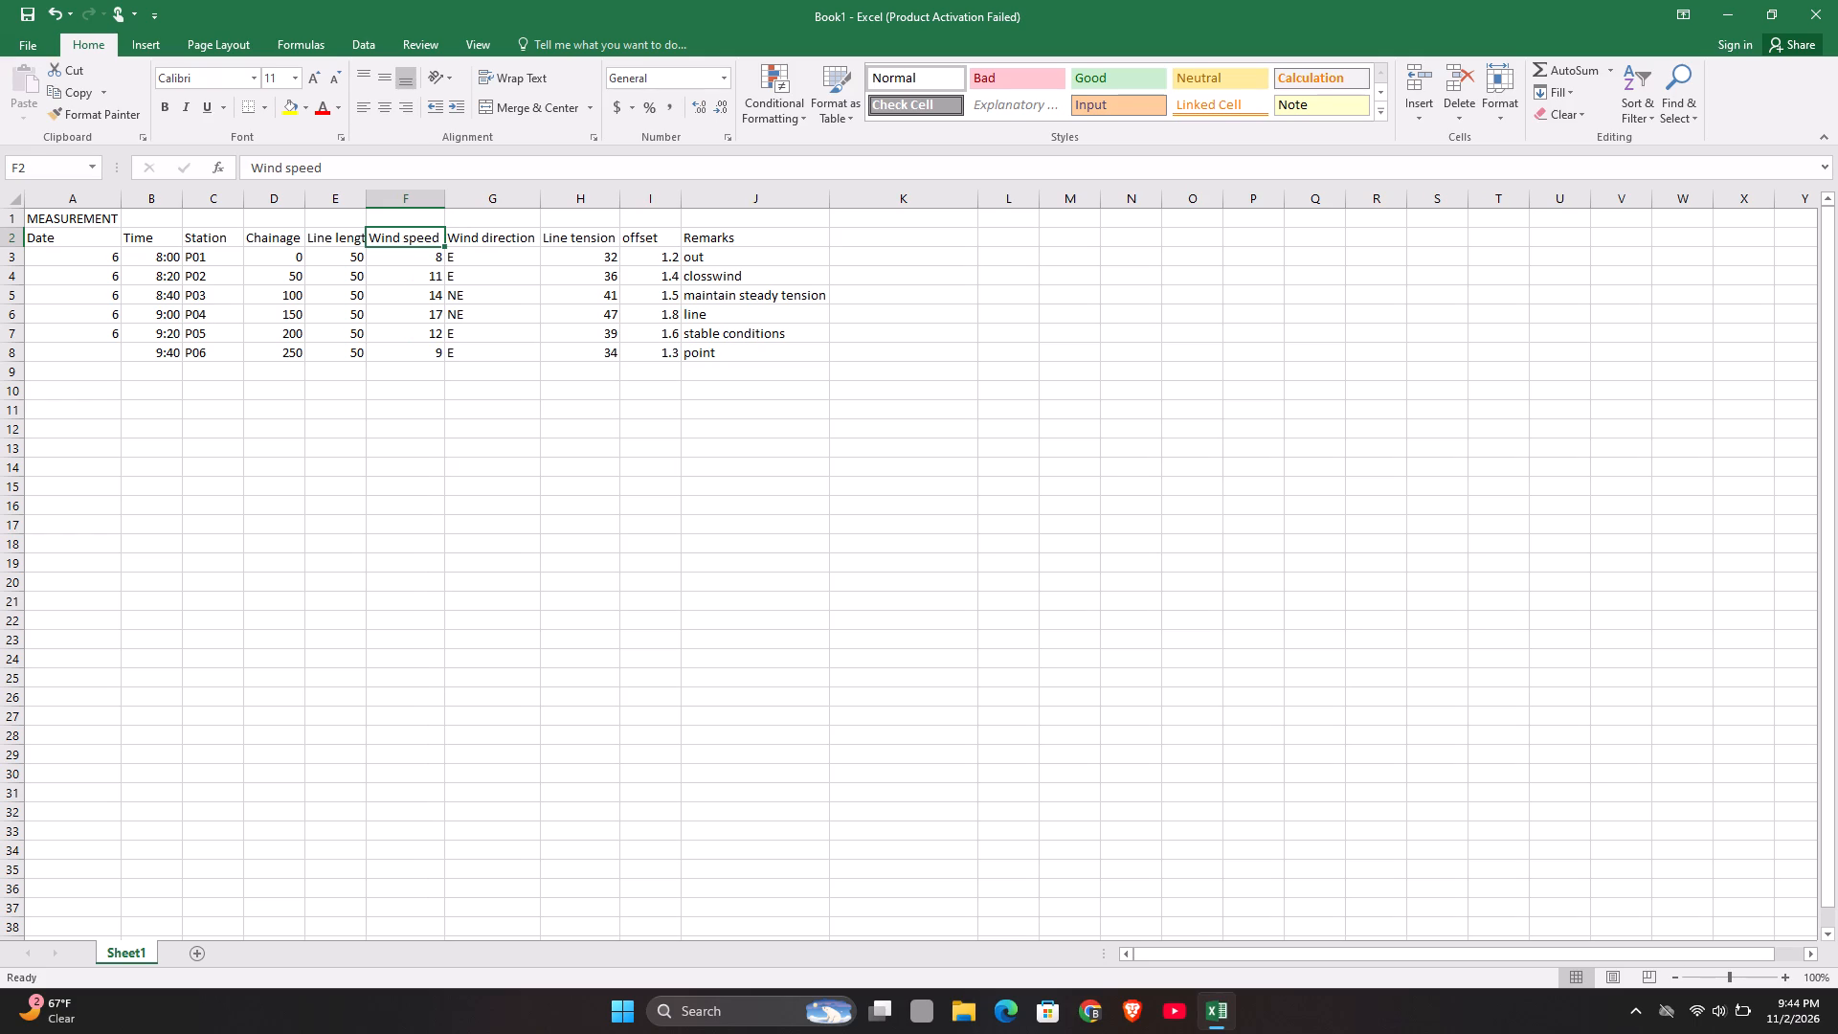
drag(365, 199, 391, 199)
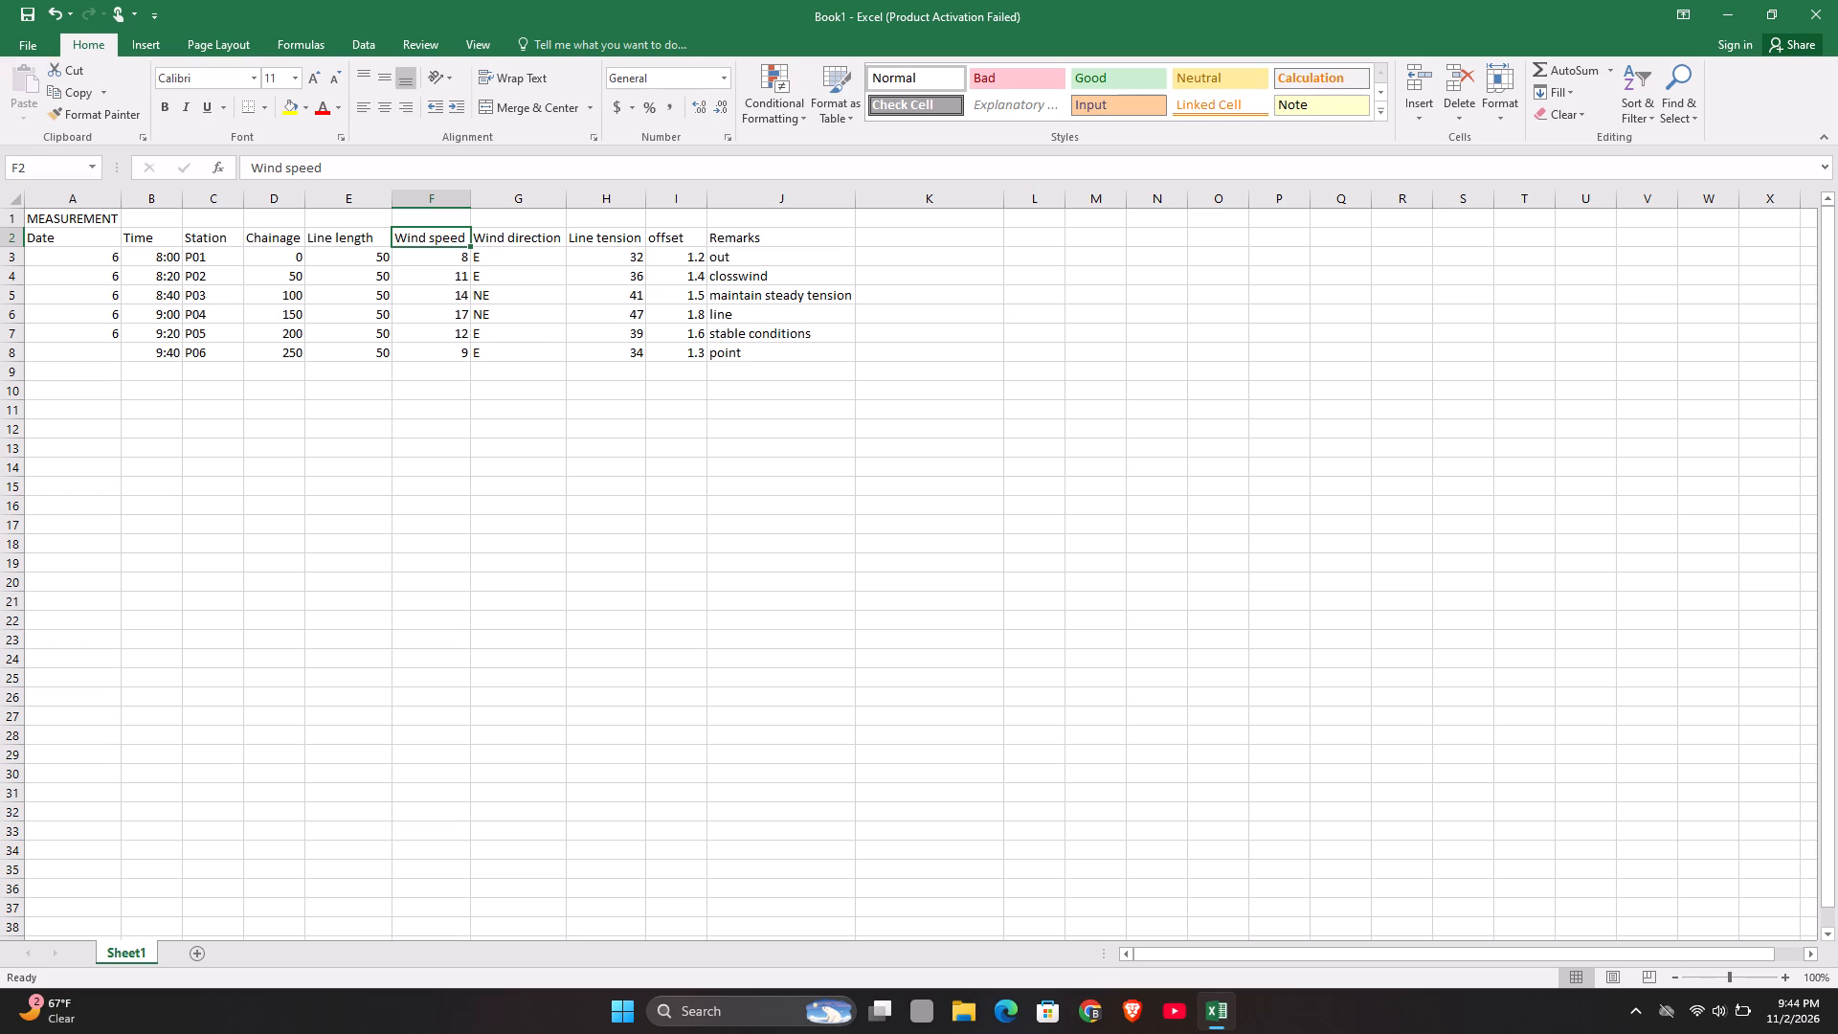
Format the row 2 headings from Date to Remarks, A2:J2, as bold and italic.
drag(28, 247, 53, 239)
drag(53, 239, 93, 239)
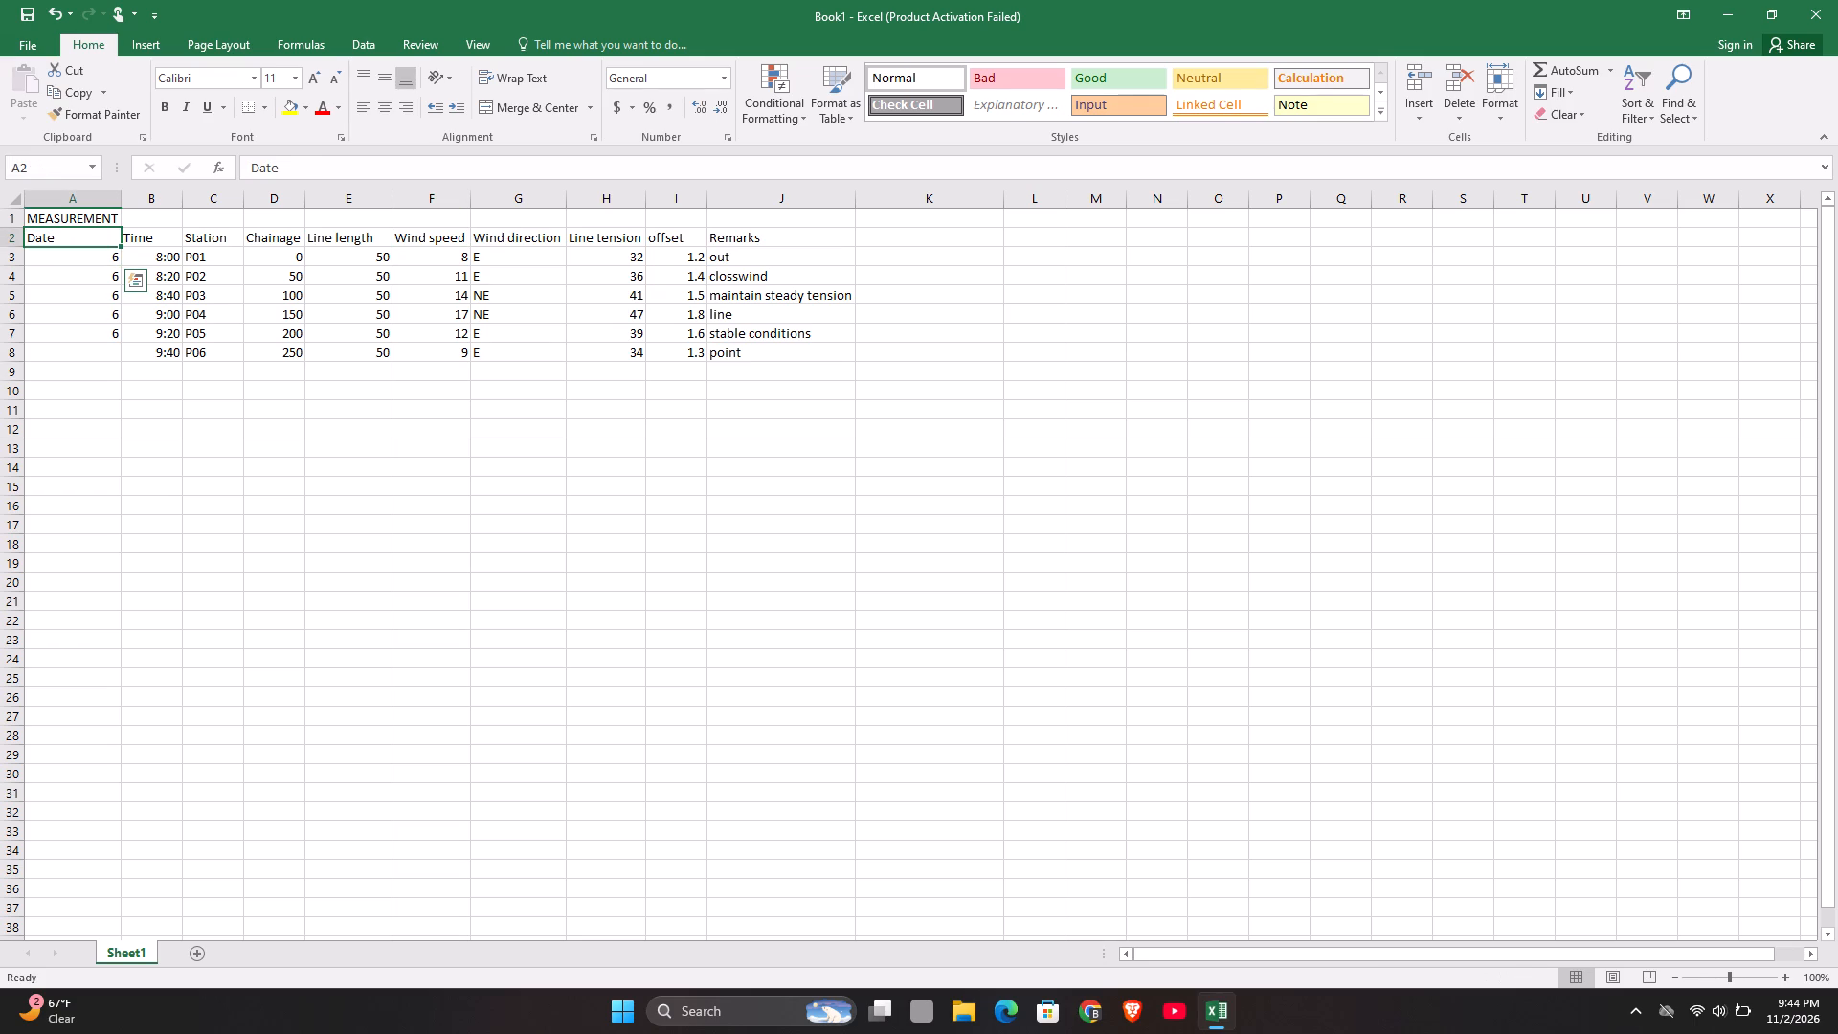
drag(93, 239, 379, 228)
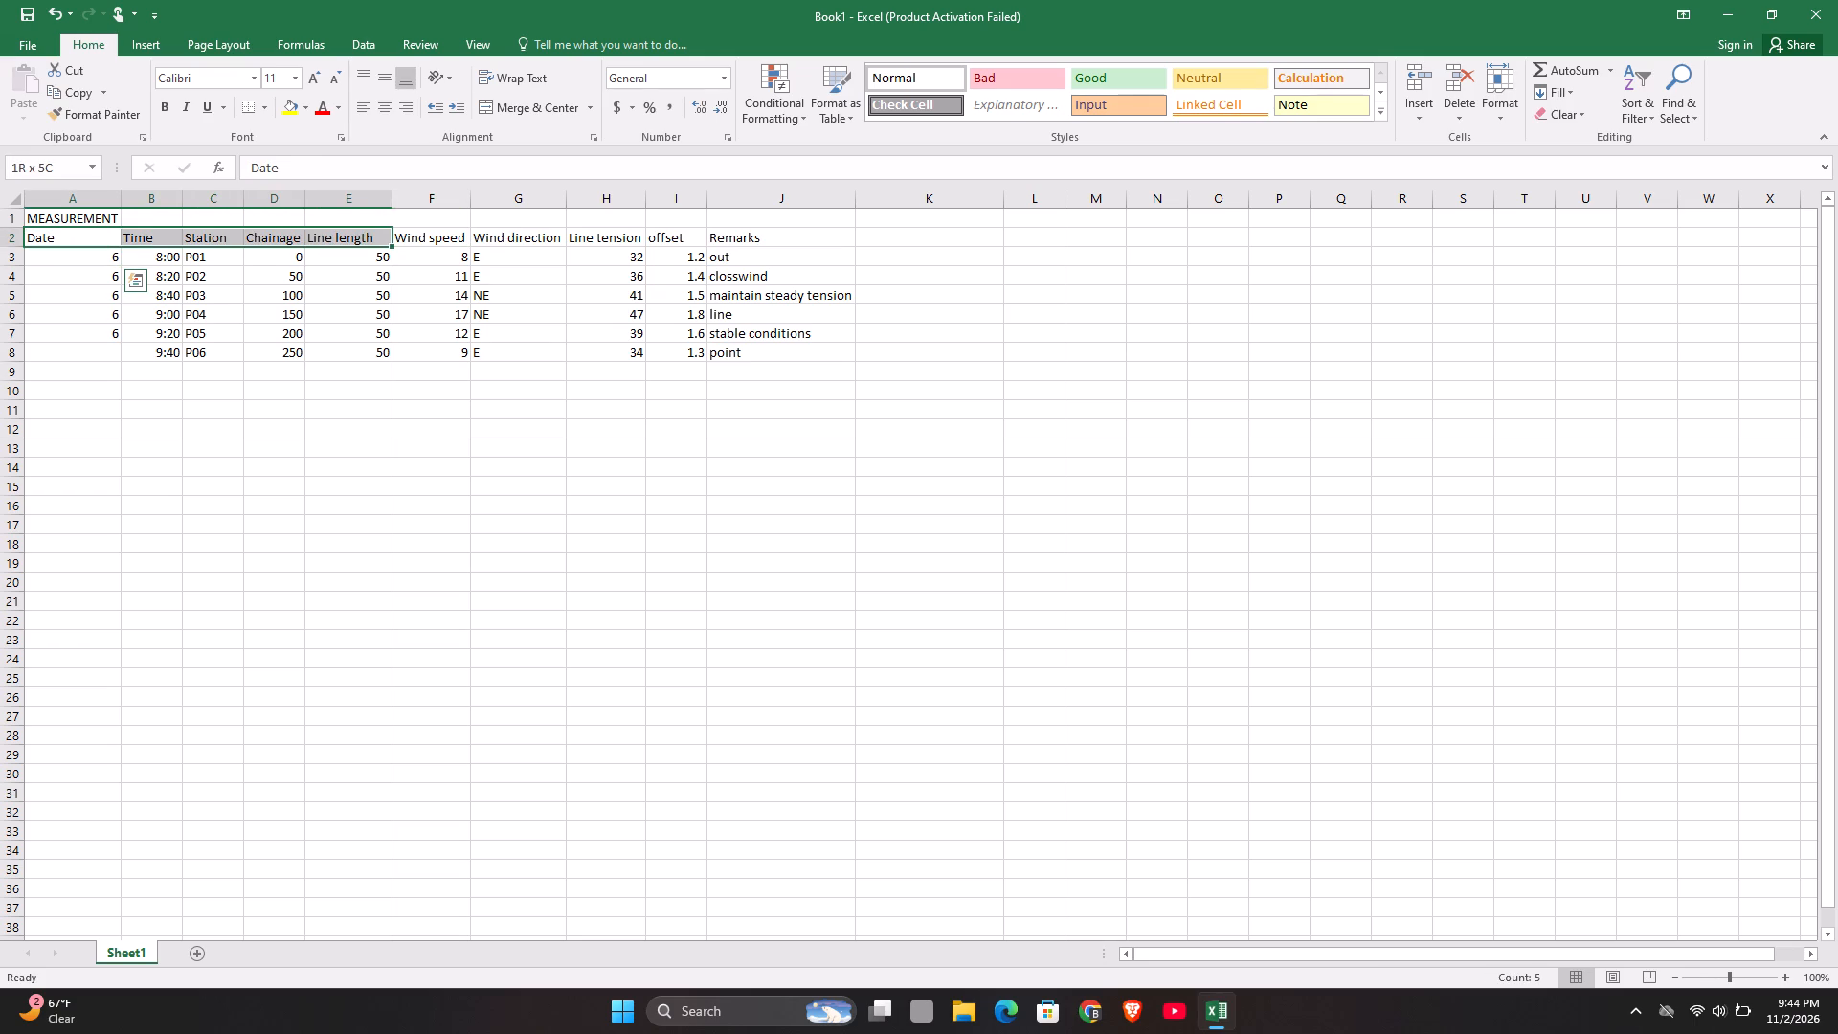
drag(379, 228, 583, 231)
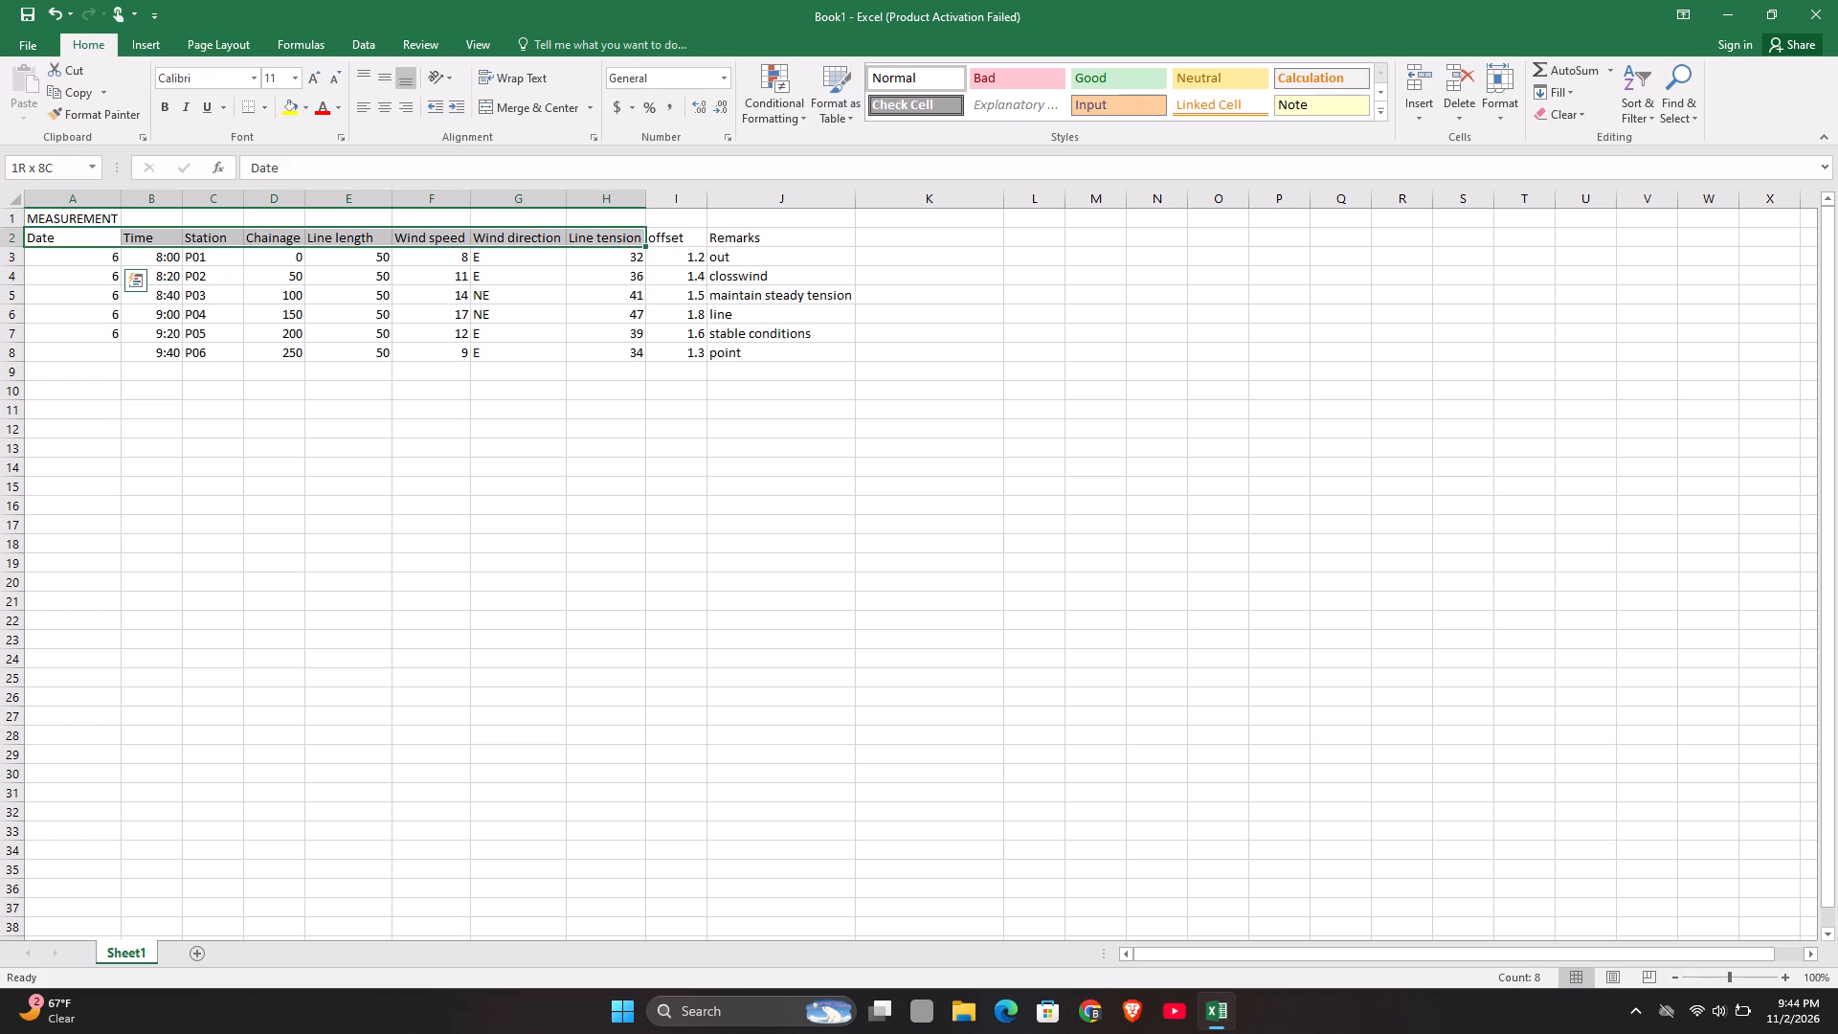
drag(583, 231, 720, 239)
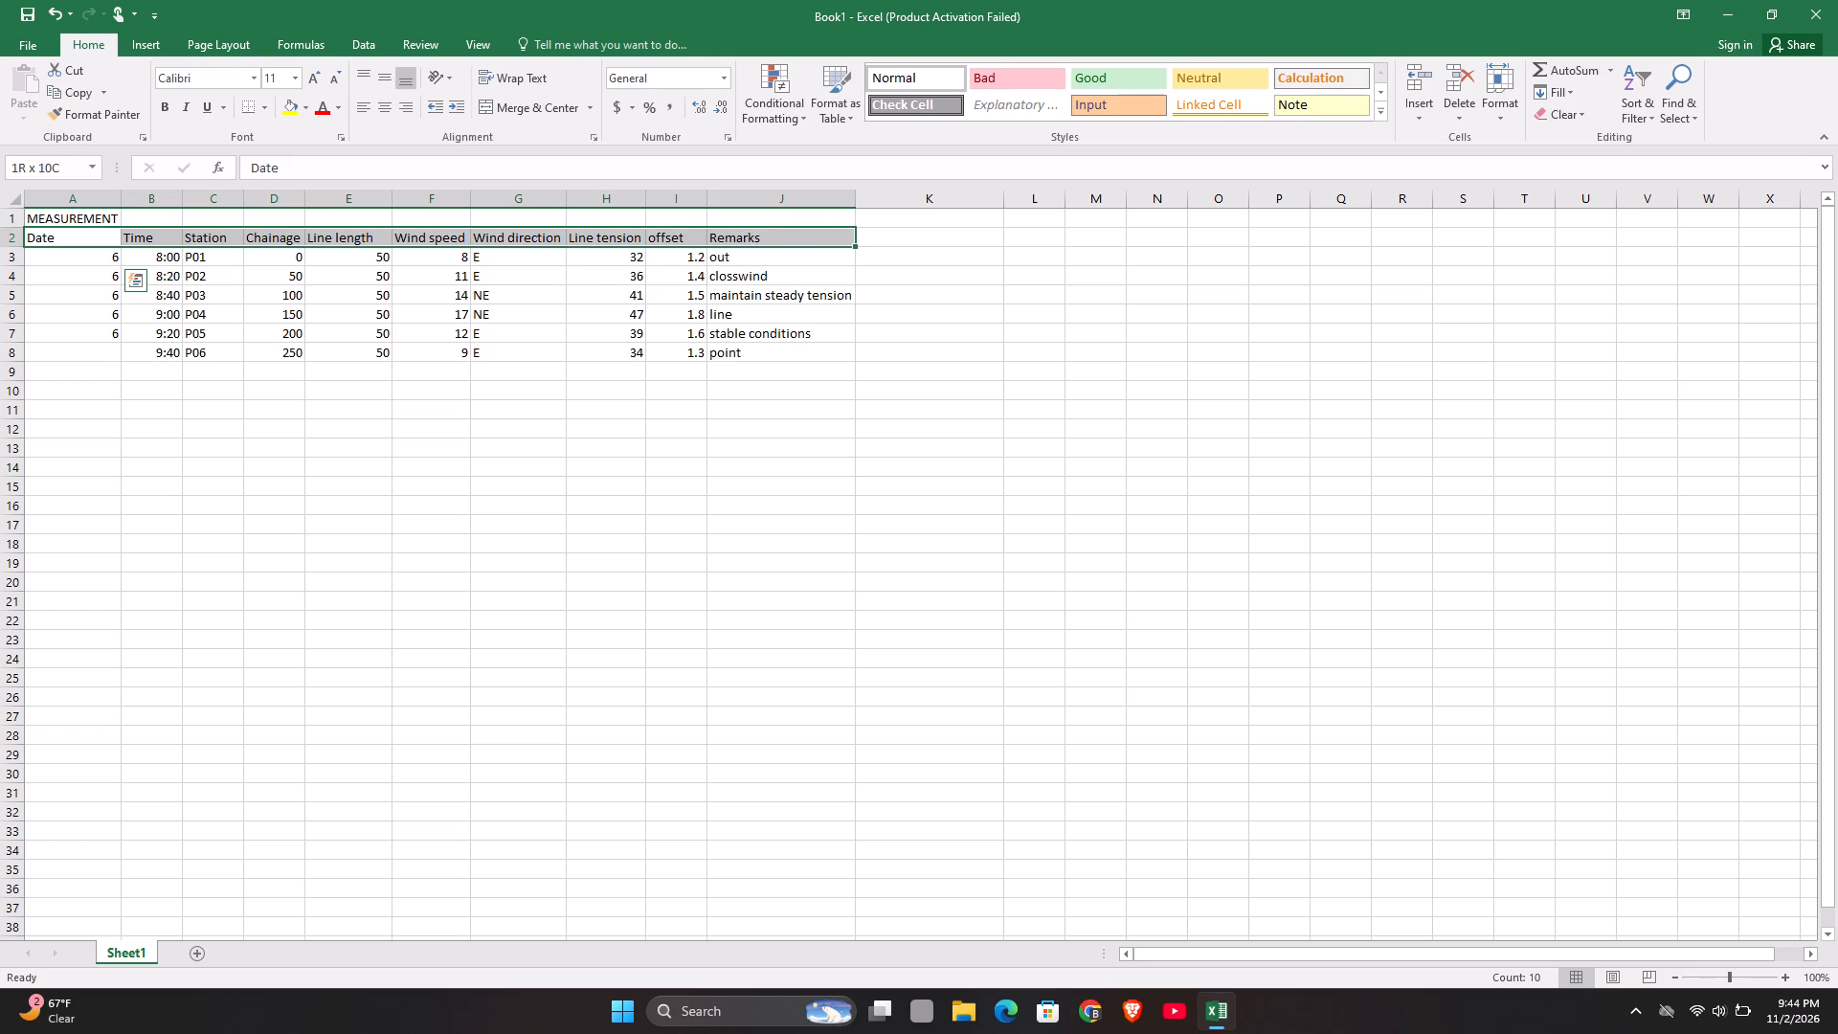
drag(720, 239, 722, 252)
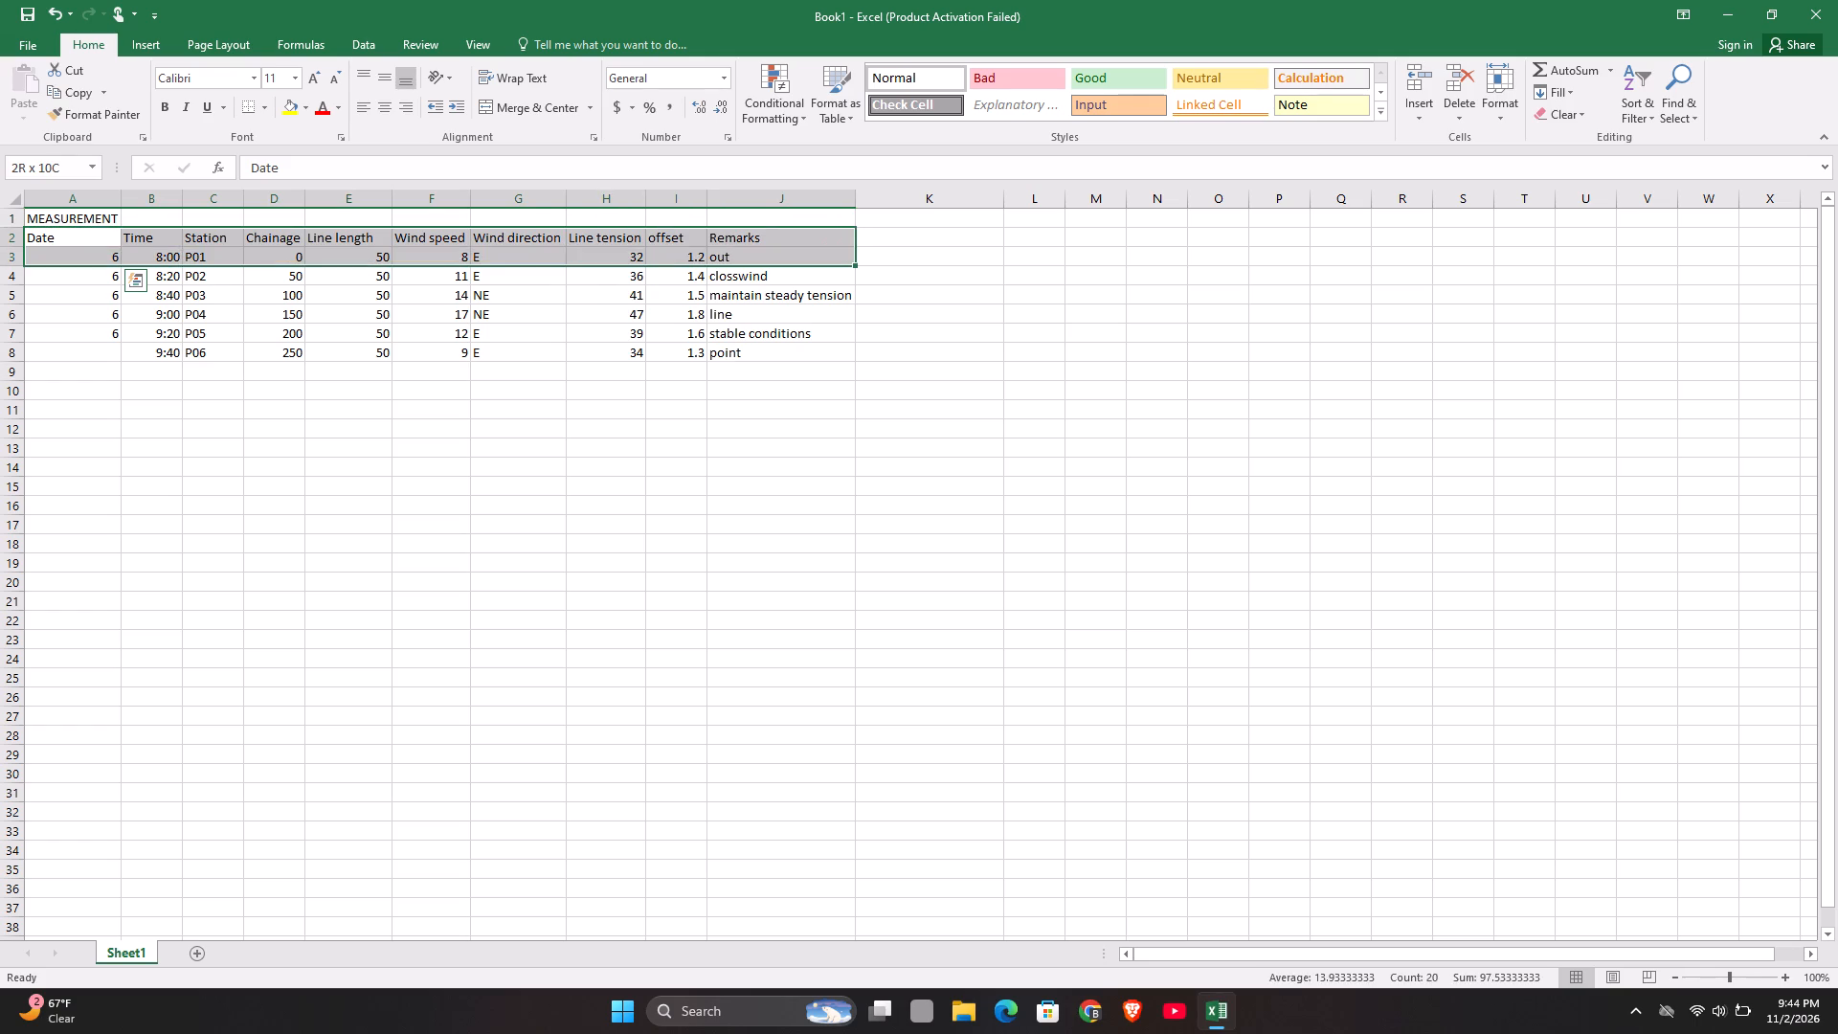
drag(722, 252, 724, 238)
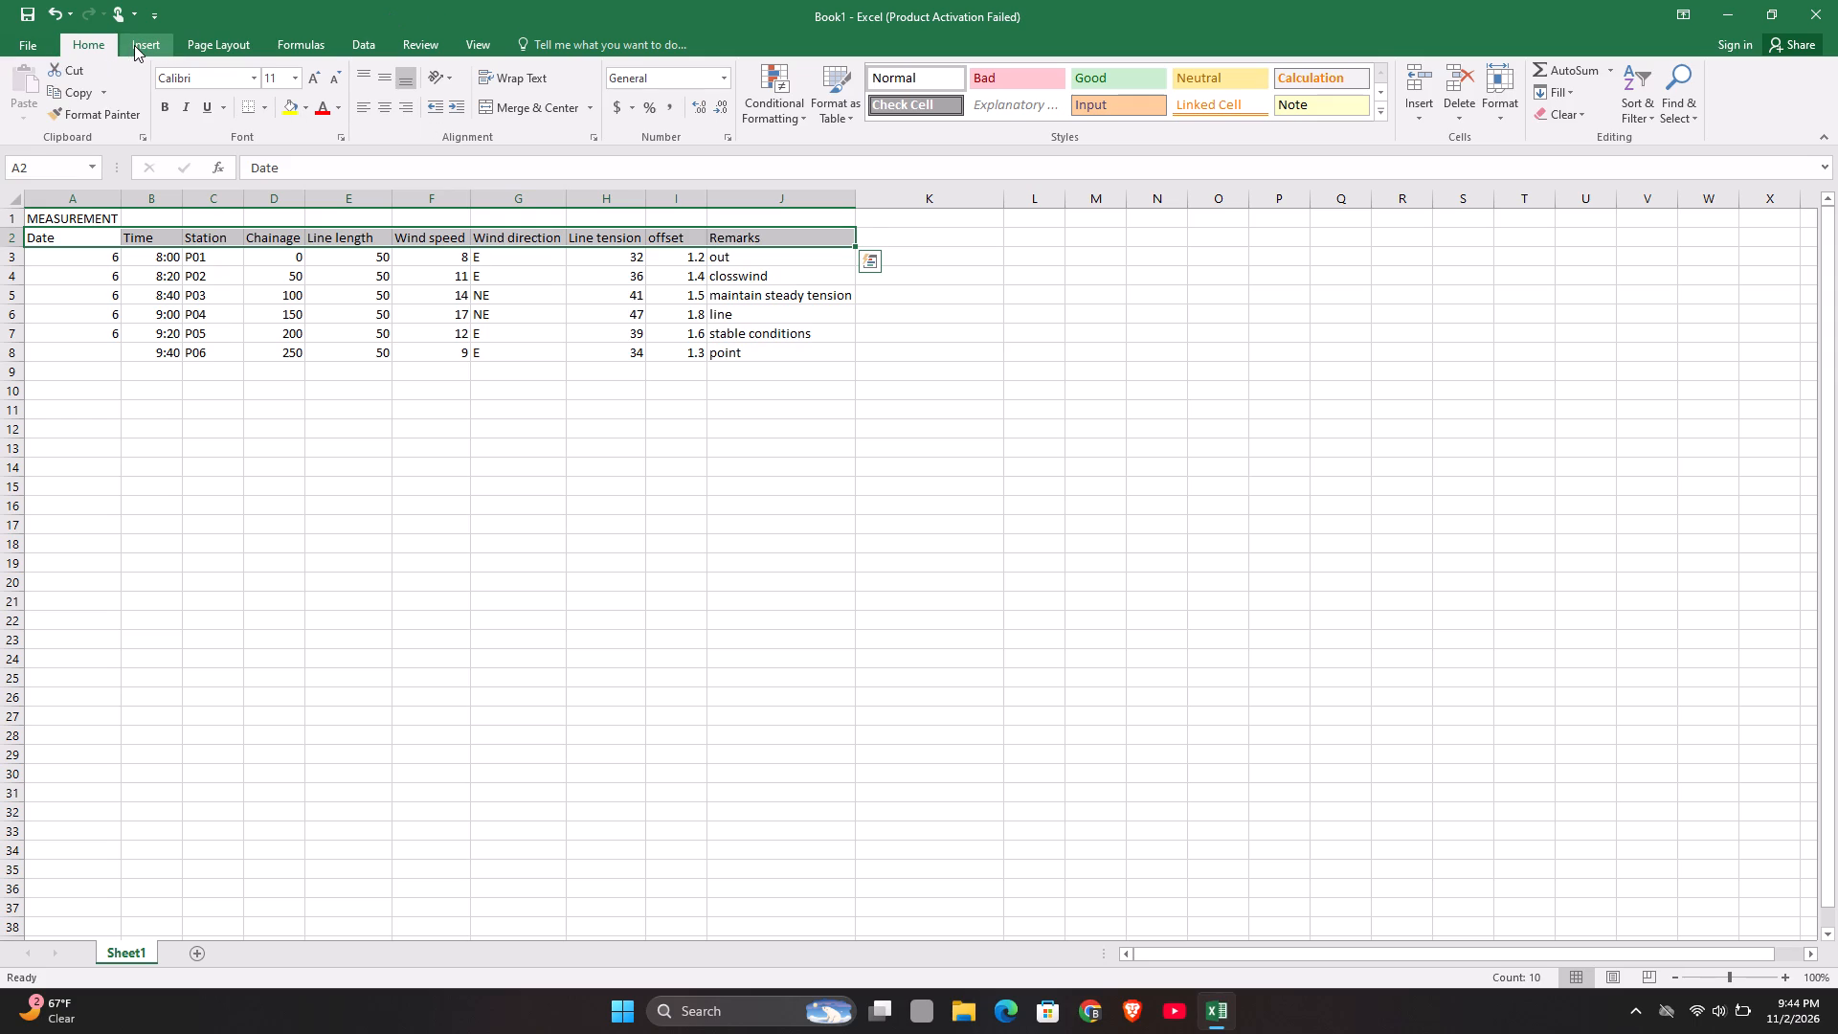
click(168, 101)
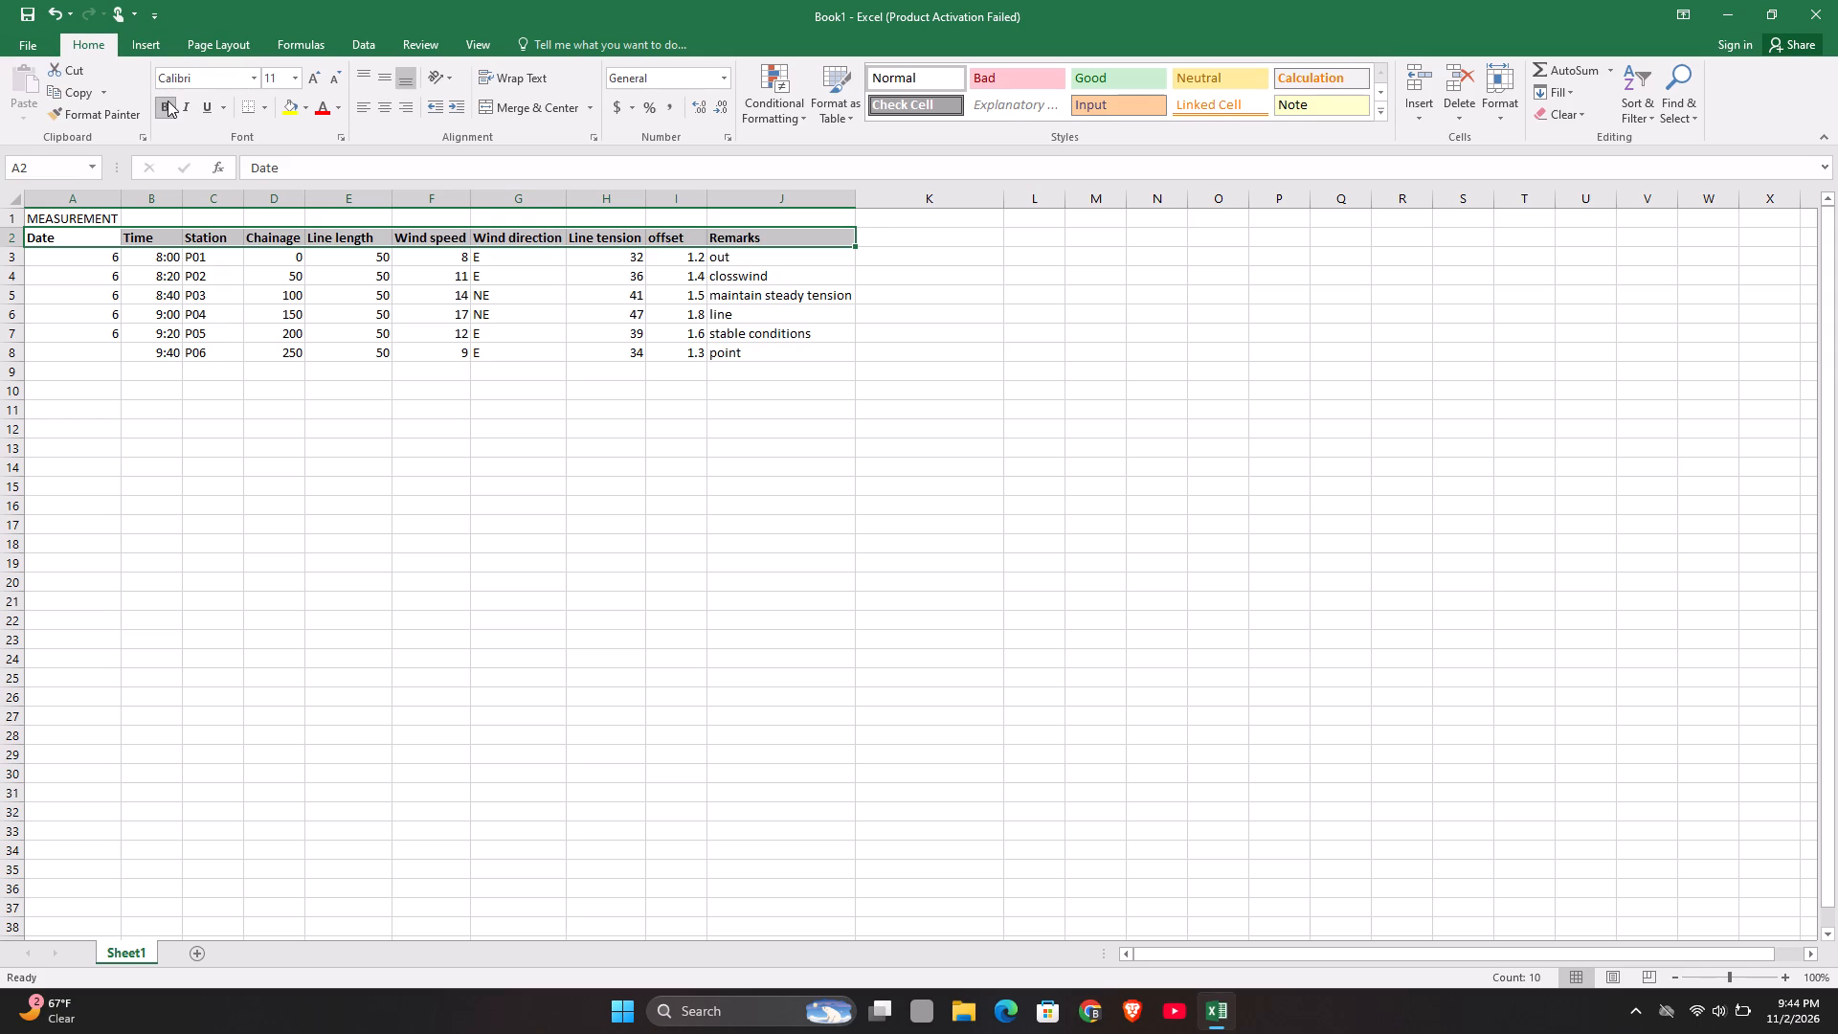
click(182, 107)
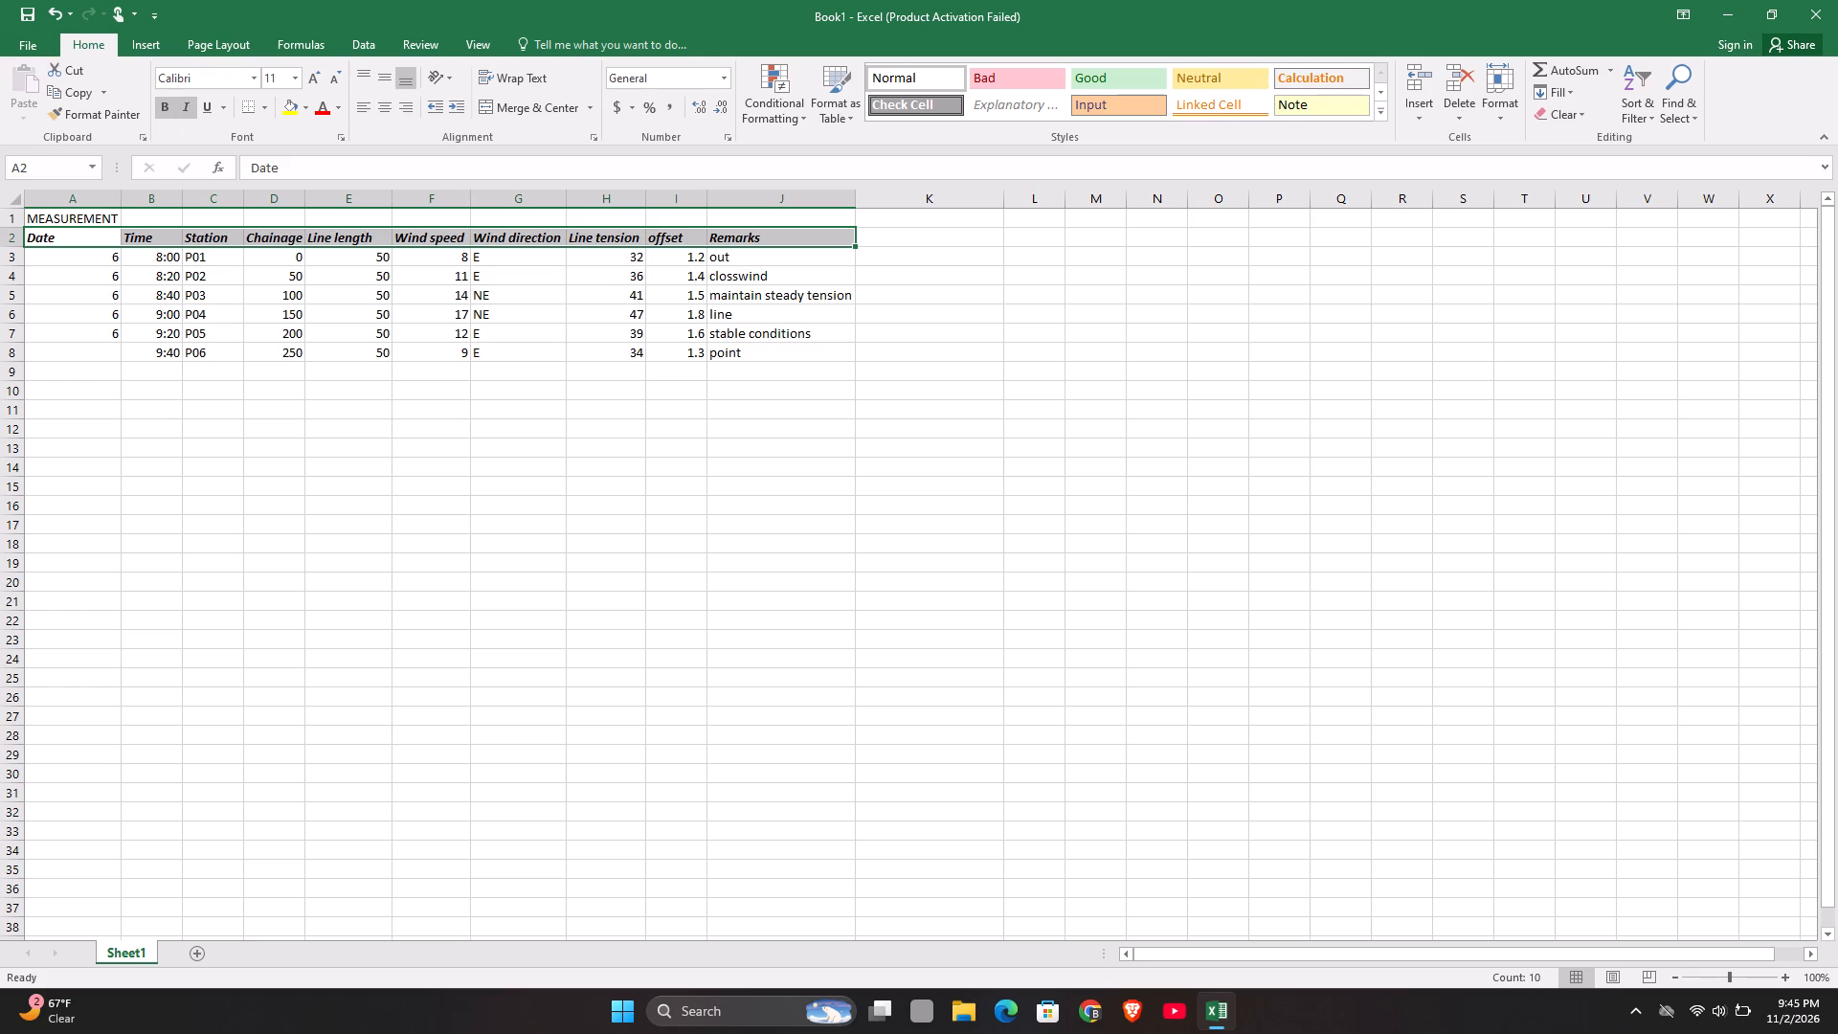
click(89, 307)
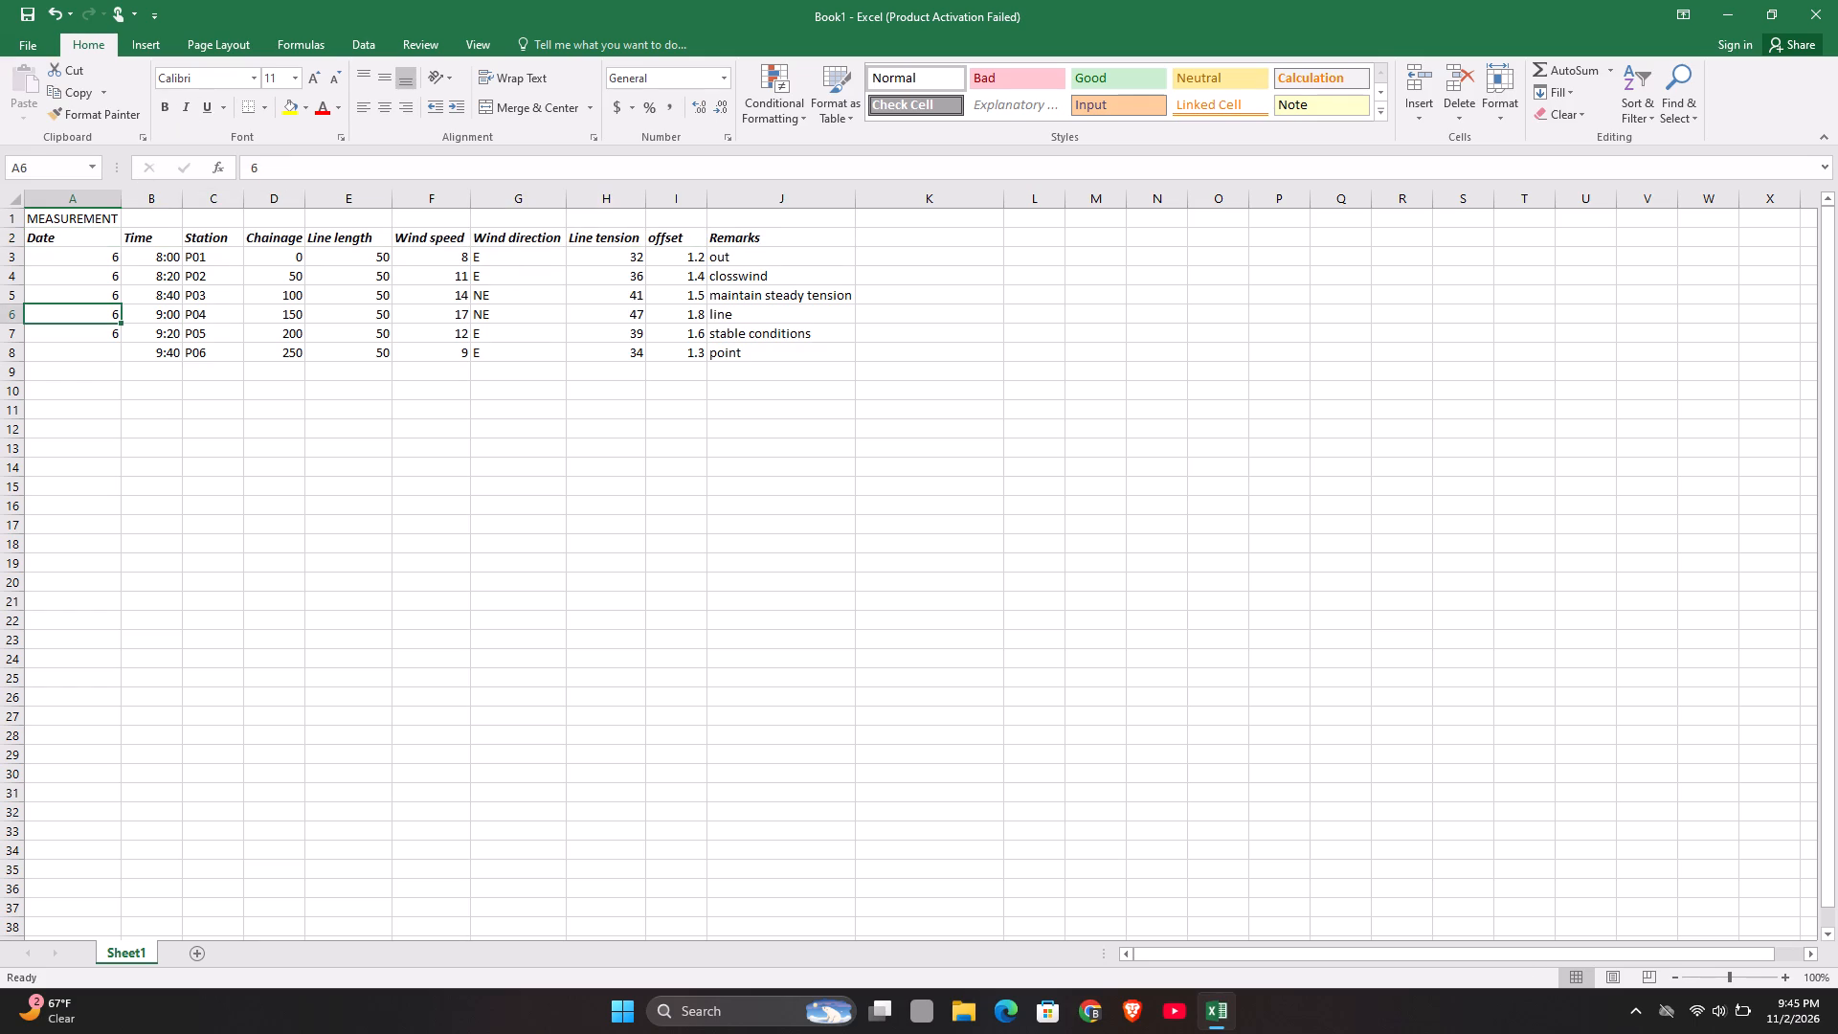
Make the MEASUREMENT title in cell A1 bold.
click(60, 219)
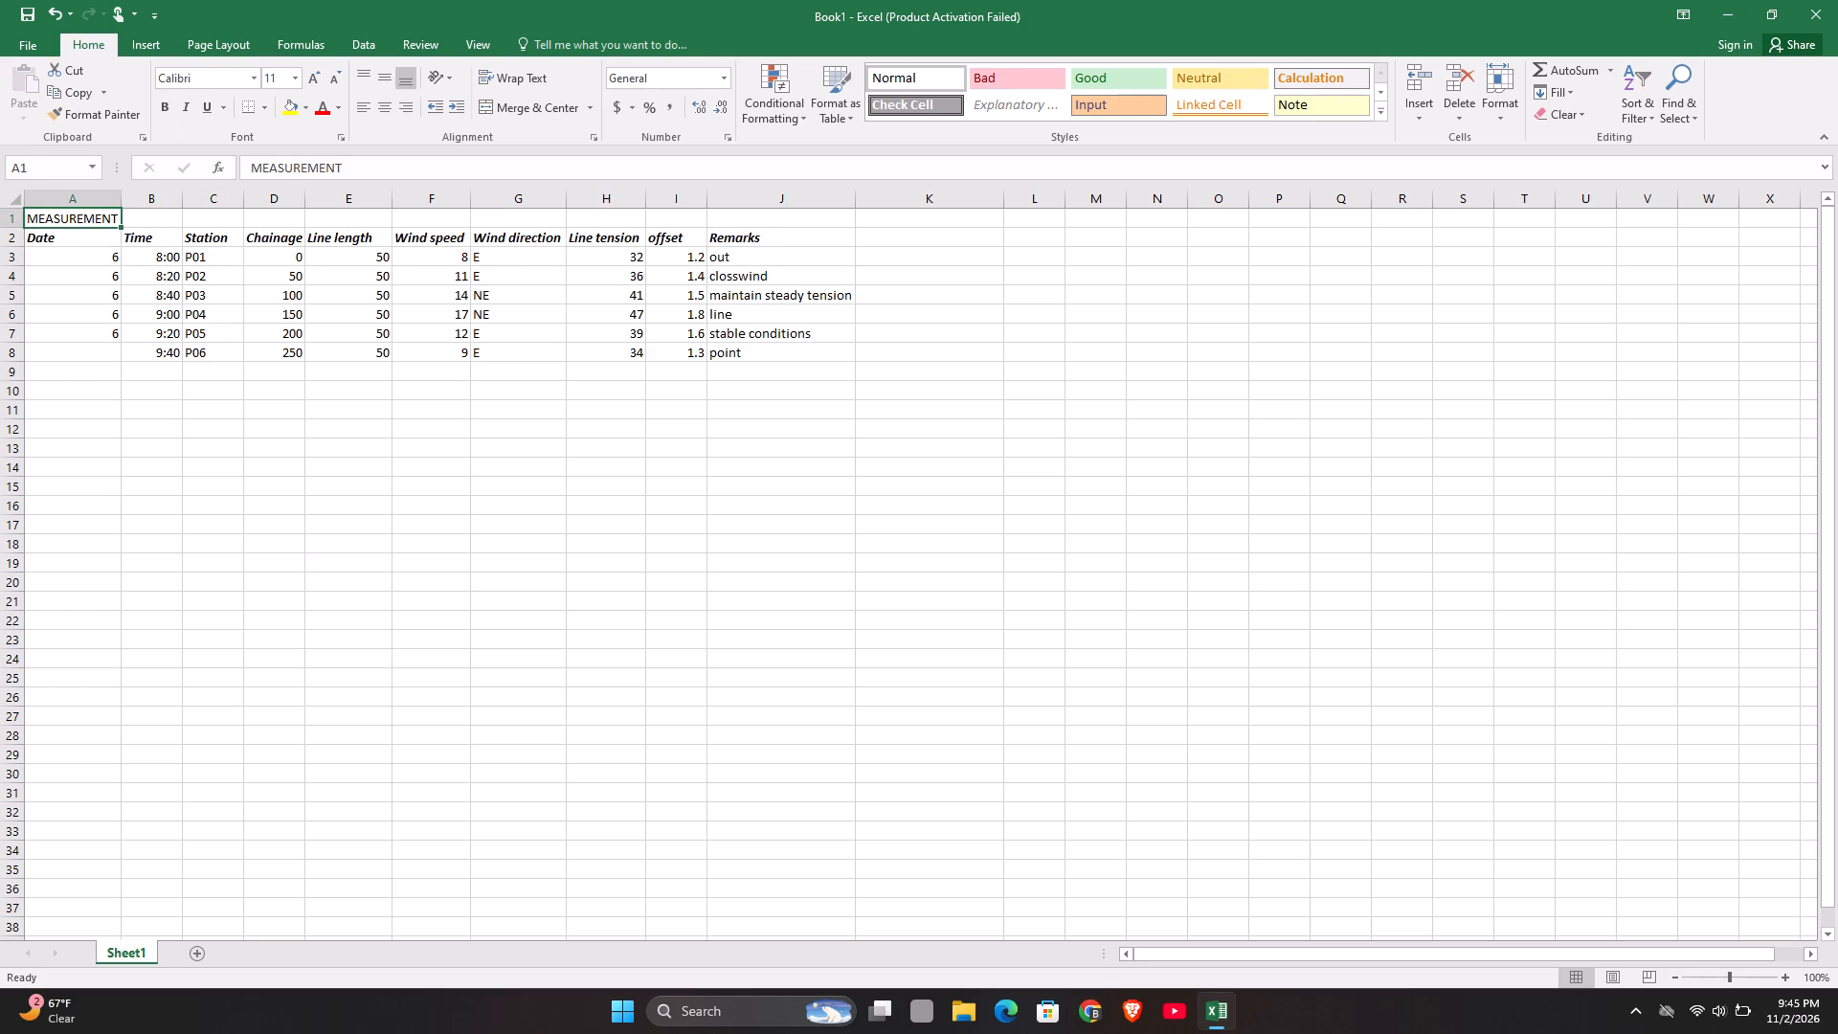
click(170, 107)
double_click(62, 473)
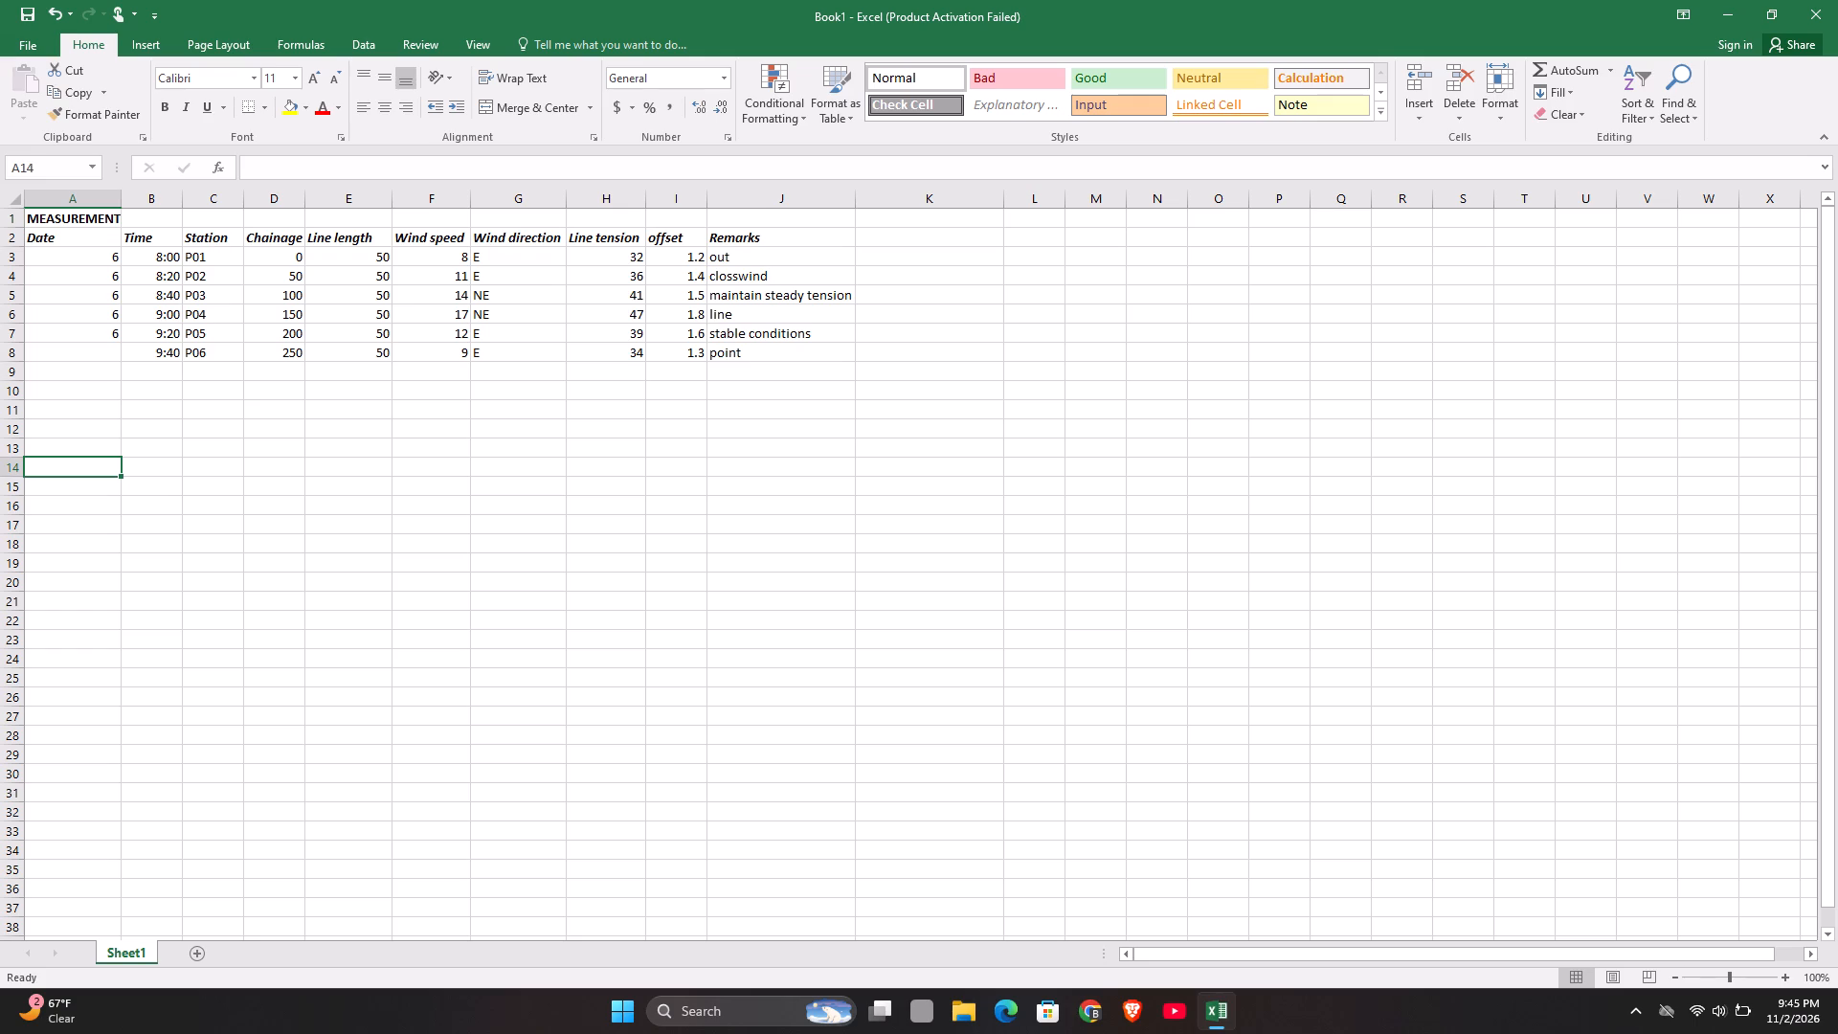
Set the wind speed for station P01 in cell F3 to 10.
click(111, 299)
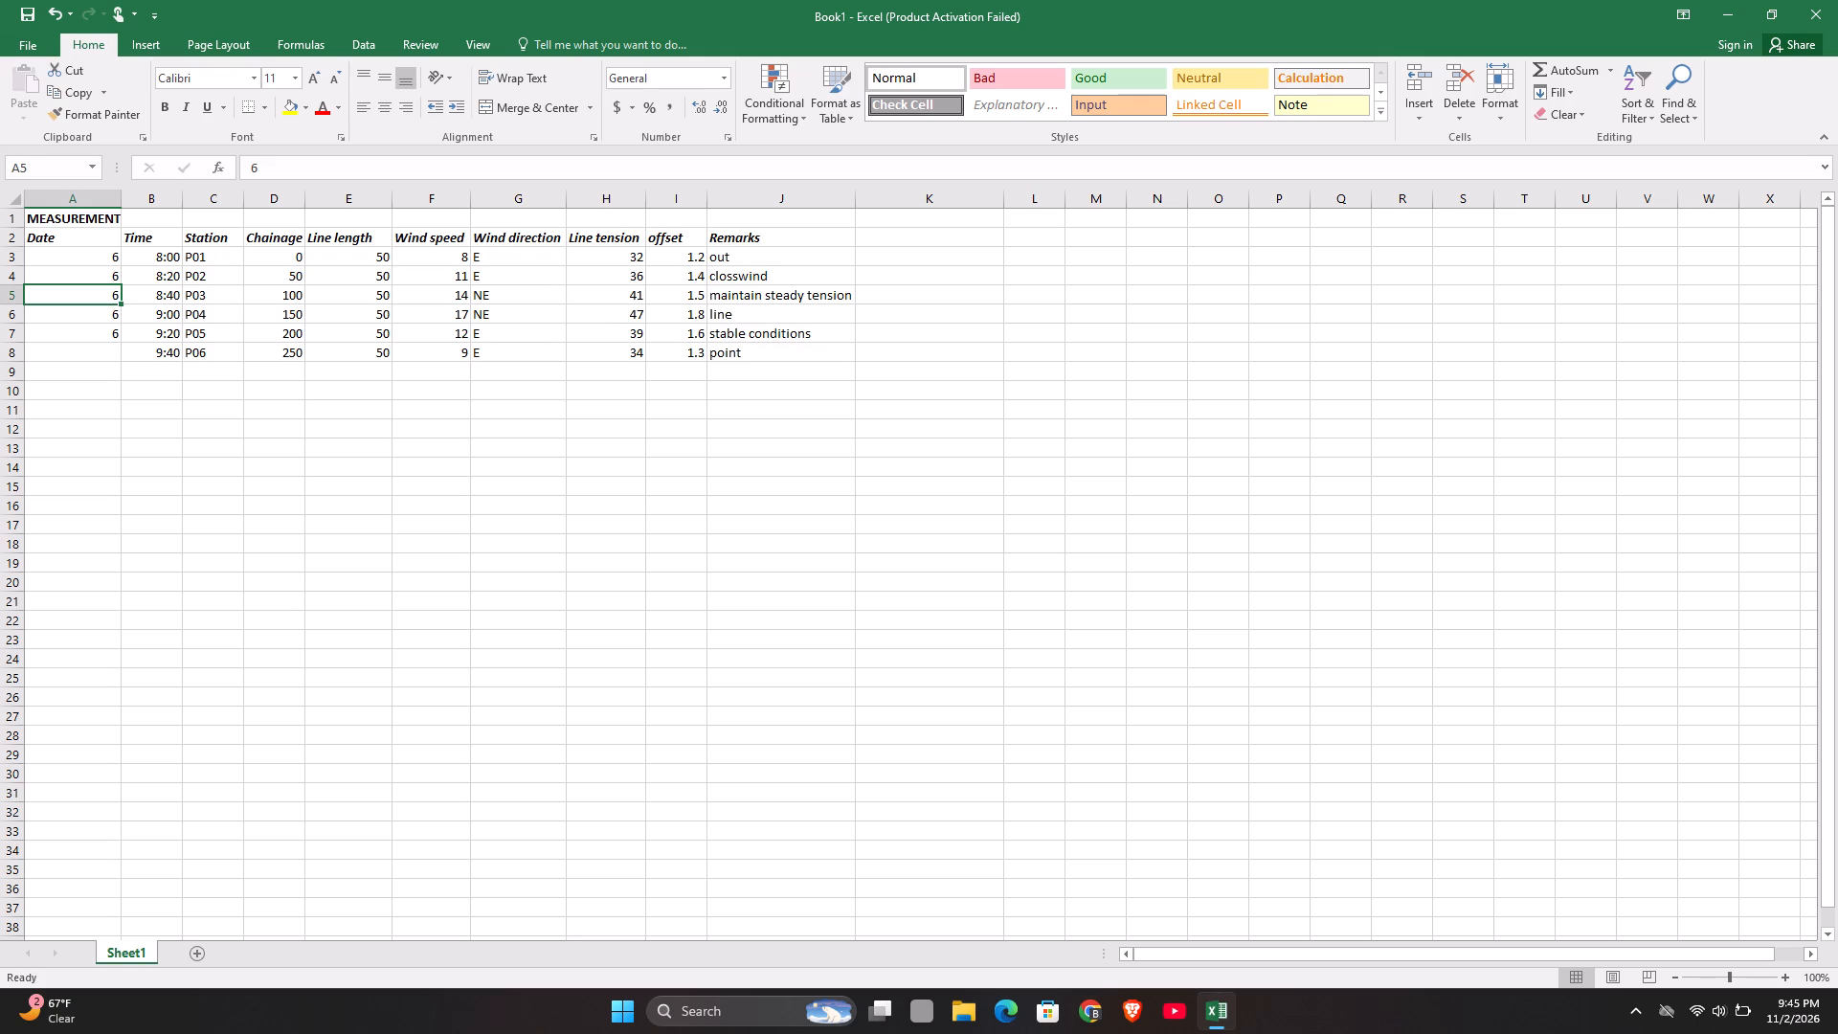
click(446, 306)
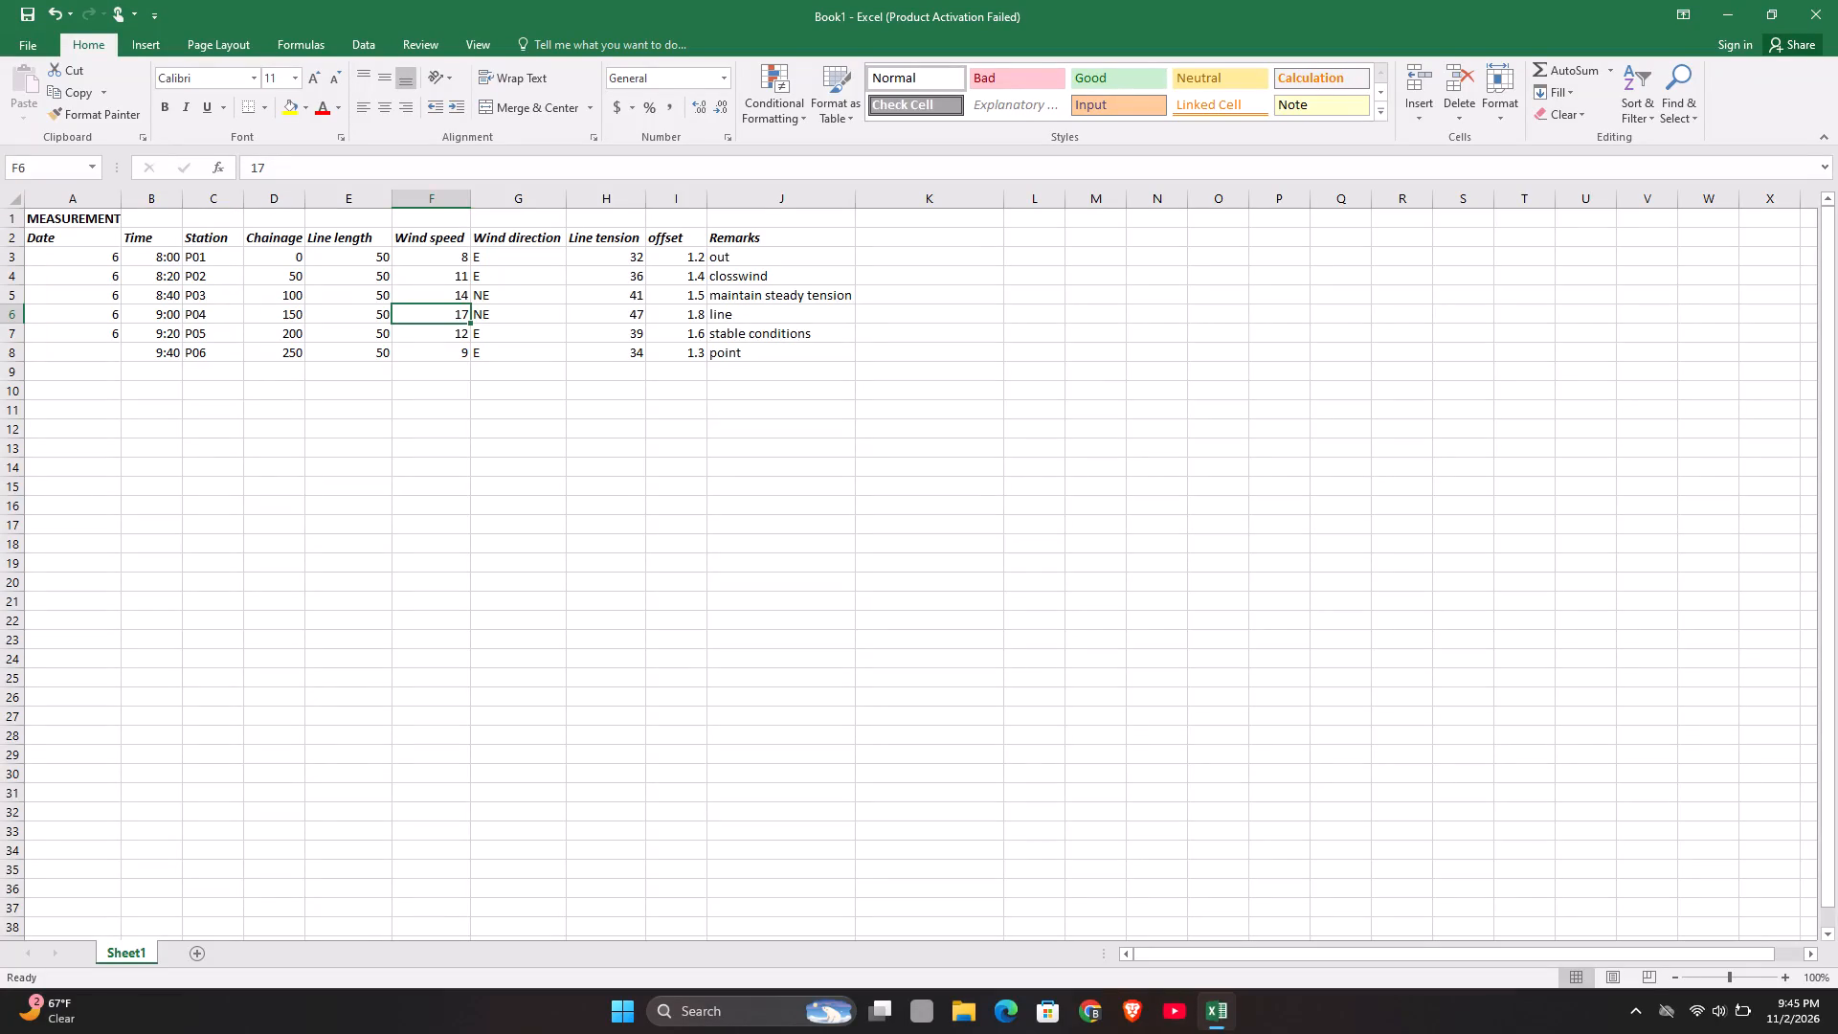
click(452, 296)
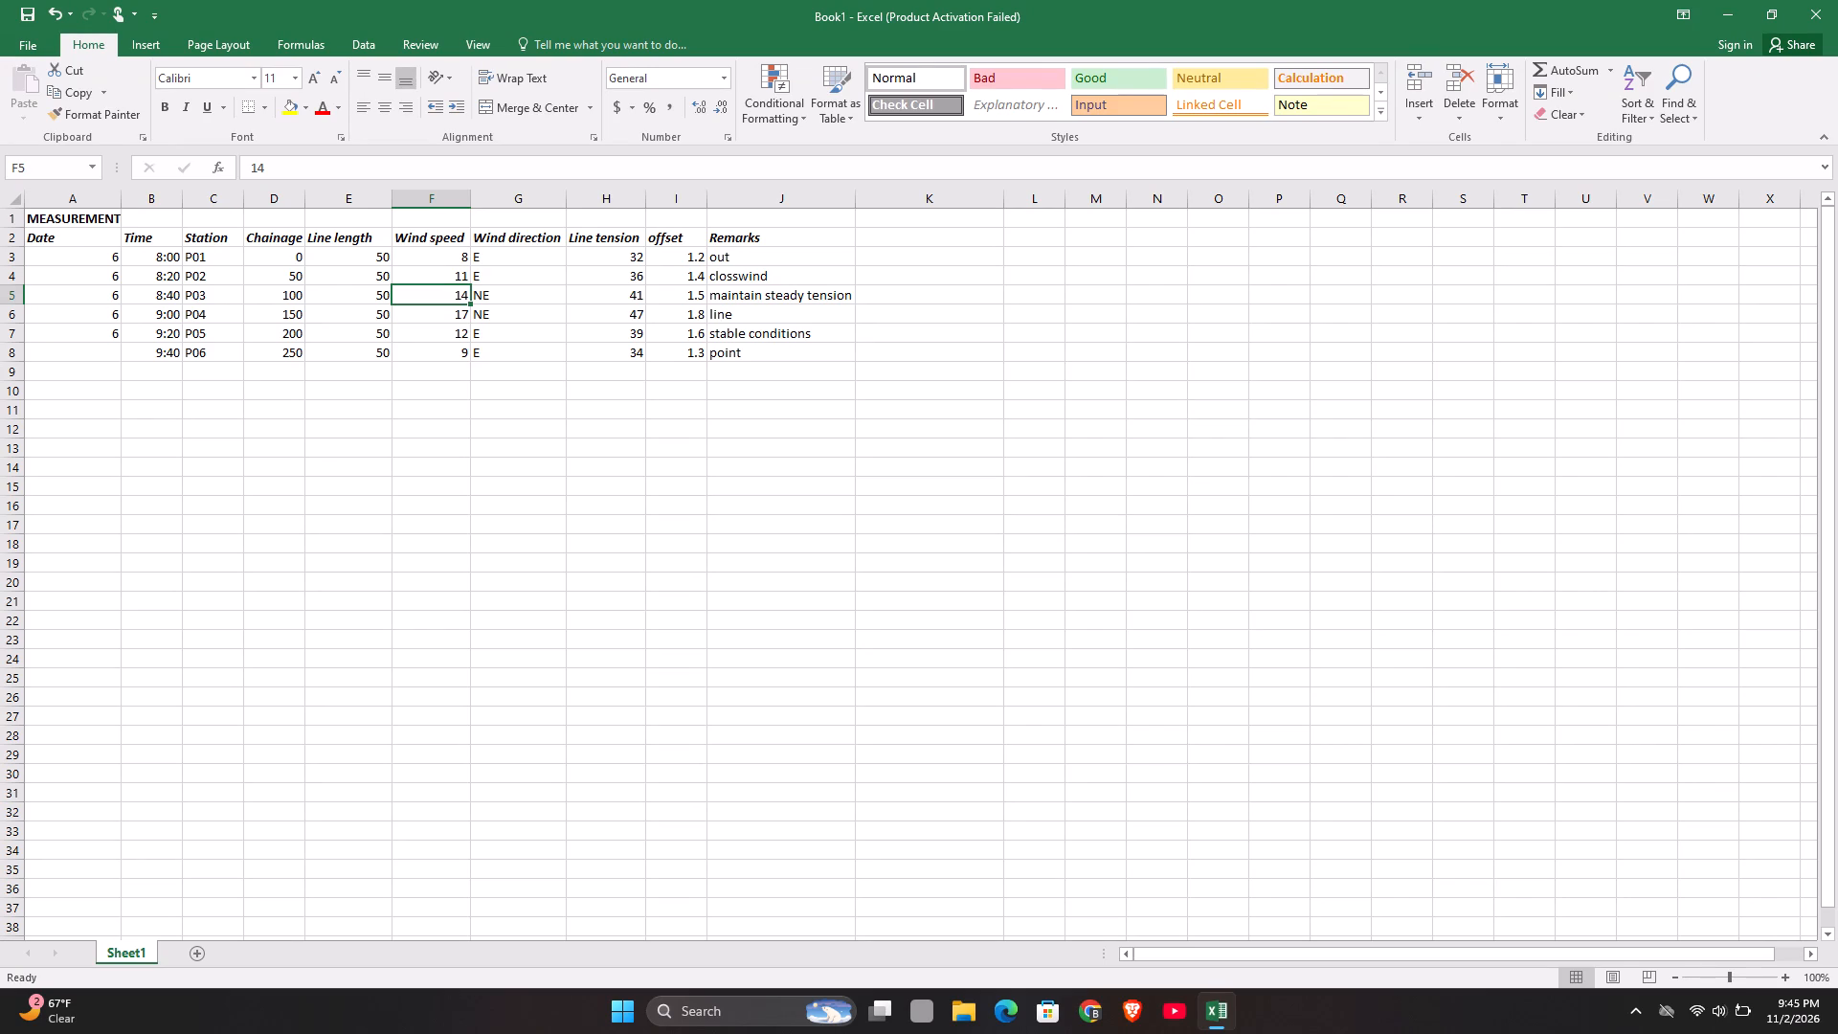
click(457, 256)
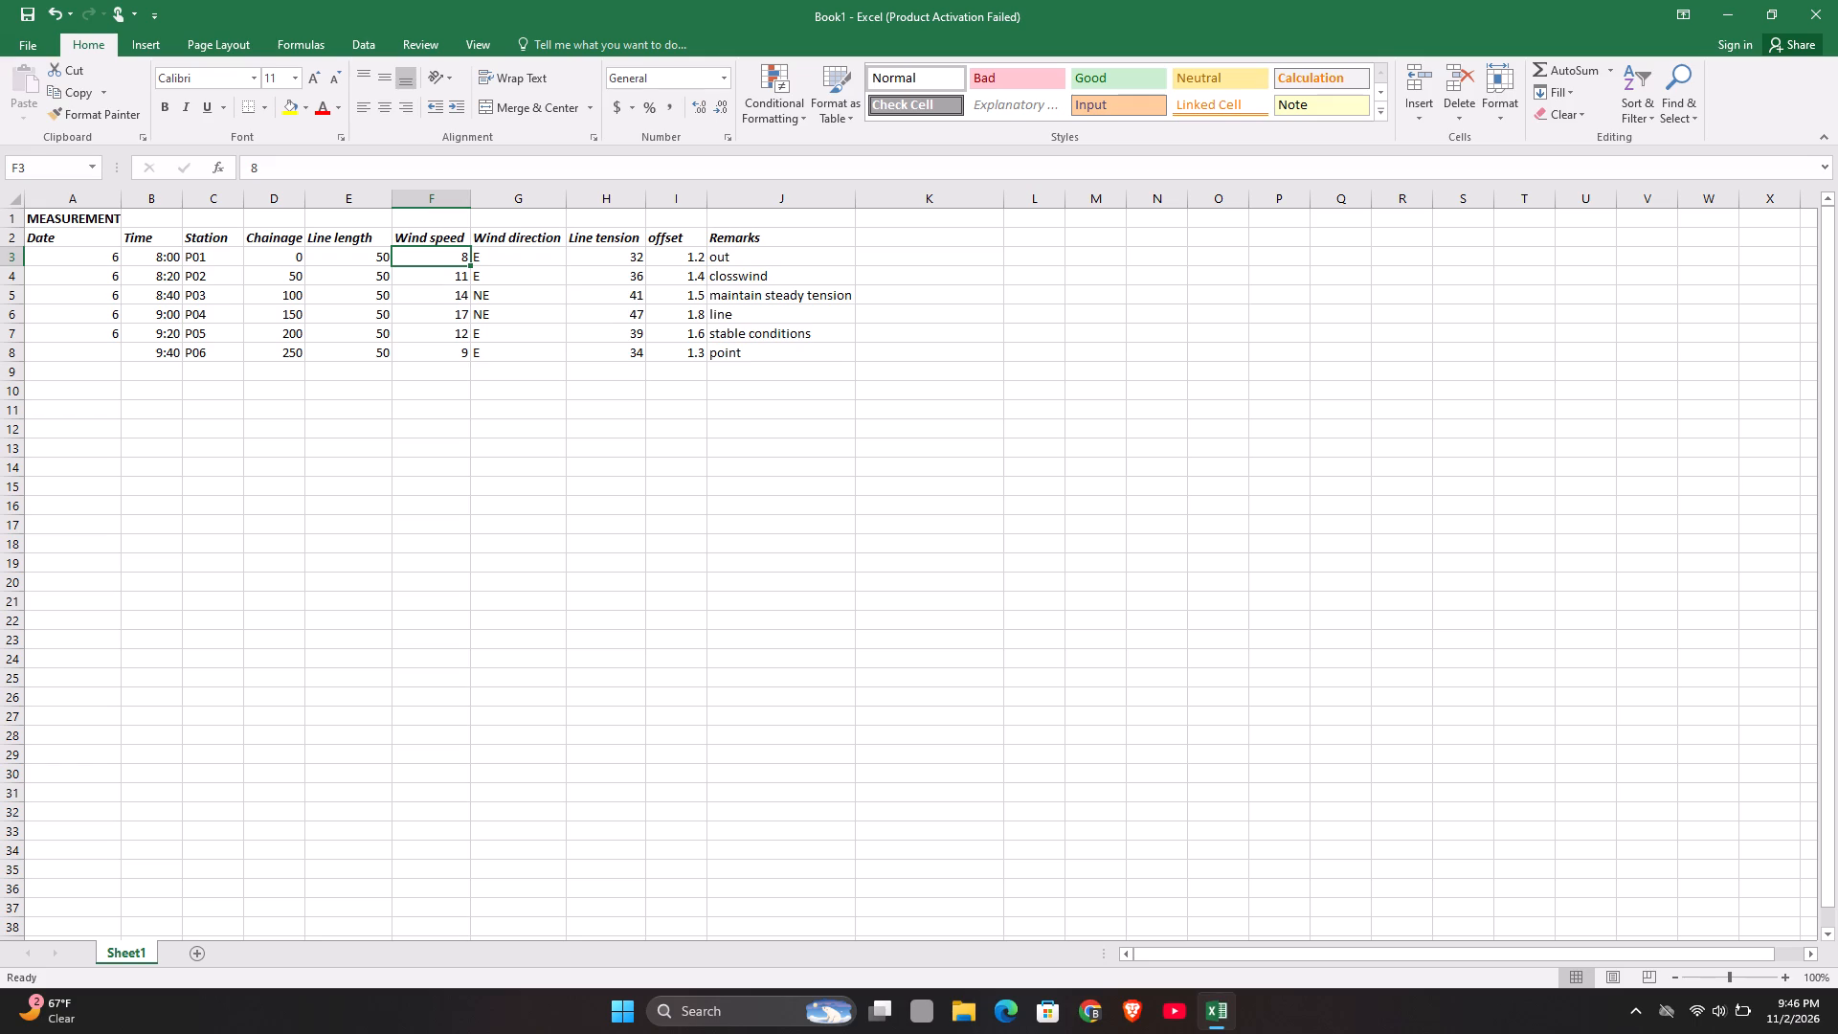
key(BackSpace)
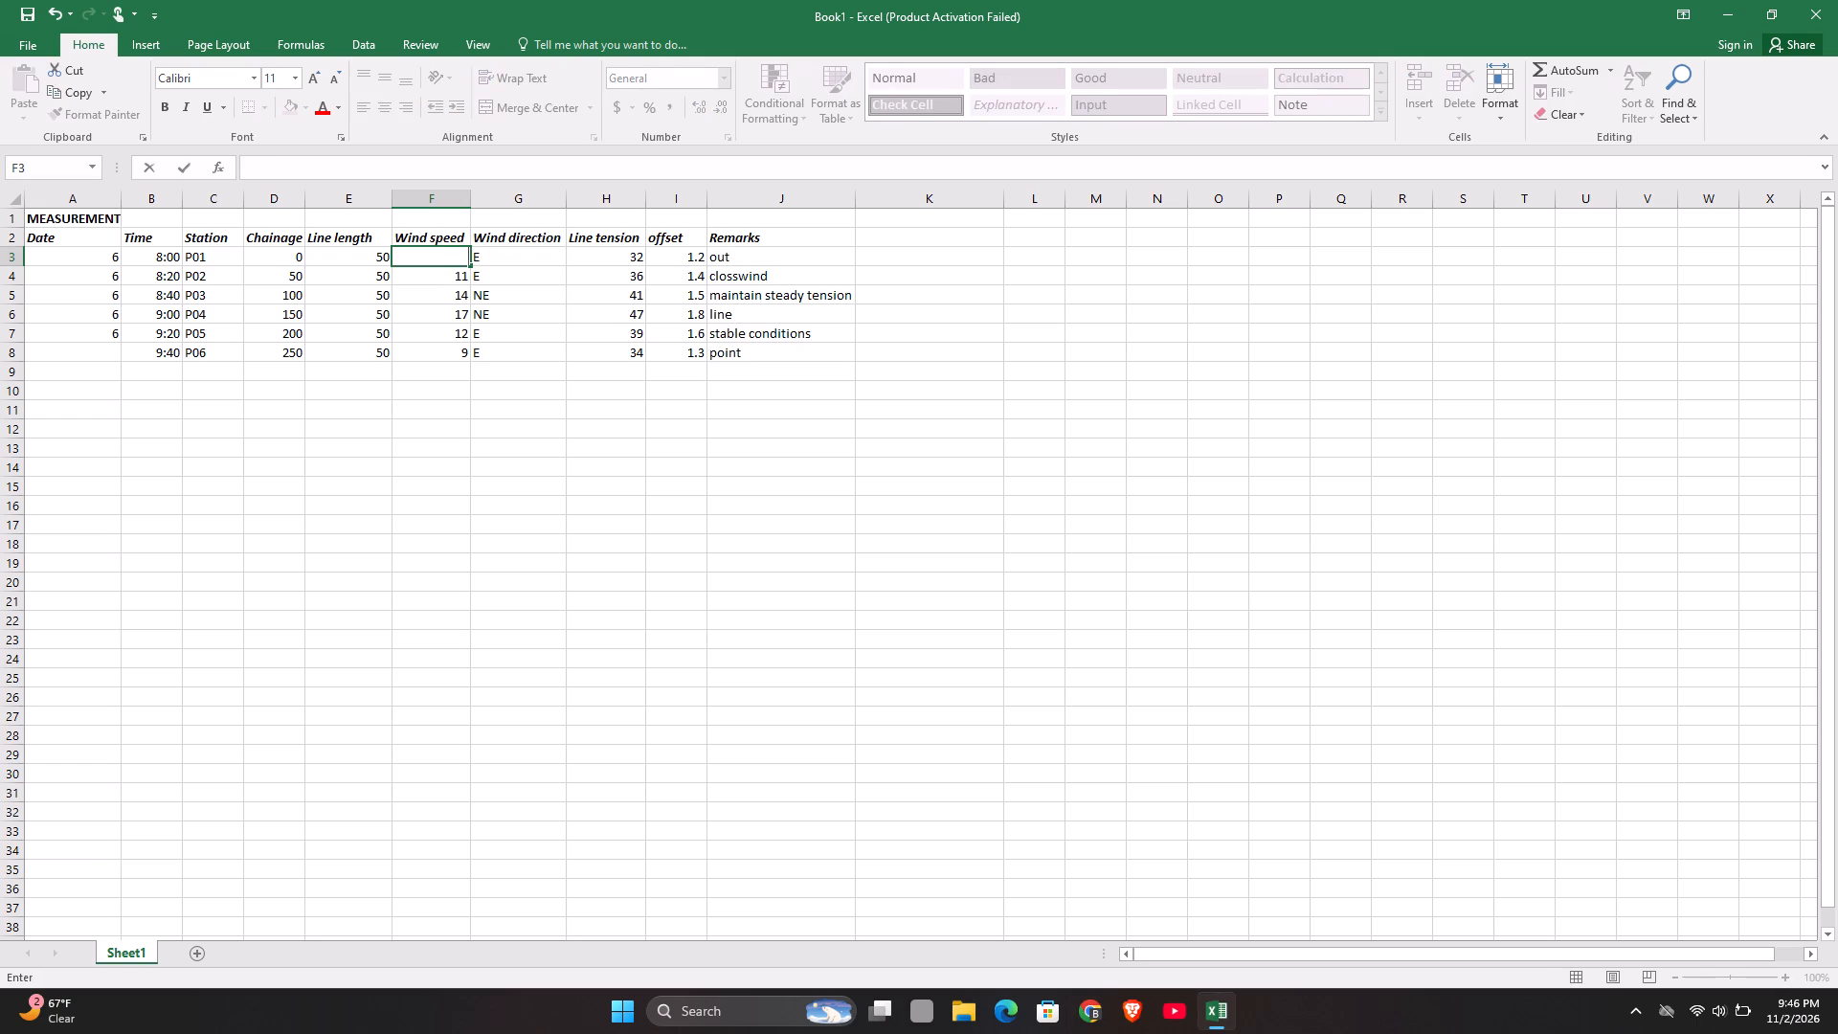
text(10)
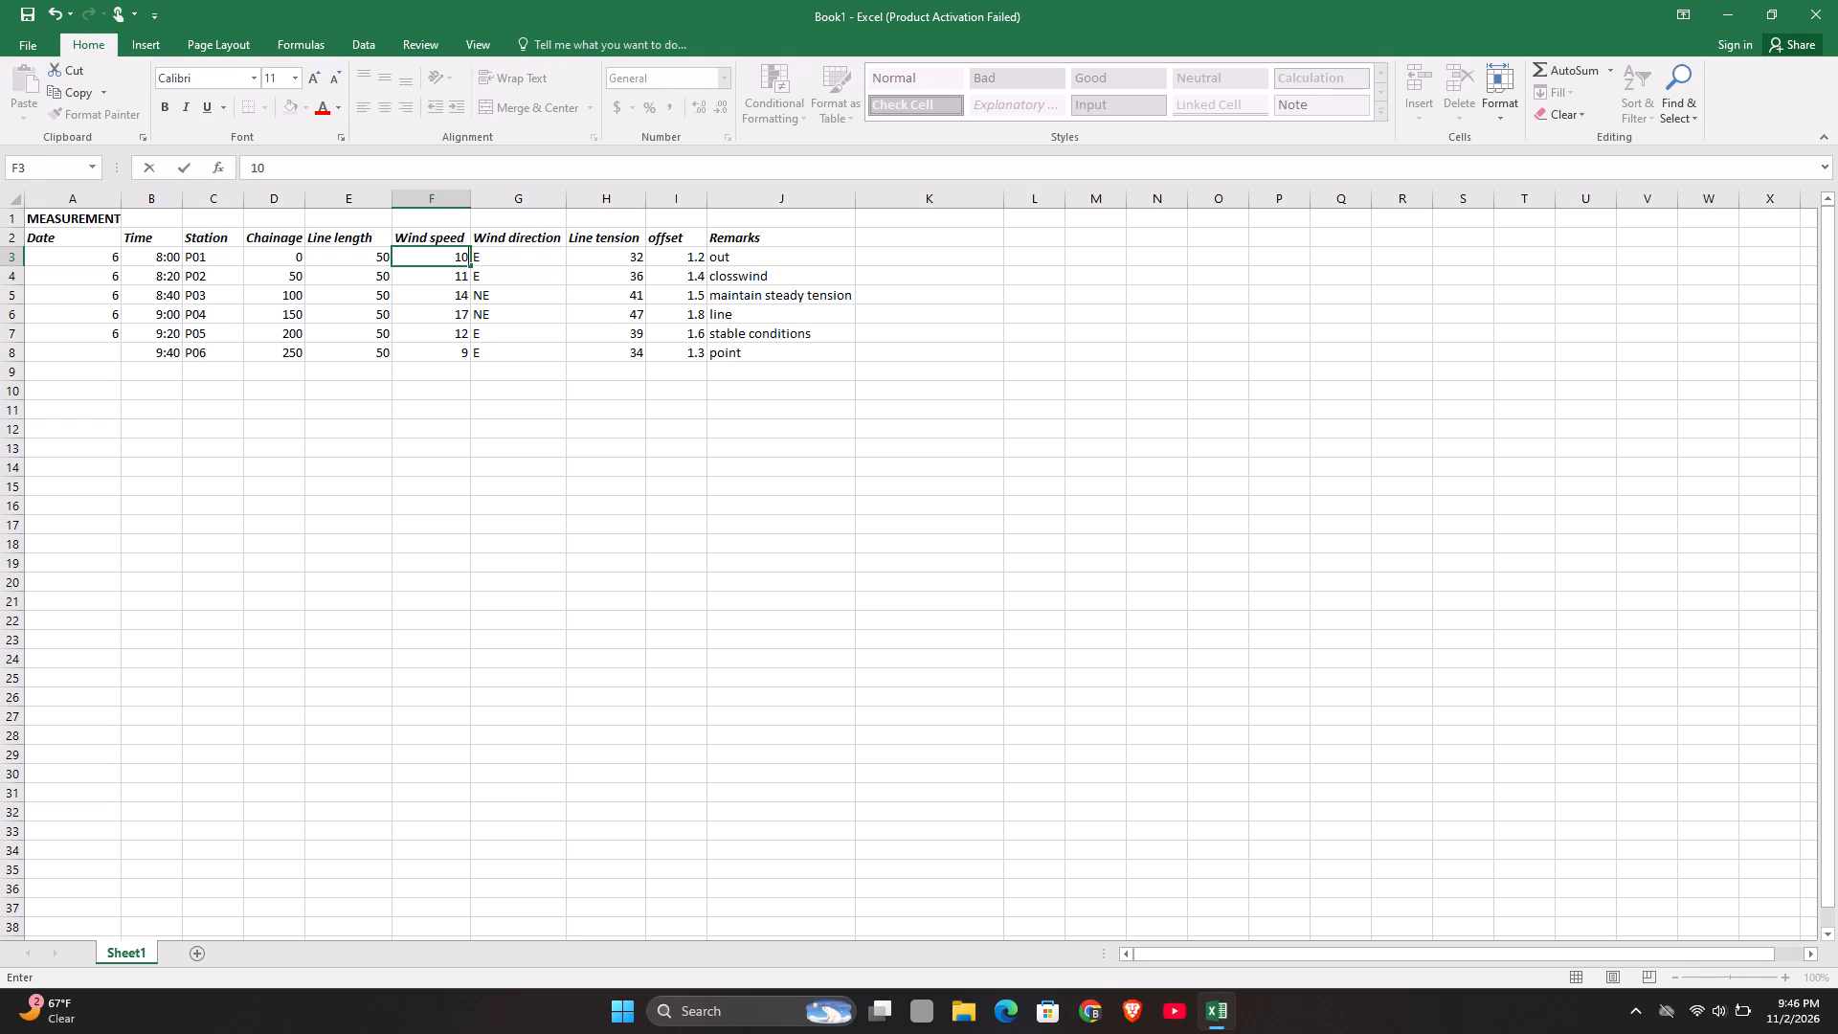
click(441, 390)
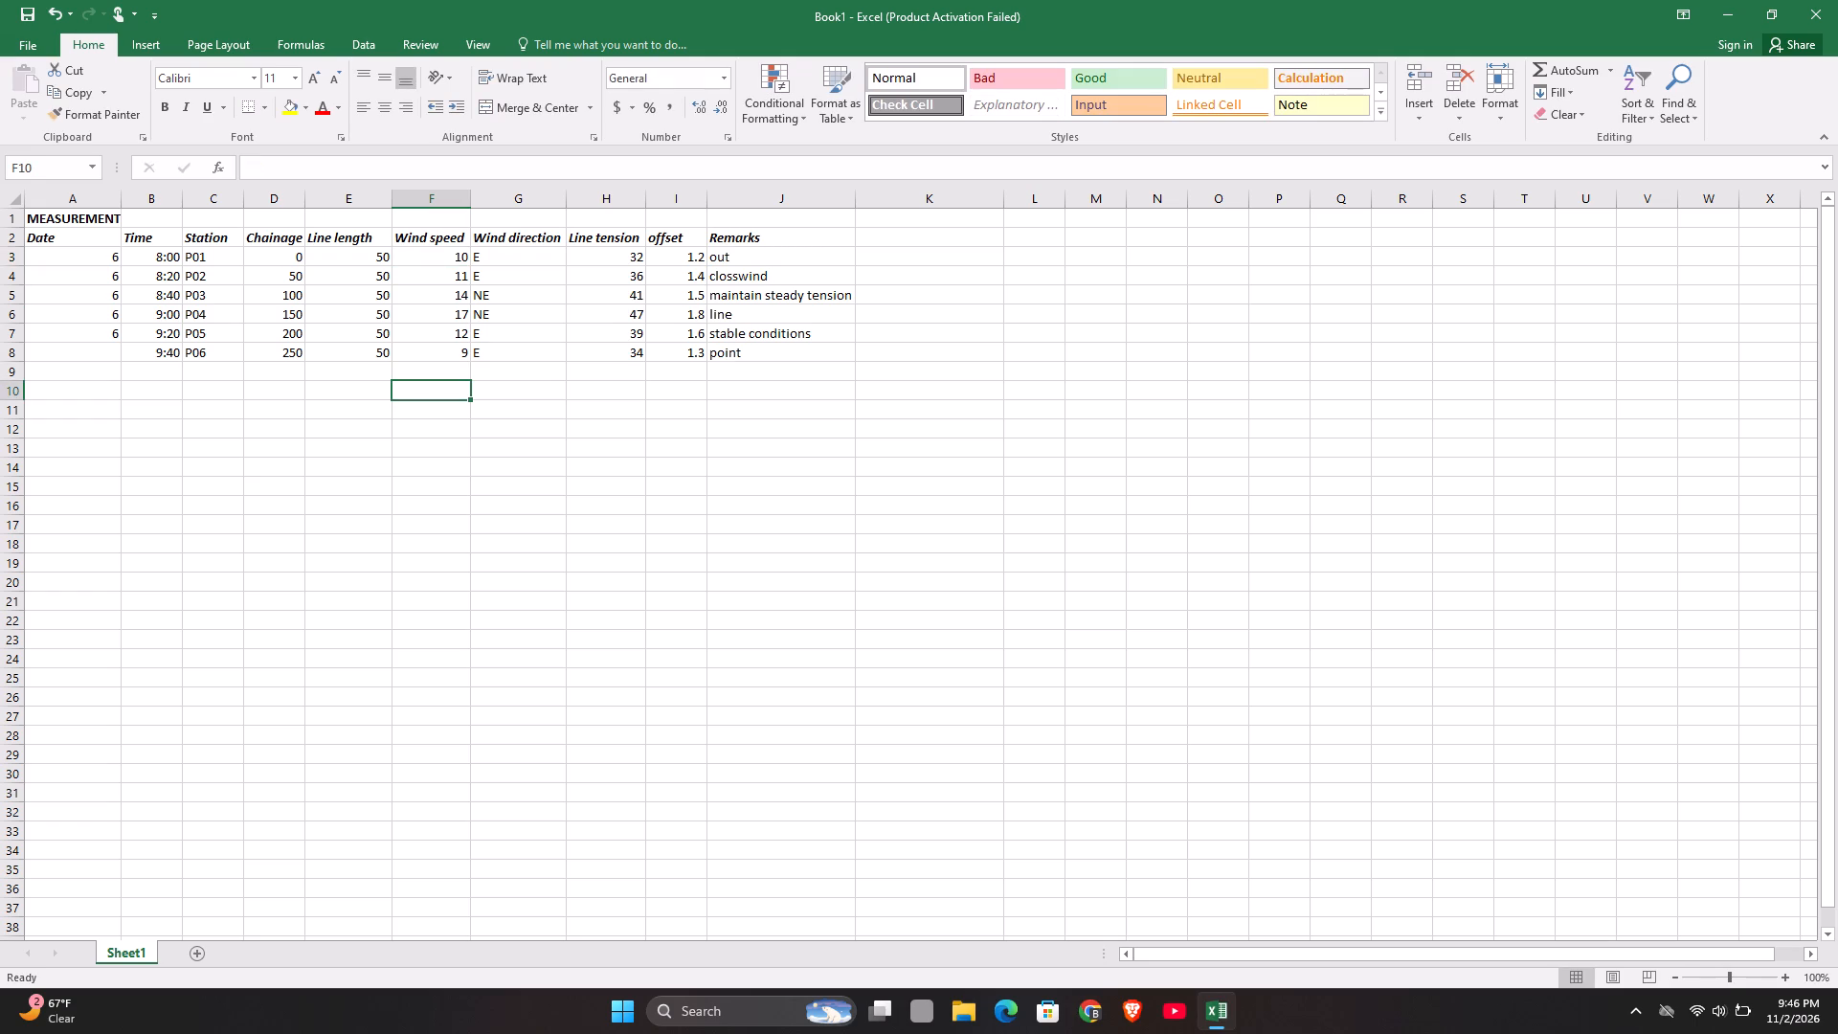
click(457, 255)
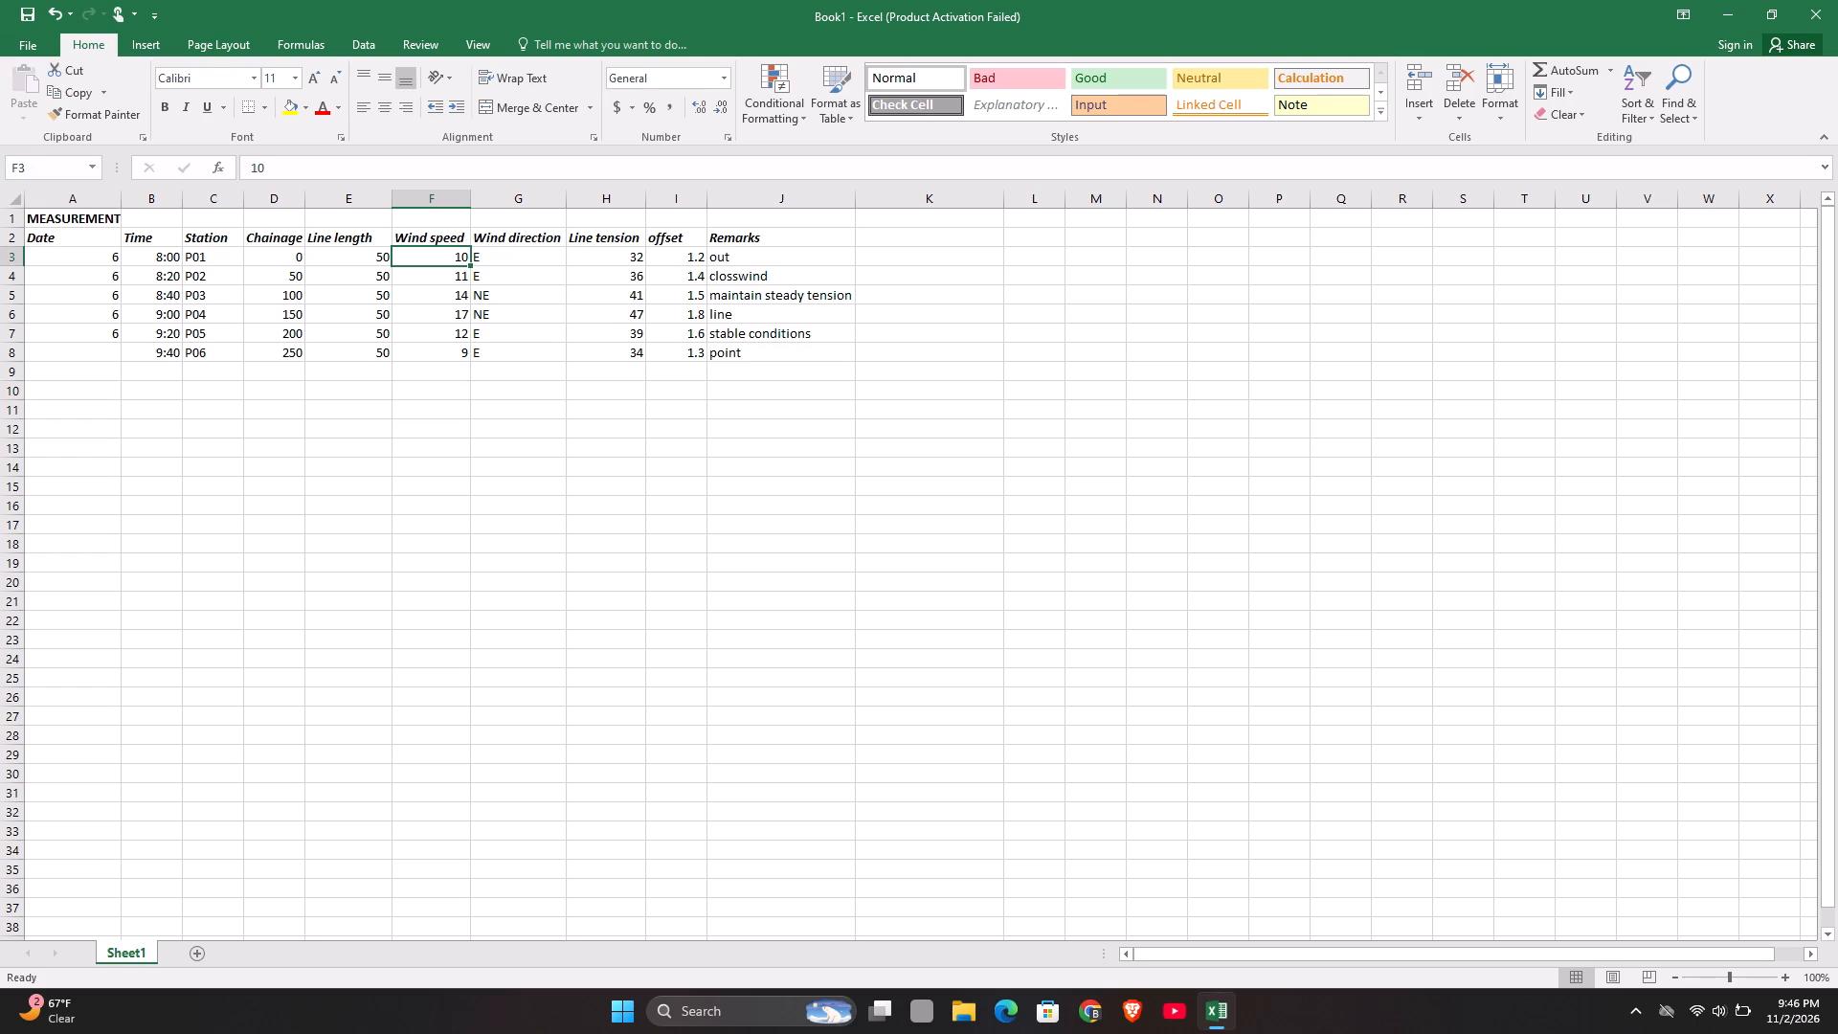
key(Return)
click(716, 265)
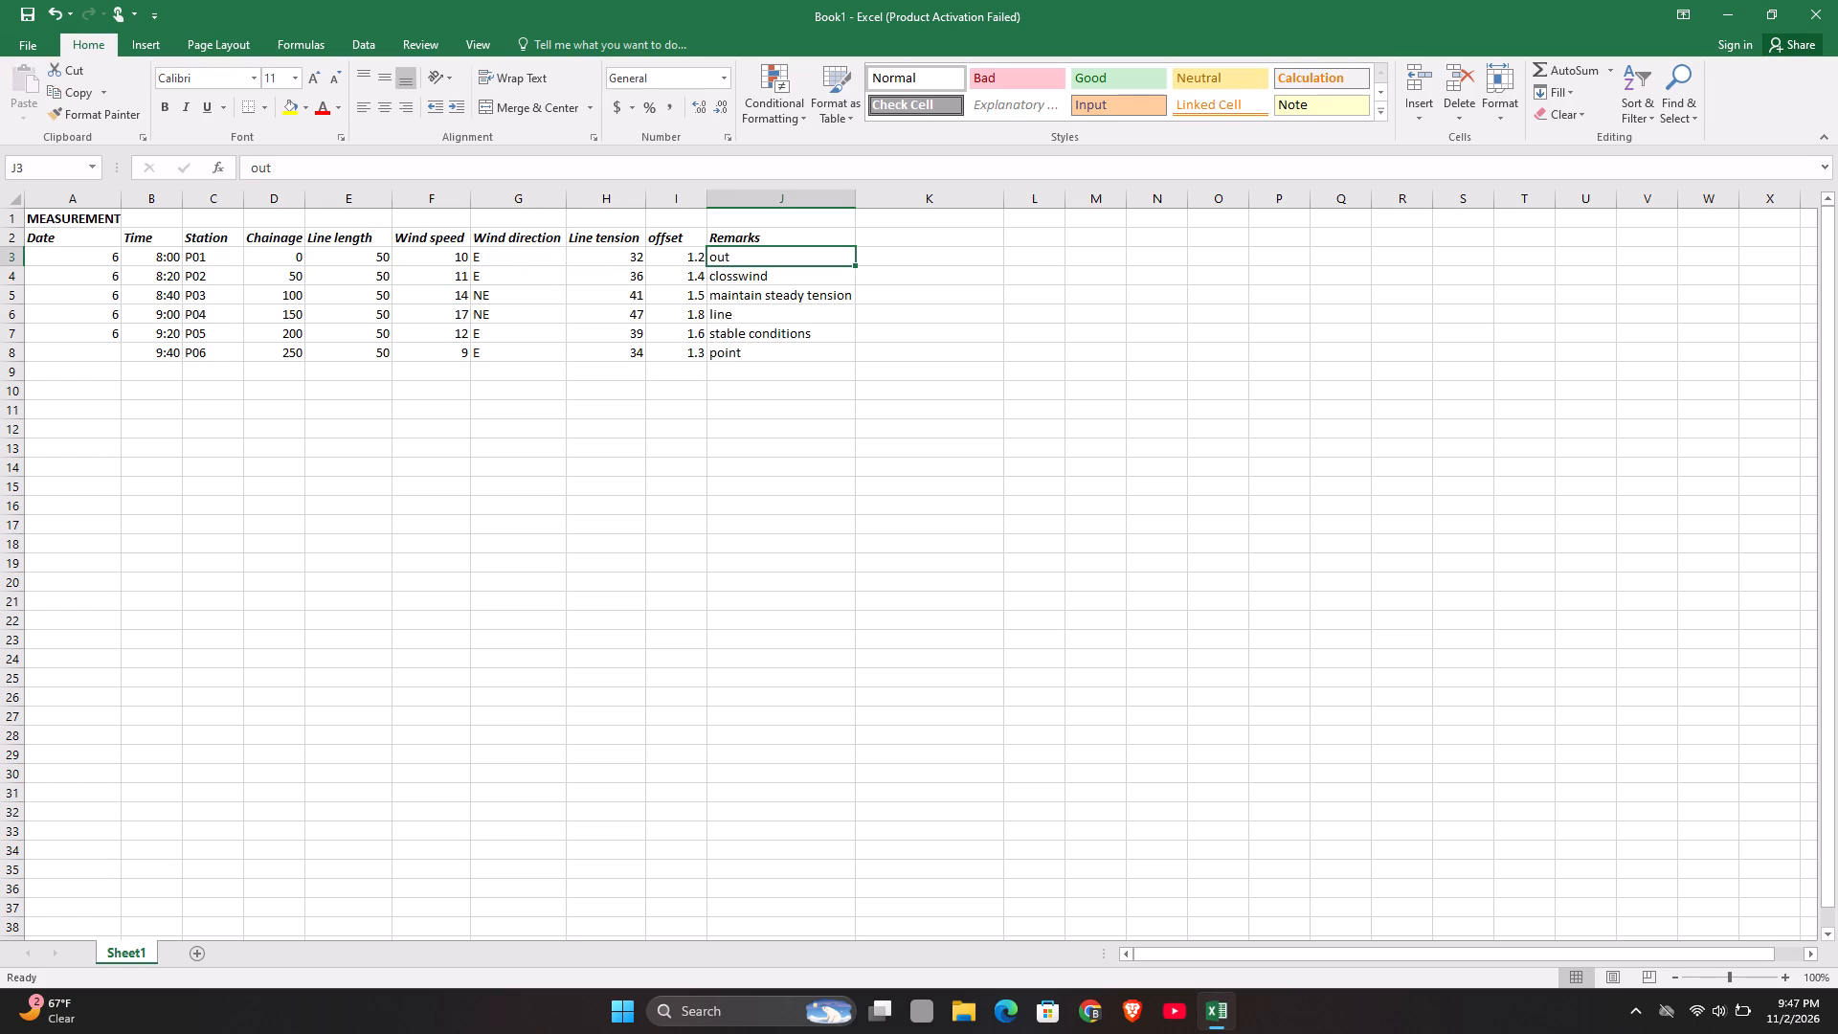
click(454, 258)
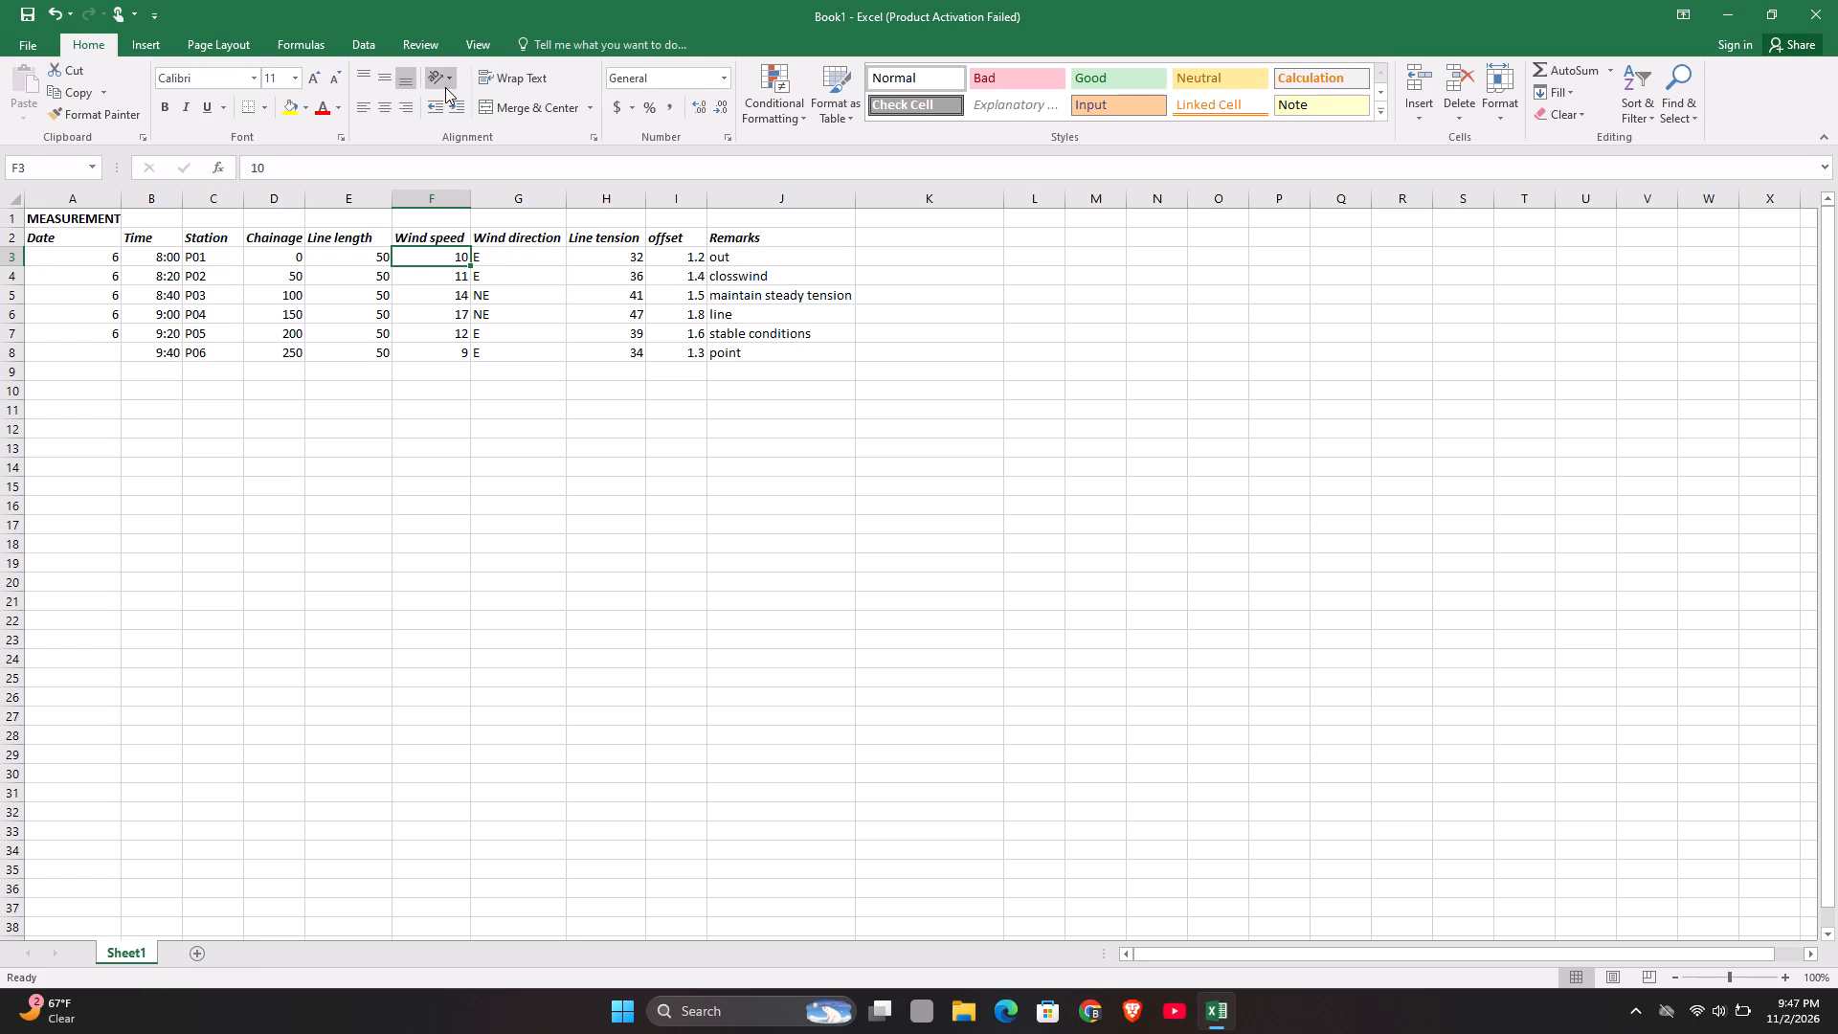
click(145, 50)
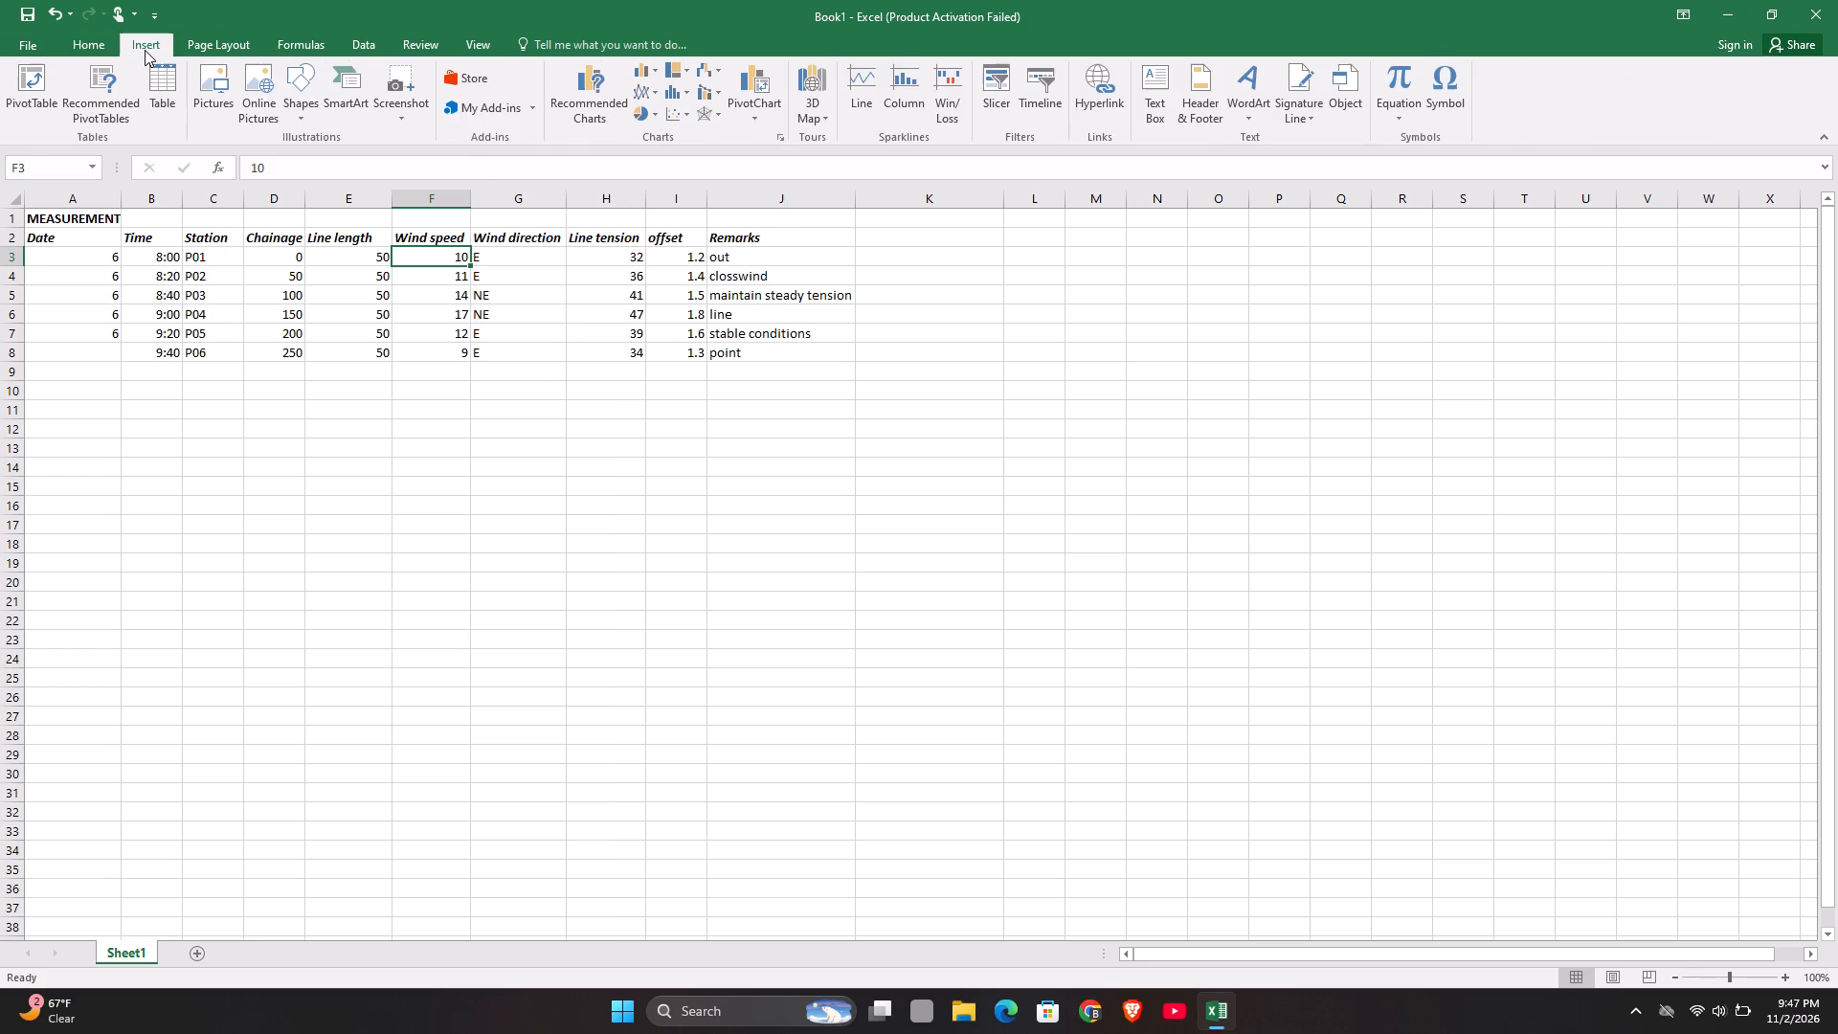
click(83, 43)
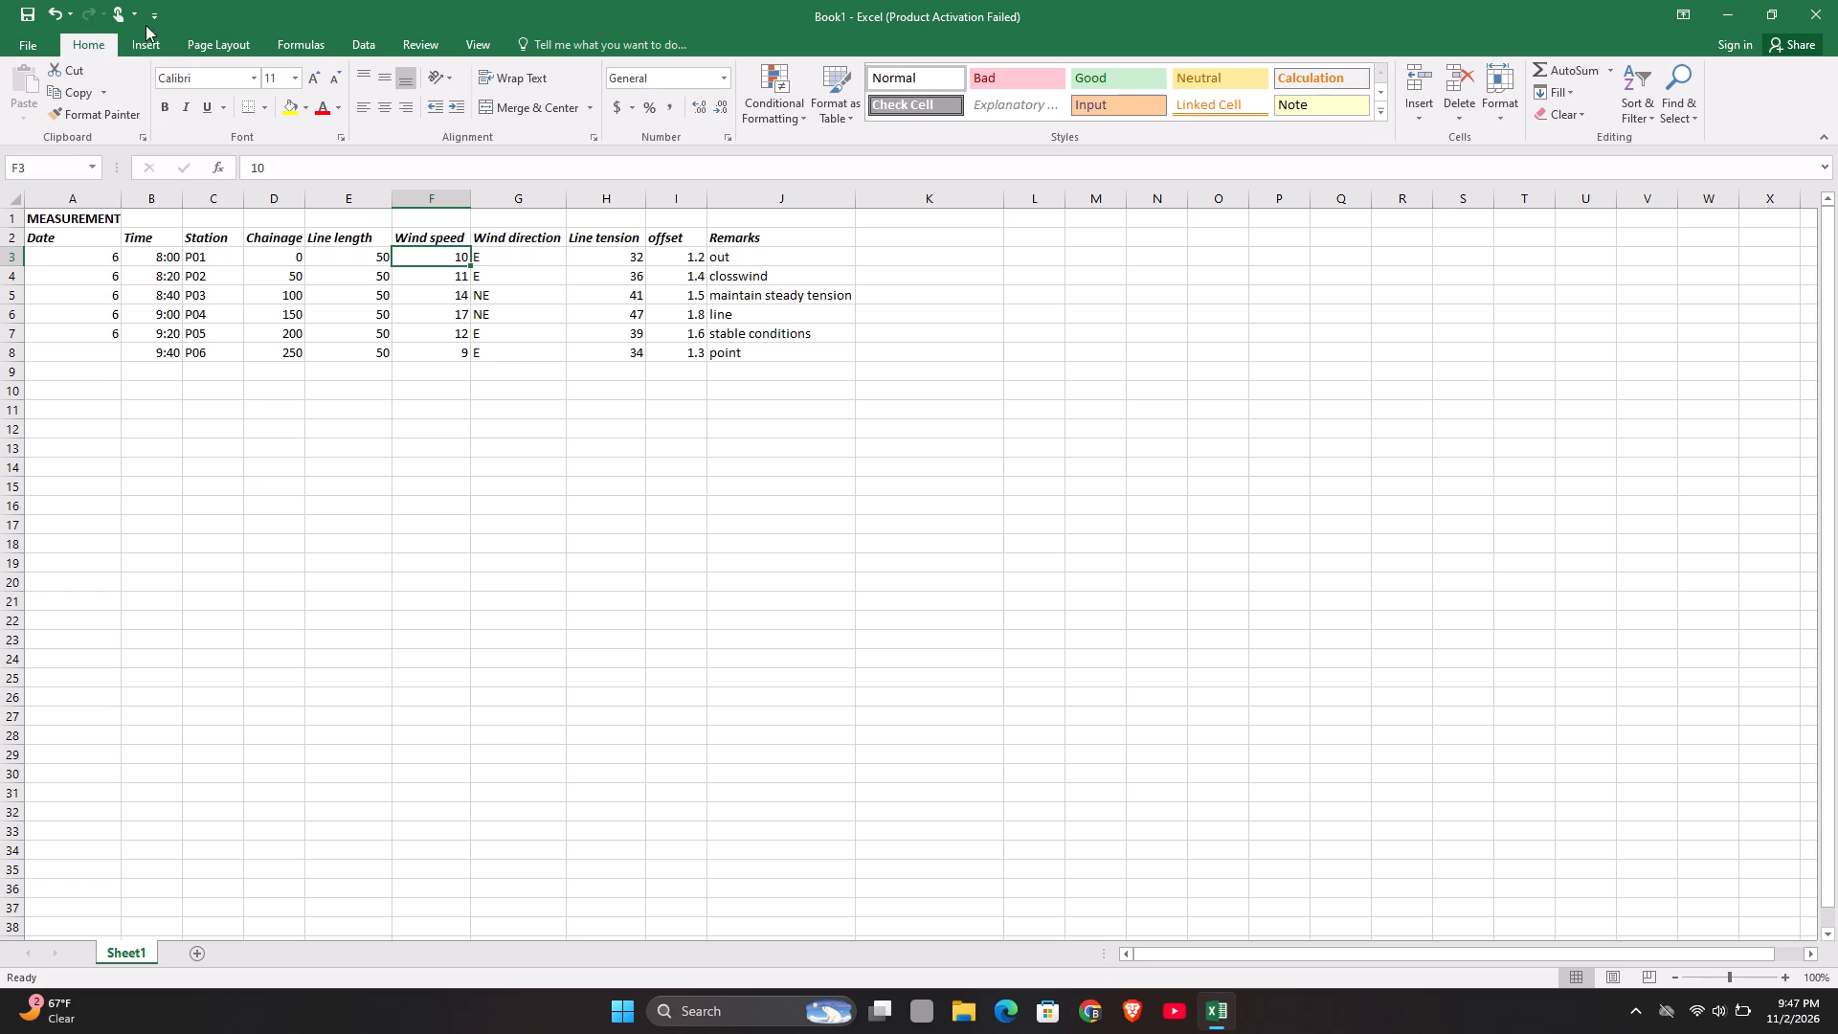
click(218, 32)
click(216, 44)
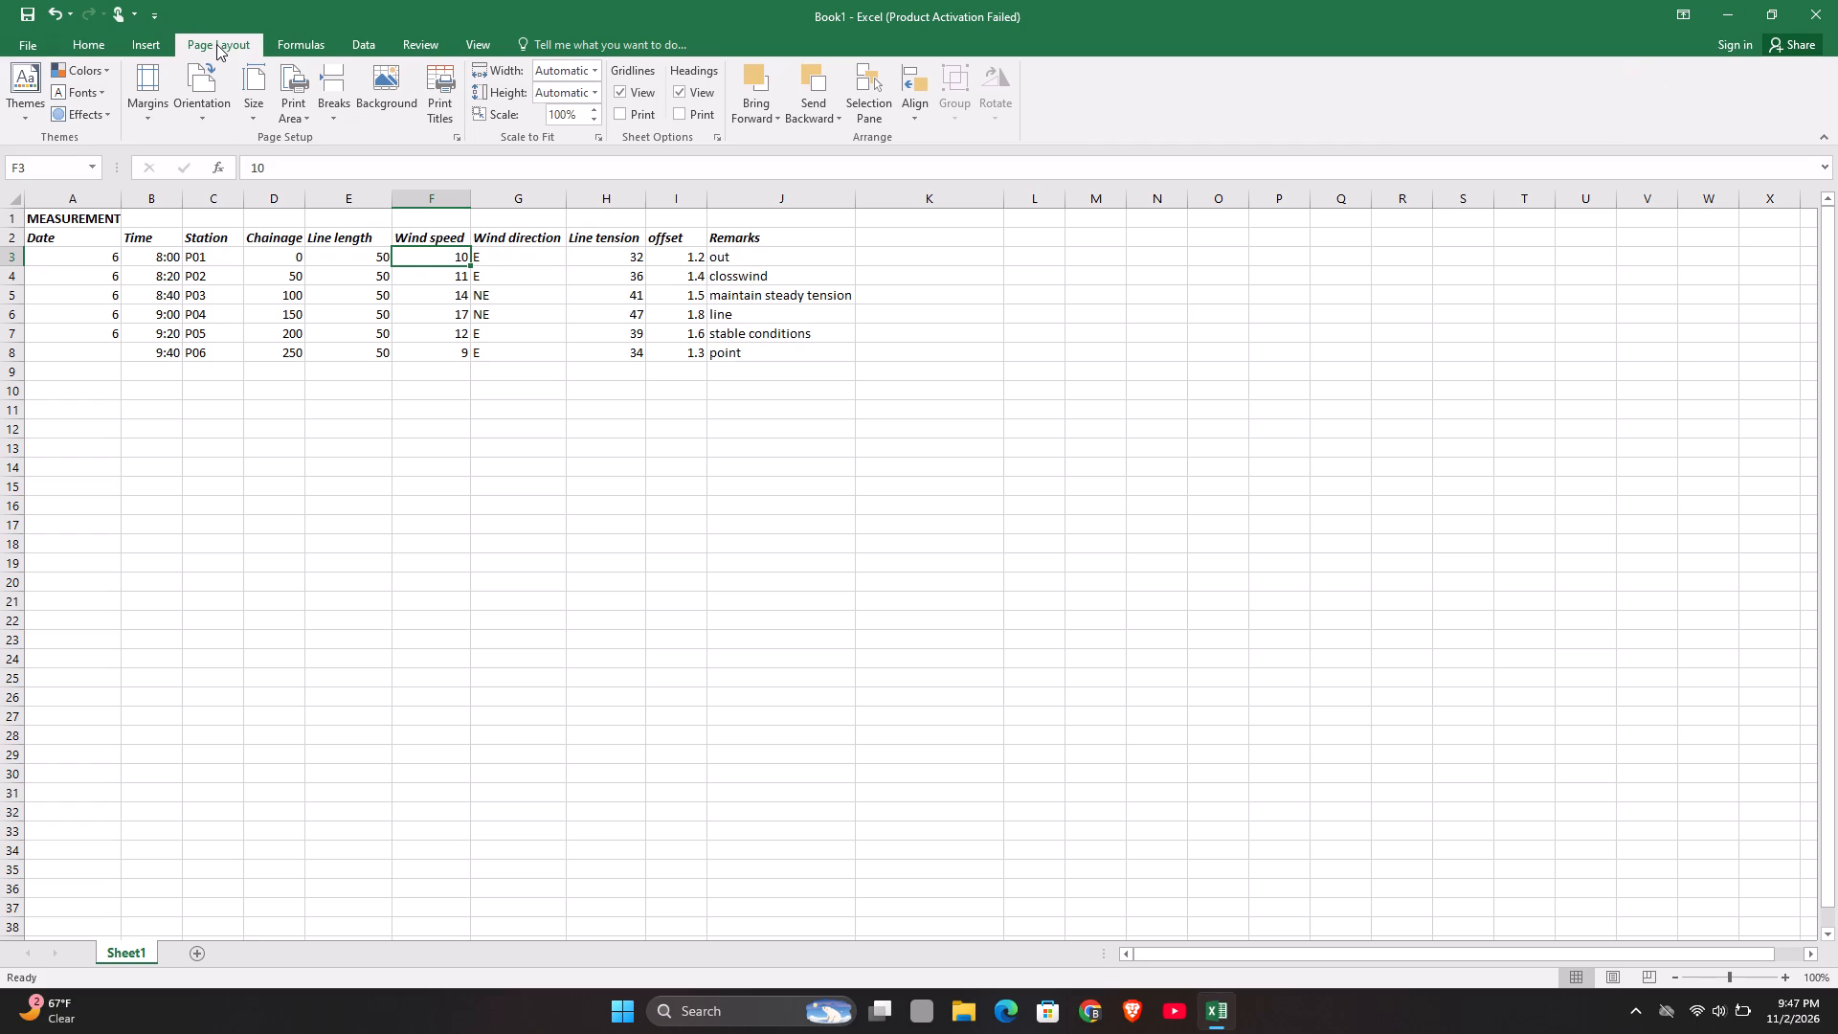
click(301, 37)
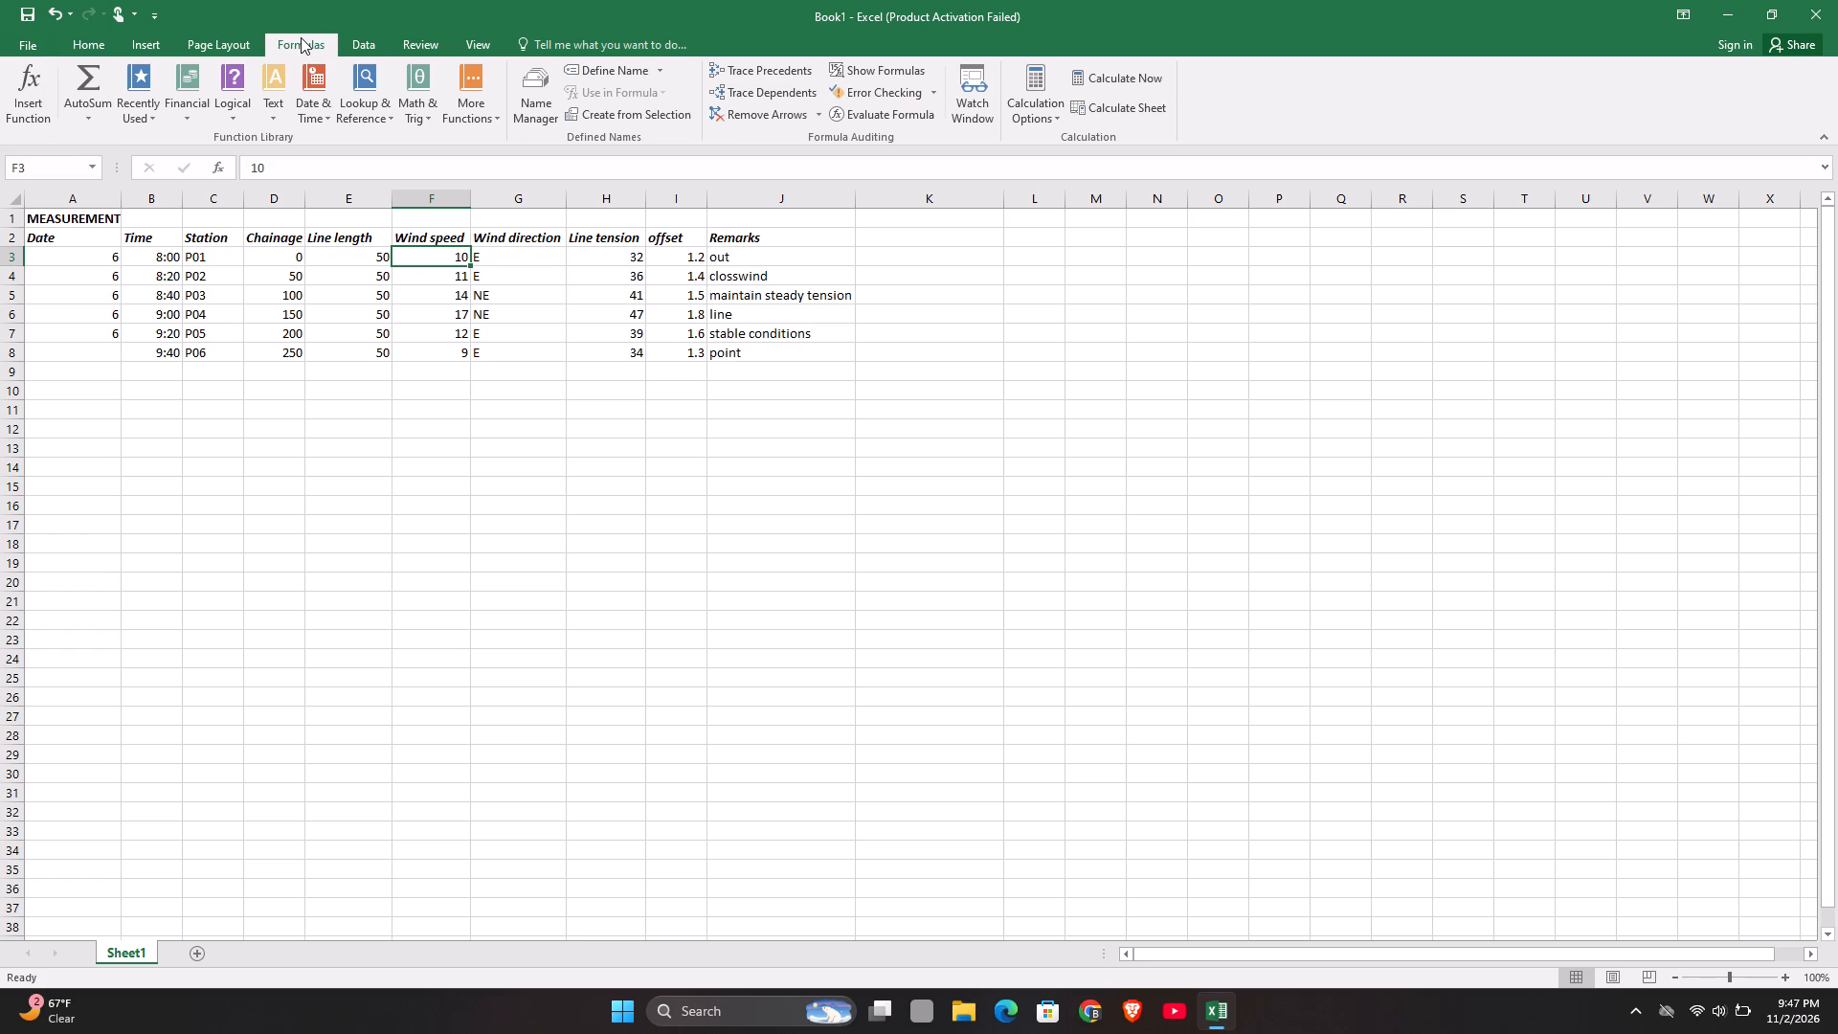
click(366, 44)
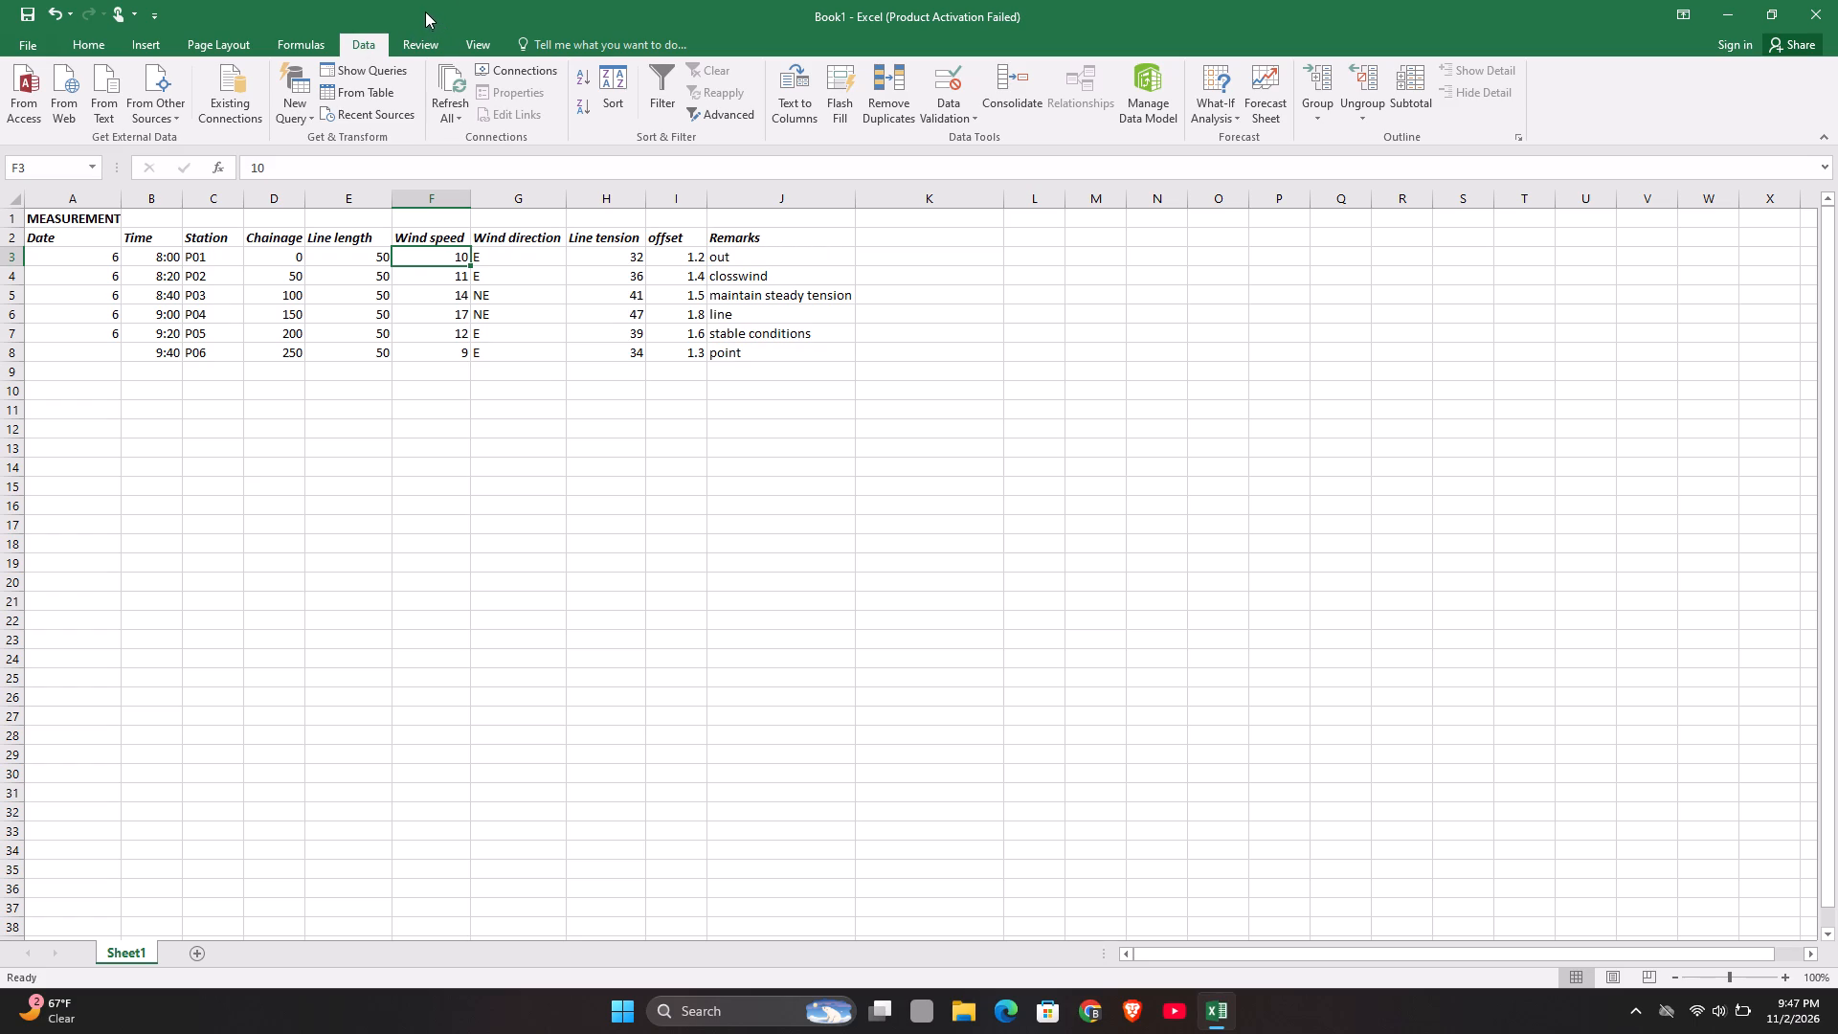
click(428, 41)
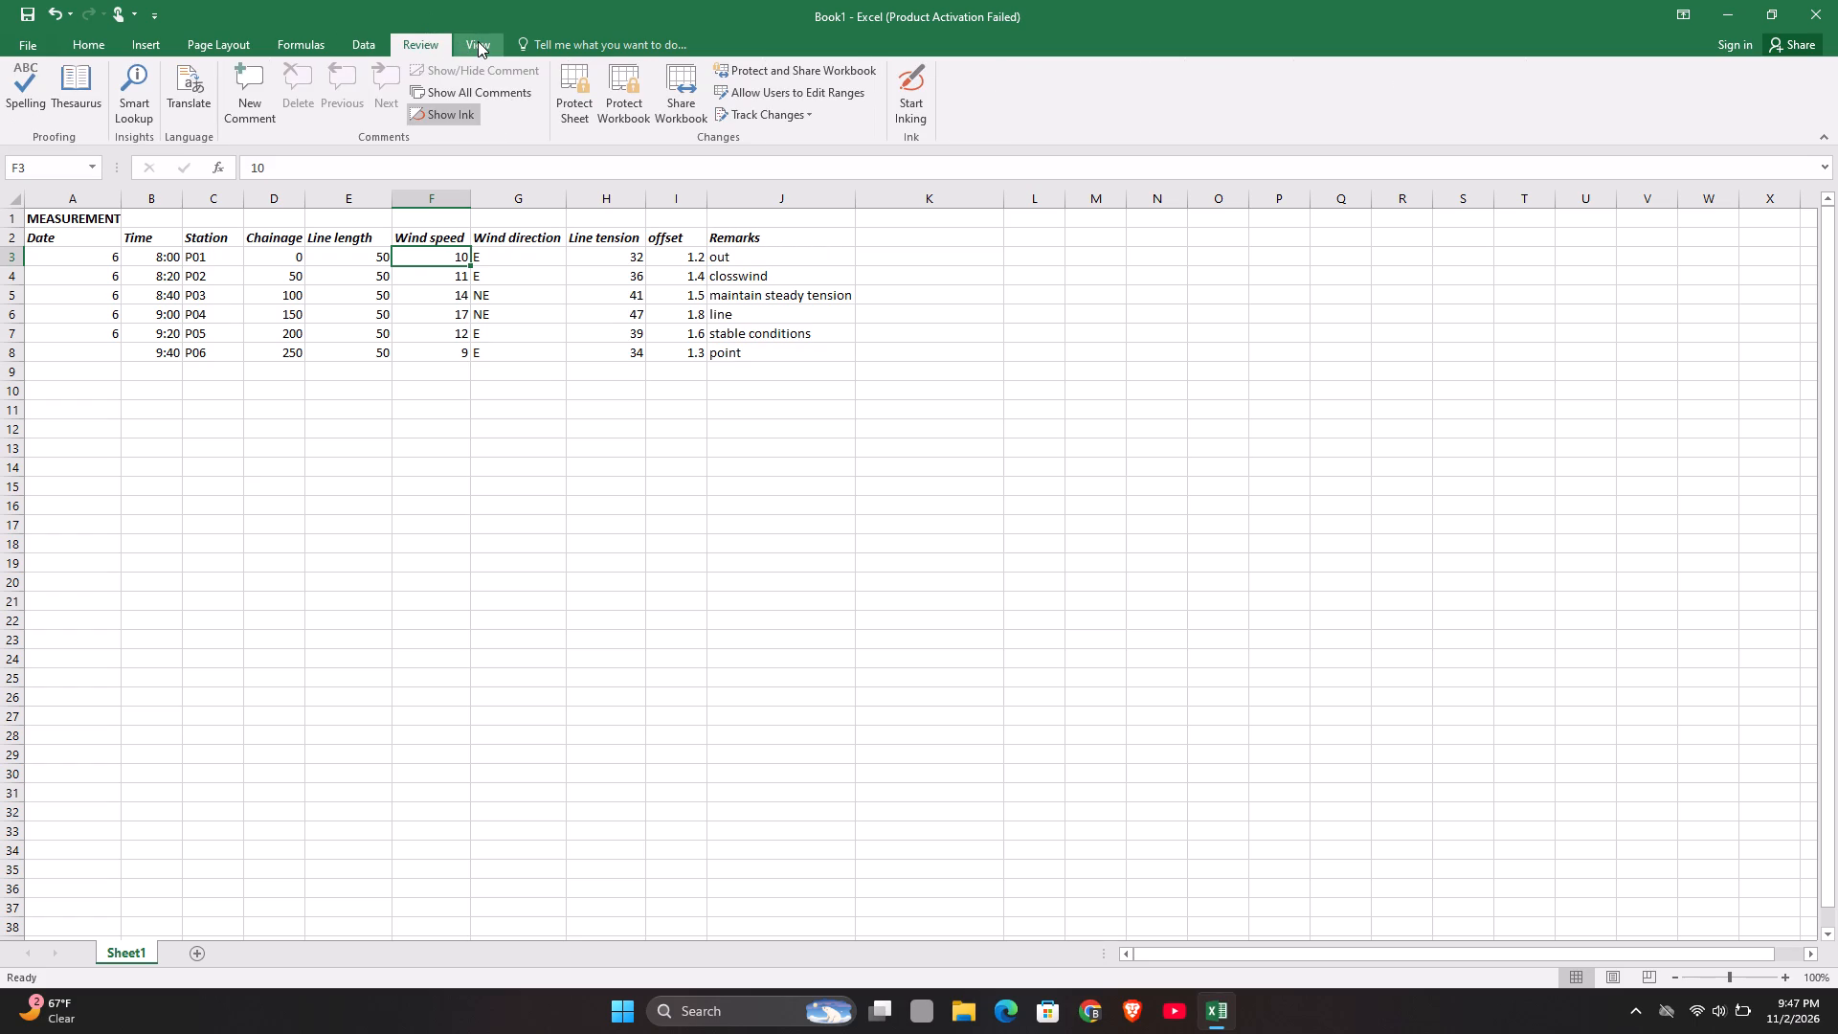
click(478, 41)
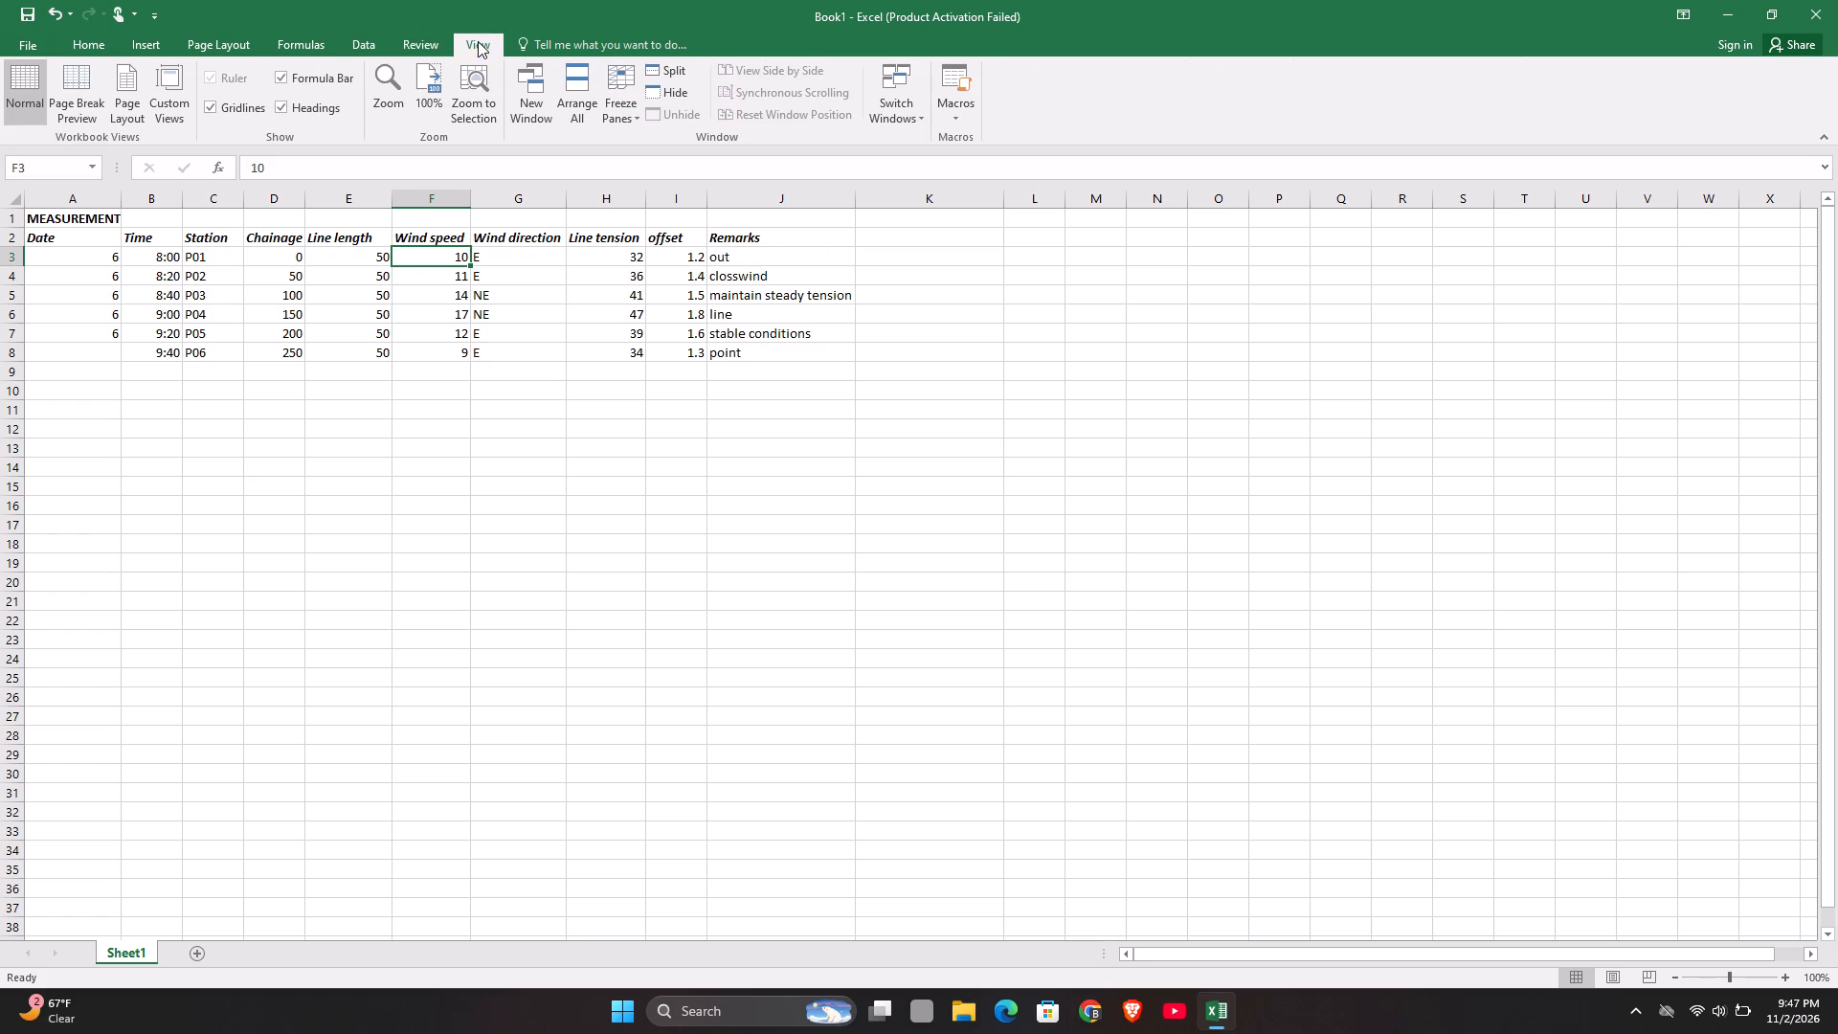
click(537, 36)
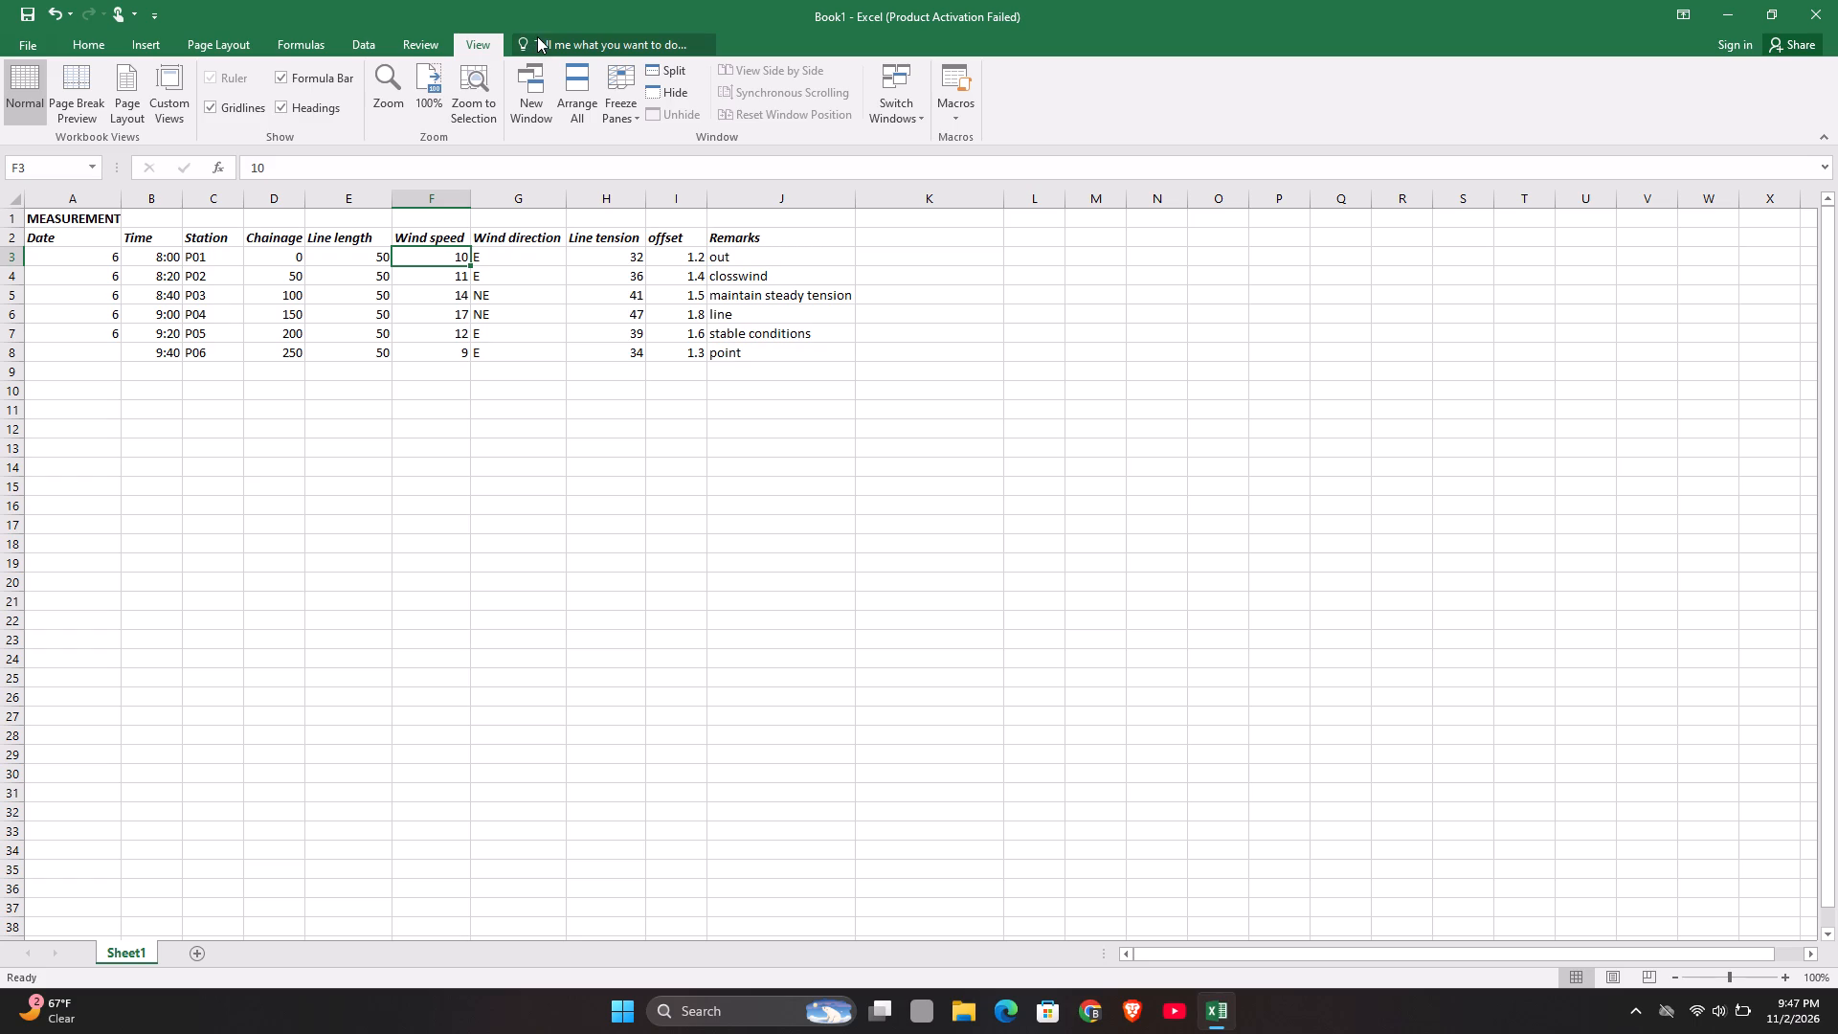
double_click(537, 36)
Set the wind speed for station P03 in cell F5 to 10.
click(478, 294)
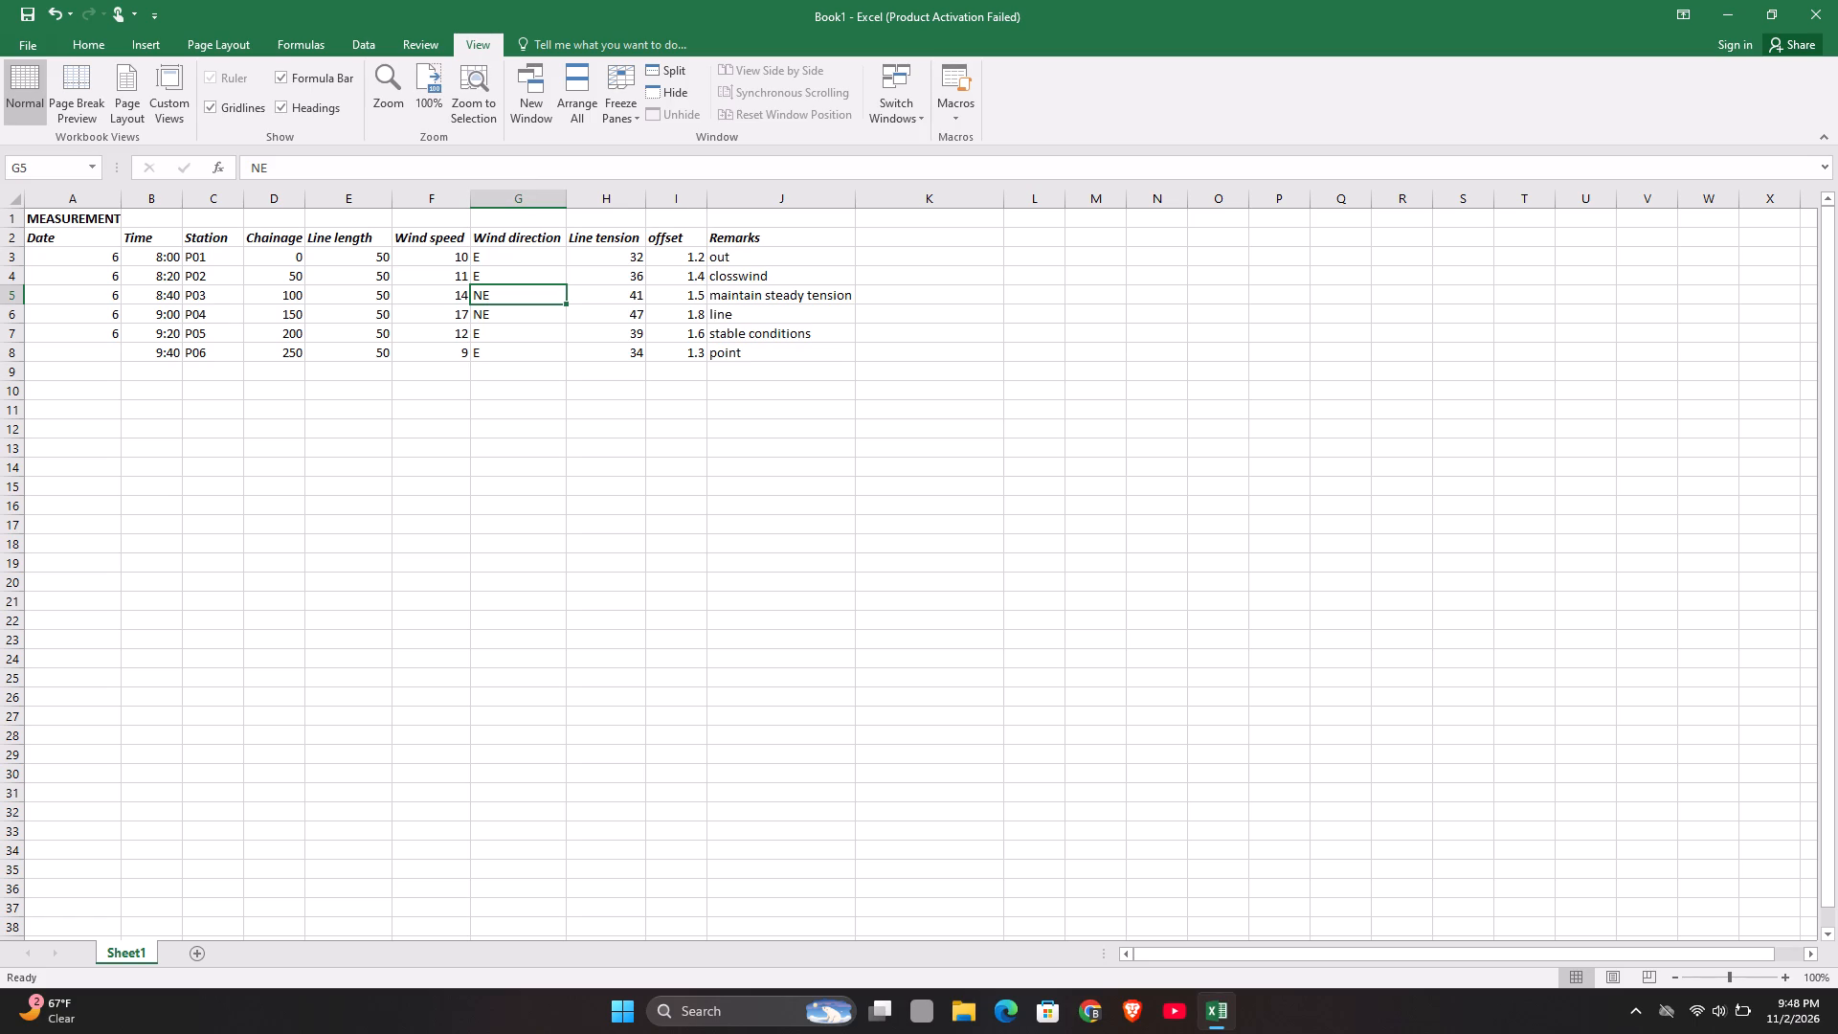
click(453, 295)
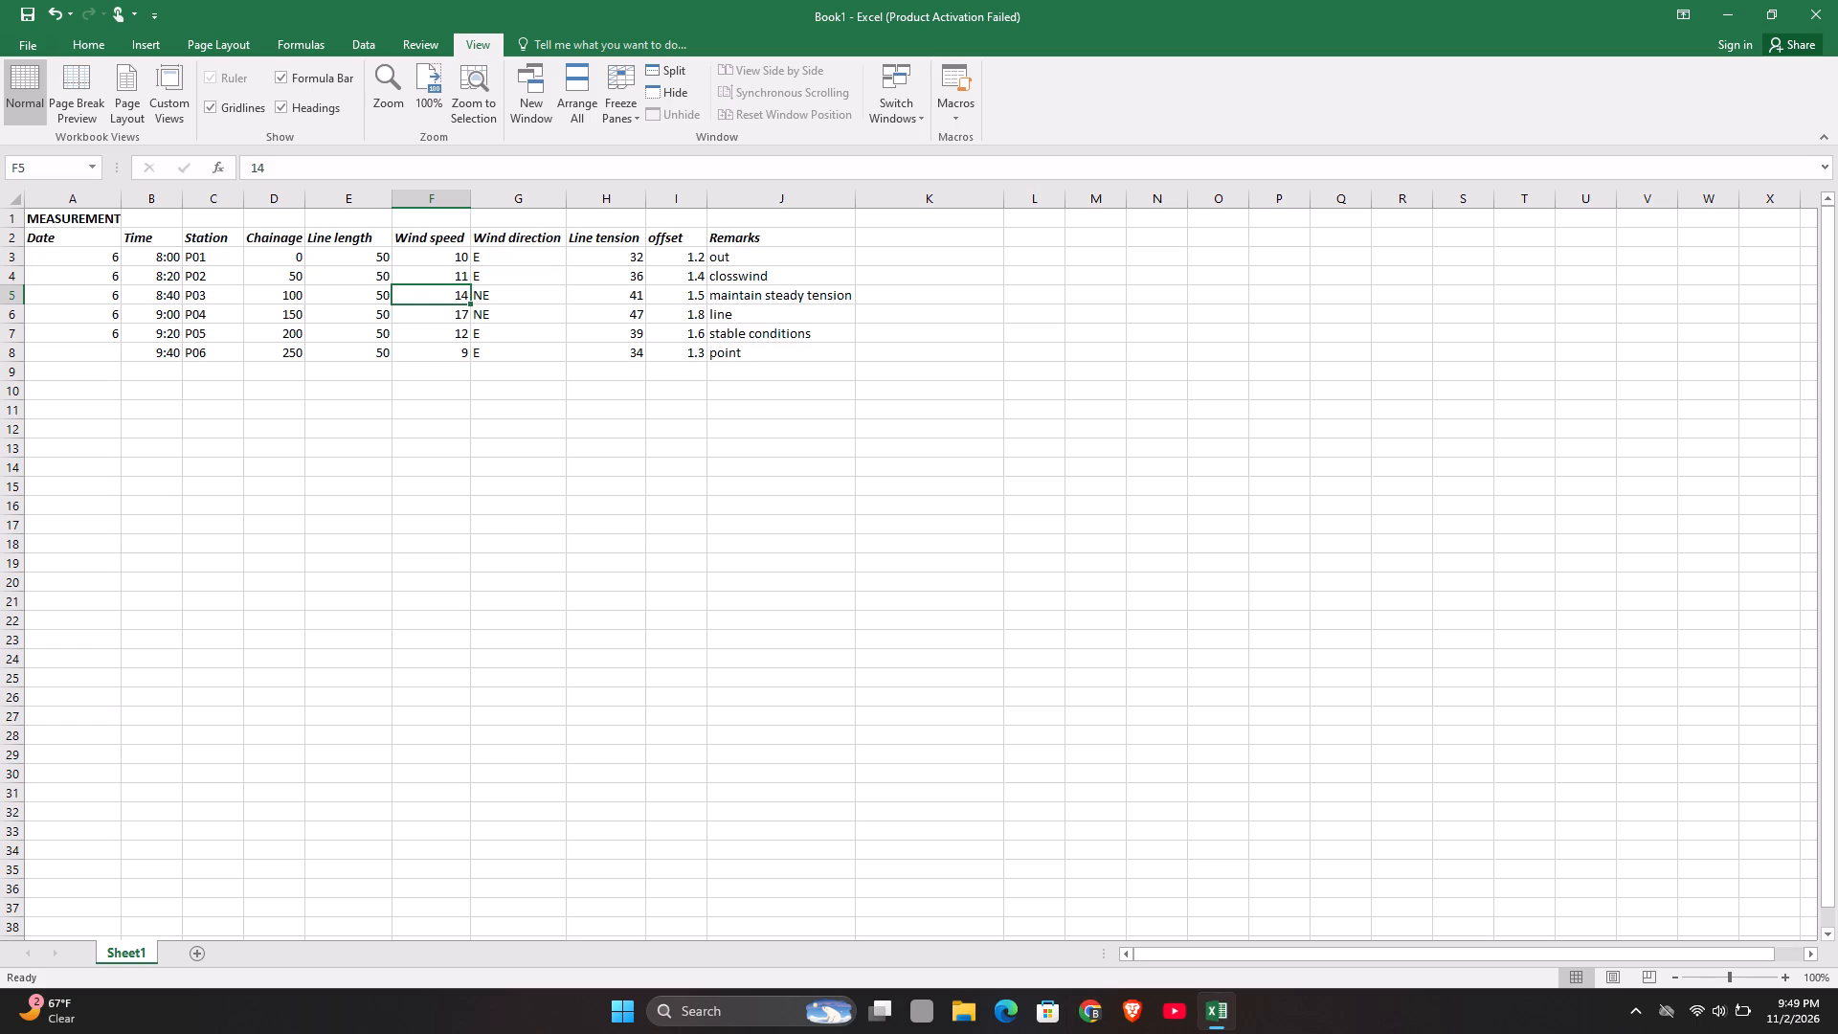
click(456, 305)
text(10)
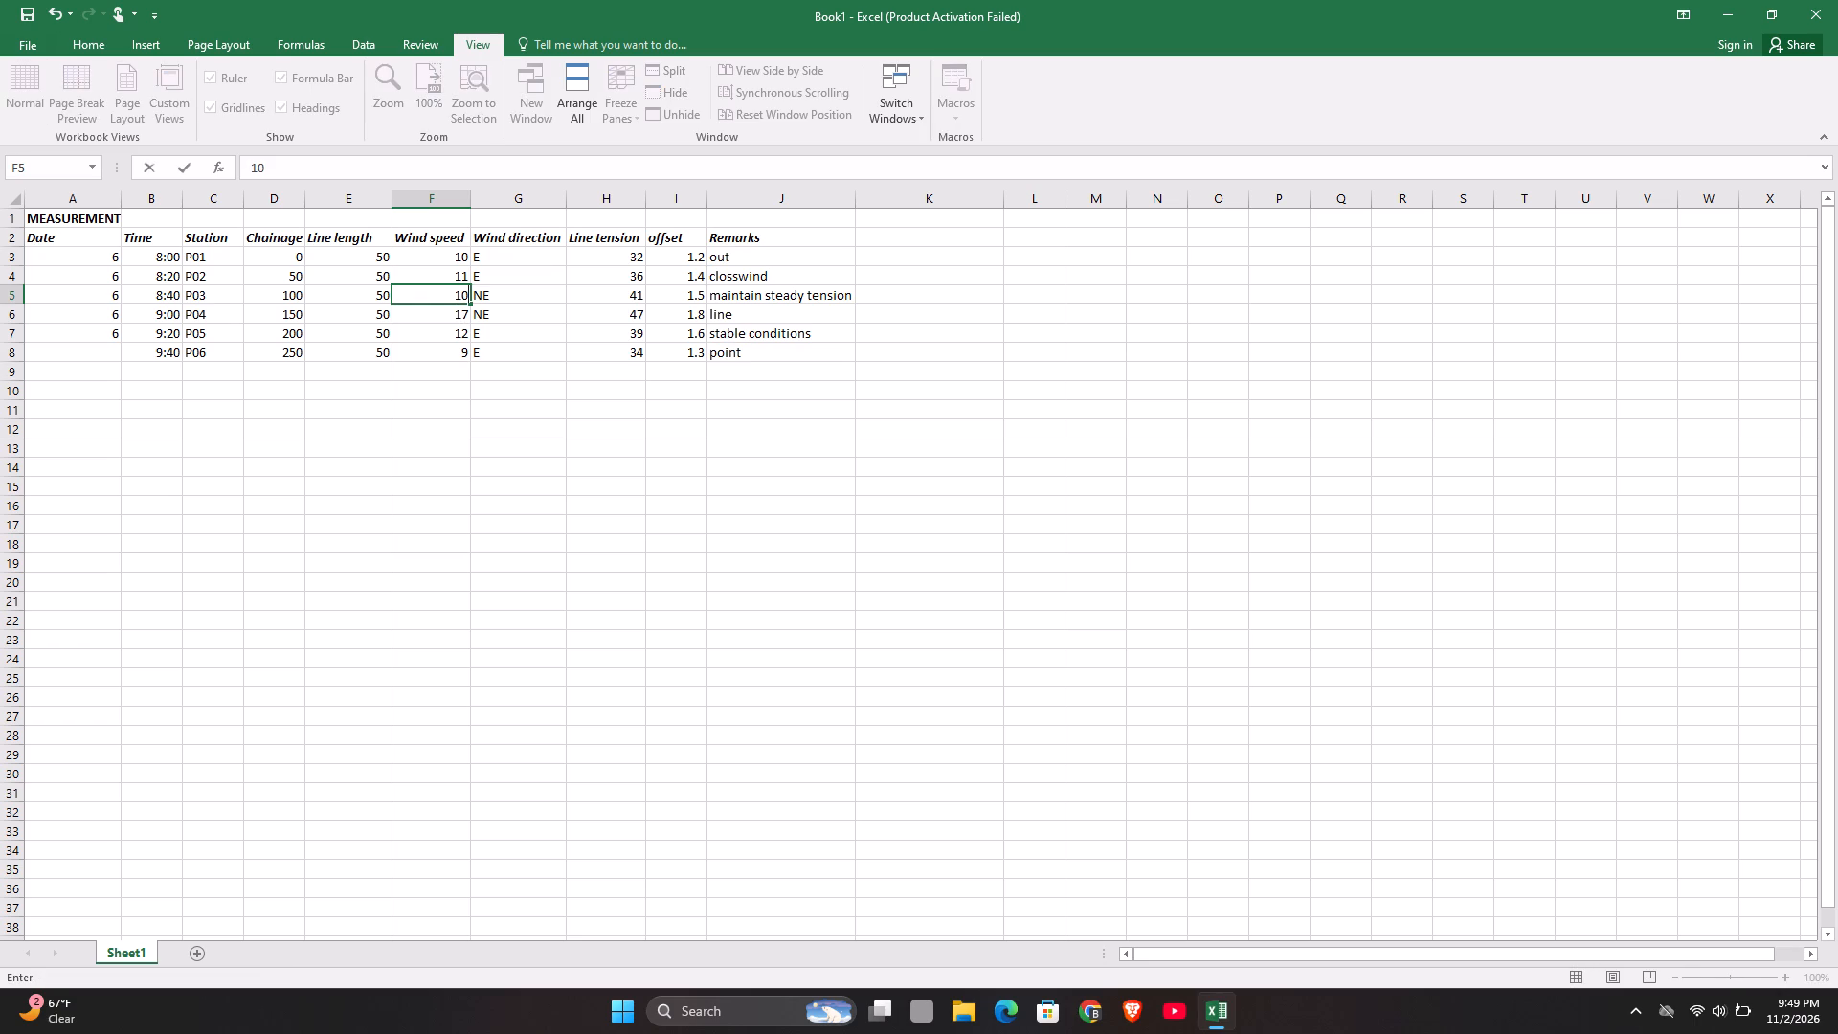
key(Return)
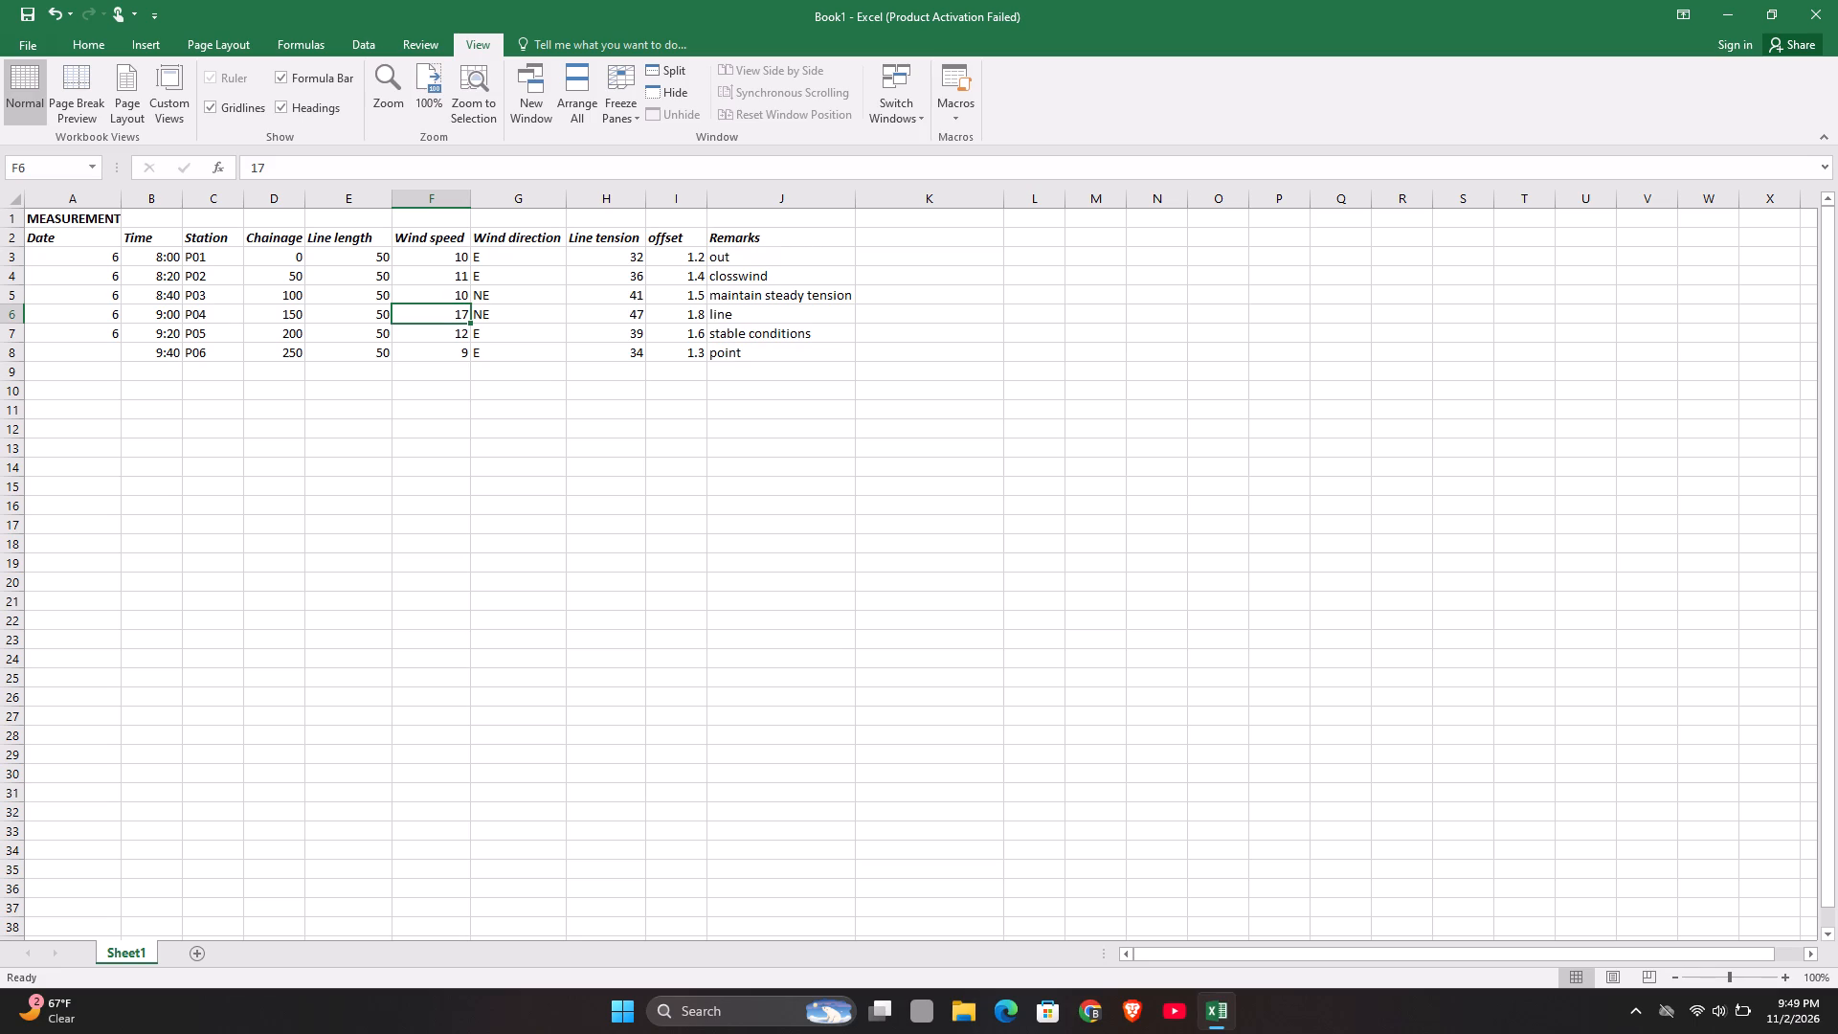
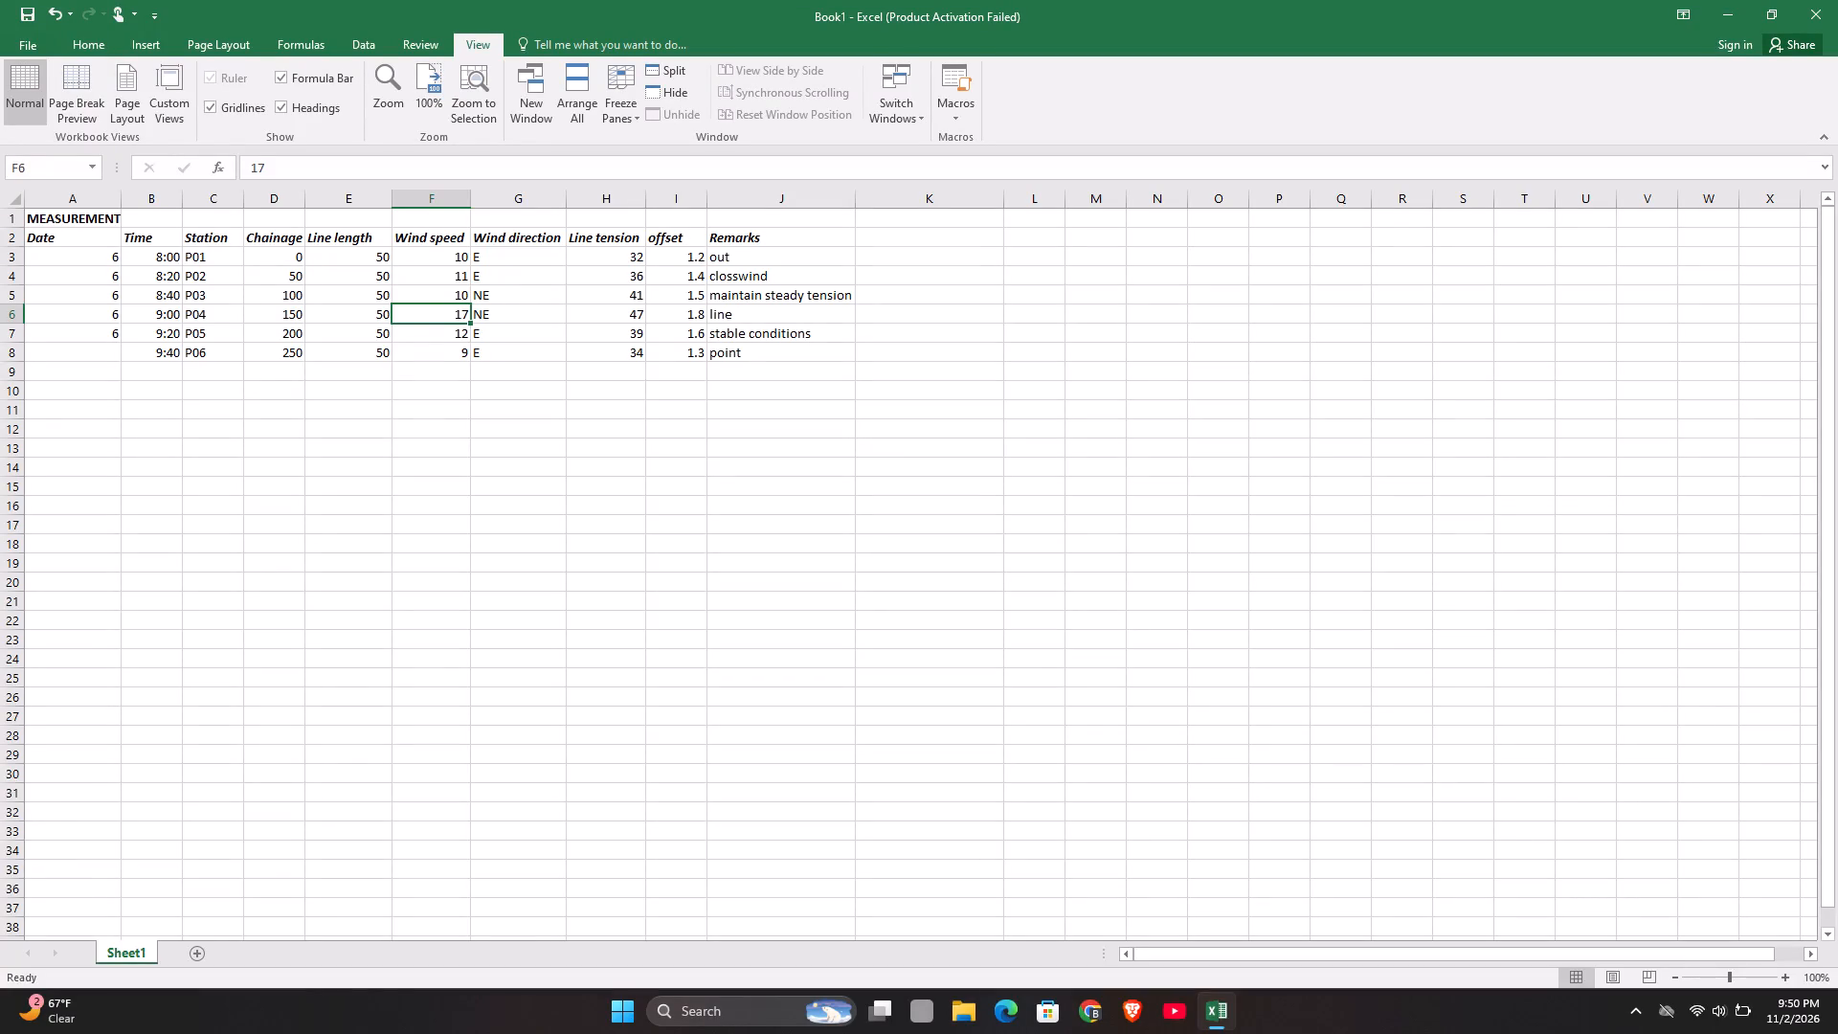
Add a new blank worksheet after Sheet1, and return to the measurement table in Sheet1.
click(204, 946)
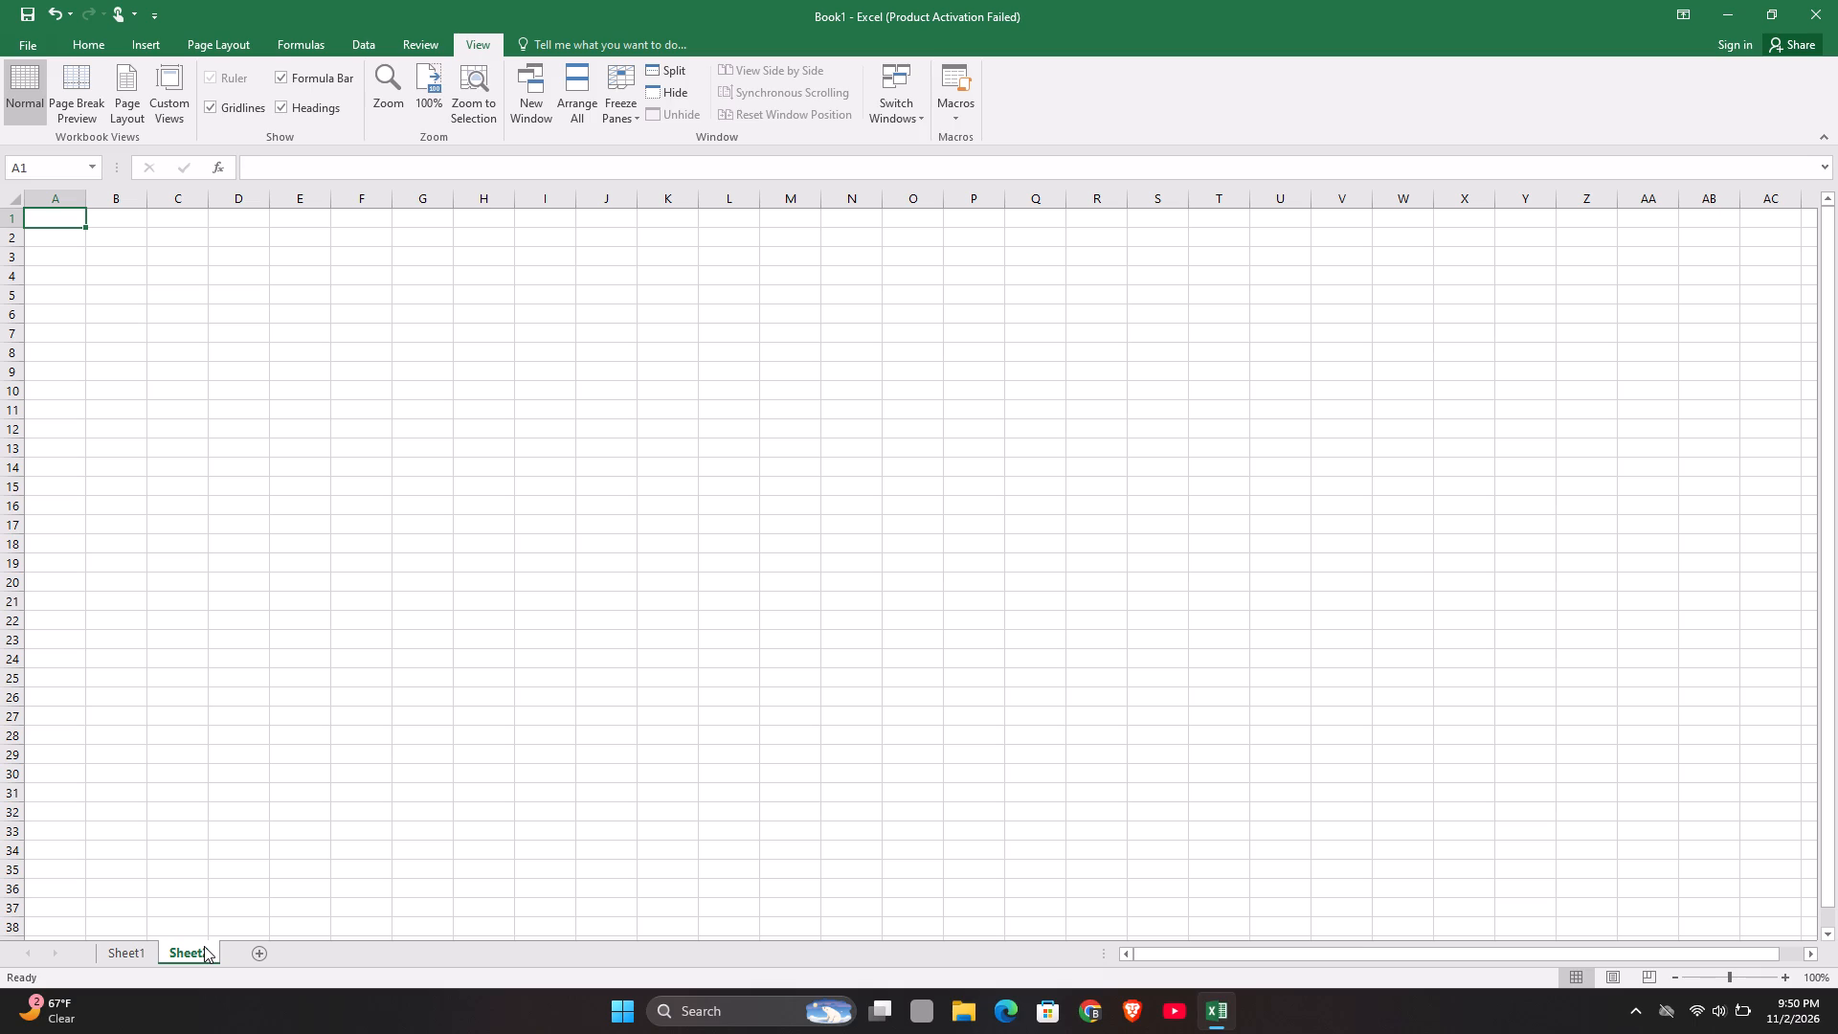
click(115, 965)
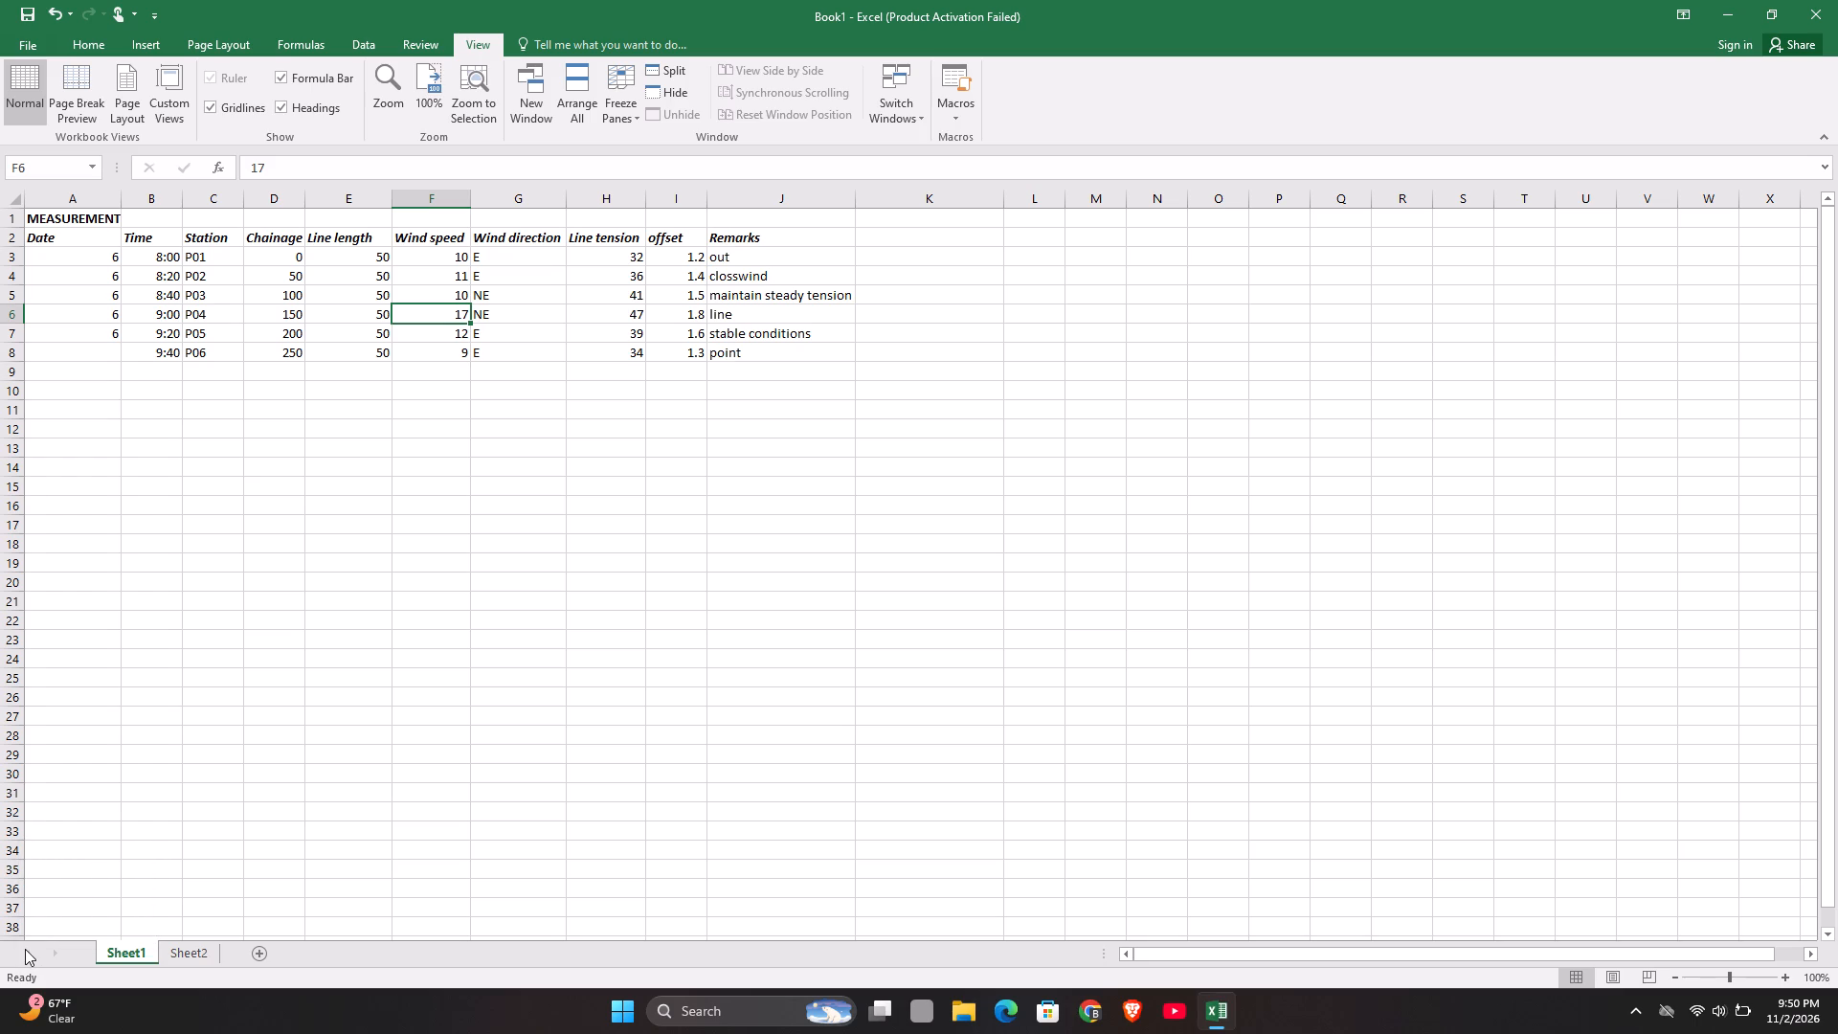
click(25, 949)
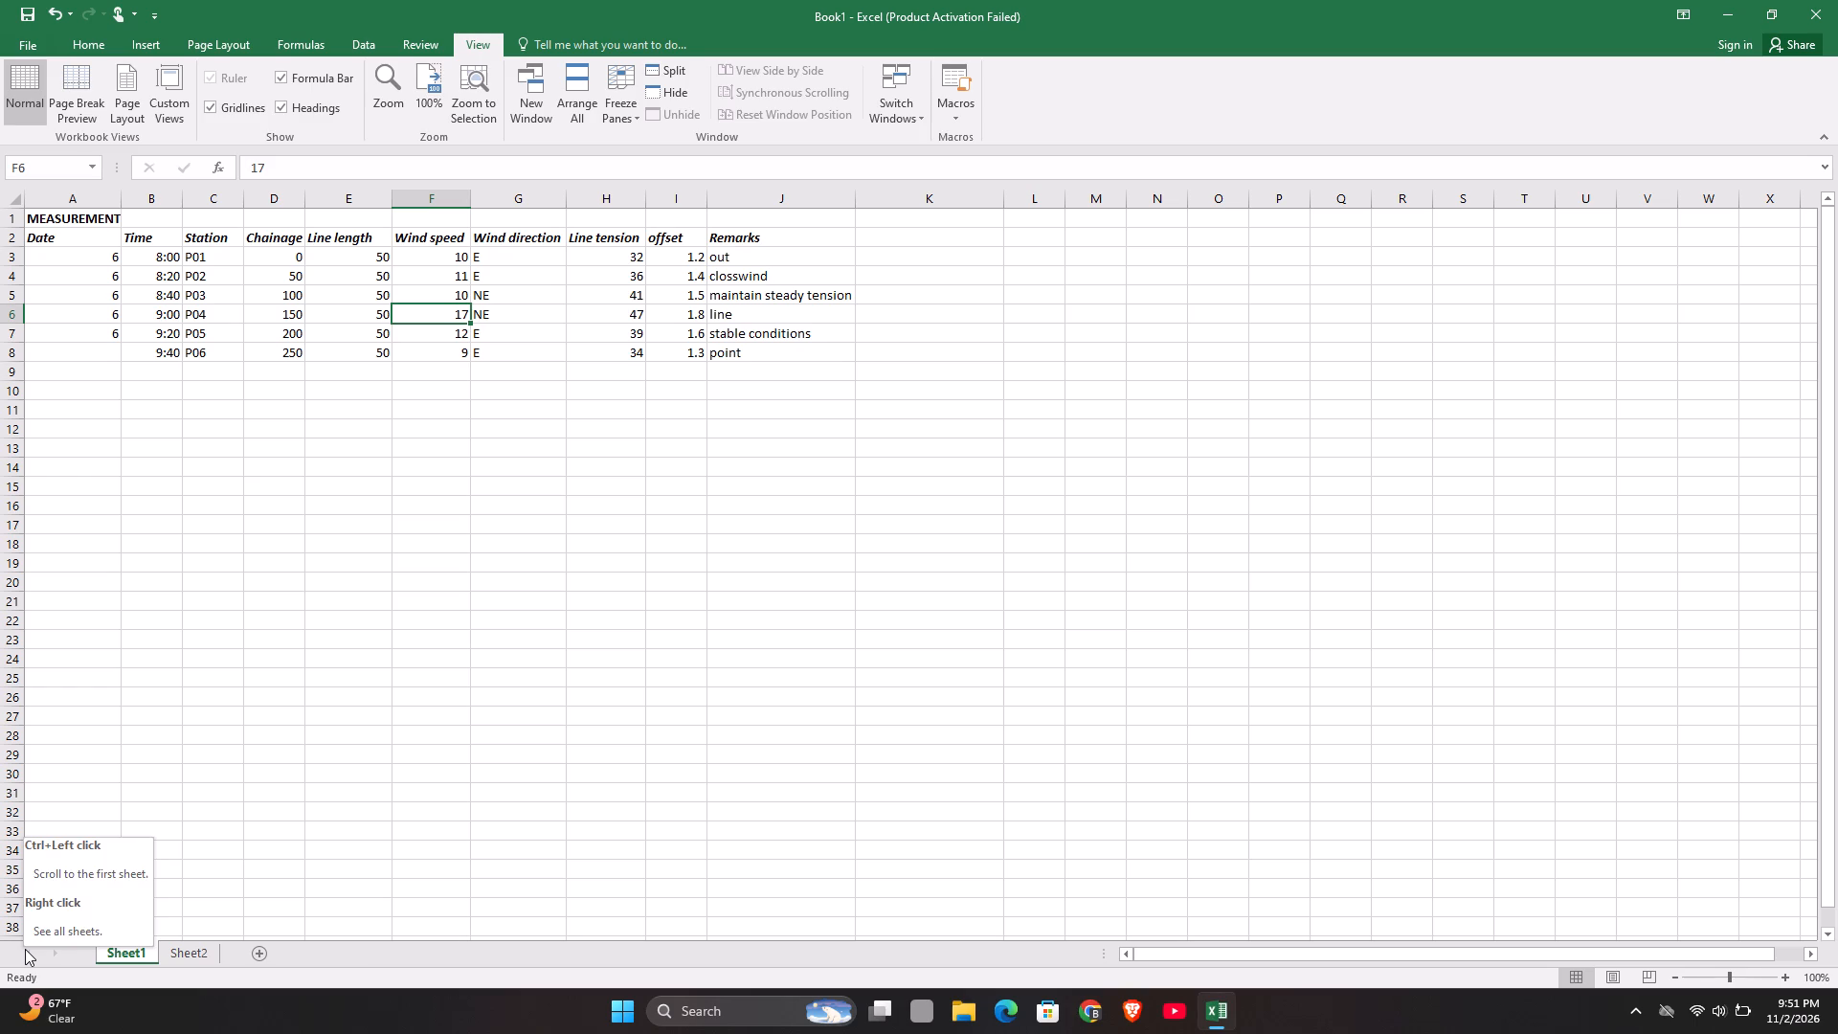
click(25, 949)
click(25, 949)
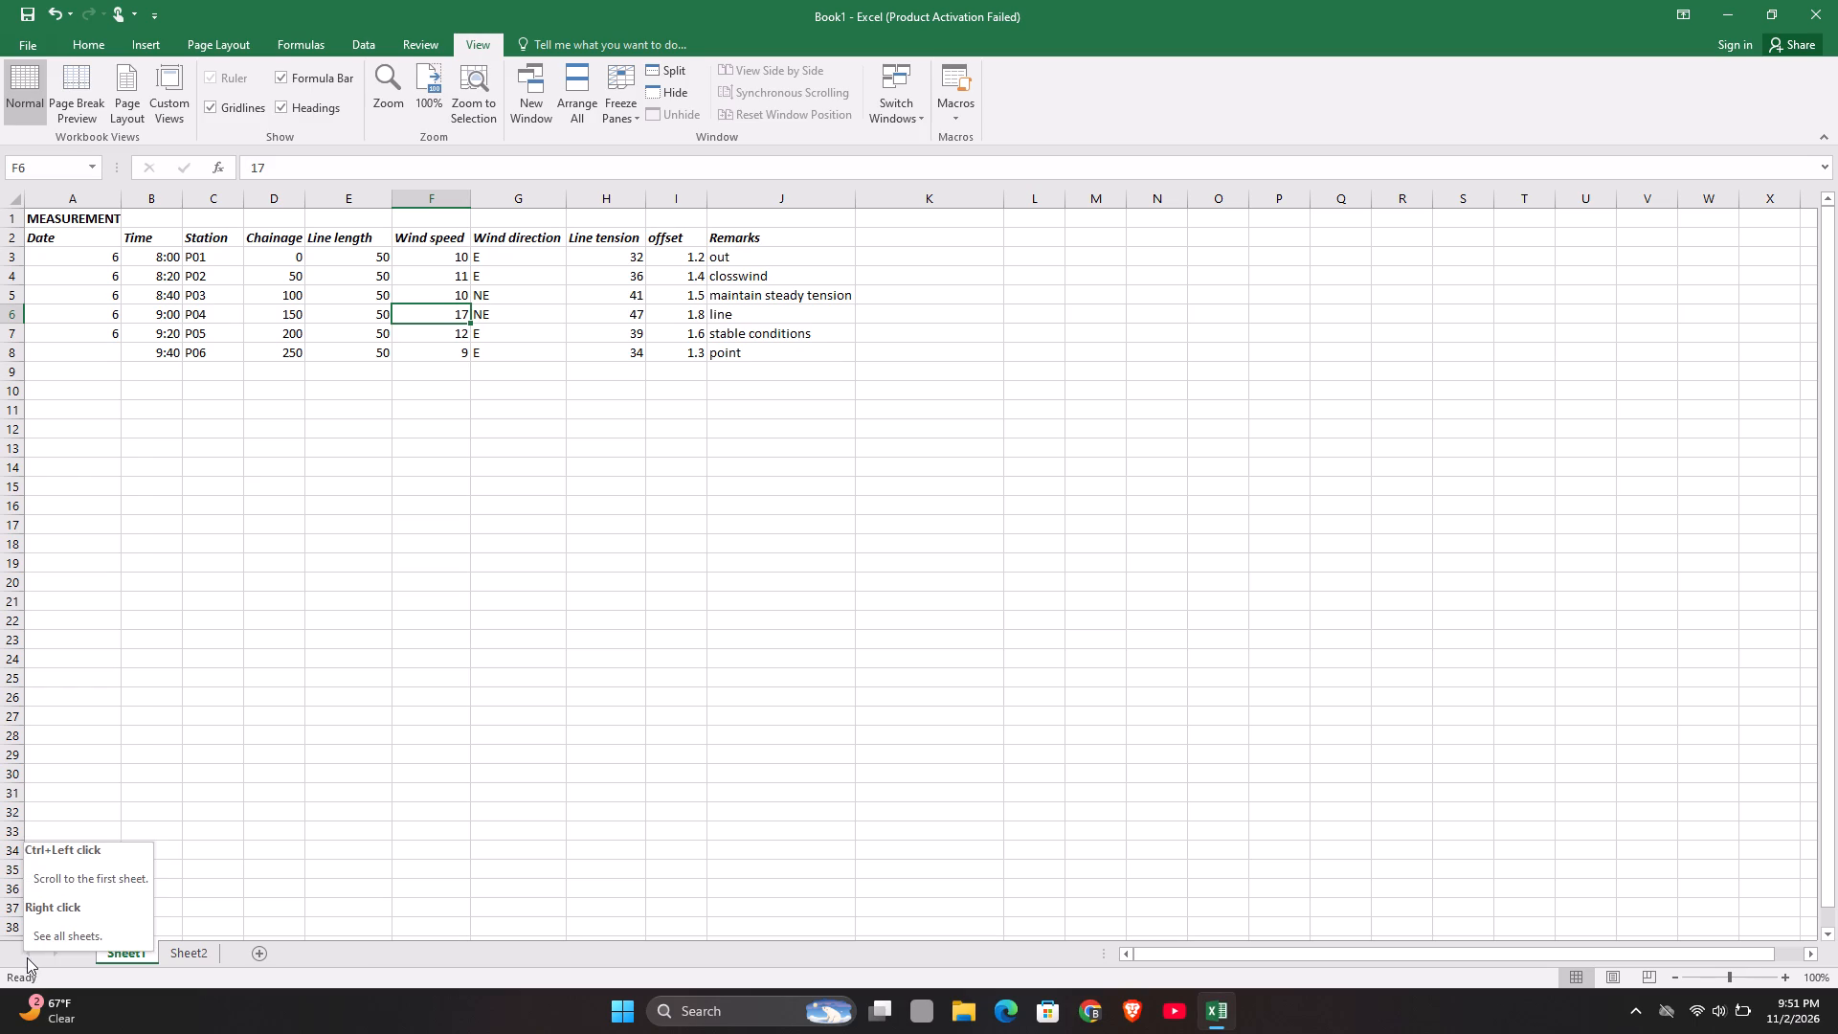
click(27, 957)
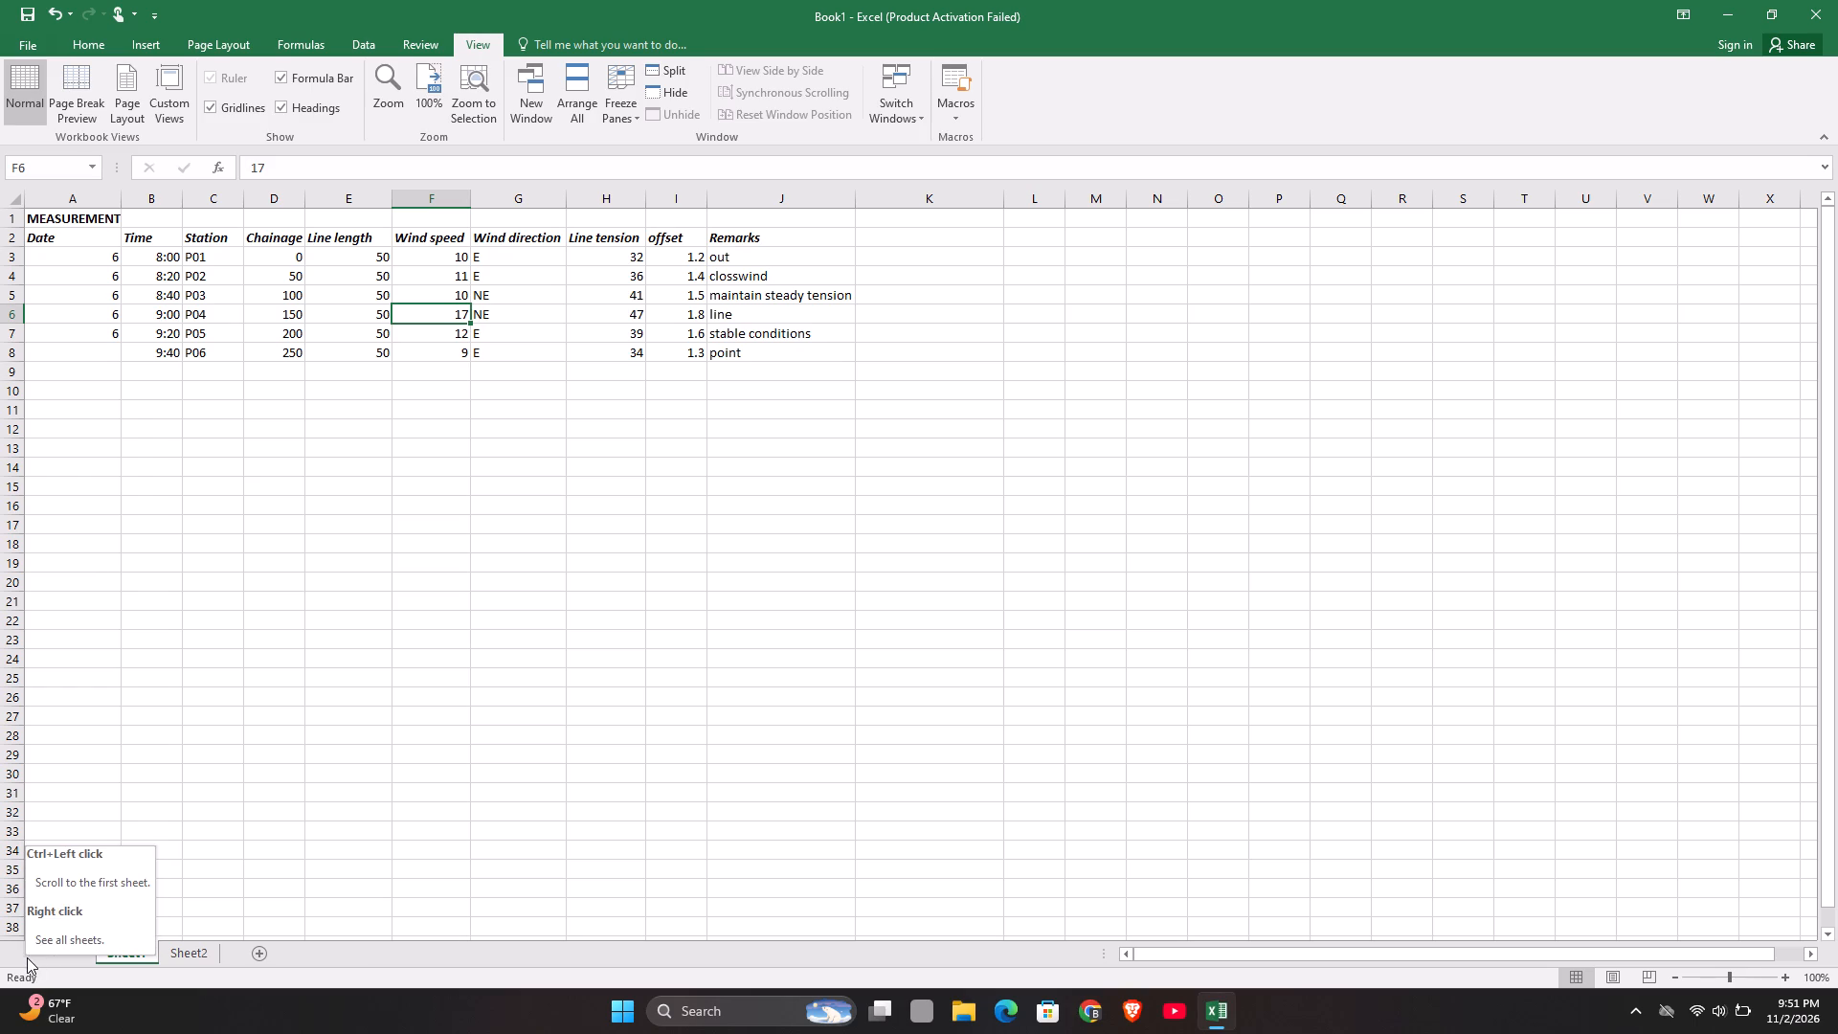
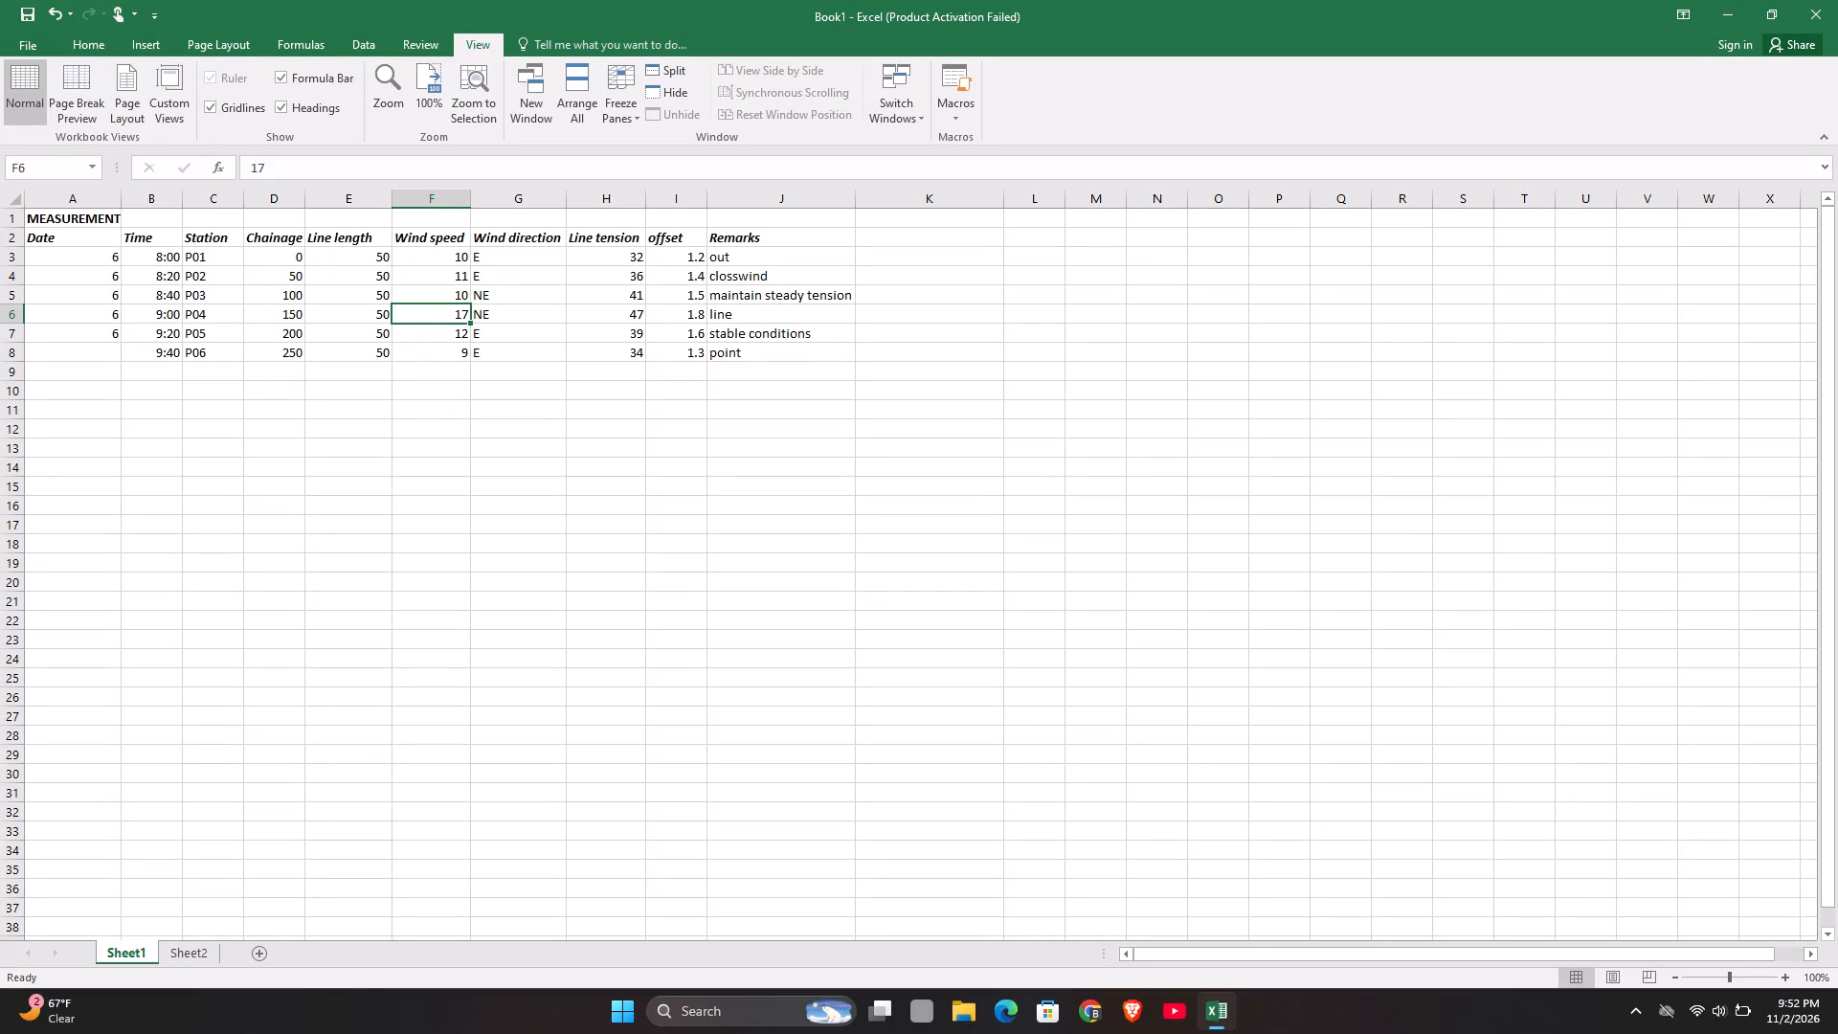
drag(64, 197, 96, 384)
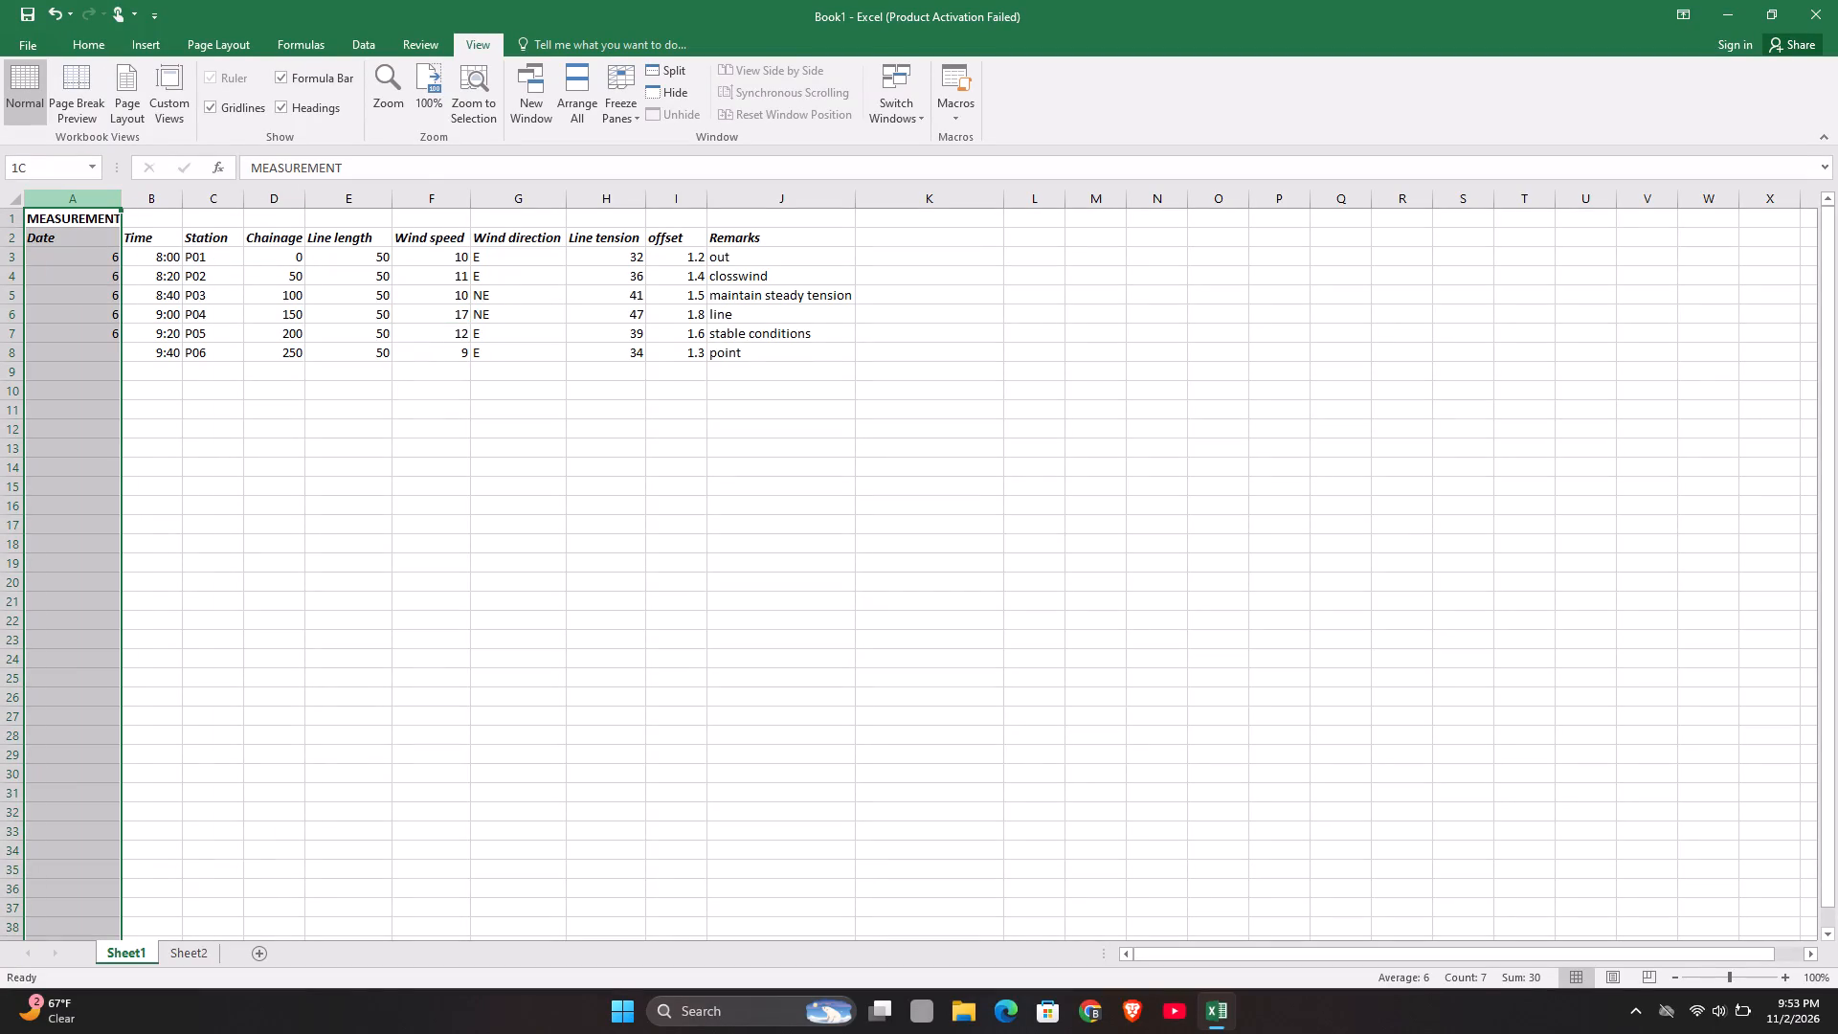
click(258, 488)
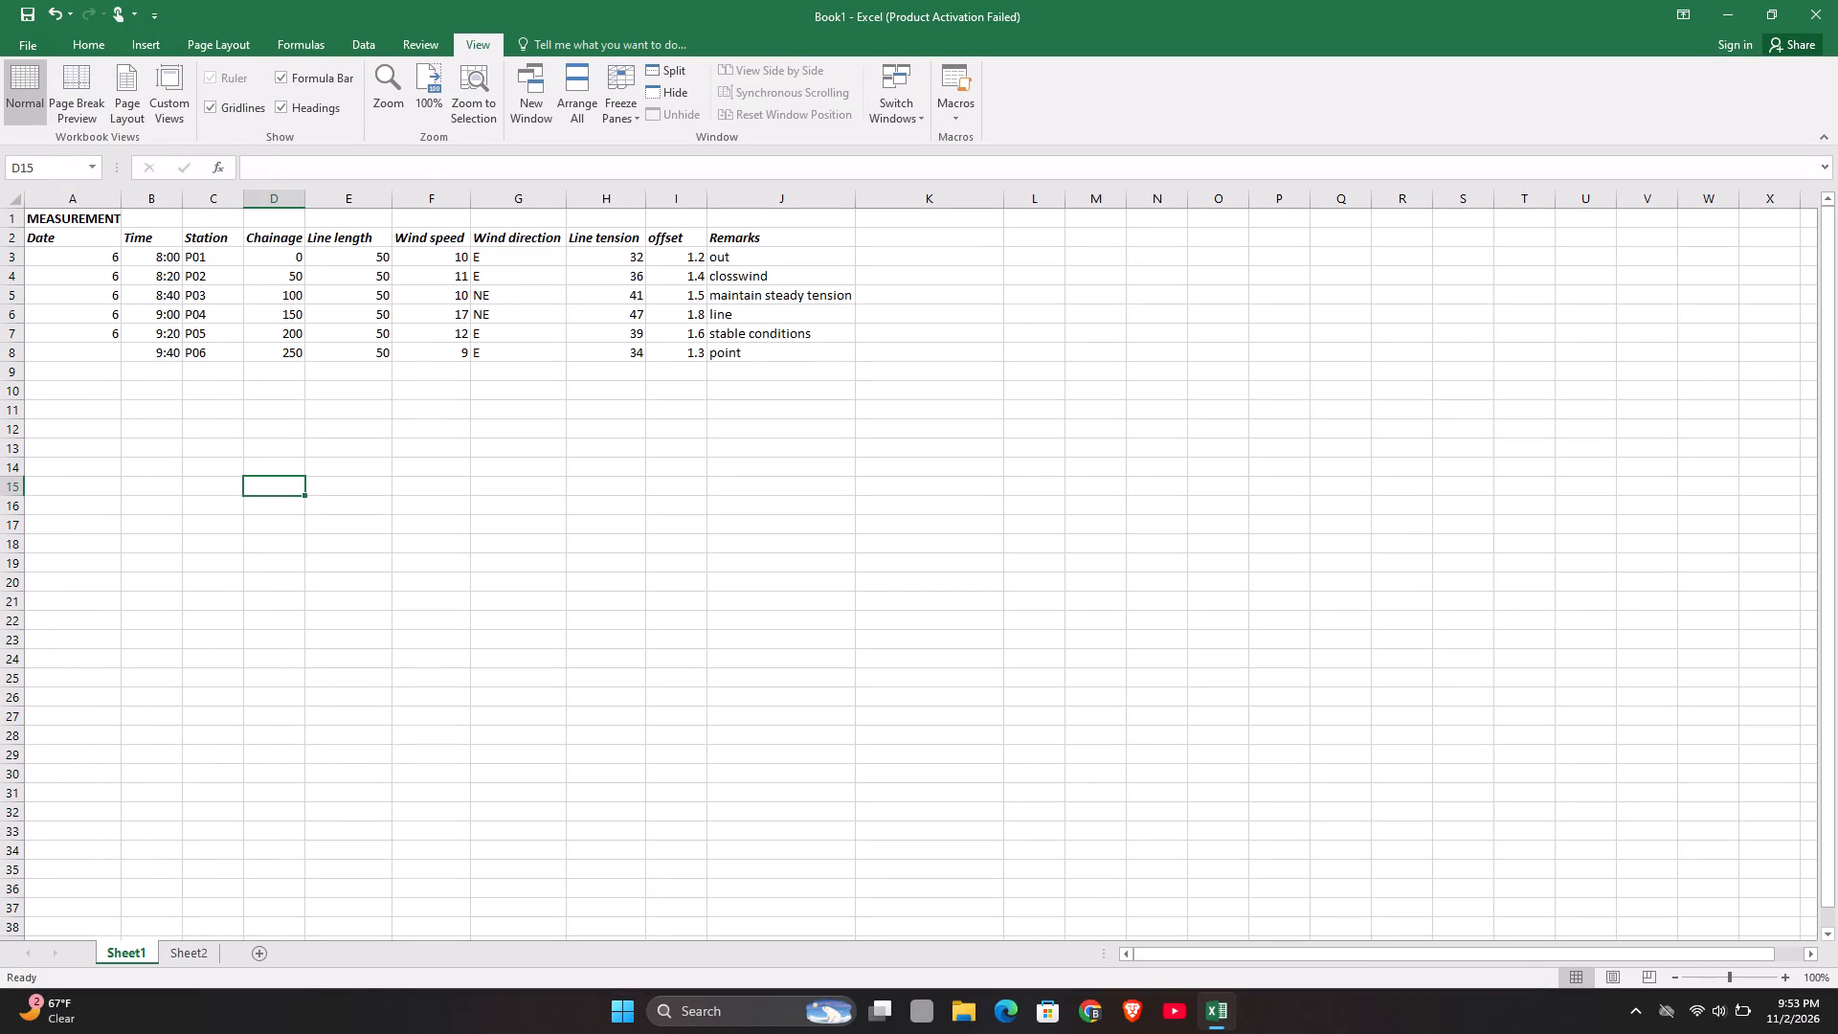
Enter the summary label "Total survey points" in cell A13 below the measurement table.
click(85, 451)
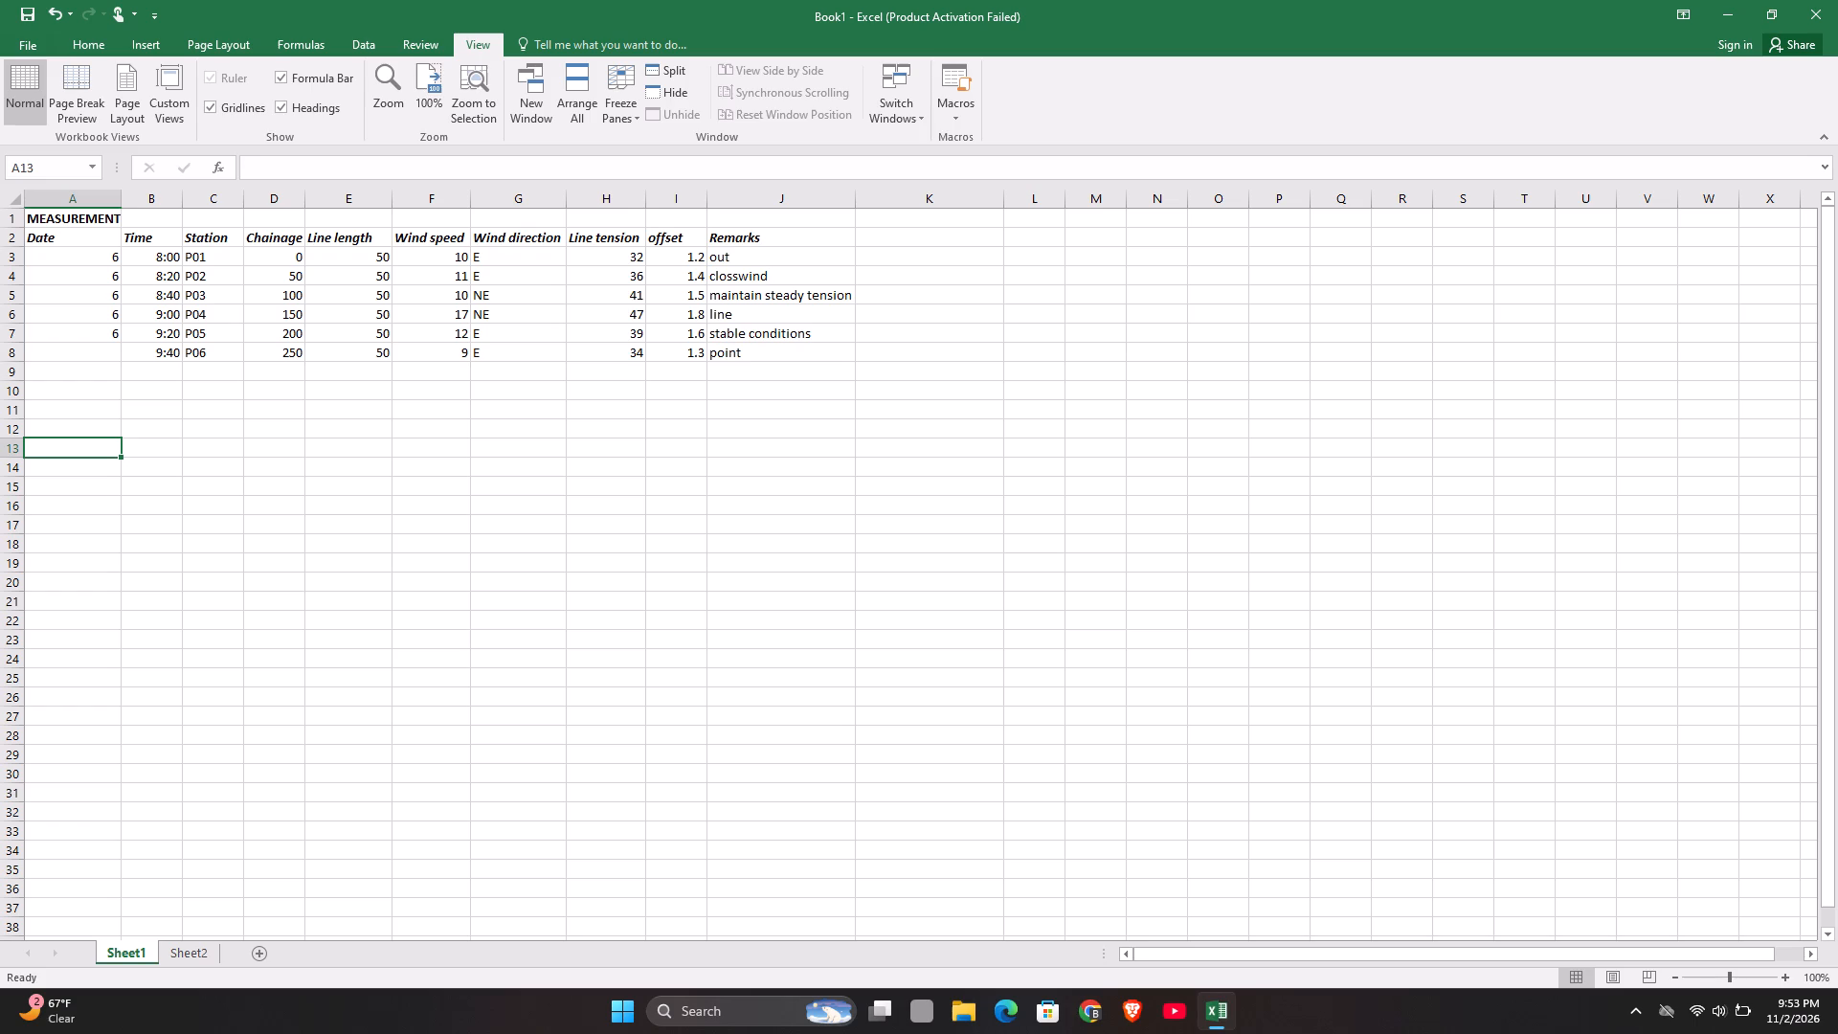
key(t)
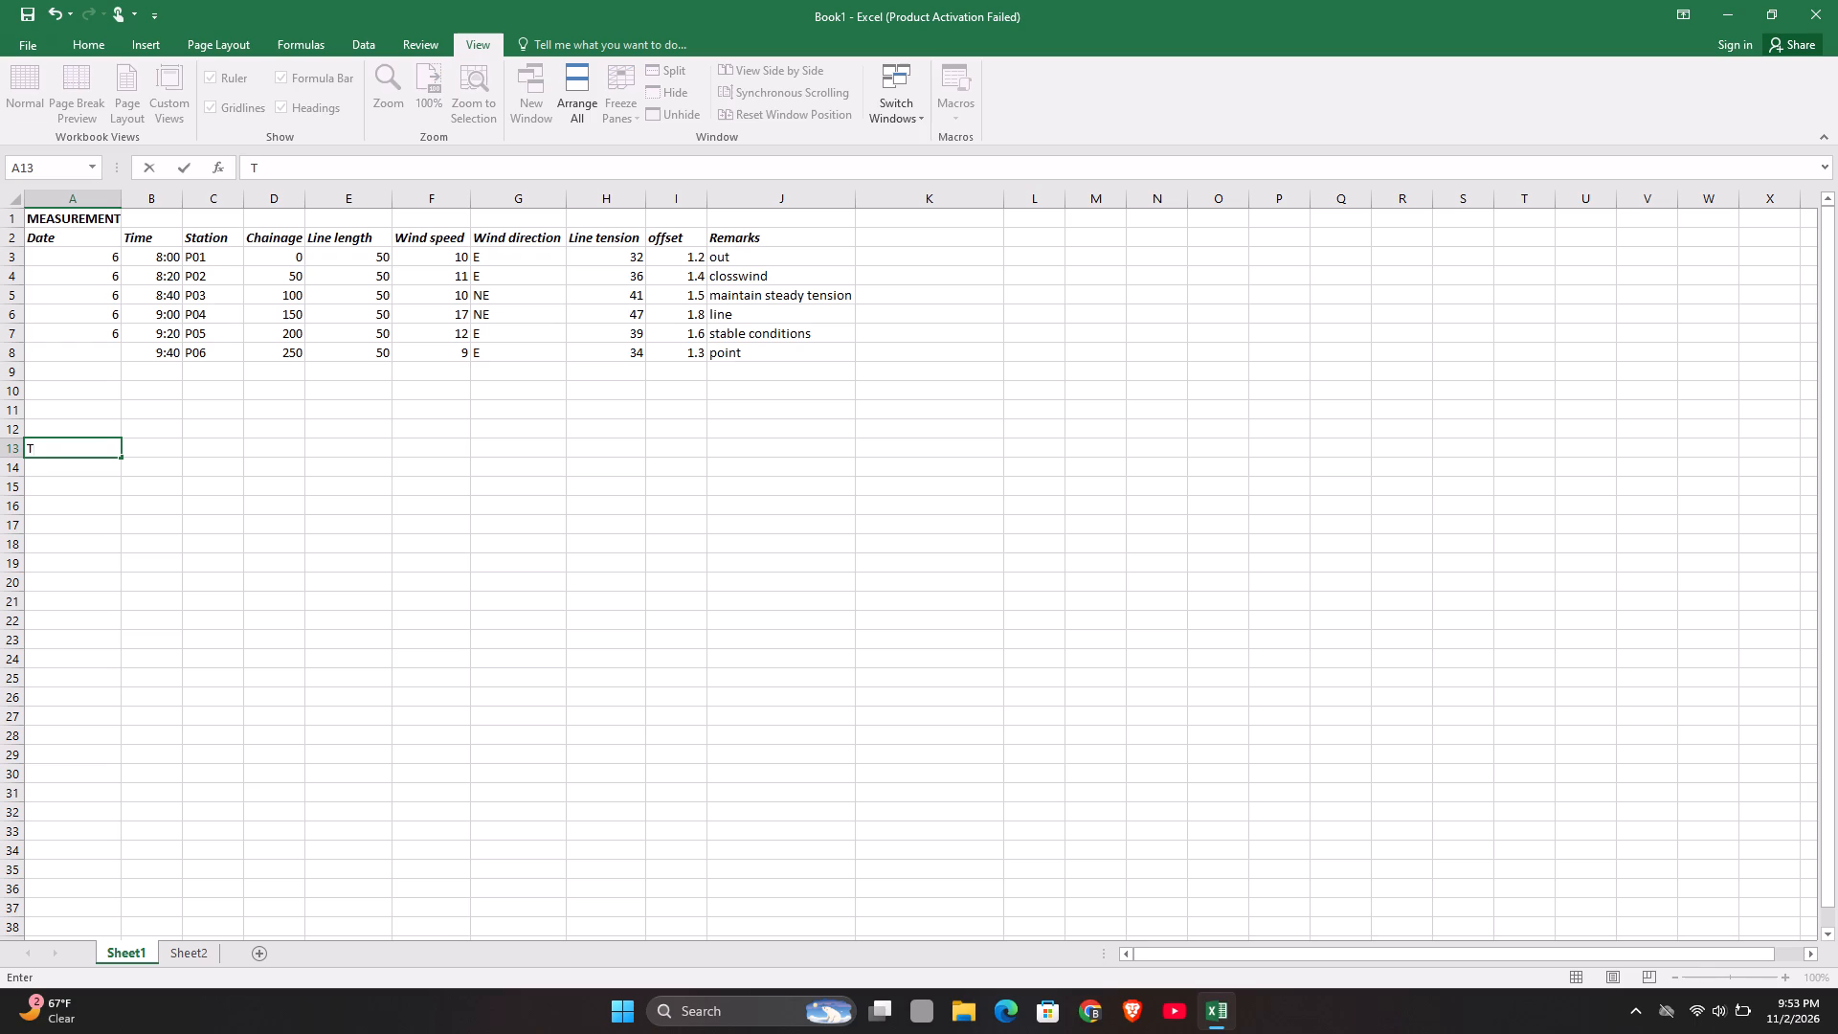
text(otal)
key(space)
text(survey)
key(space)
text(point)
key(s)
key(Return)
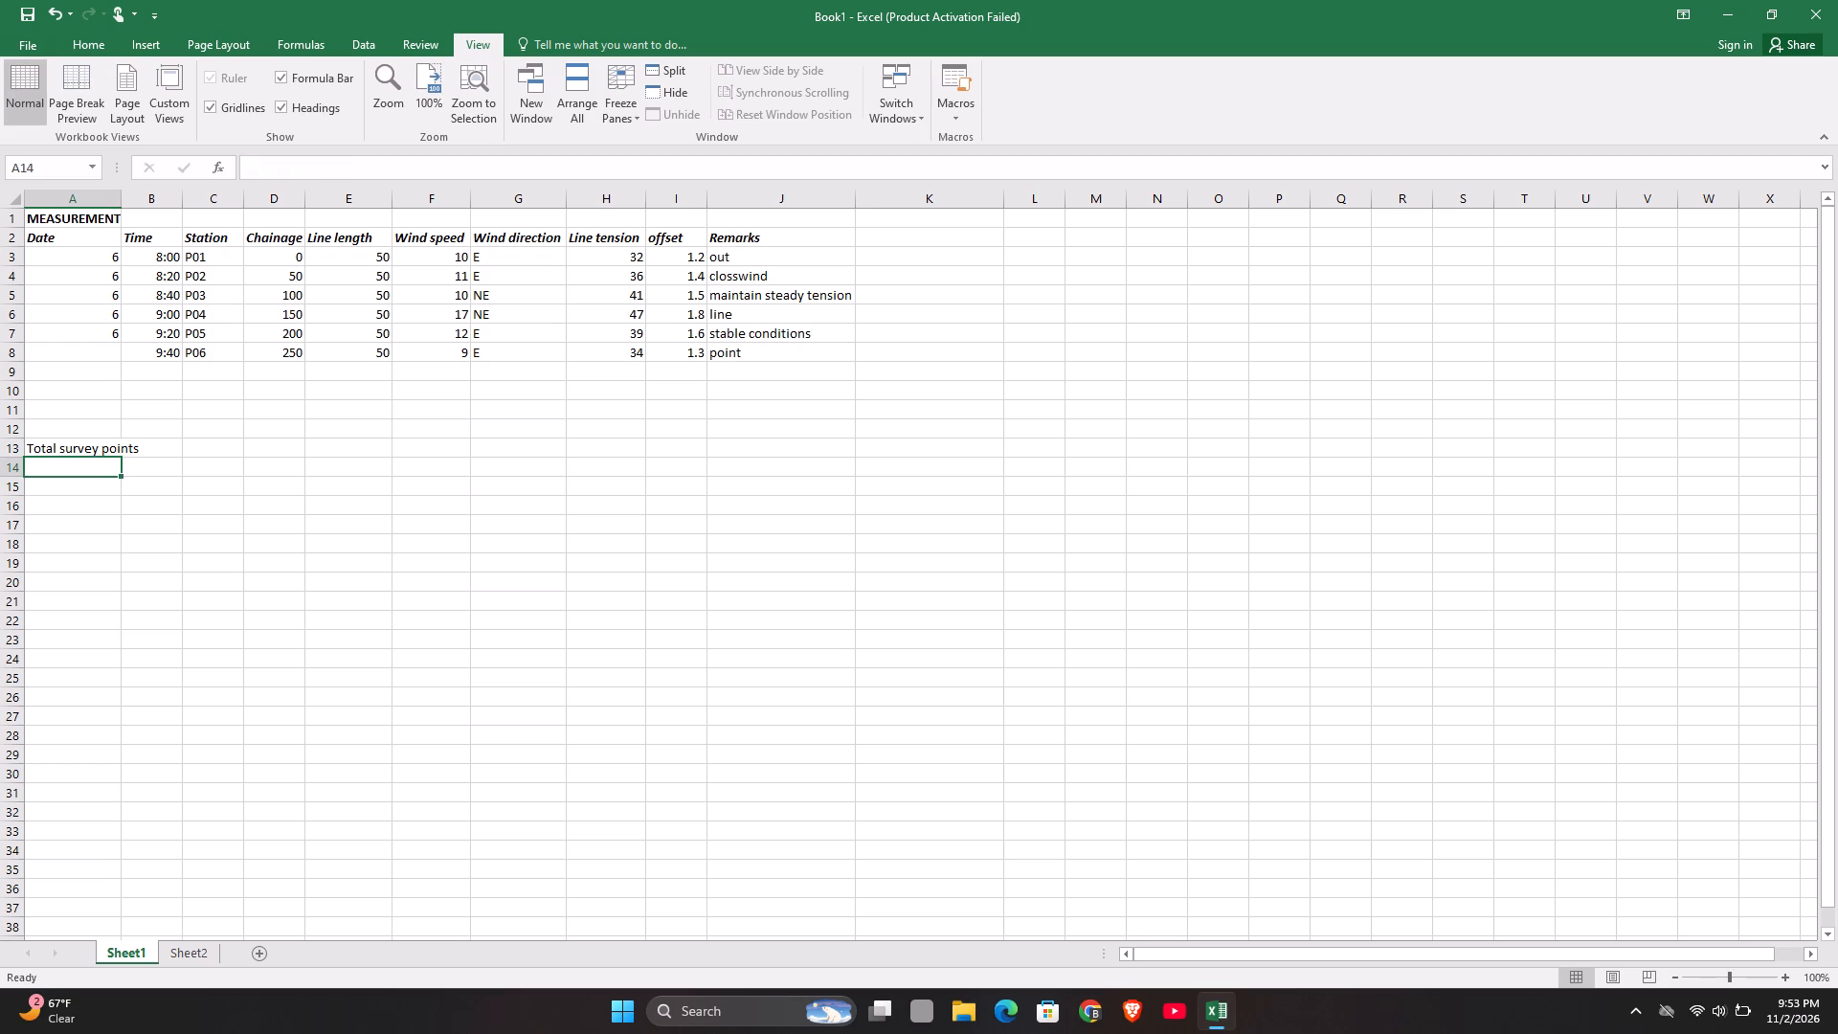
Enter the label "total line length" in cell A14.
text(total line len)
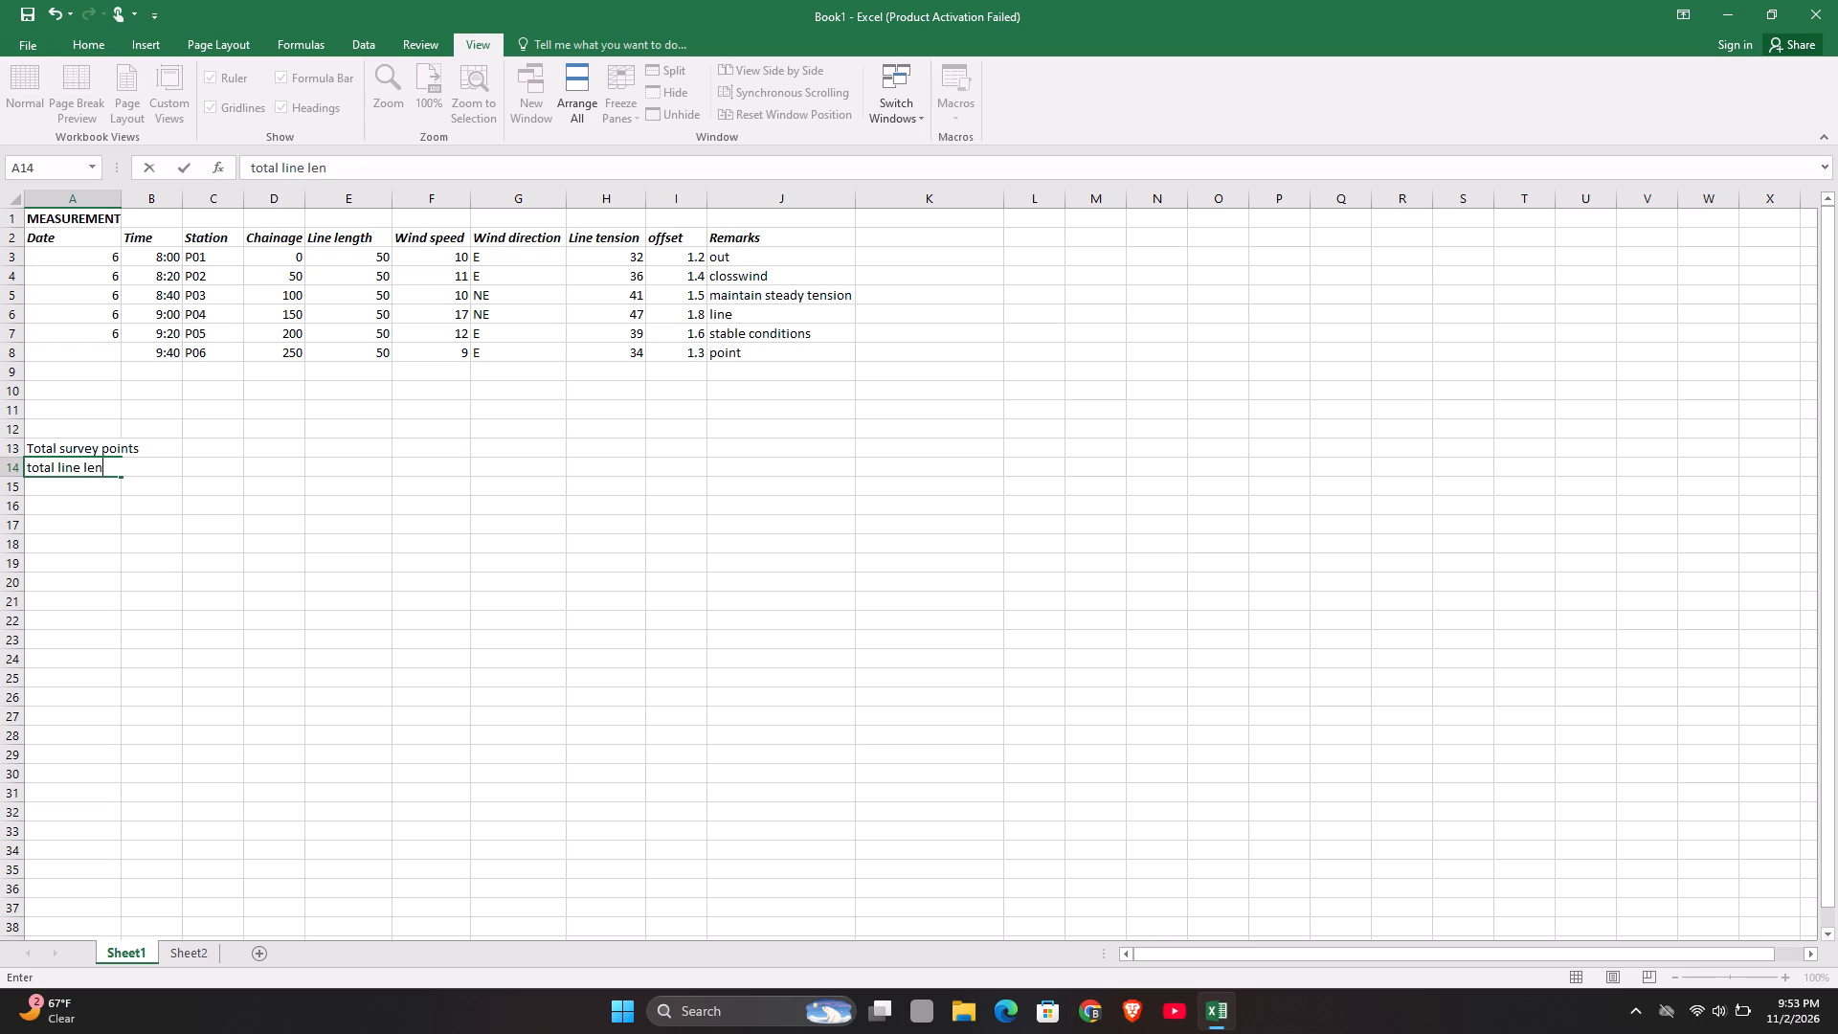
key(BackSpace)
text(ngth)
key(Return)
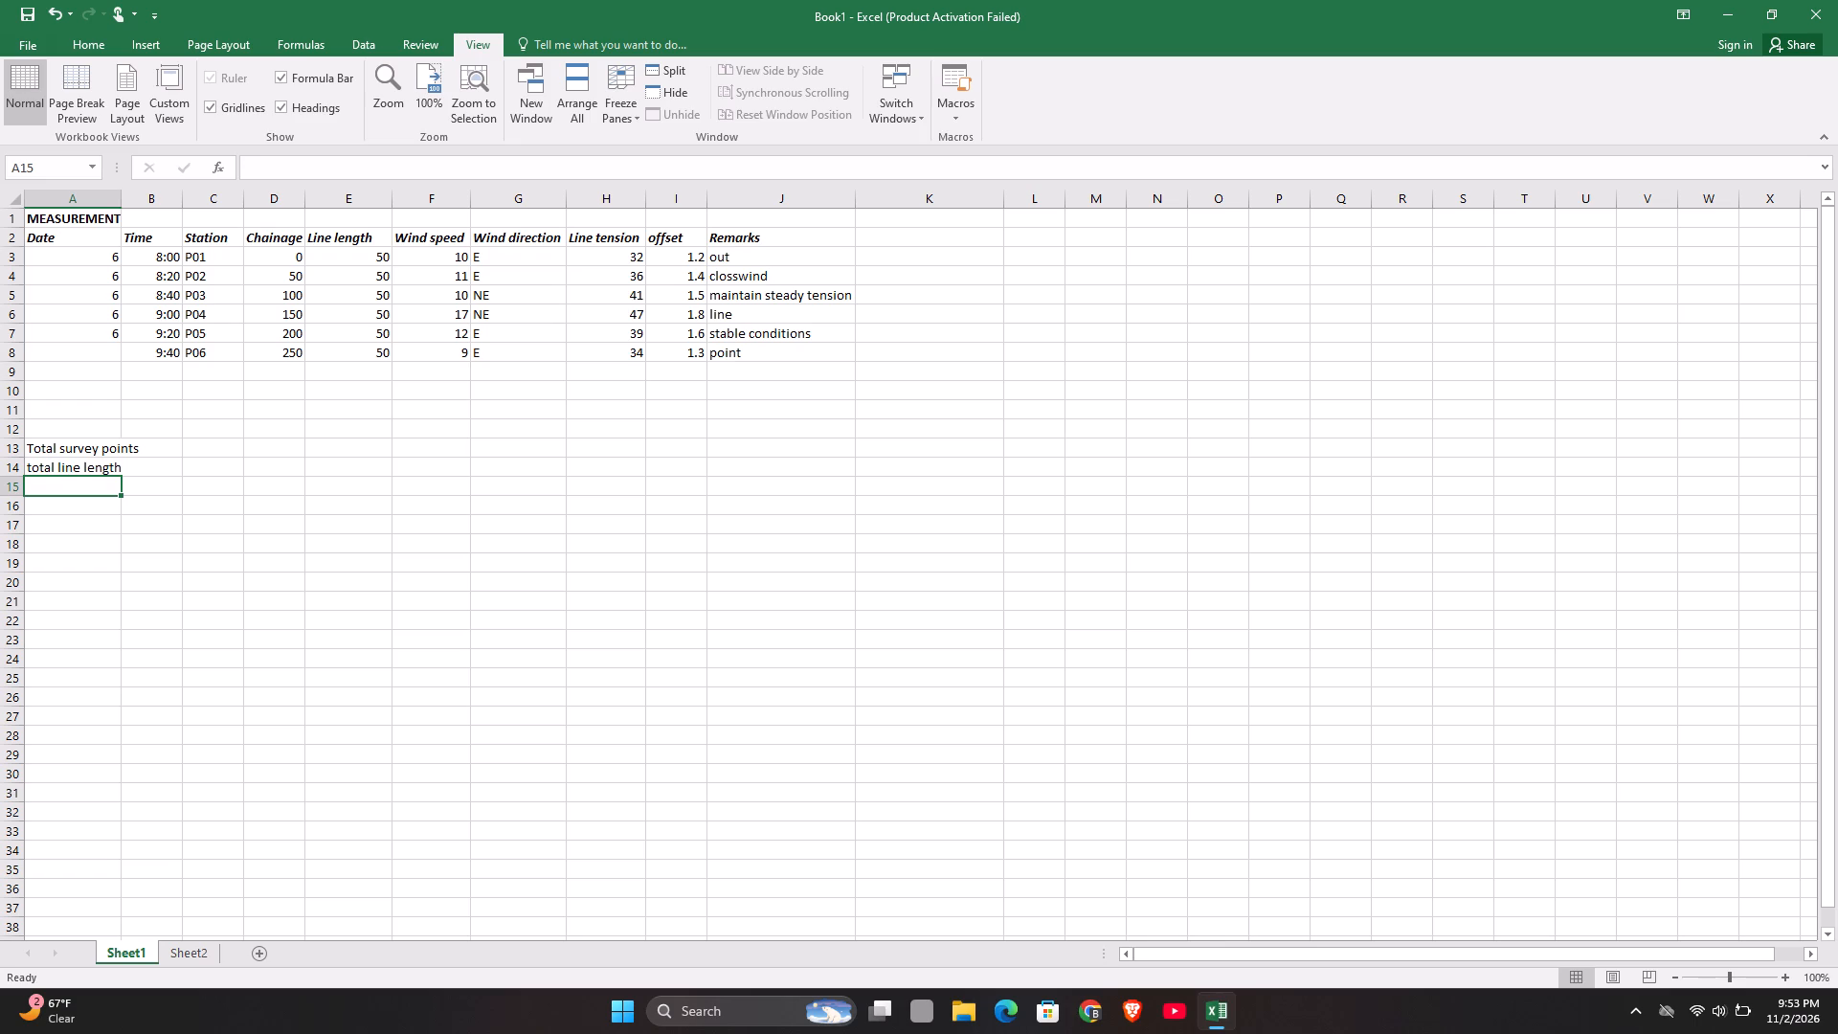
Enter the label "averange wind speed" in cell A15.
text(averan)
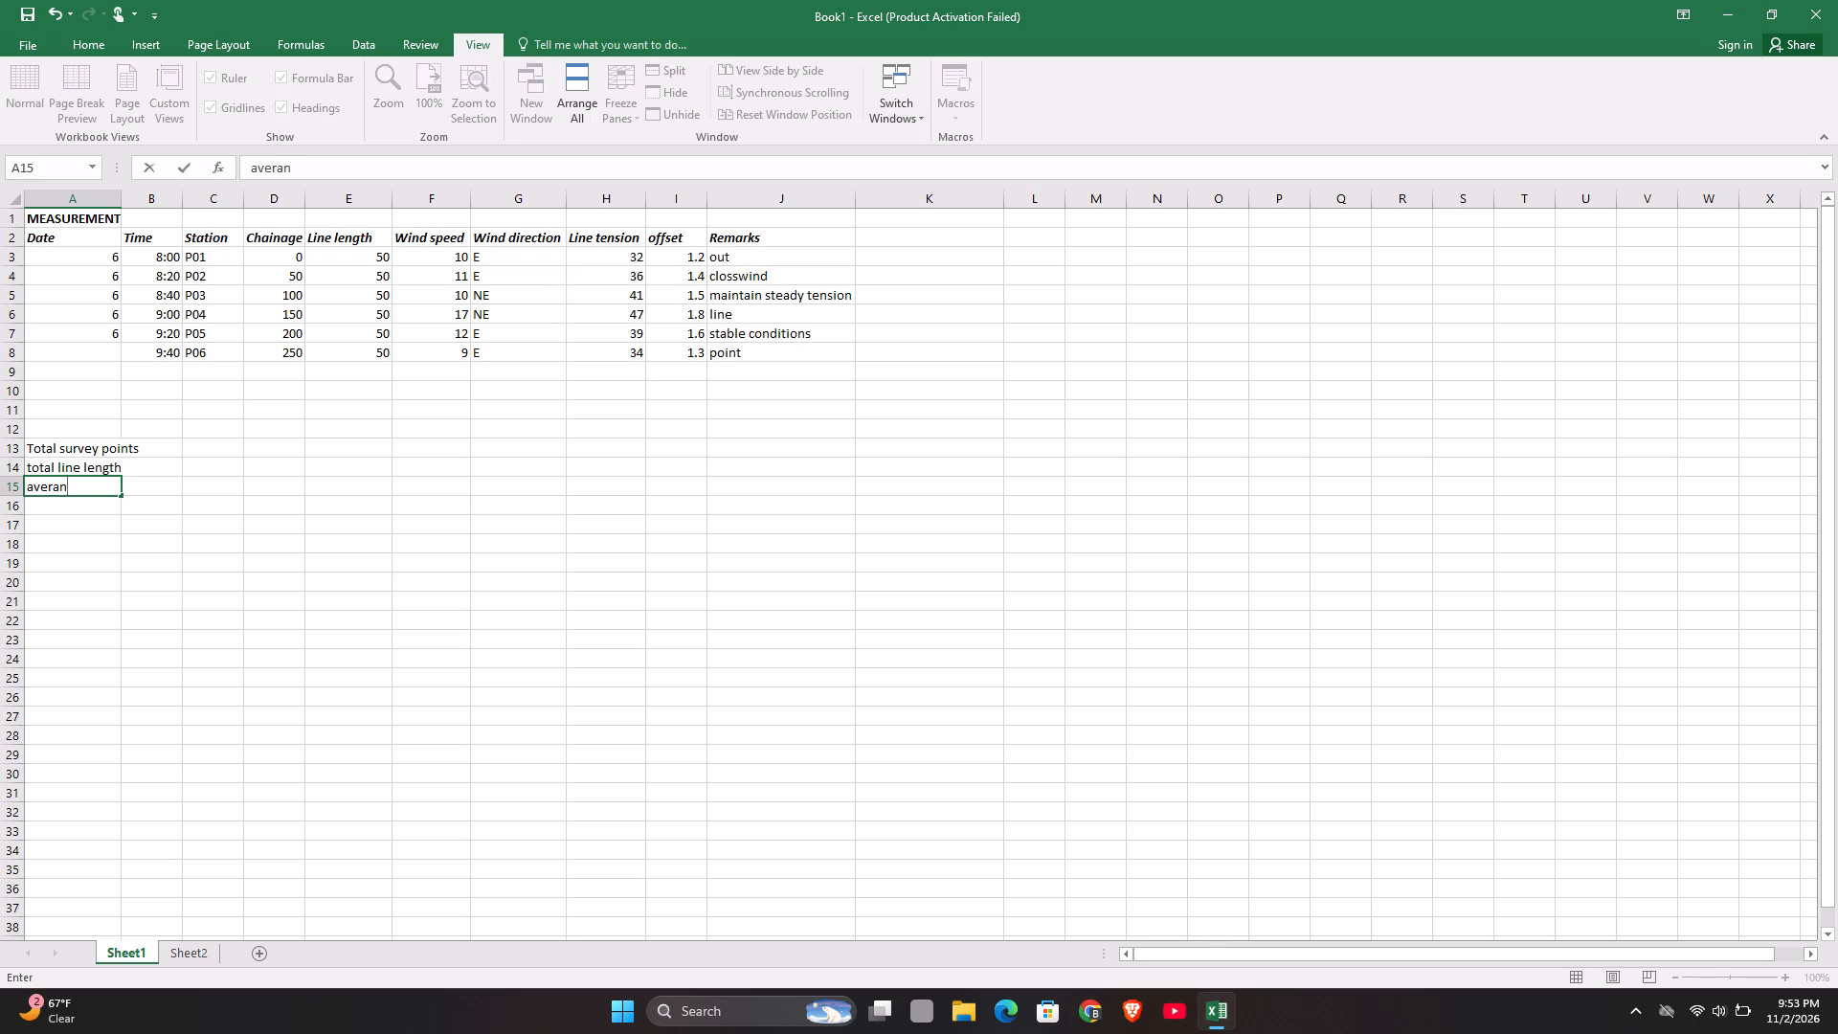
text(ge)
key(space)
text(win)
text(d)
key(space)
text(speed)
key(Return)
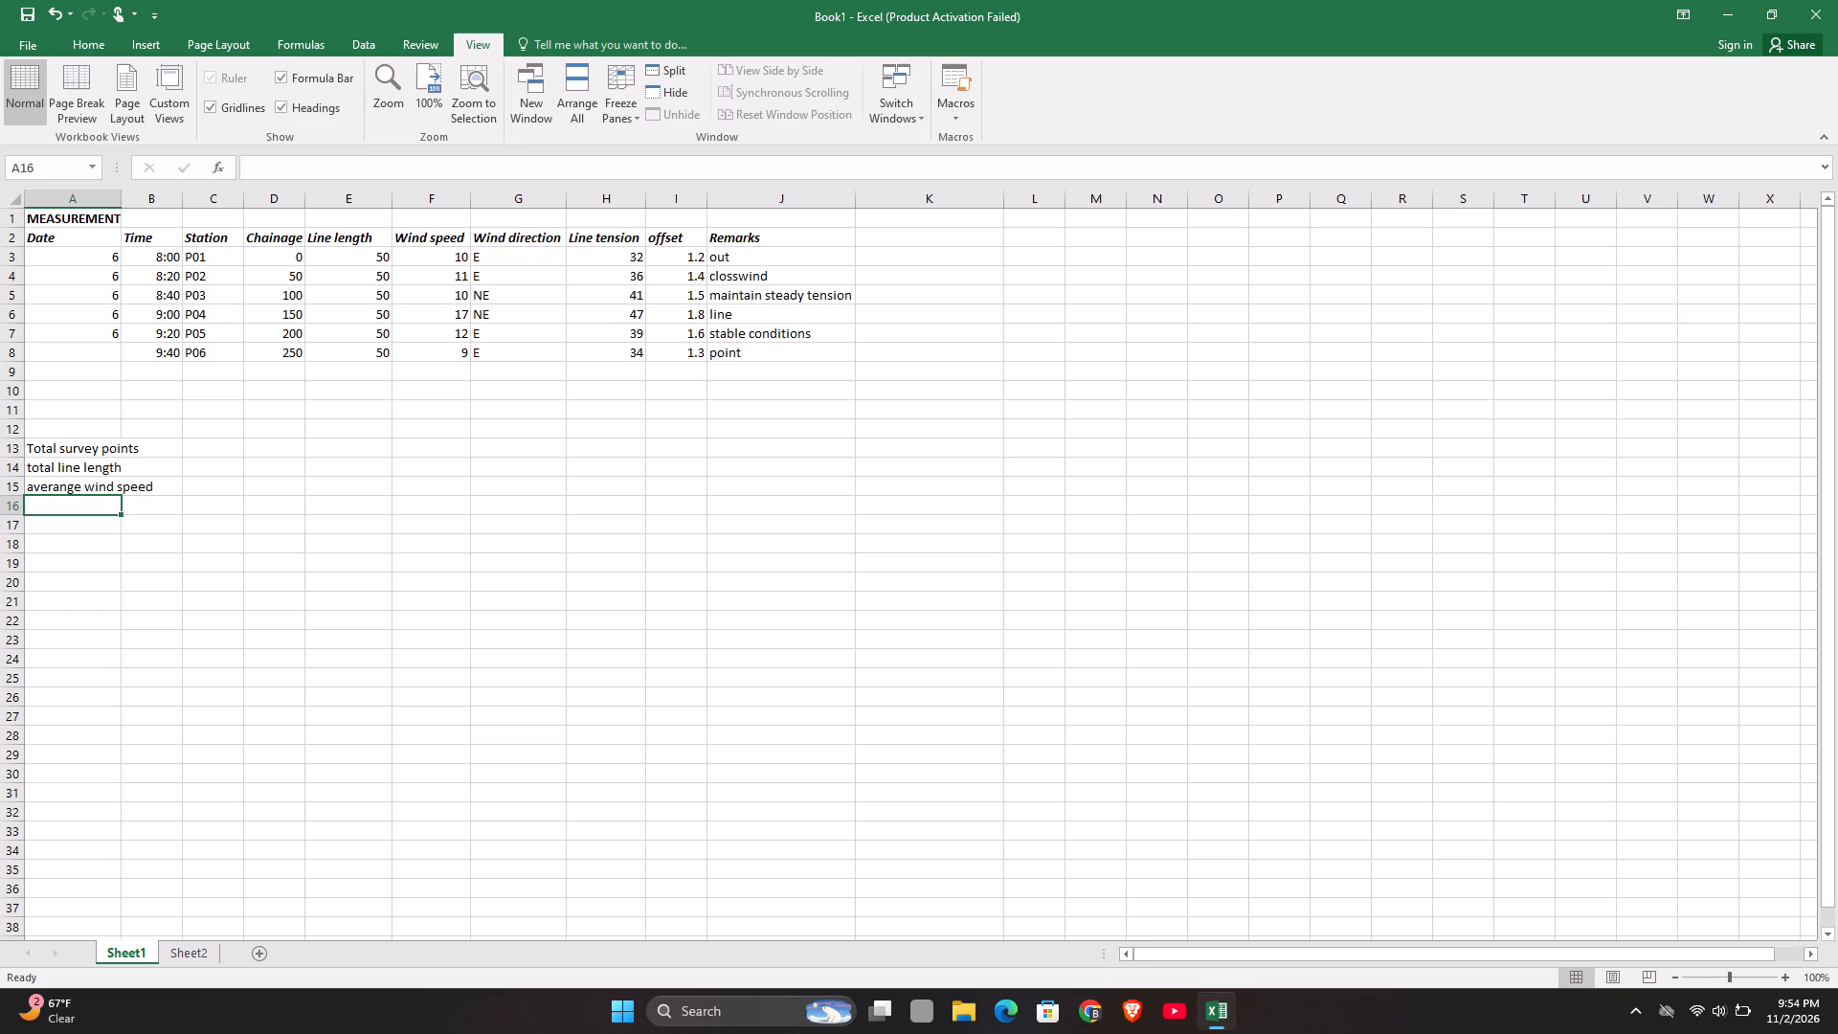
Enter the label "maximum wind speed" in cell A16.
text(ma)
key(x)
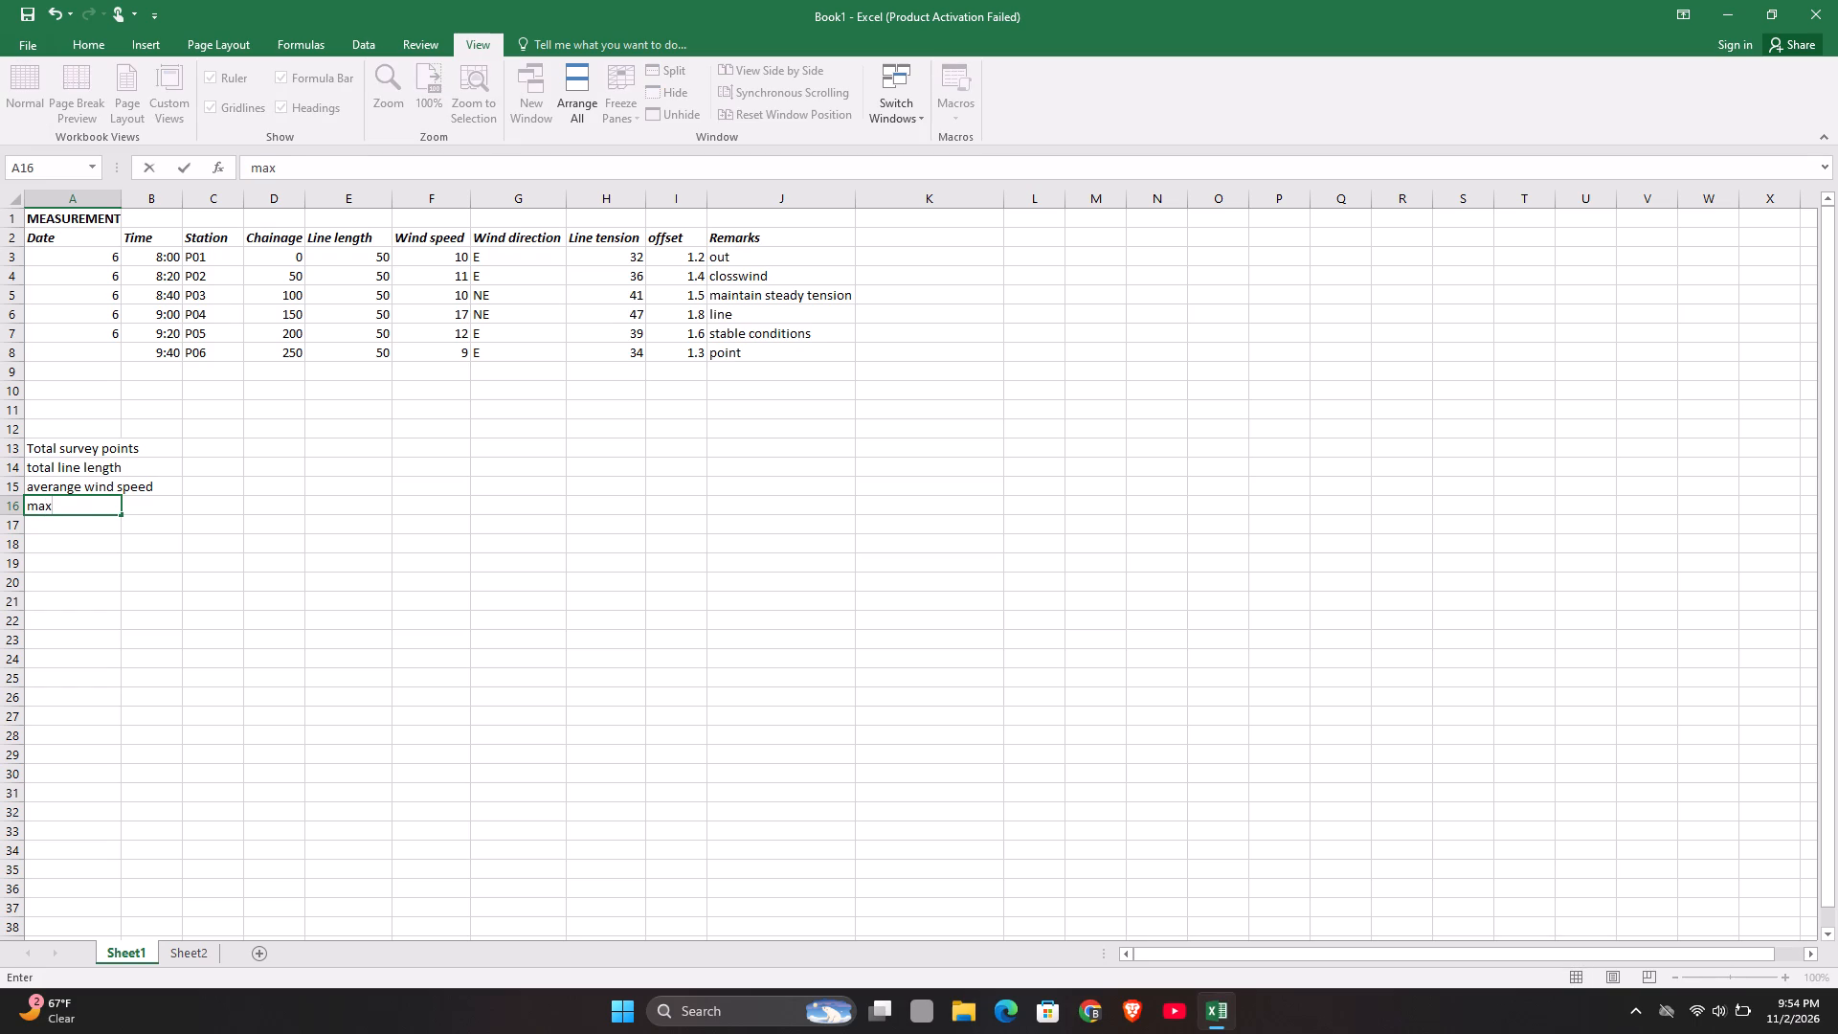
text(imum)
key(space)
text(win)
text(d)
key(space)
text(speed)
key(space)
key(Return)
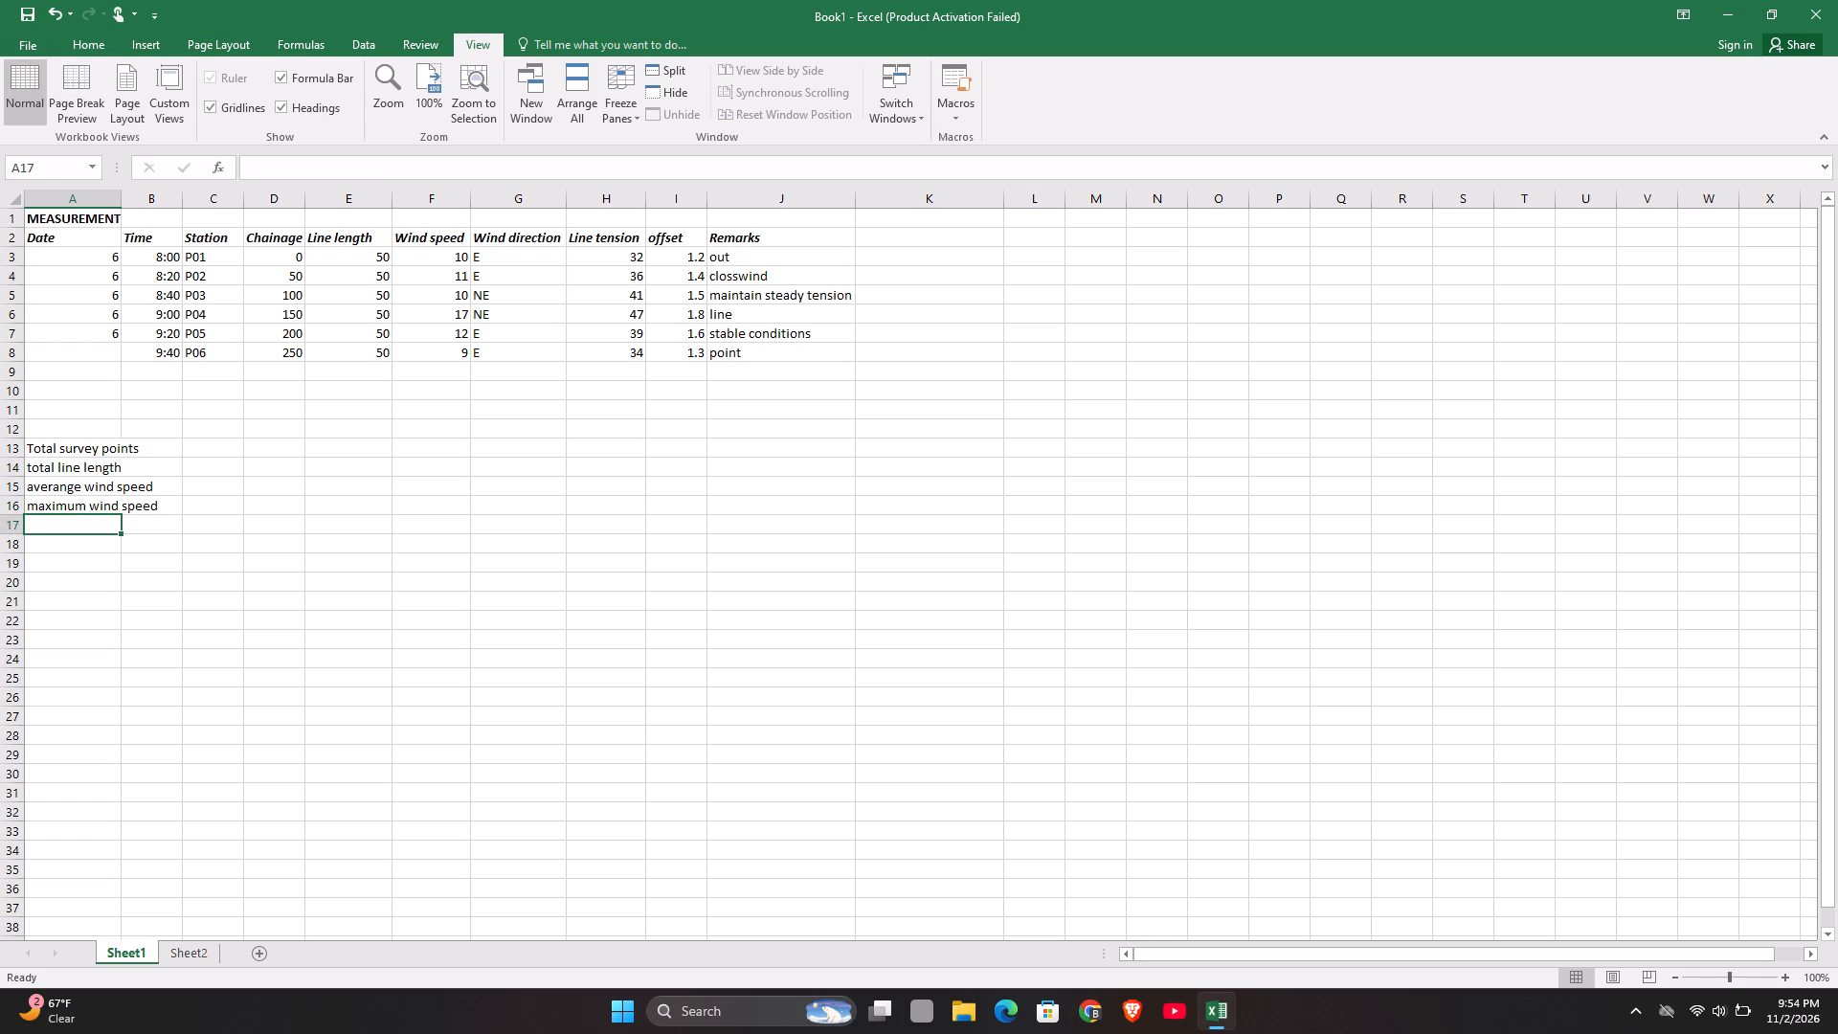
Enter the label "averange tension" in cell A17.
text(aver)
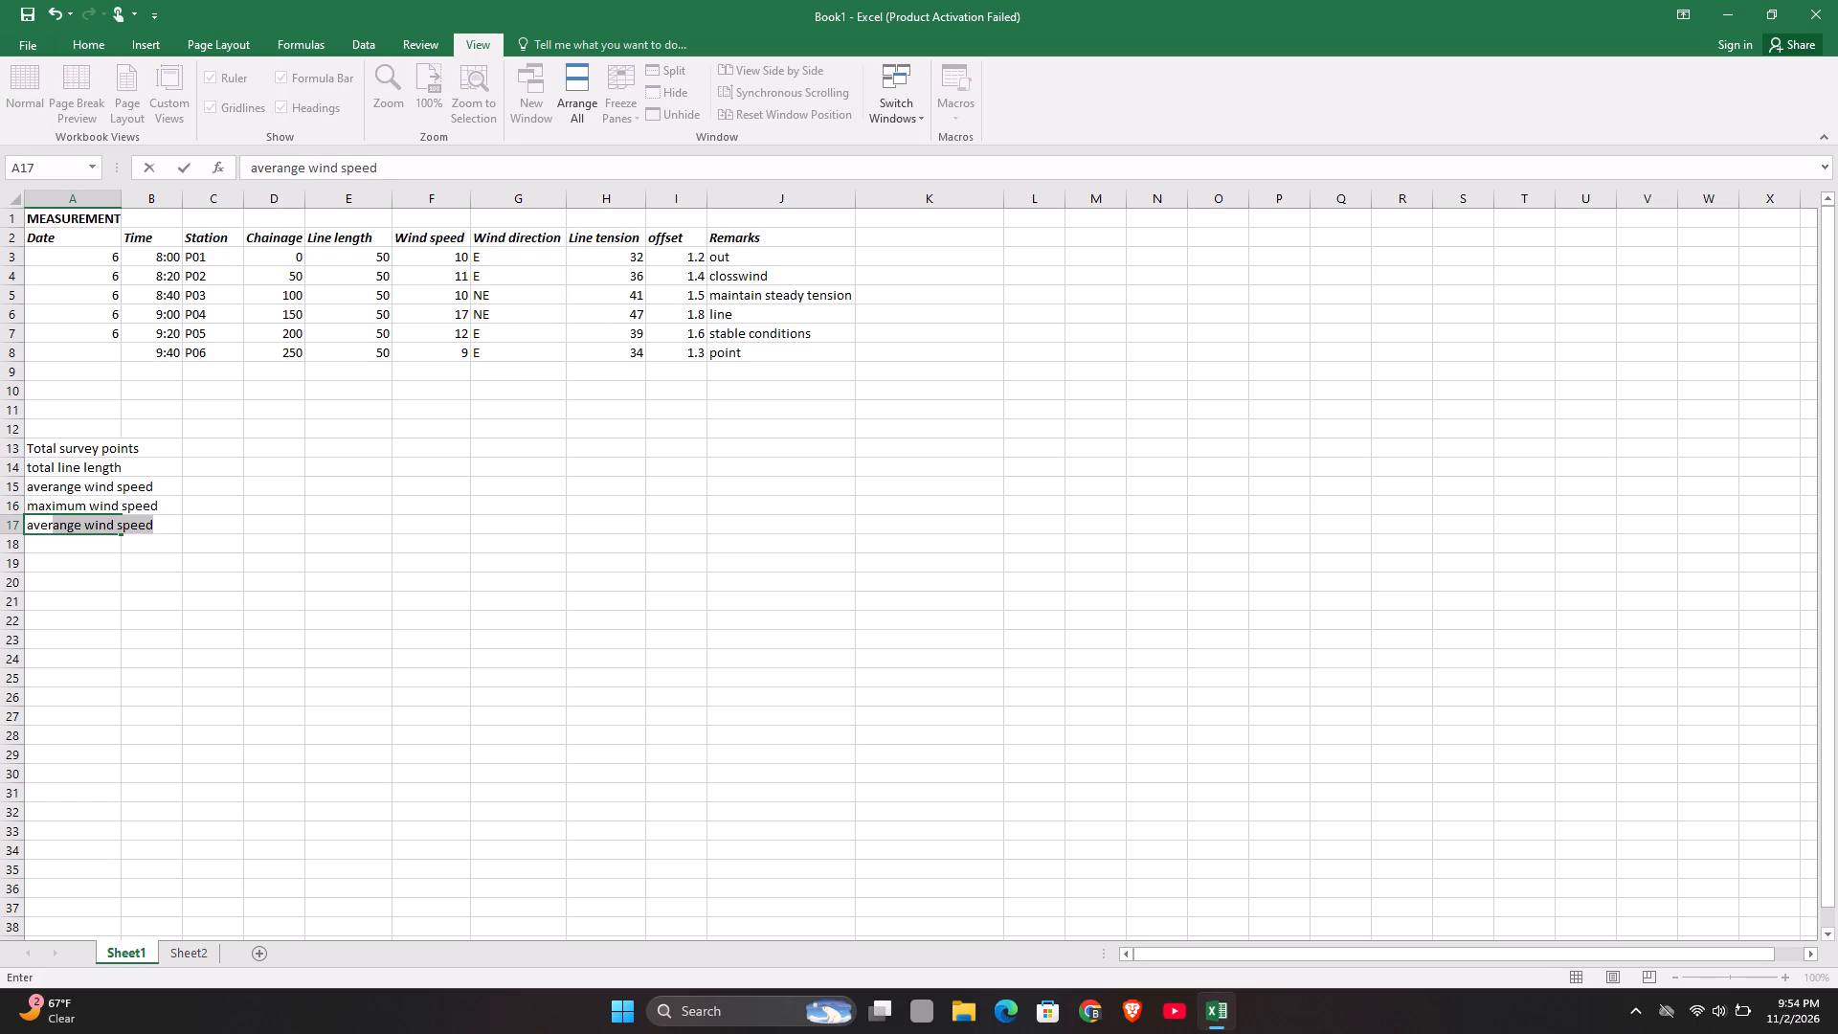
key(a)
text(nge)
key(space)
text(te)
text(nsion)
key(Return)
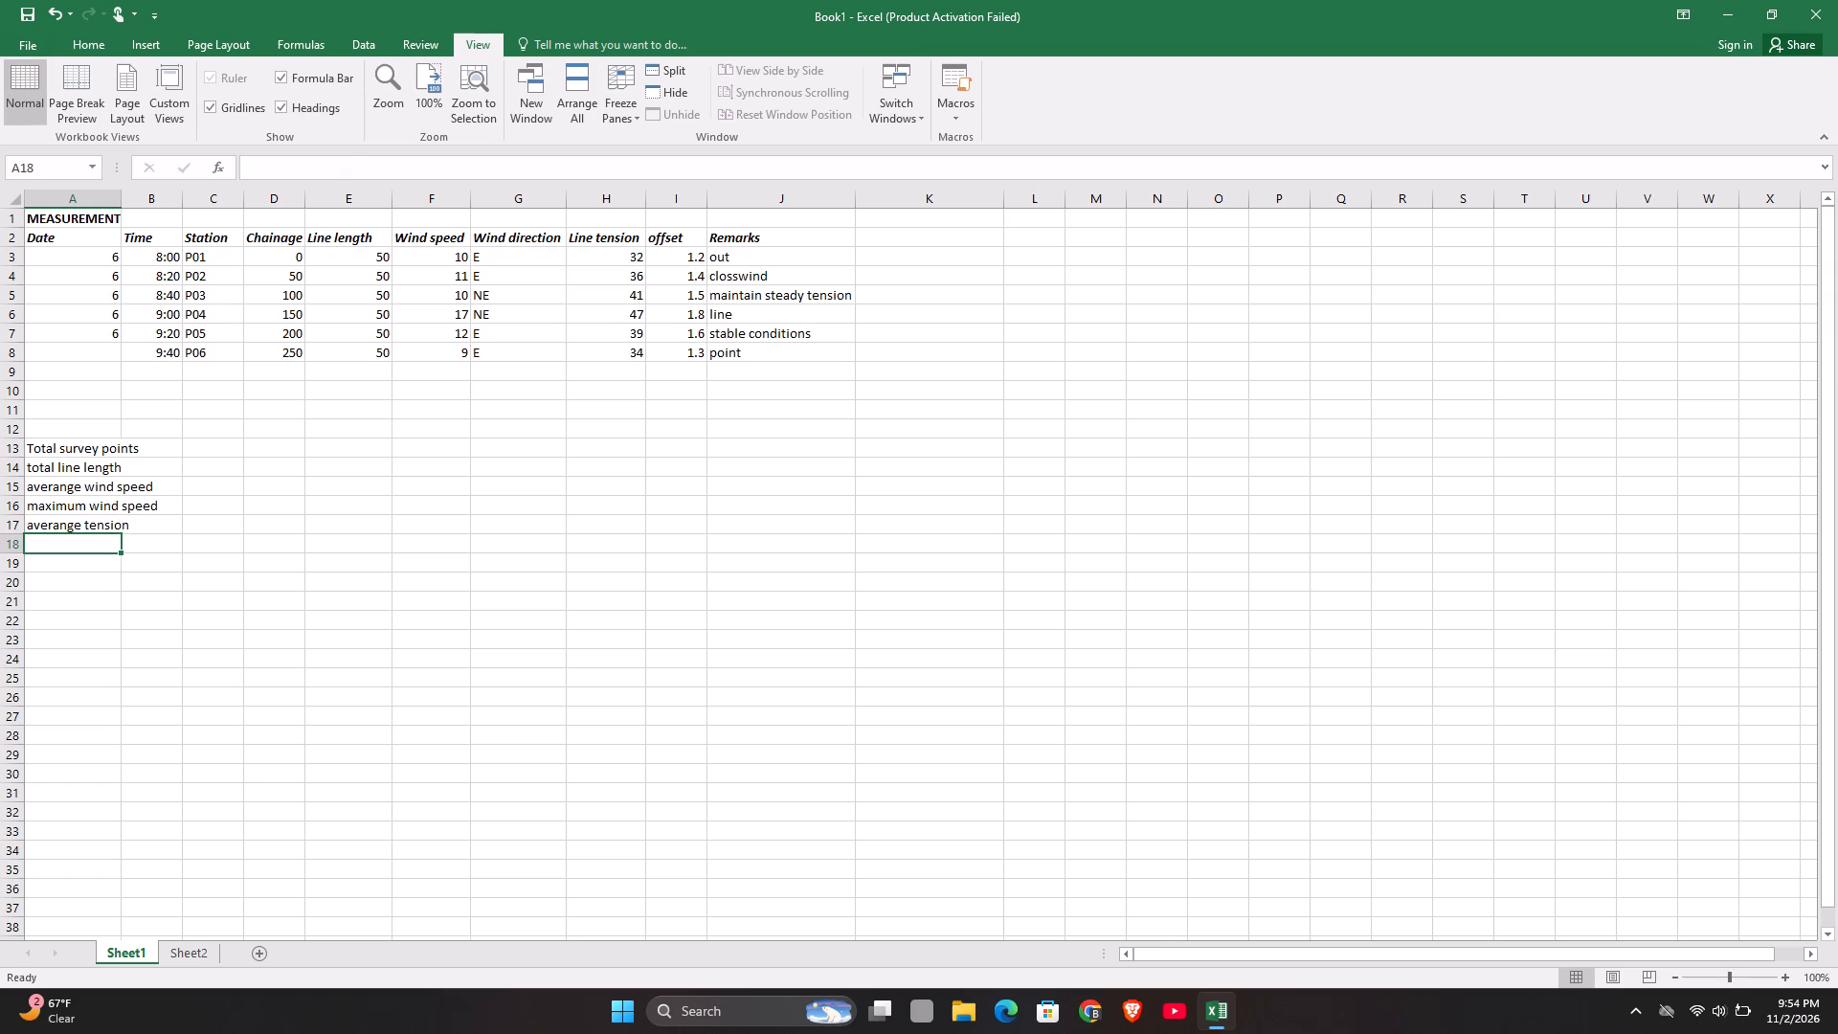
Widen column A to about 21 so the summary labels fit inside it.
drag(122, 200, 171, 222)
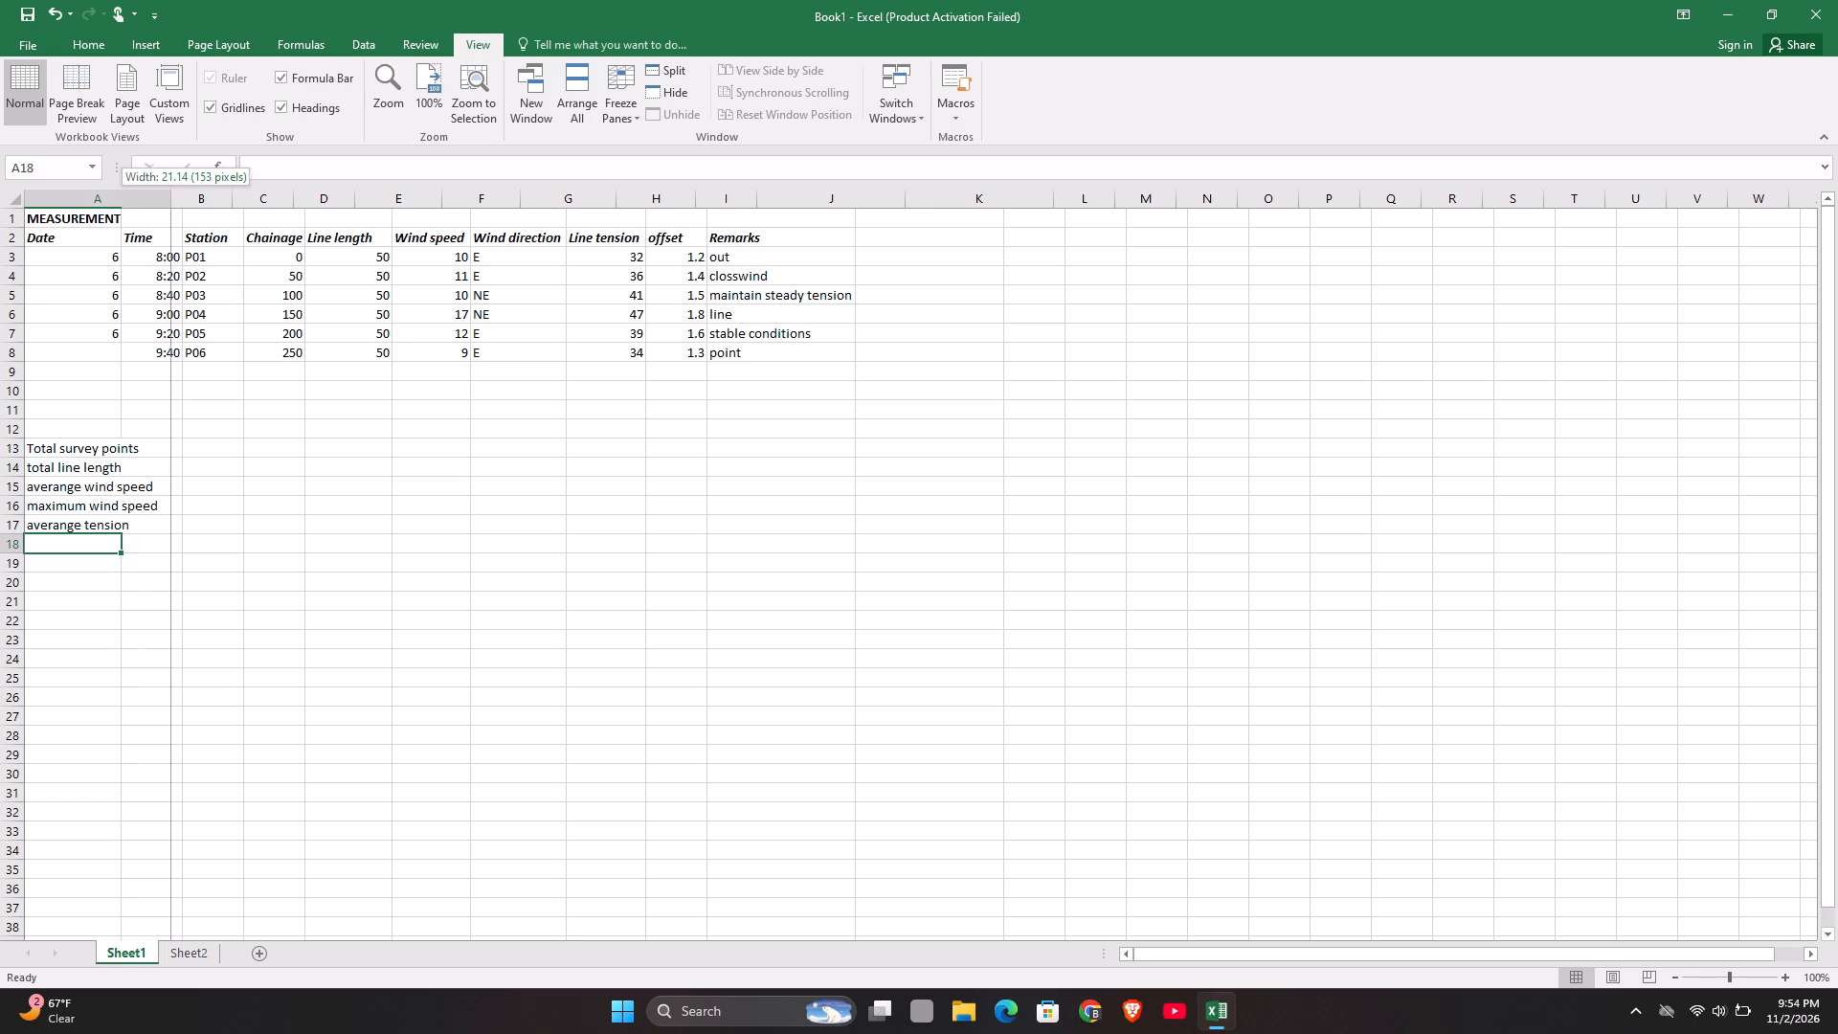
drag(171, 222, 168, 222)
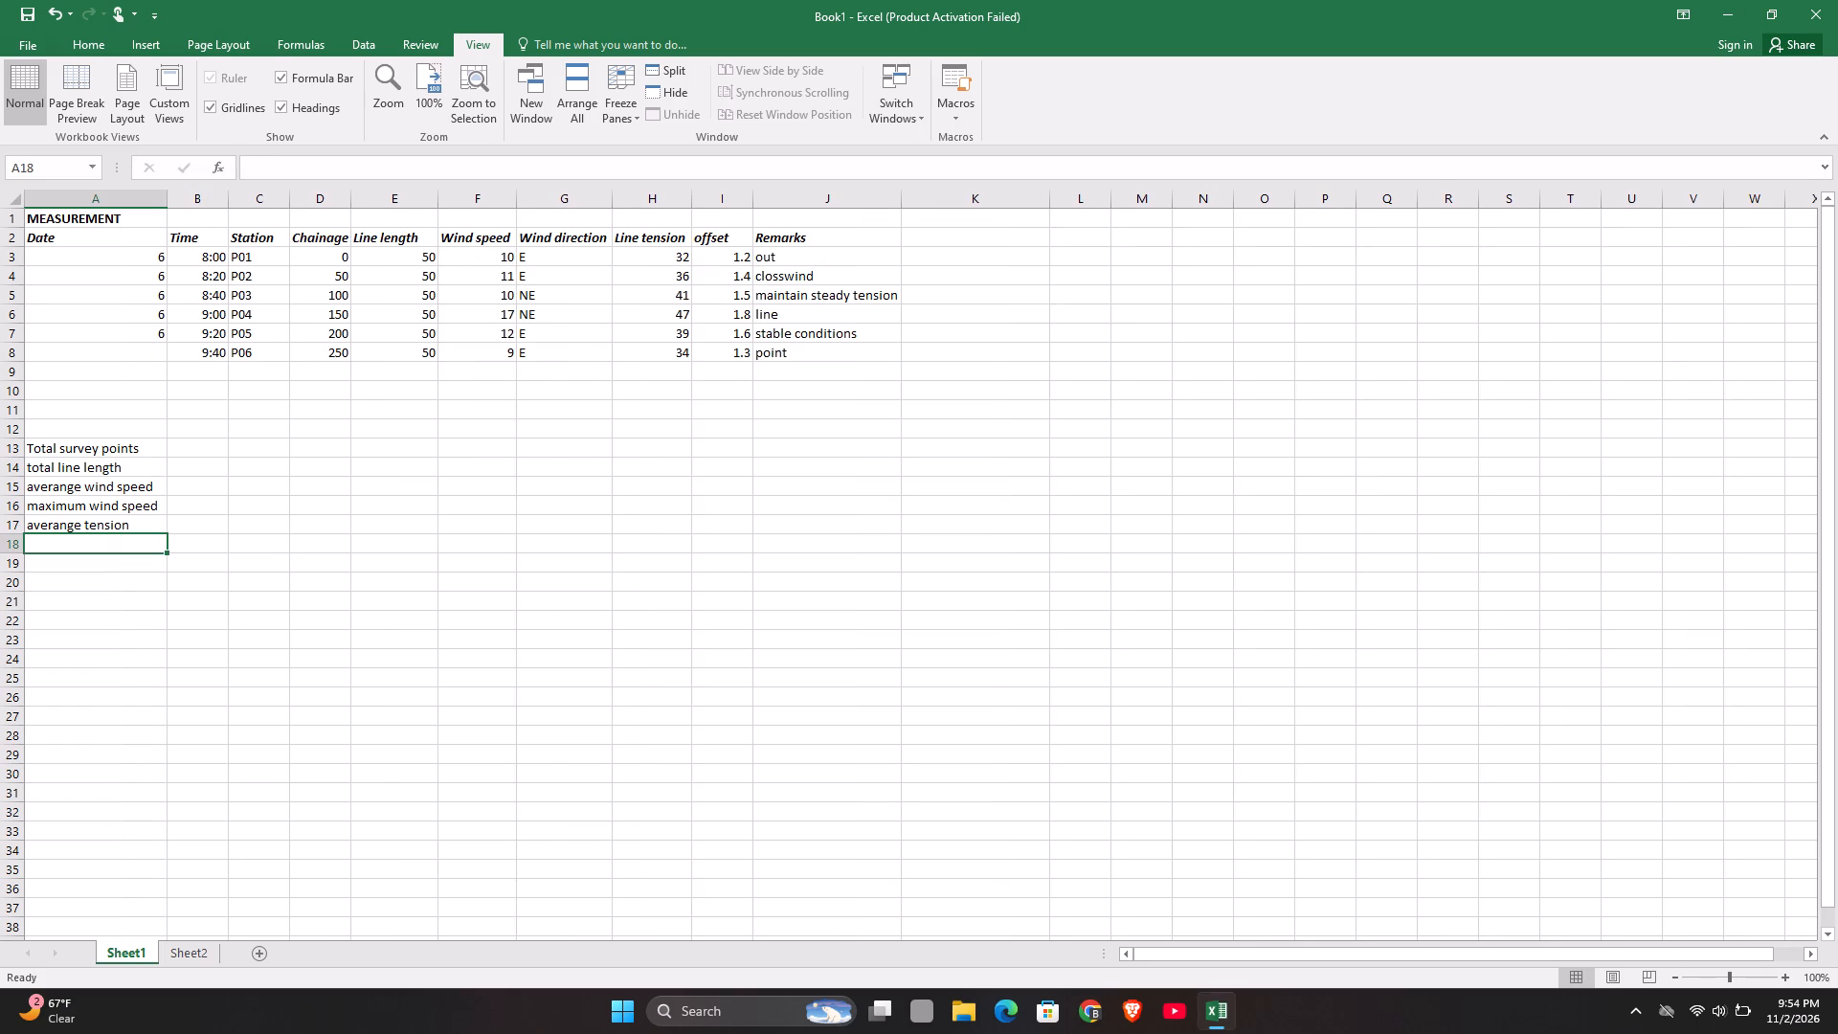
Capitalize the first letter of the label in A14 so it reads "Total line length".
click(41, 472)
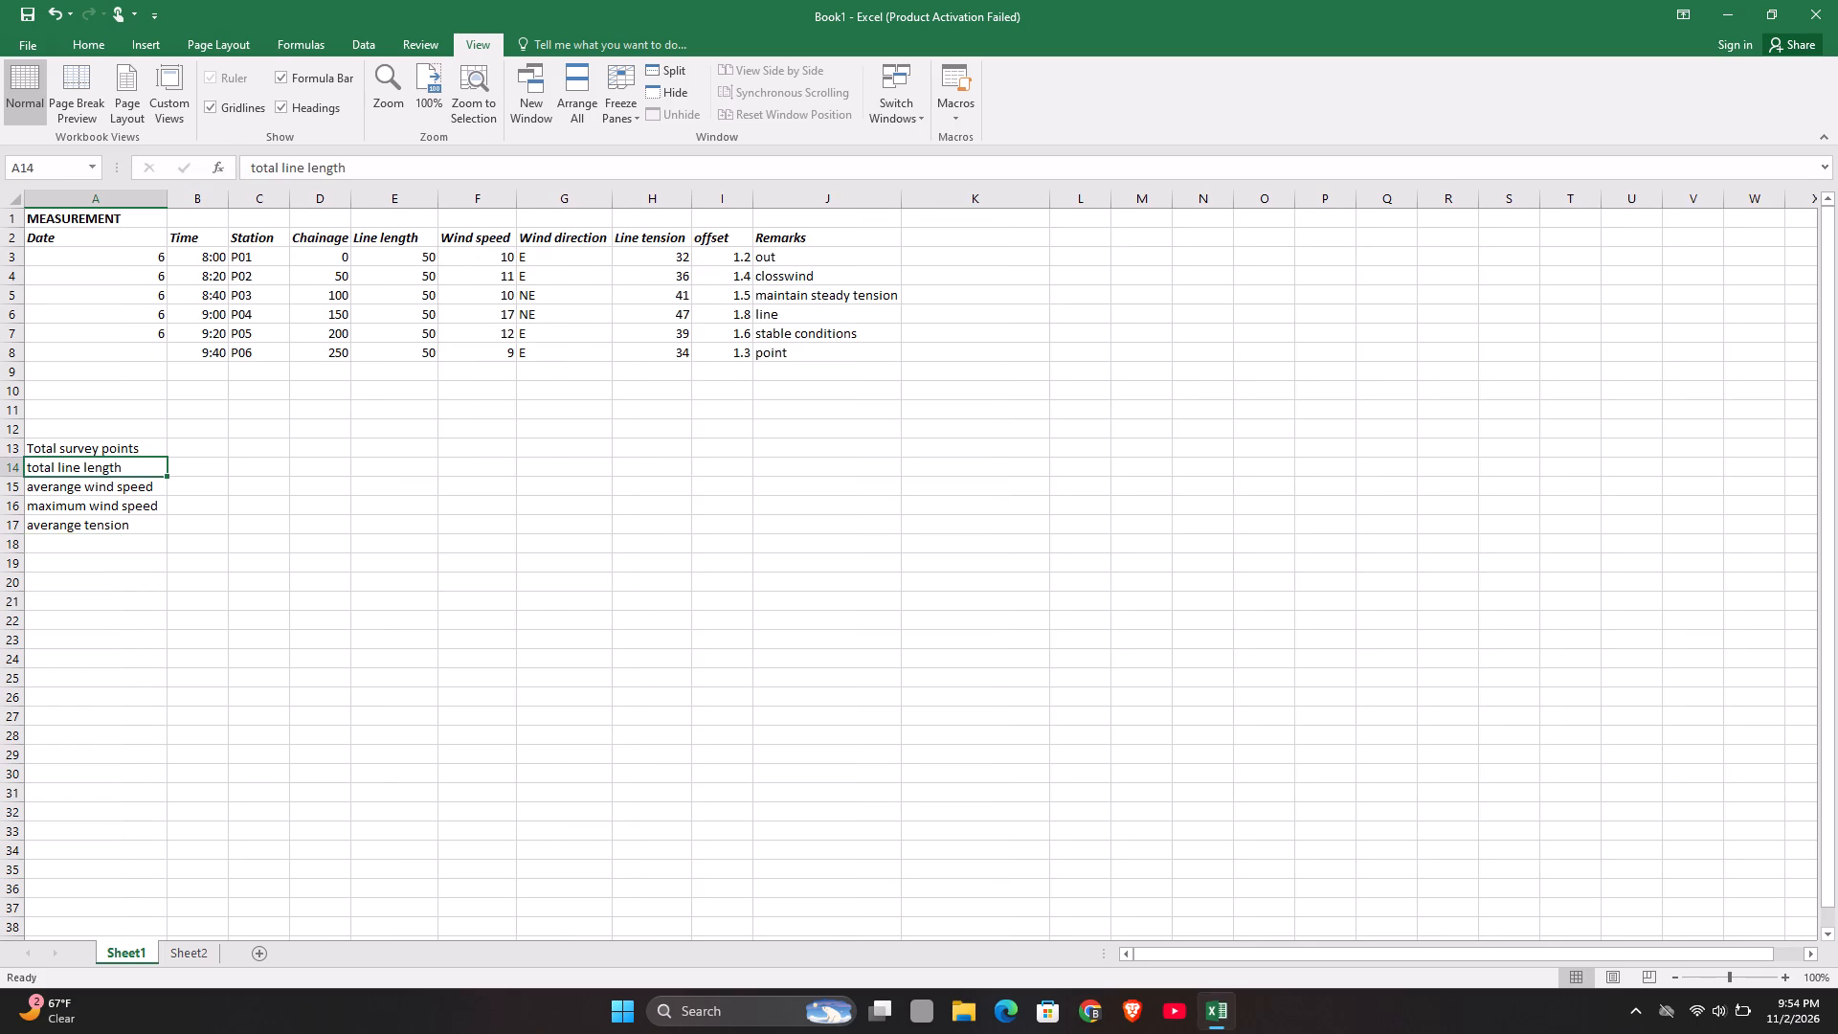
click(28, 467)
triple_click(34, 467)
key(BackSpace)
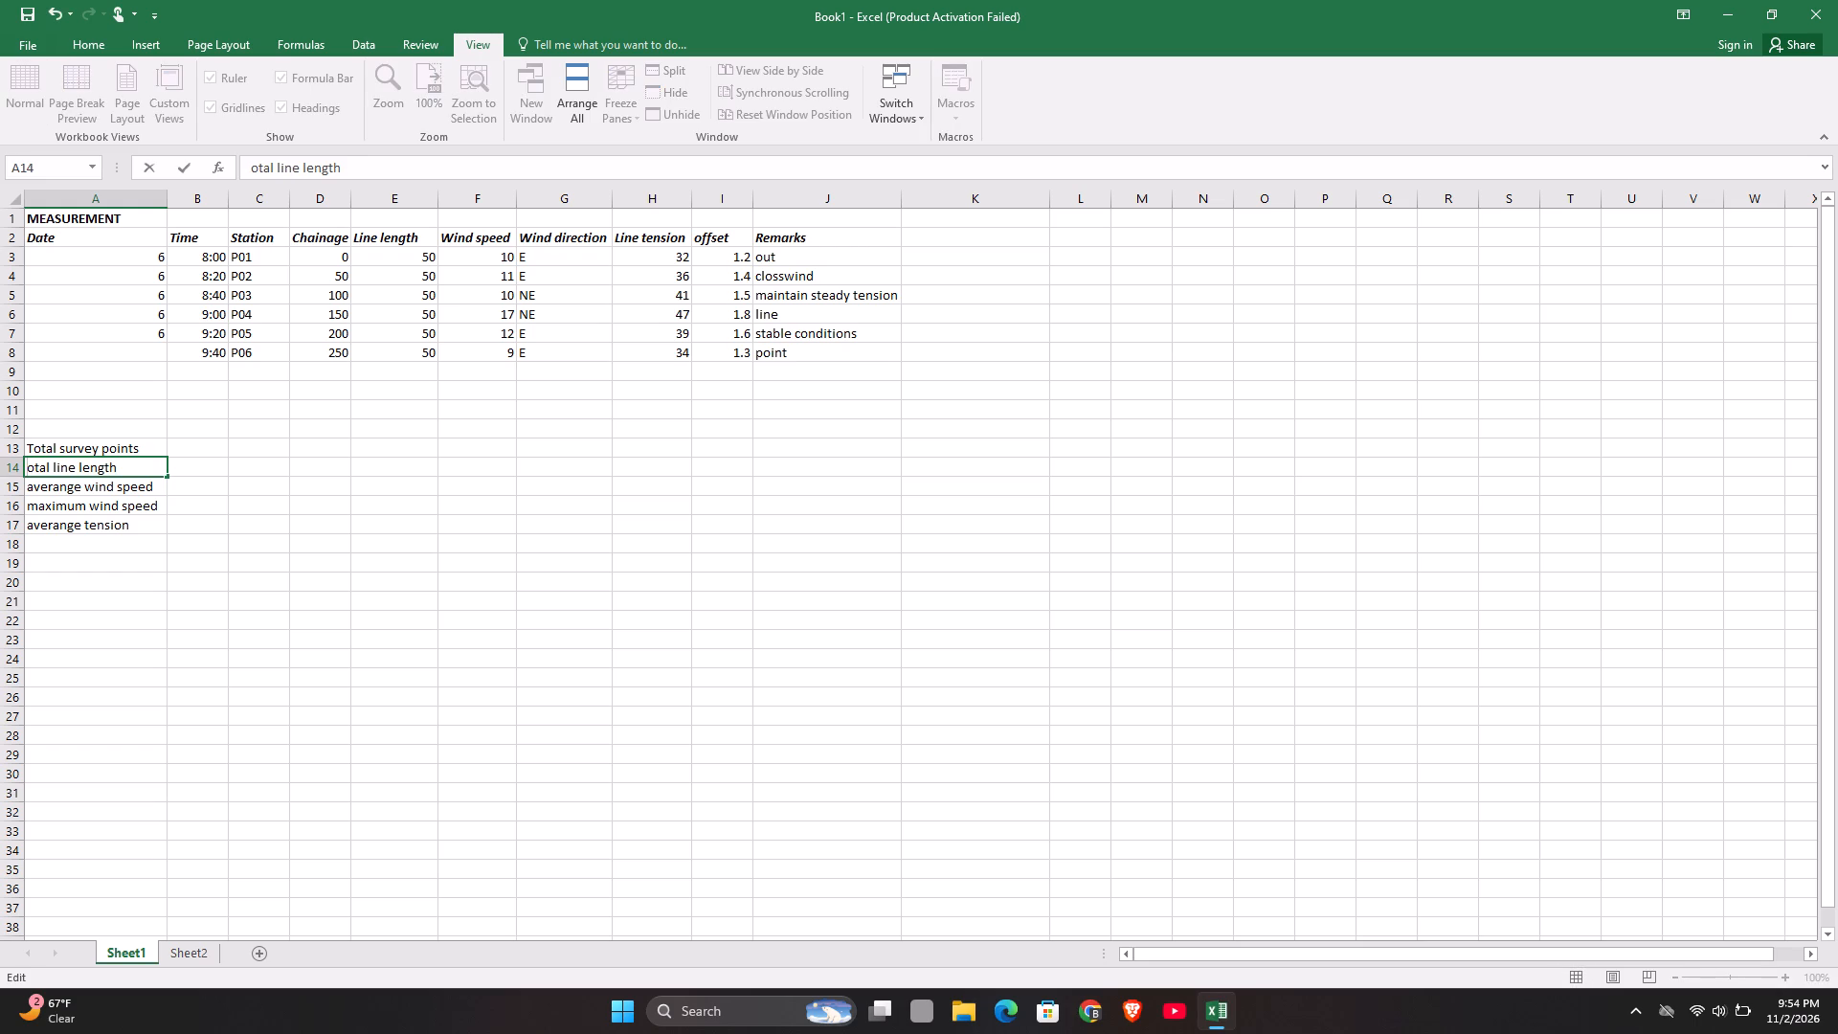
key(t)
click(32, 496)
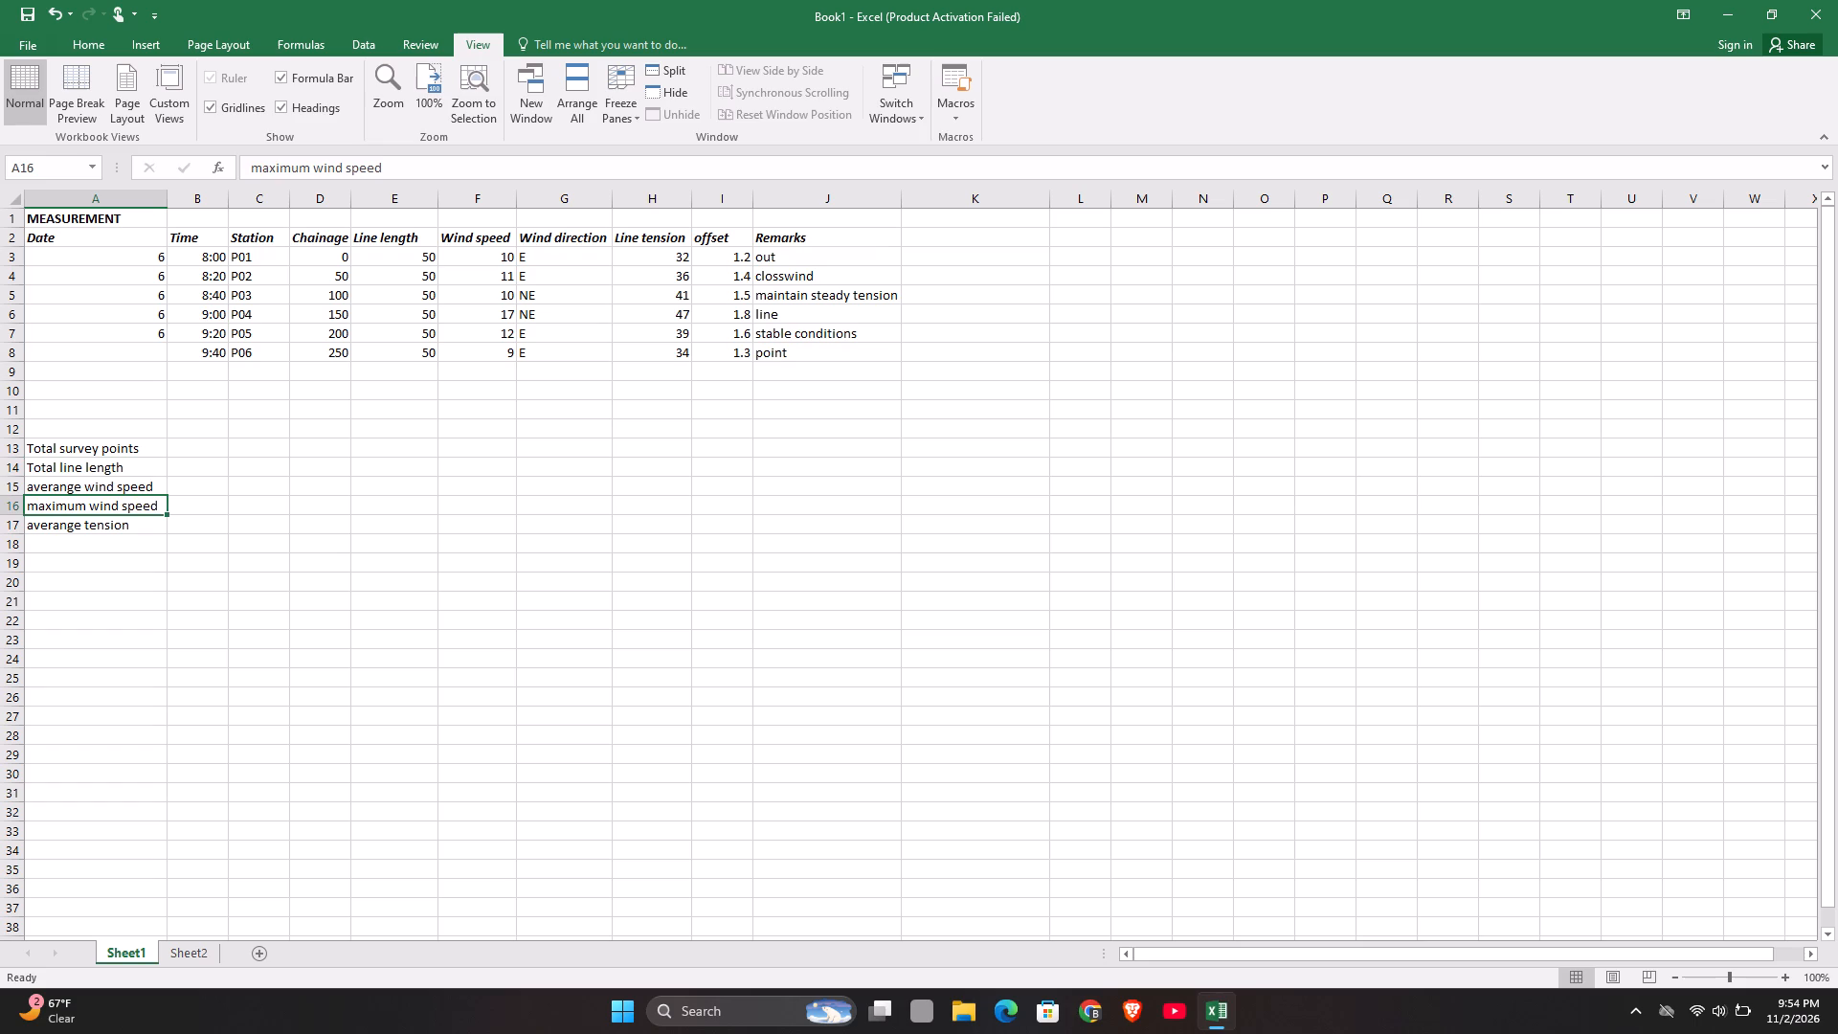
Capitalize the first letter of the label in A15 so it reads "Averange wind speed".
click(34, 489)
double_click(34, 489)
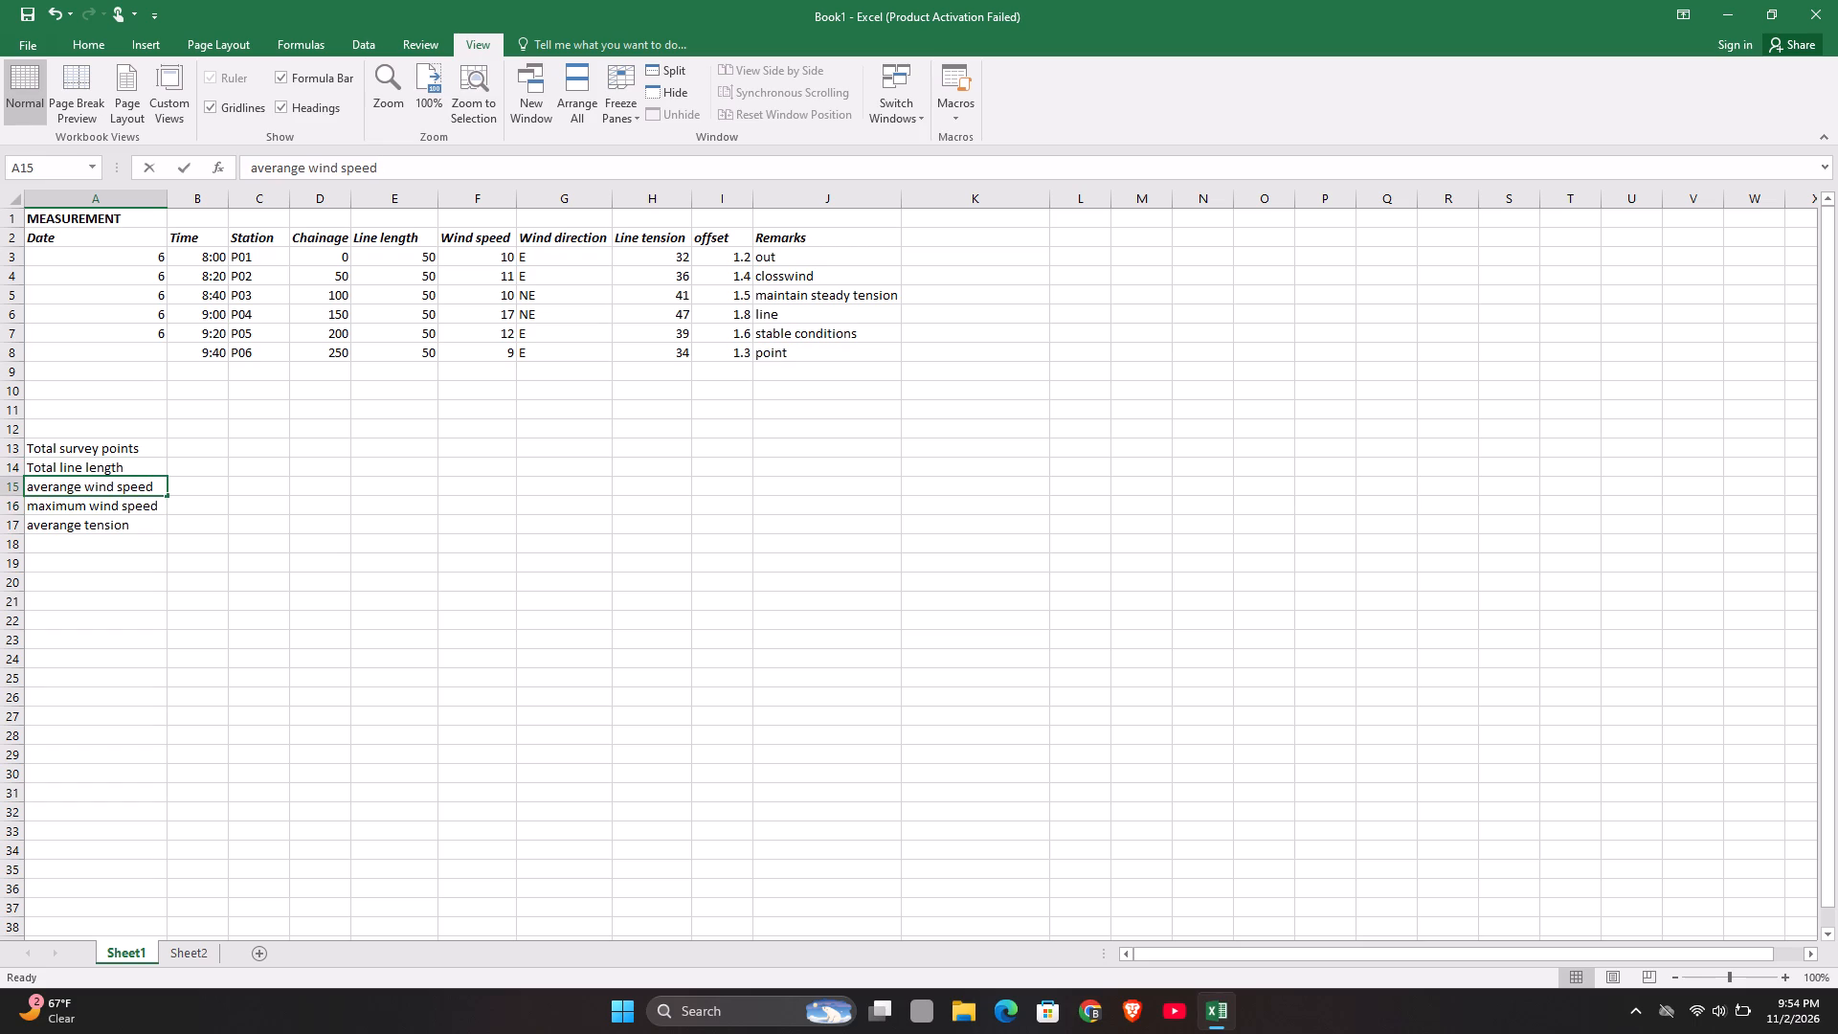
key(BackSpace)
key(a)
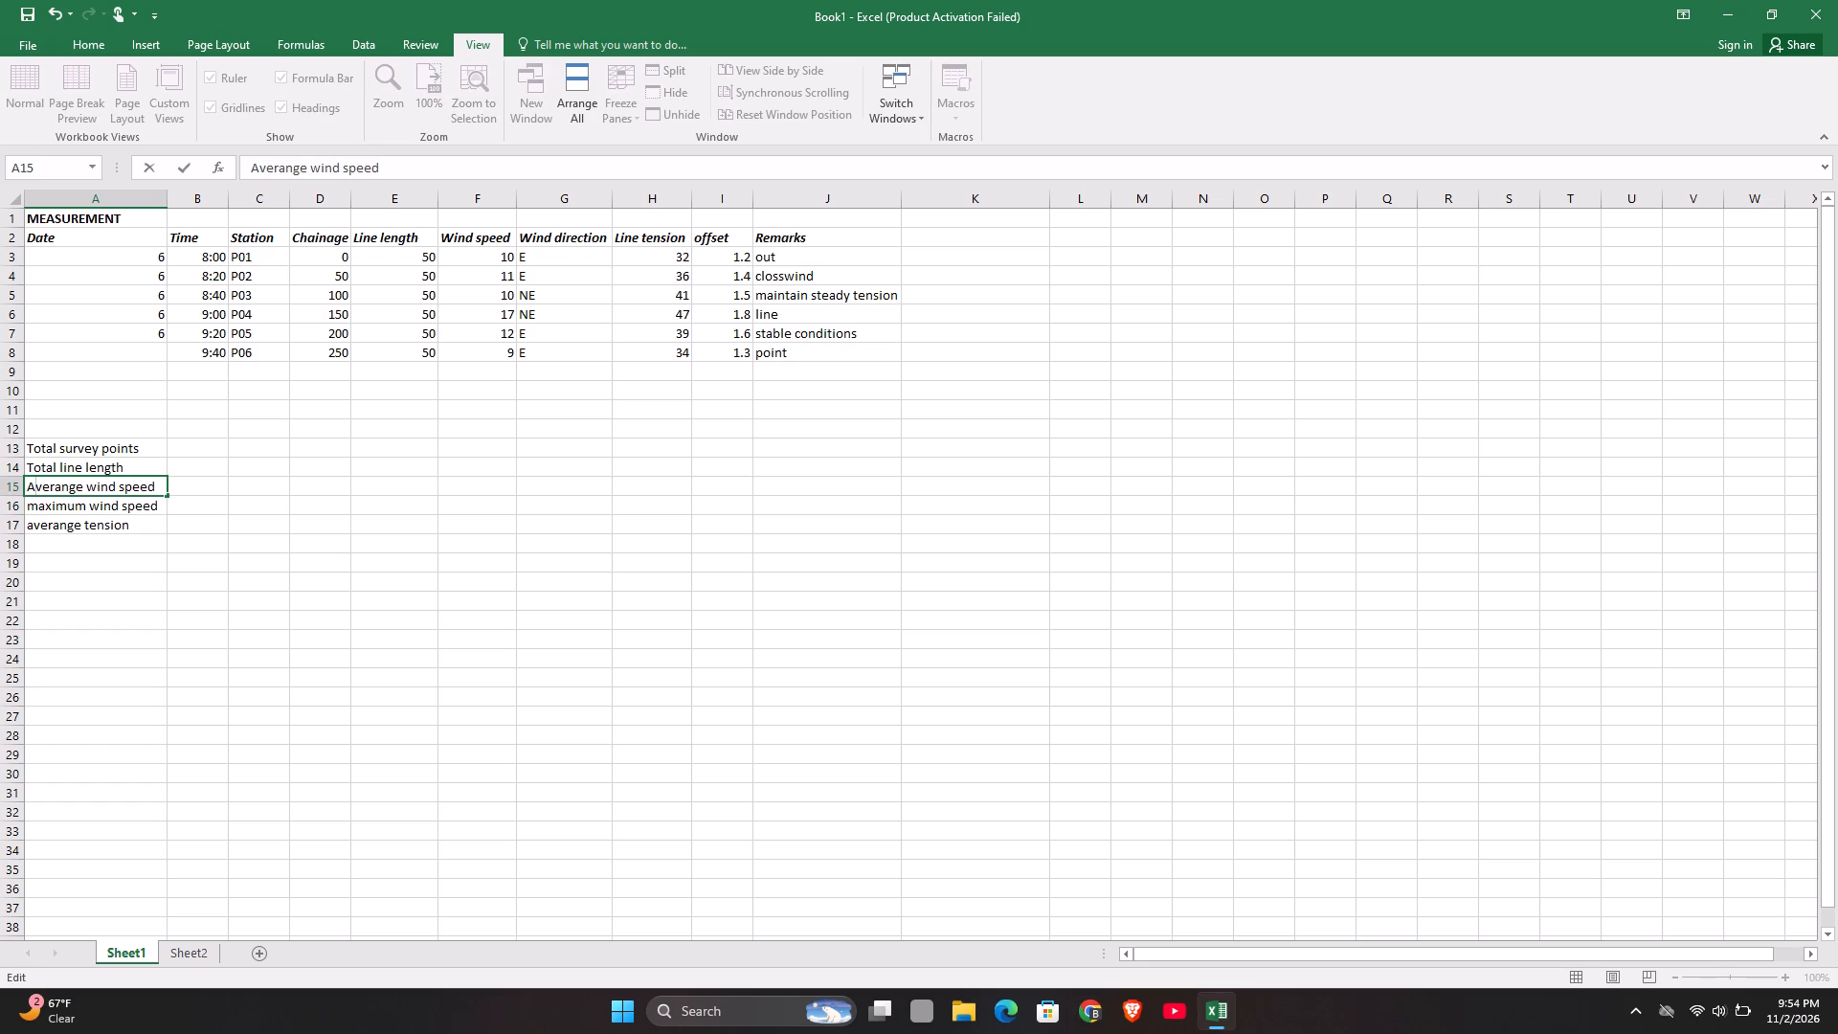
Capitalize the first letter of the label in A16 so it reads "Maximum wind speed".
double_click(36, 508)
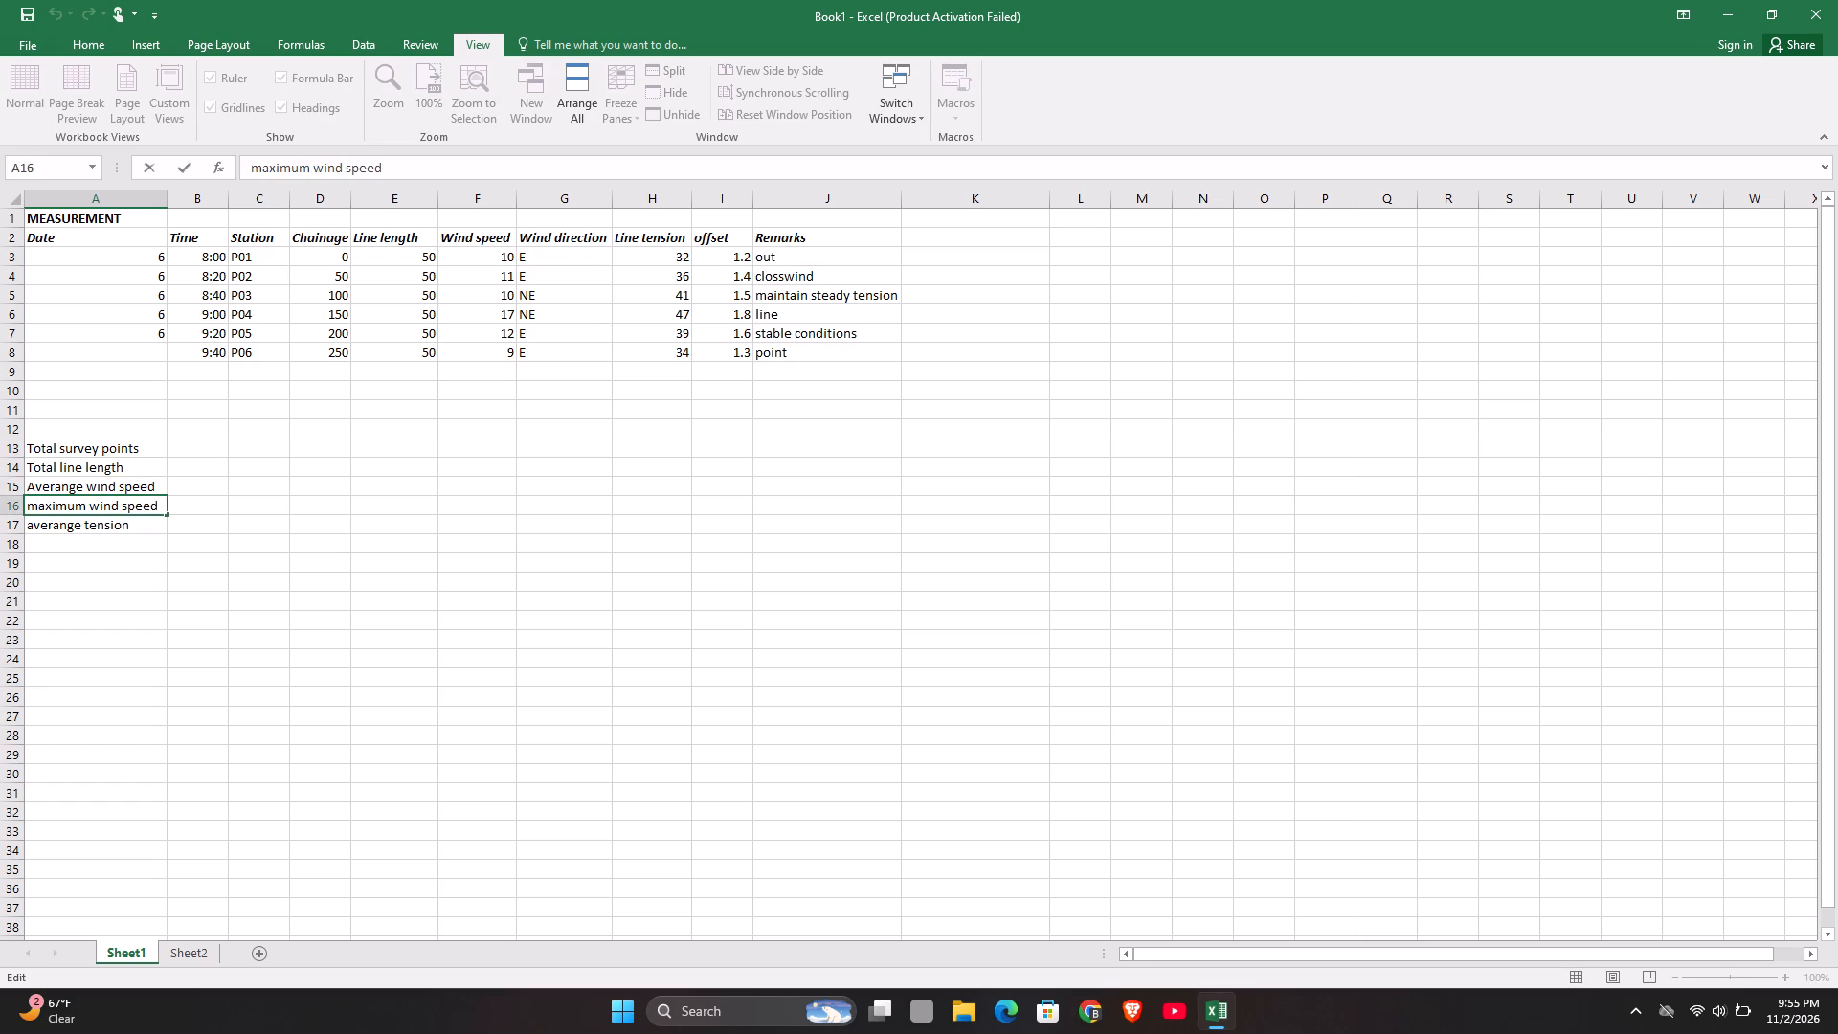
key(BackSpace)
key(m)
Capitalize the first letter of the label in A17 so it reads "Averange tension".
triple_click(33, 527)
key(BackSpace)
key(a)
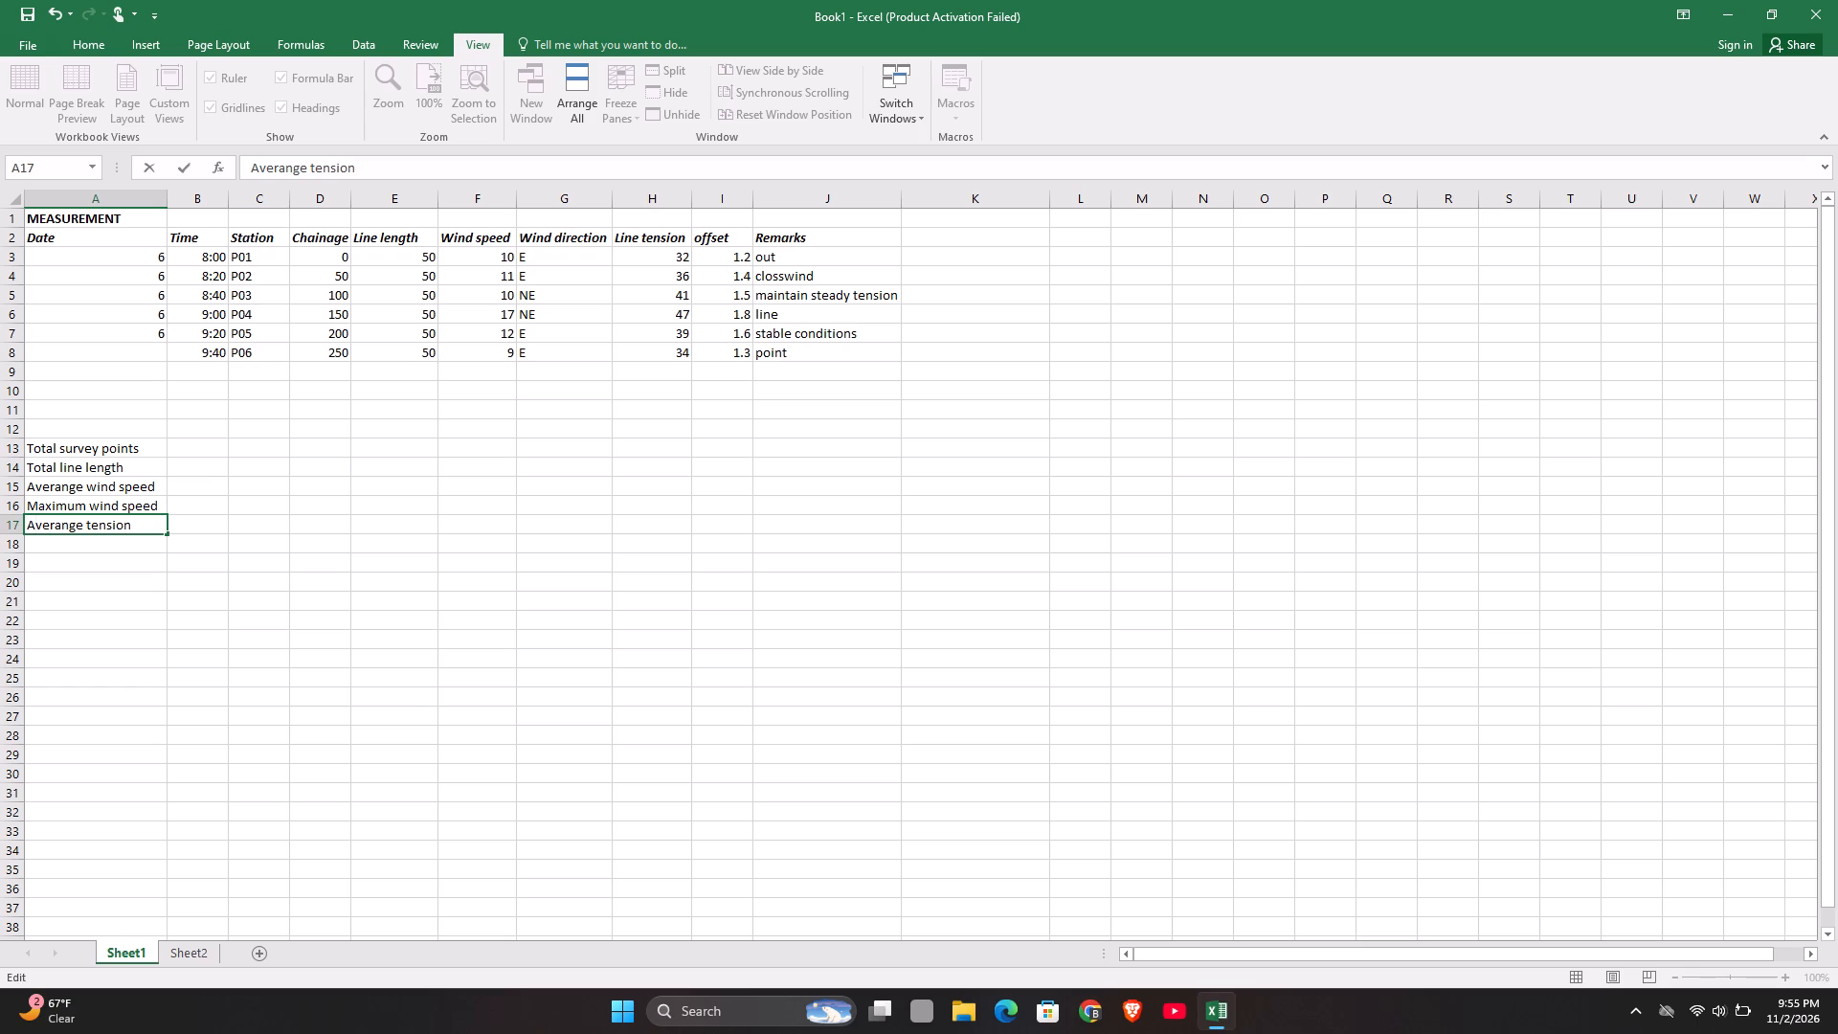
Format the summary labels in A13:A17 as bold and italic.
drag(118, 448, 150, 535)
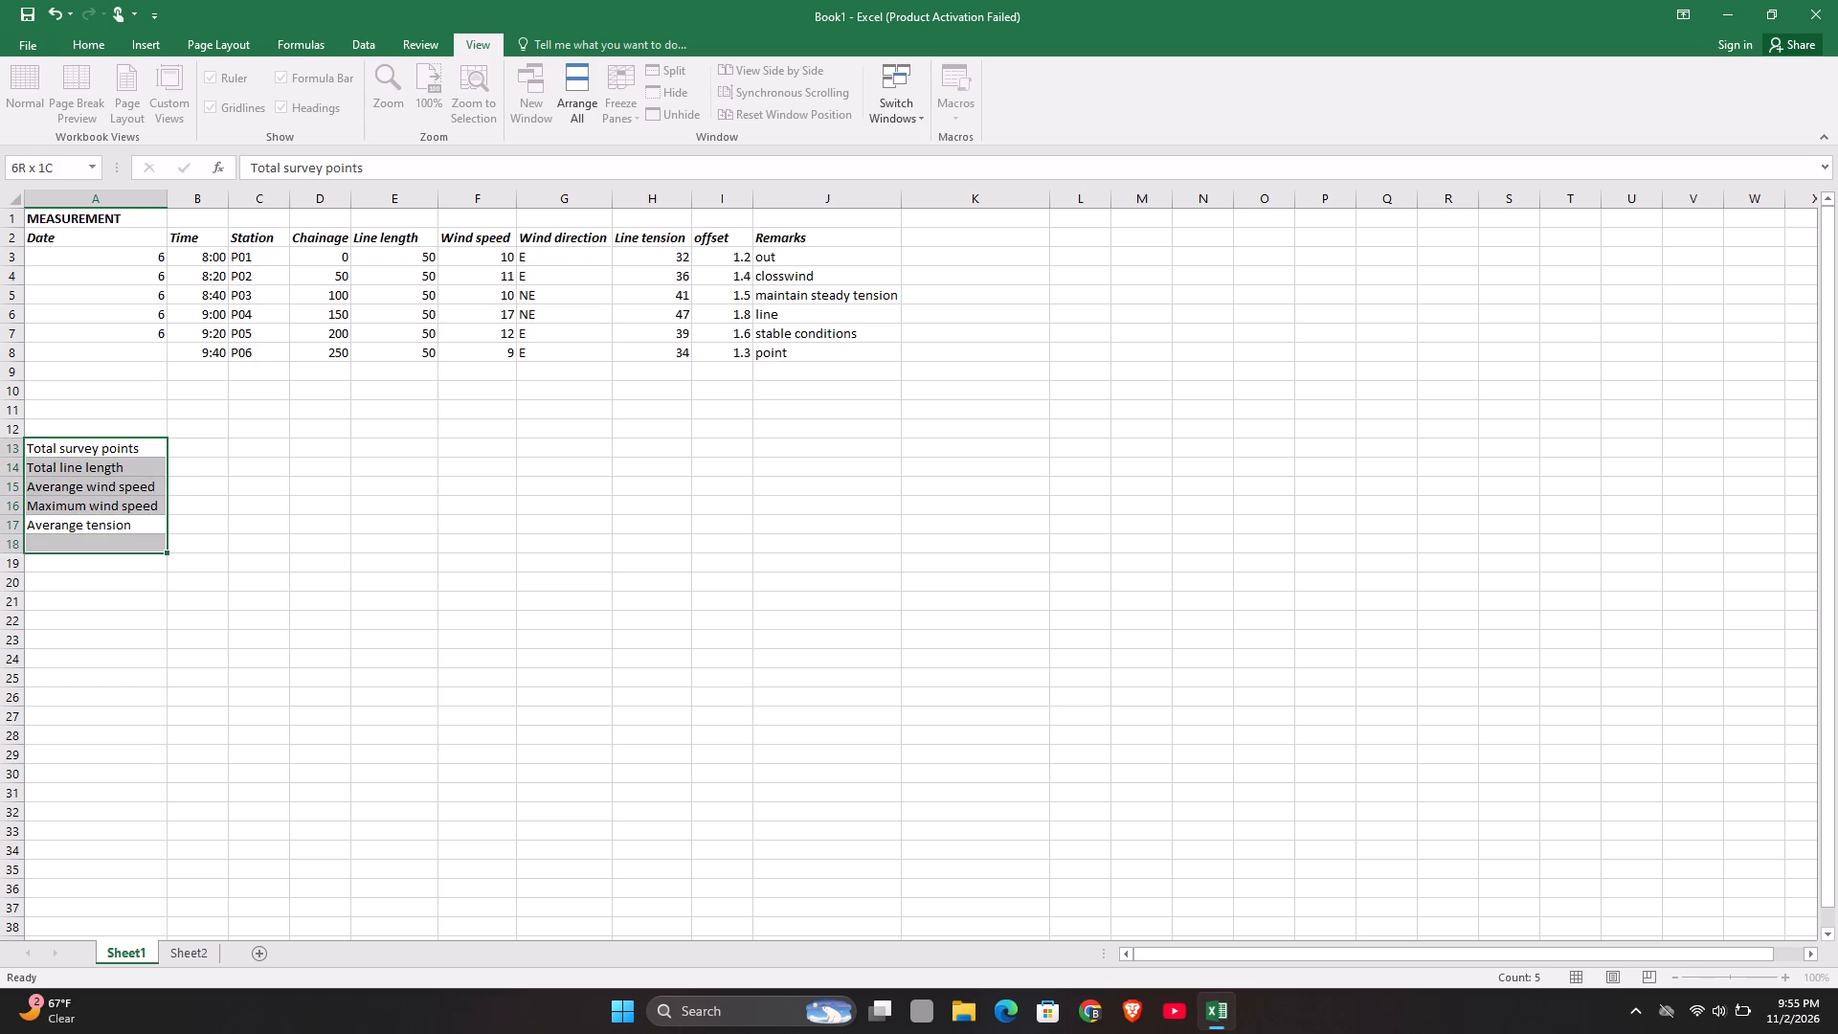
drag(150, 535, 150, 527)
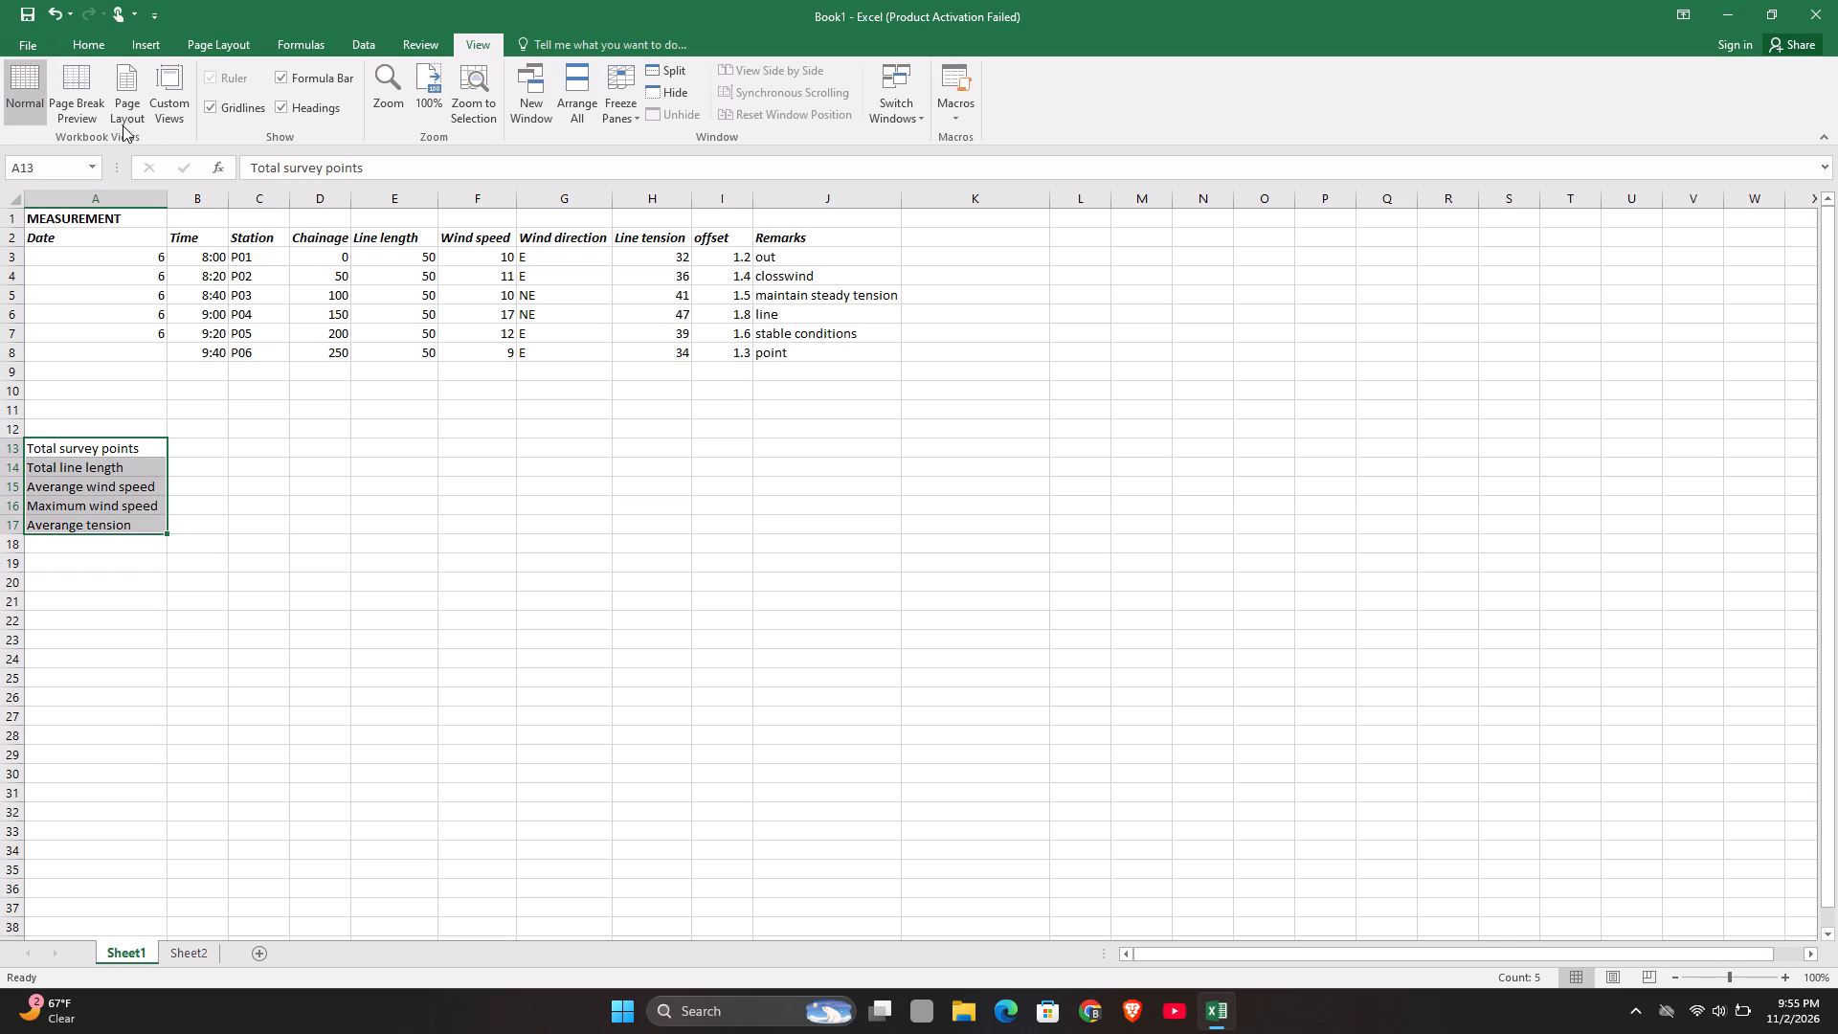
click(95, 47)
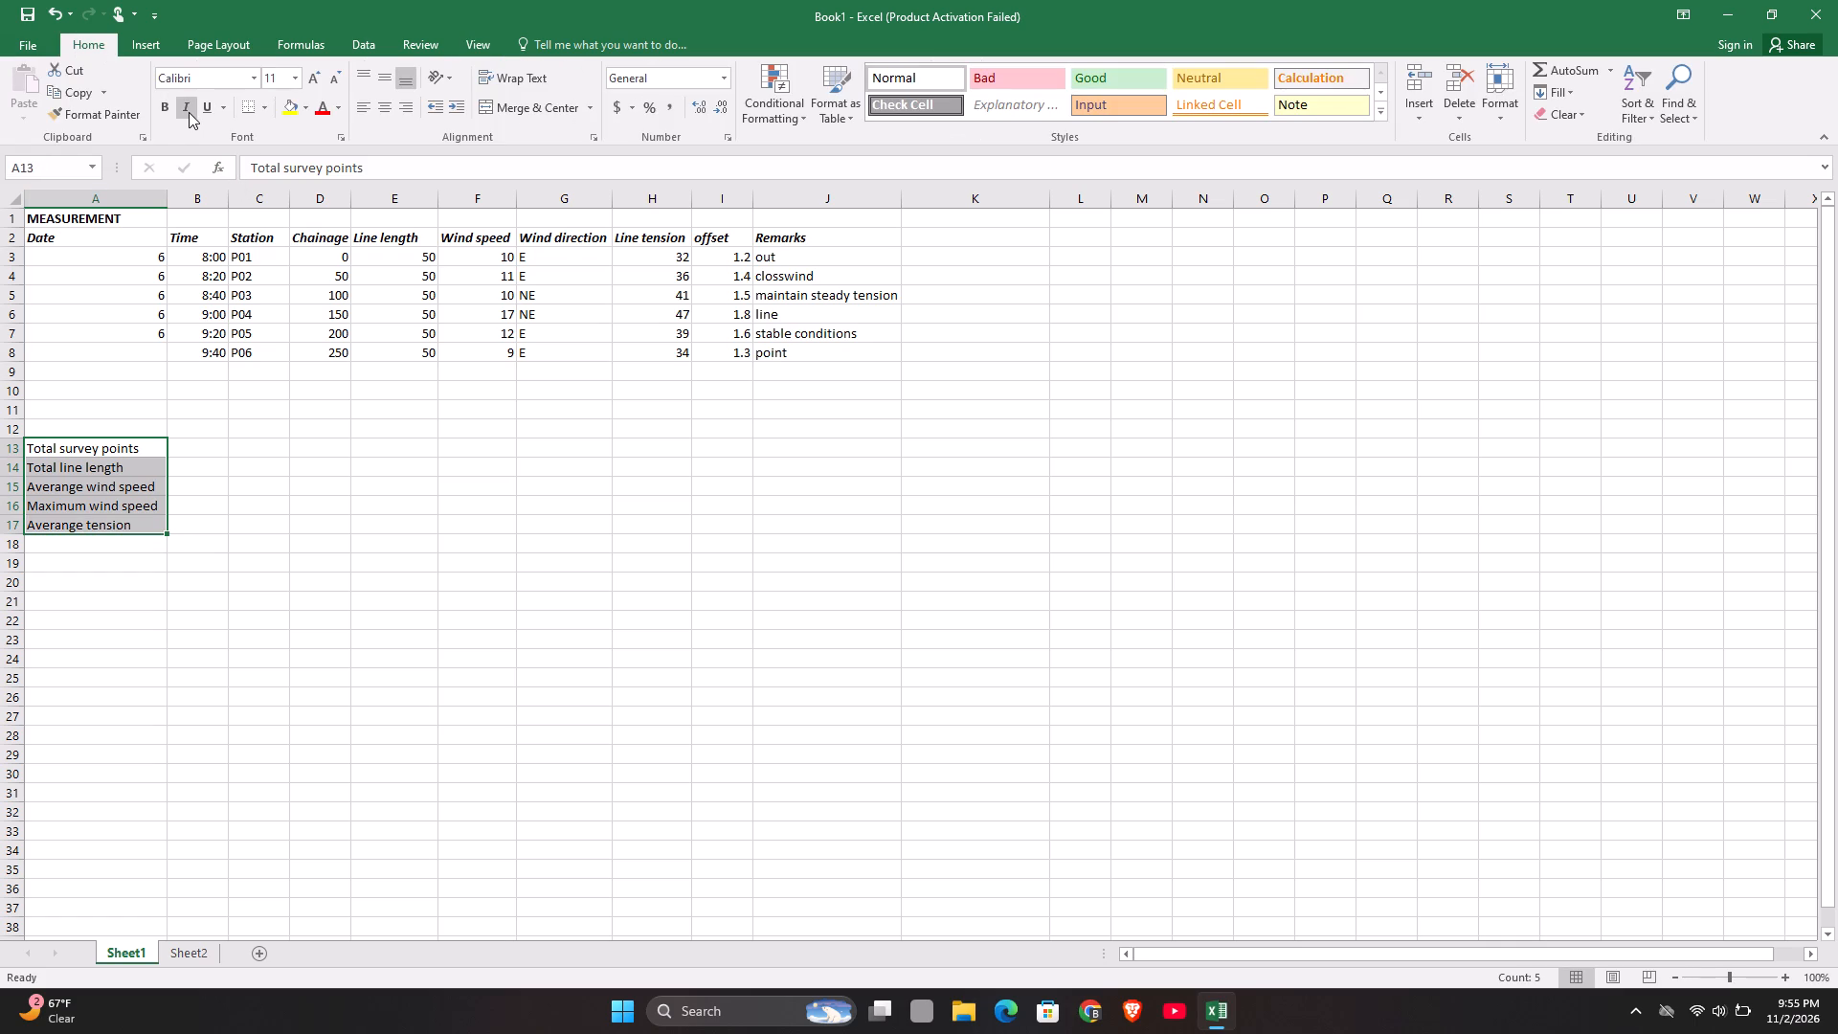
click(189, 111)
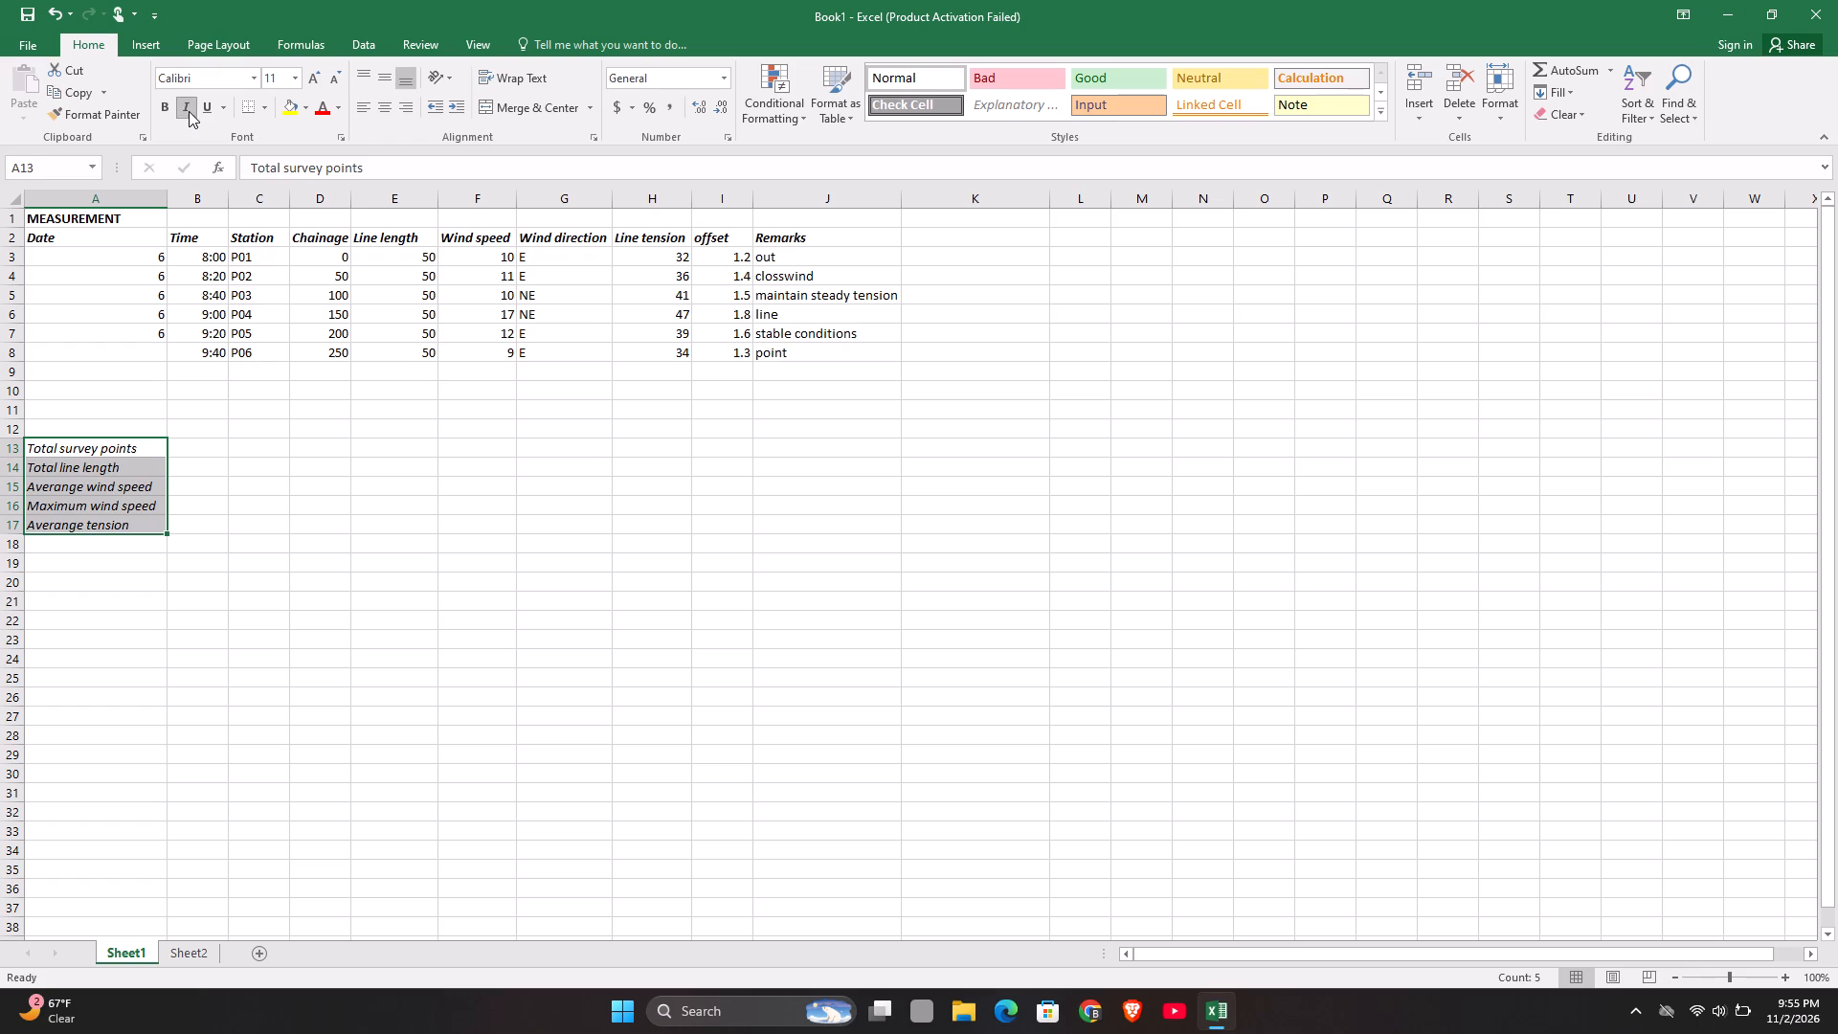
click(172, 113)
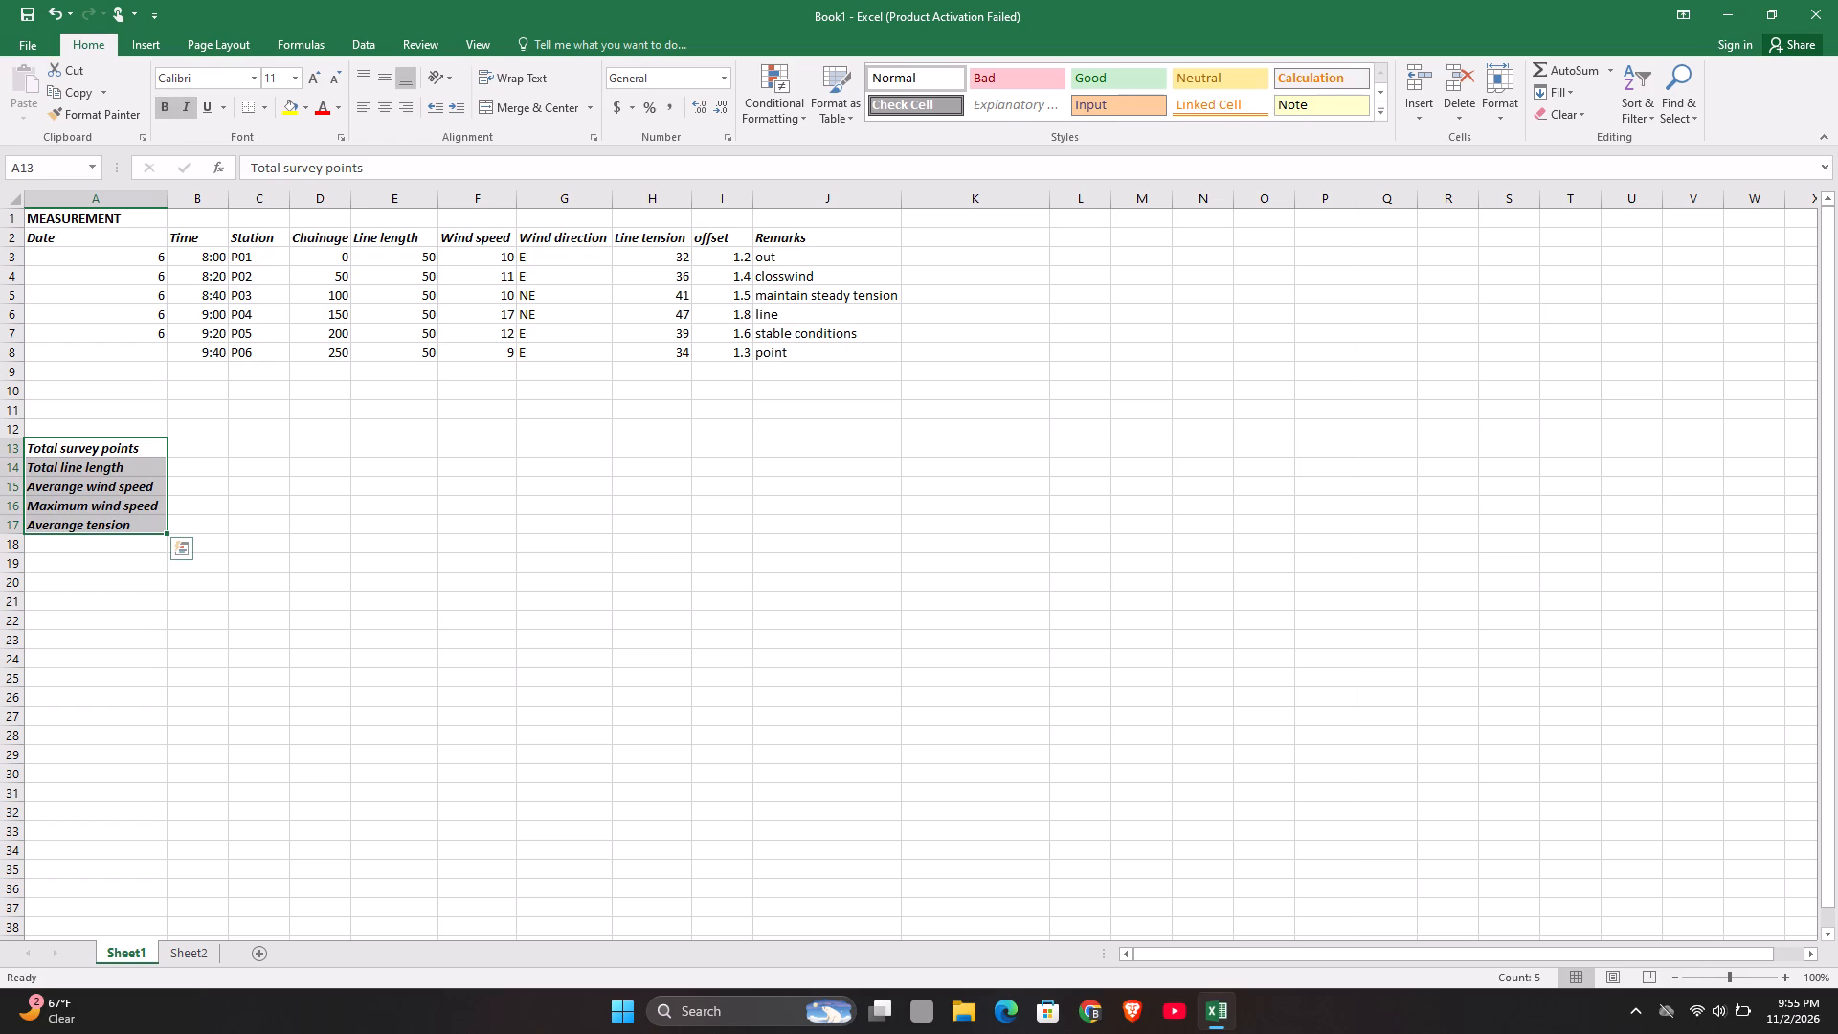
Enter the formula =COUNTA(D3:D8) in B13 beside the "Total survey points" label.
click(220, 458)
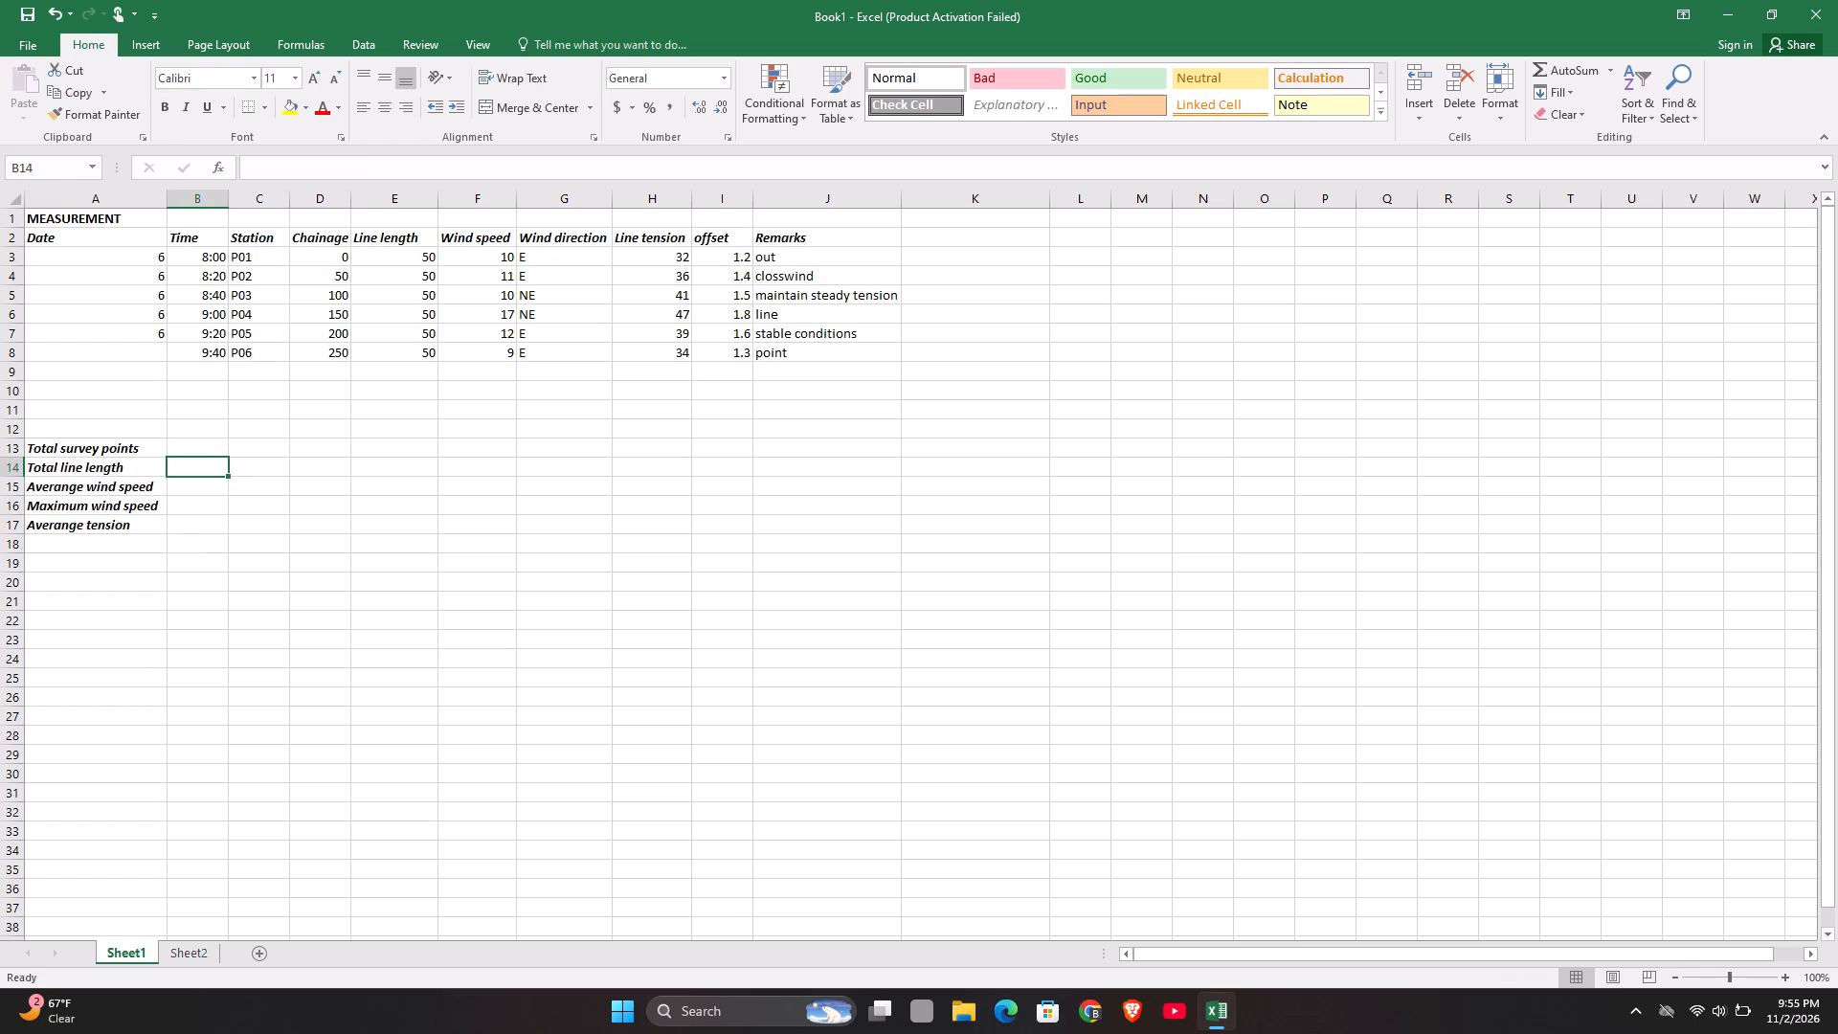
click(213, 448)
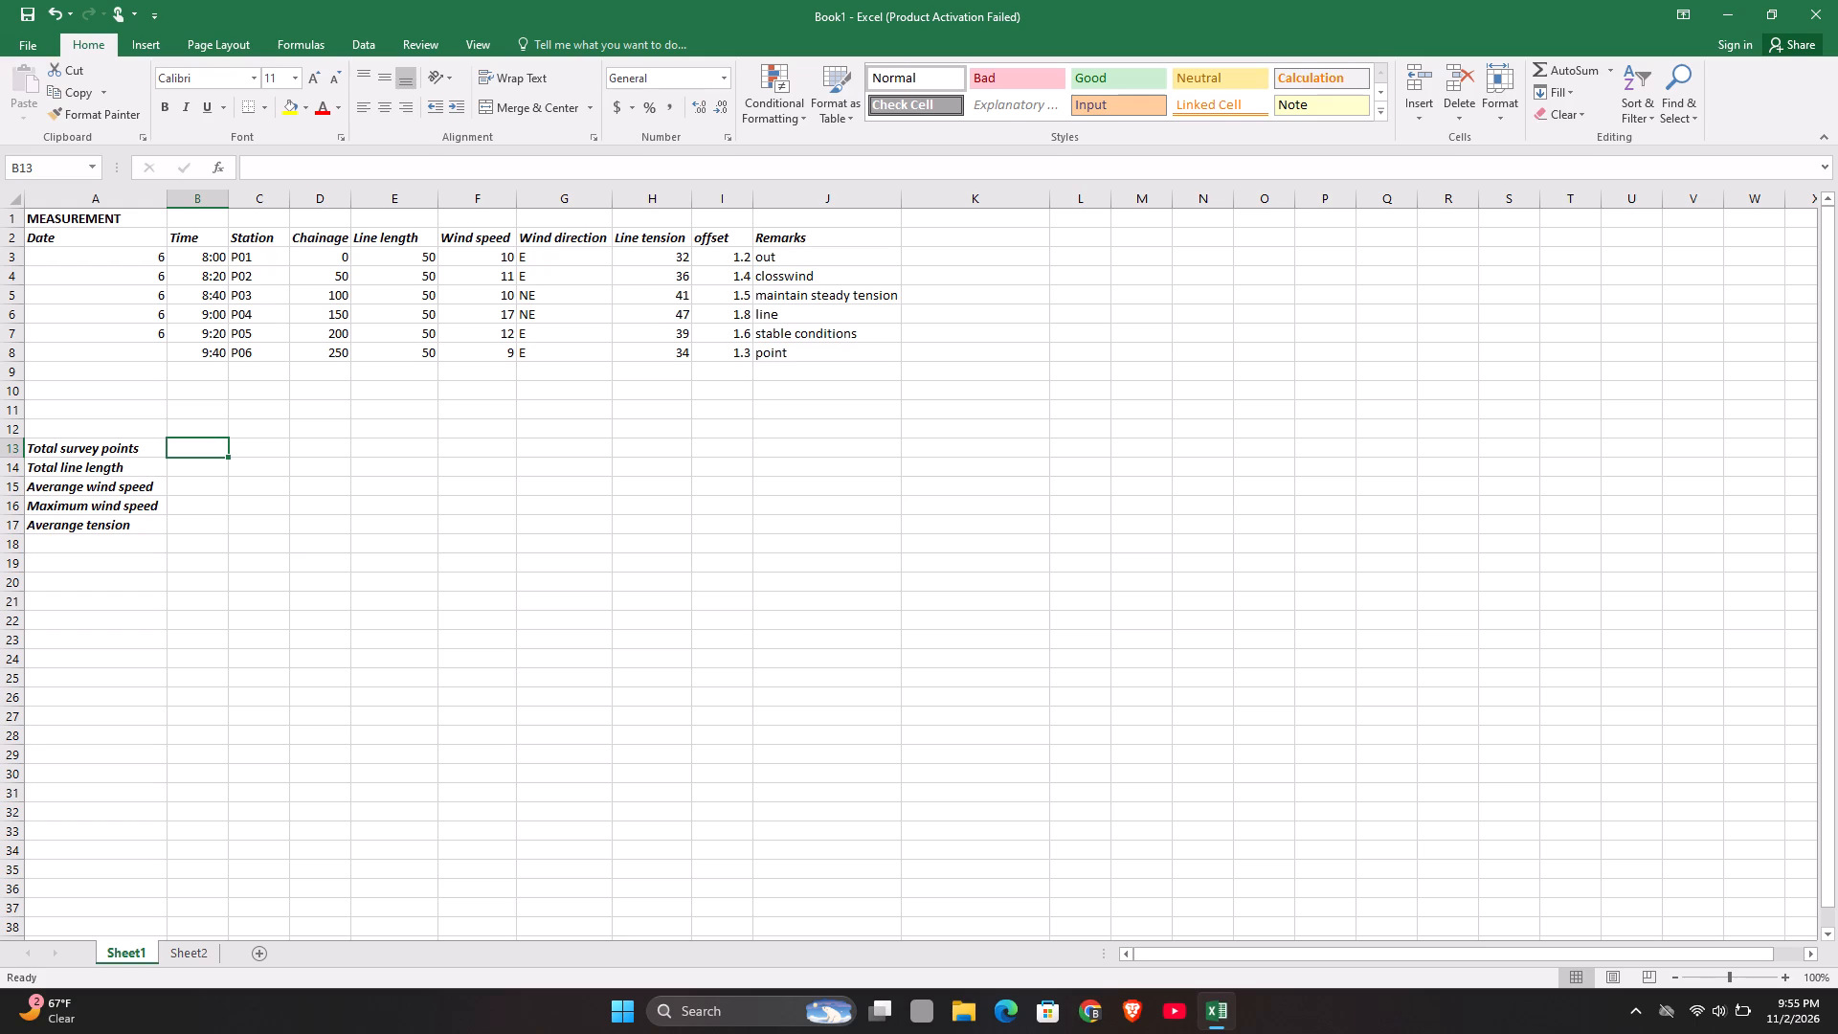
text(=CO)
key(i)
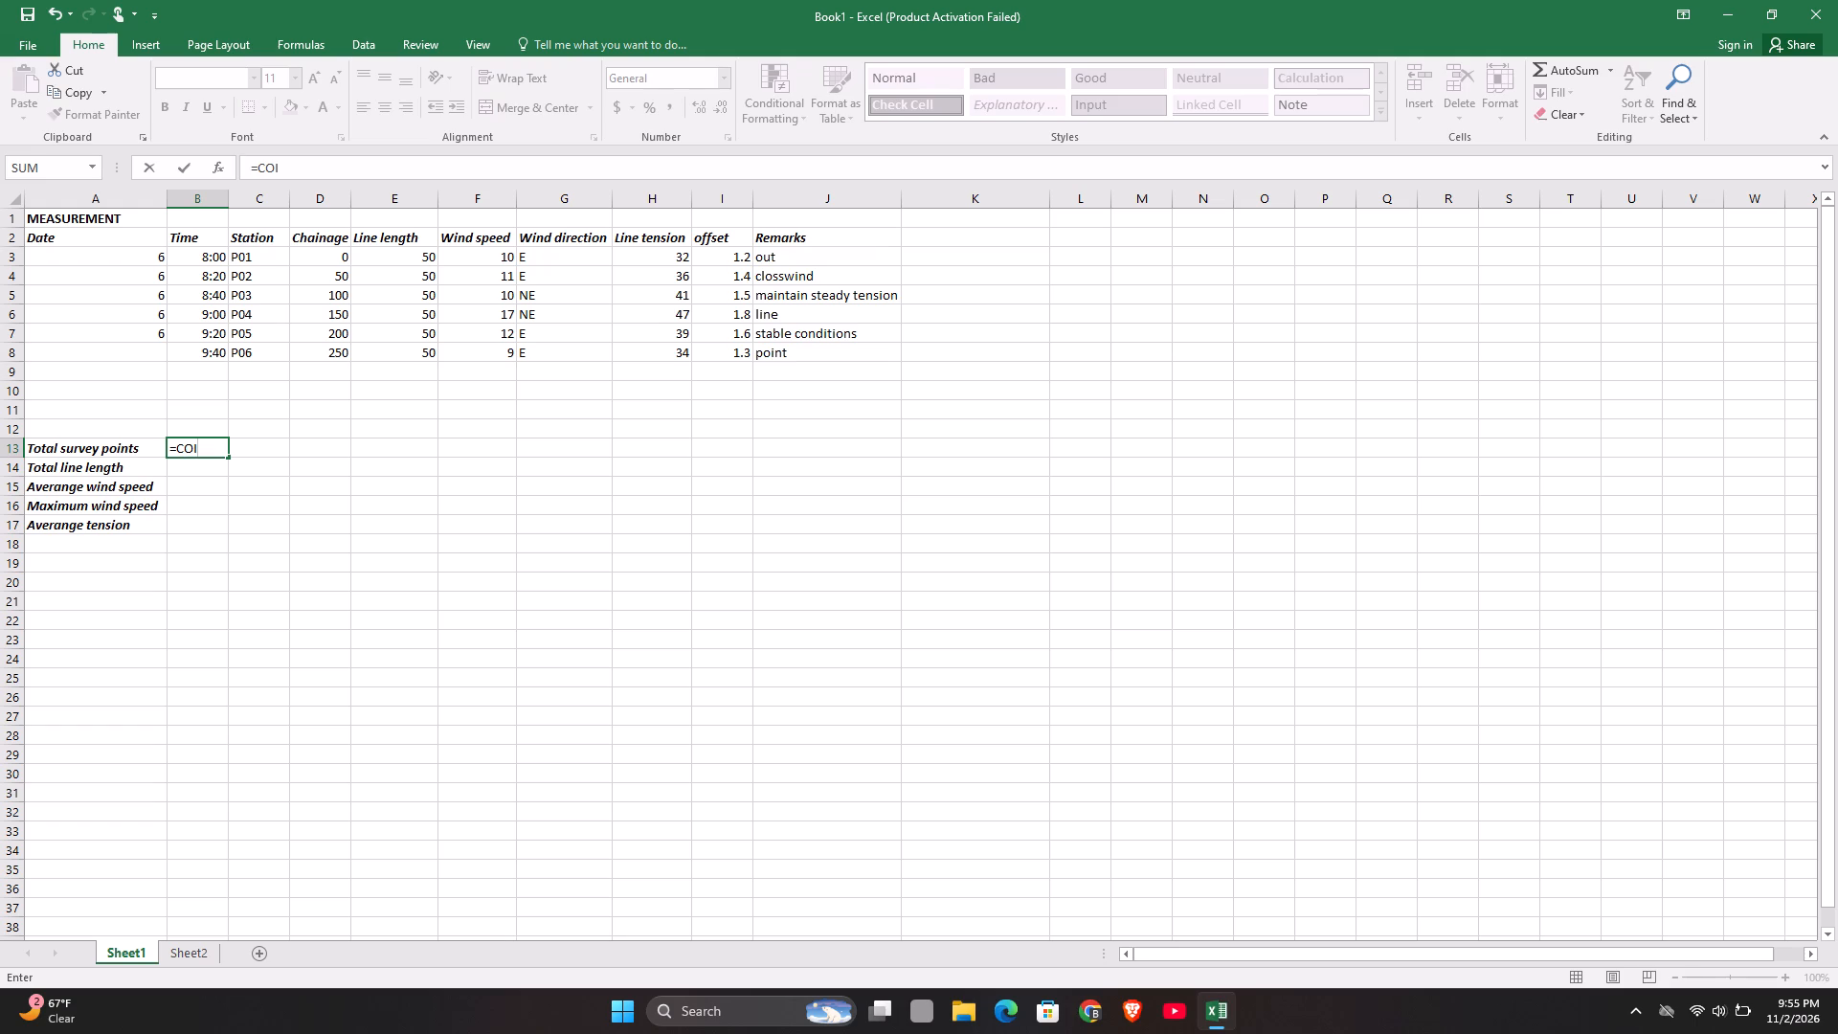
key(BackSpace)
key(u)
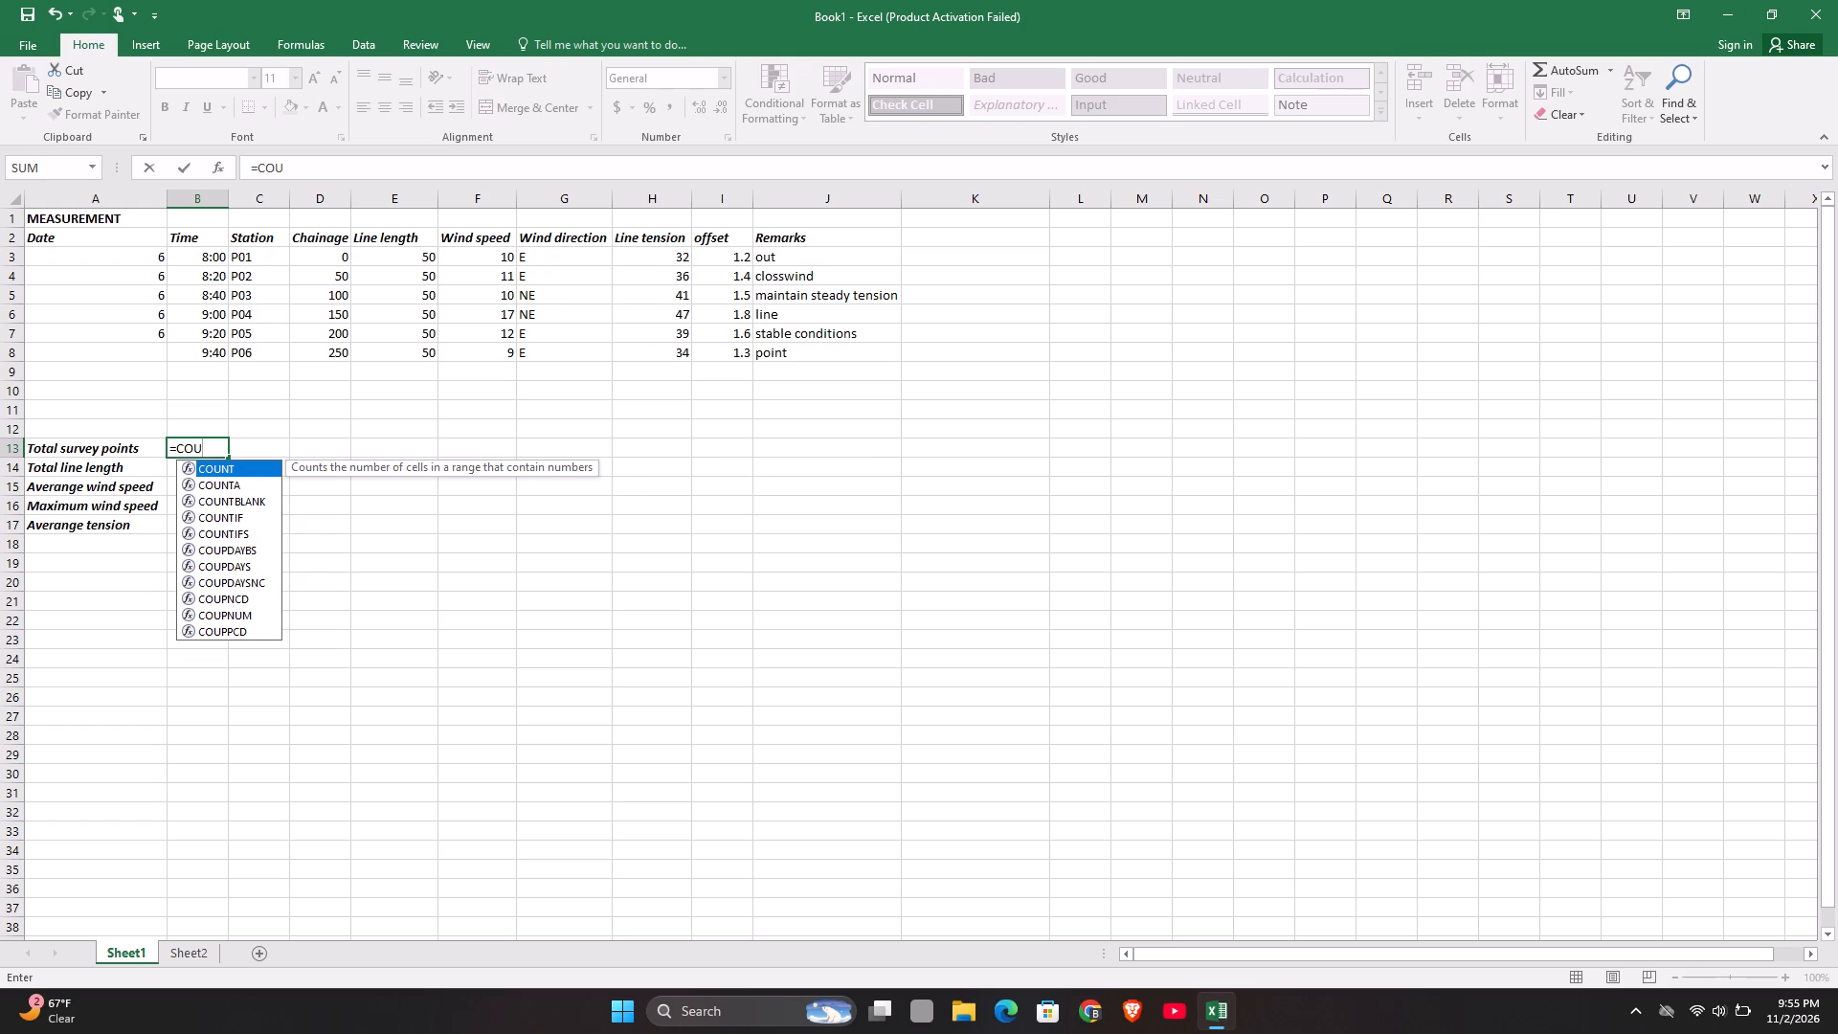
key(n)
key(t)
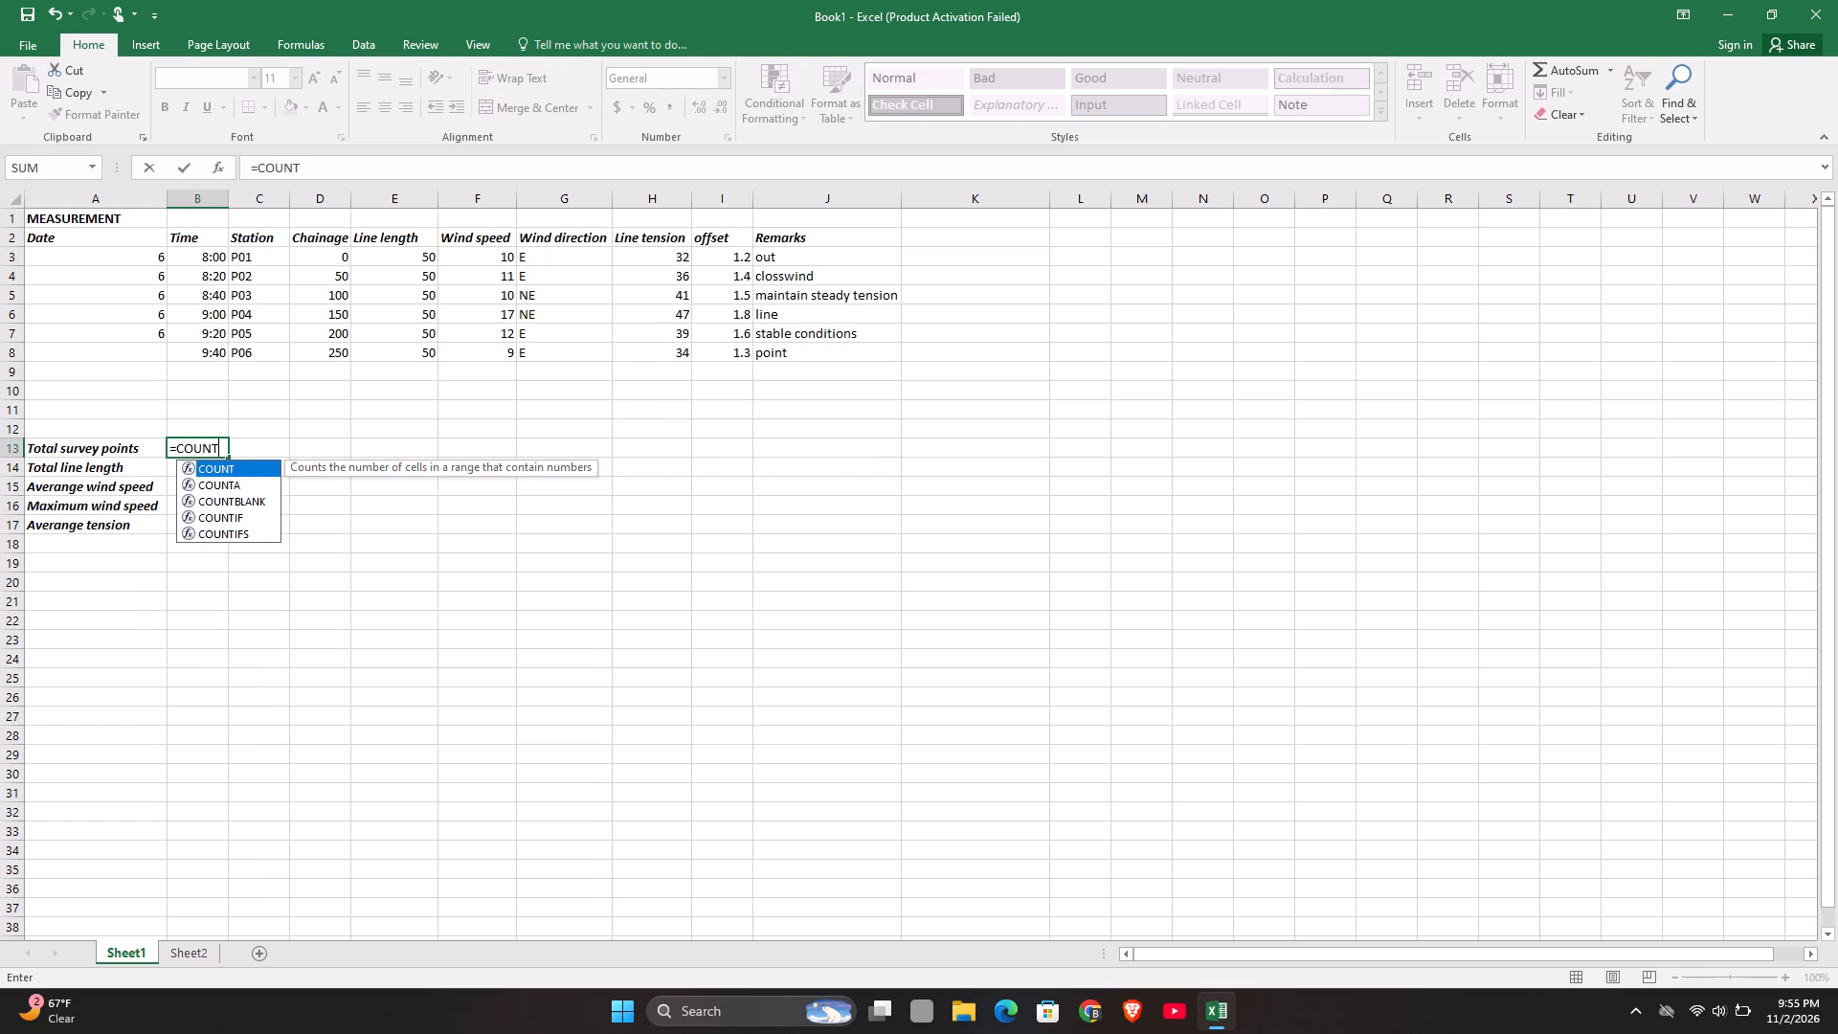
key(a)
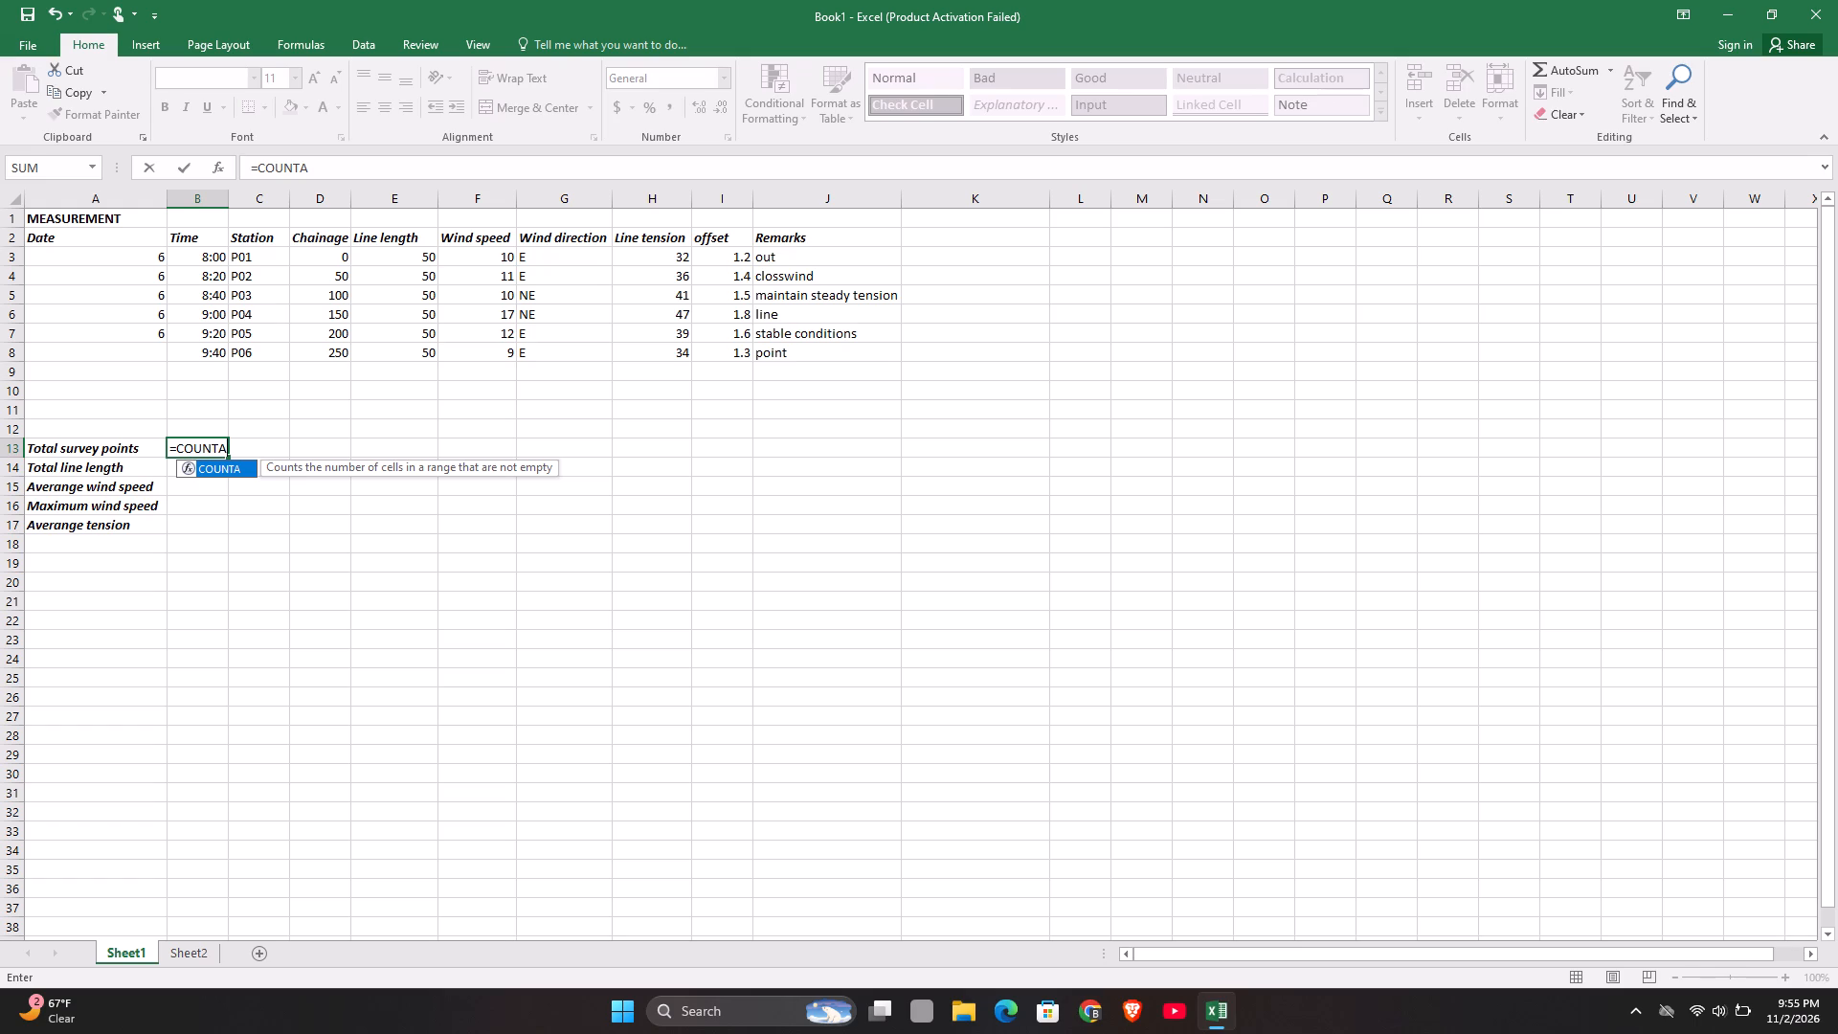
key(shift+parenleft)
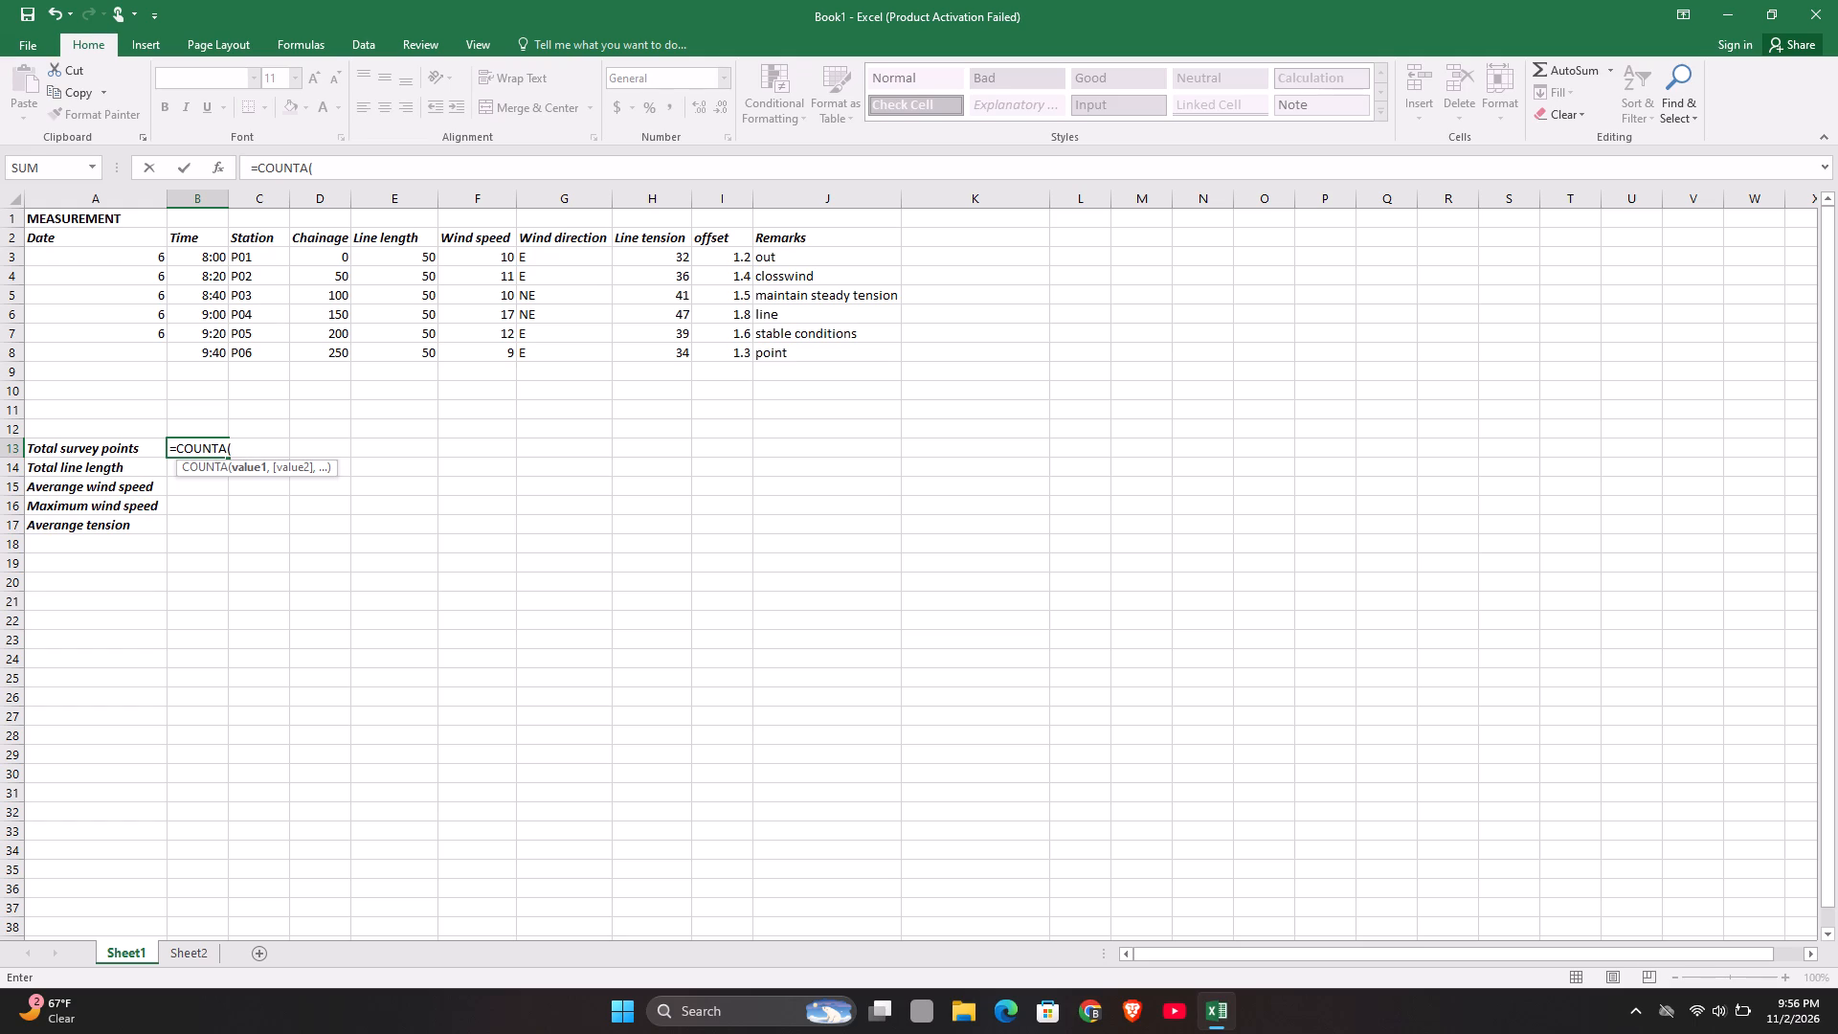
key(d)
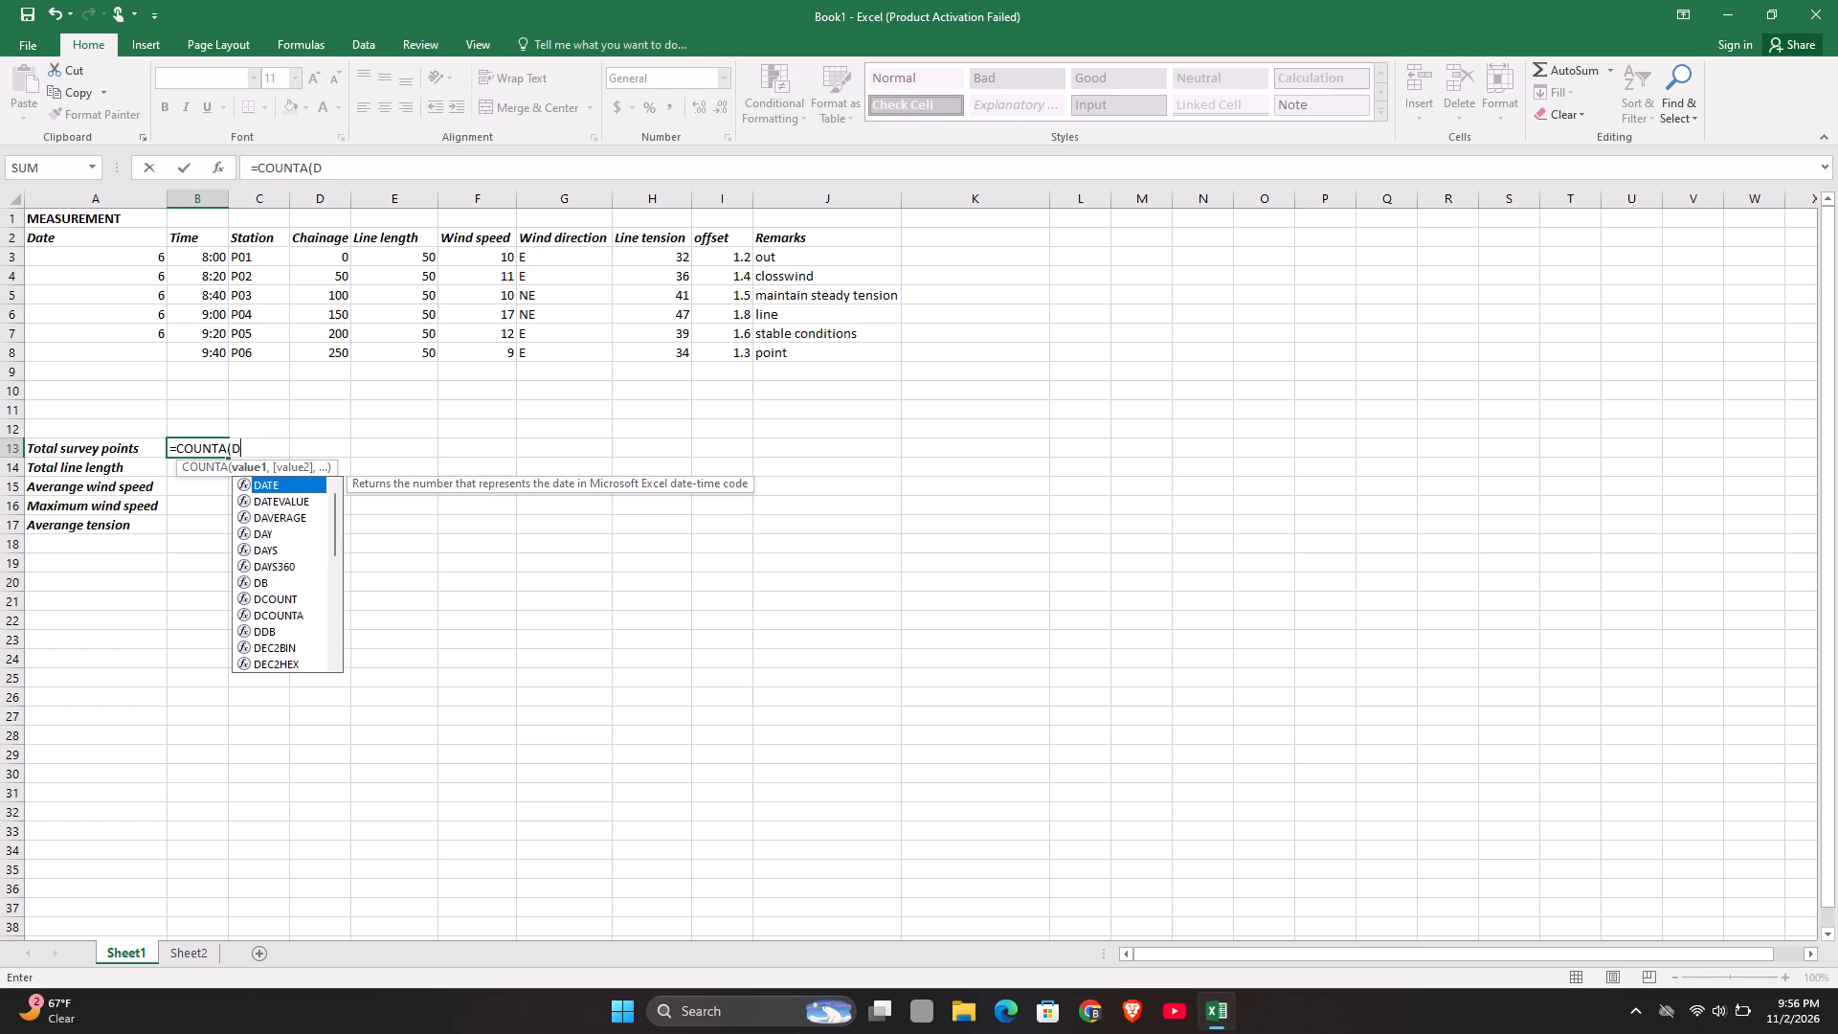
key(3)
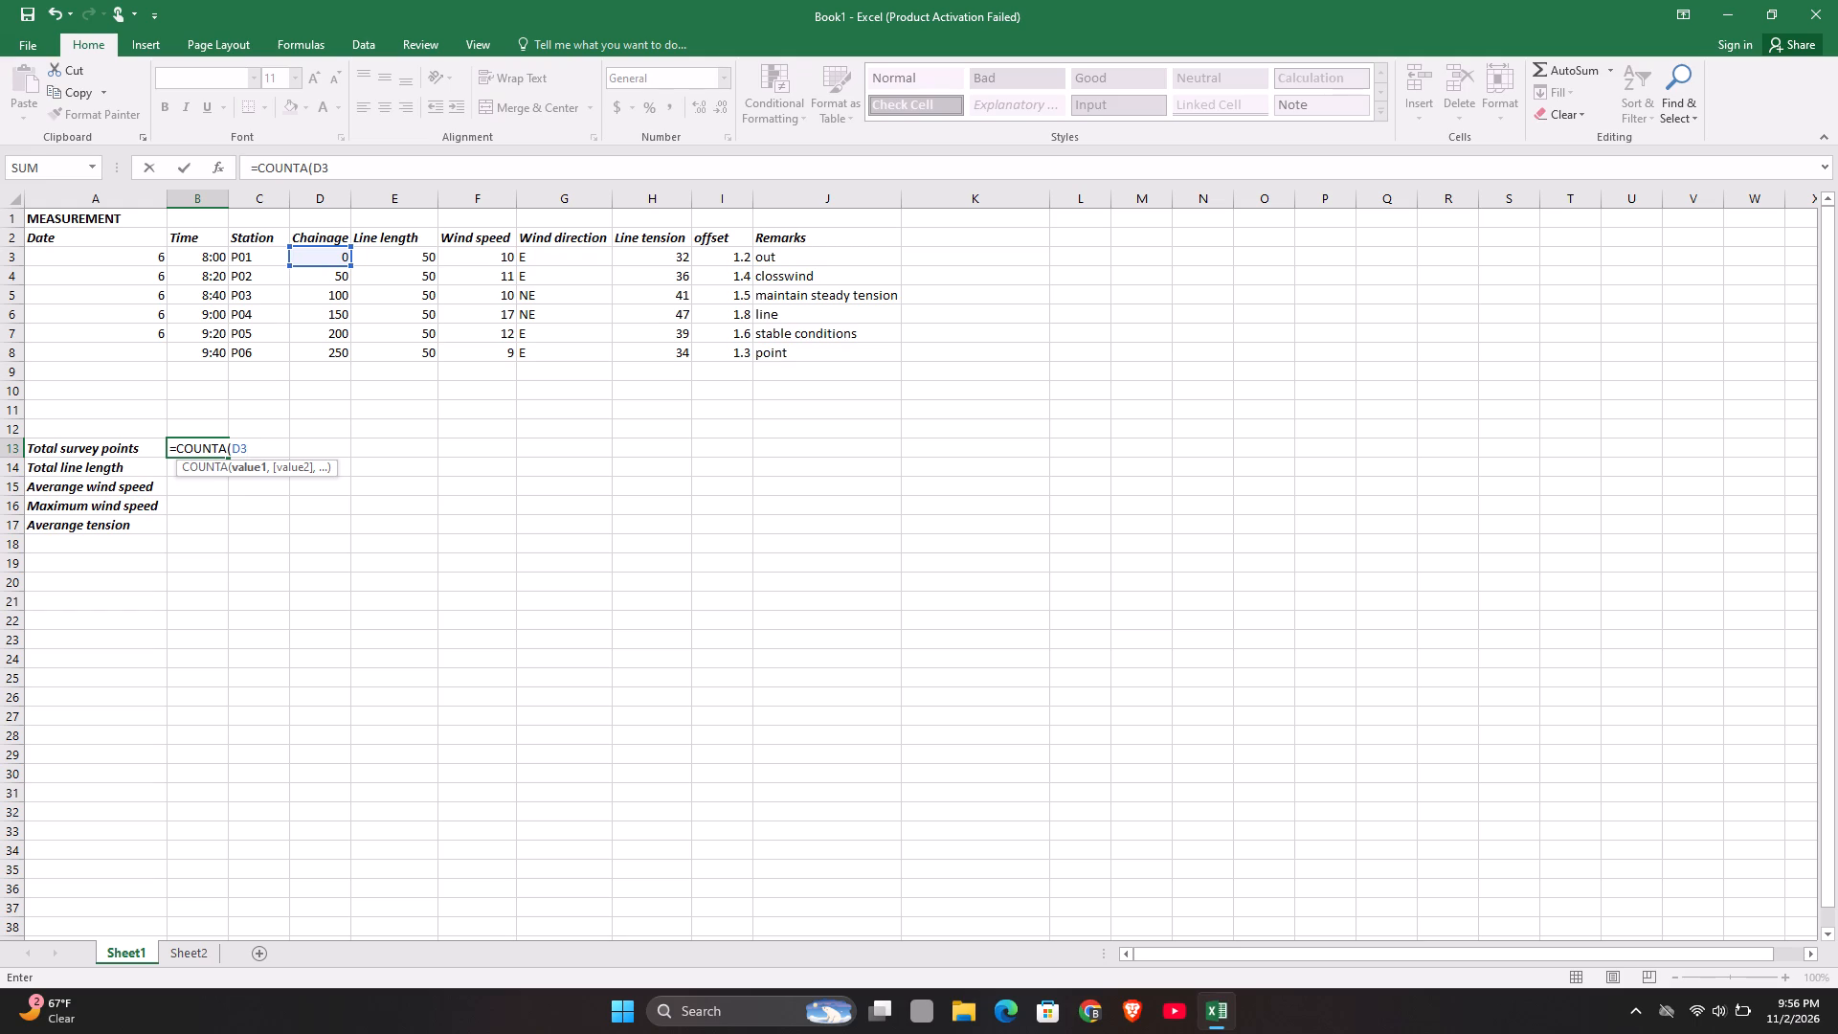
key(shift+colon)
key(d)
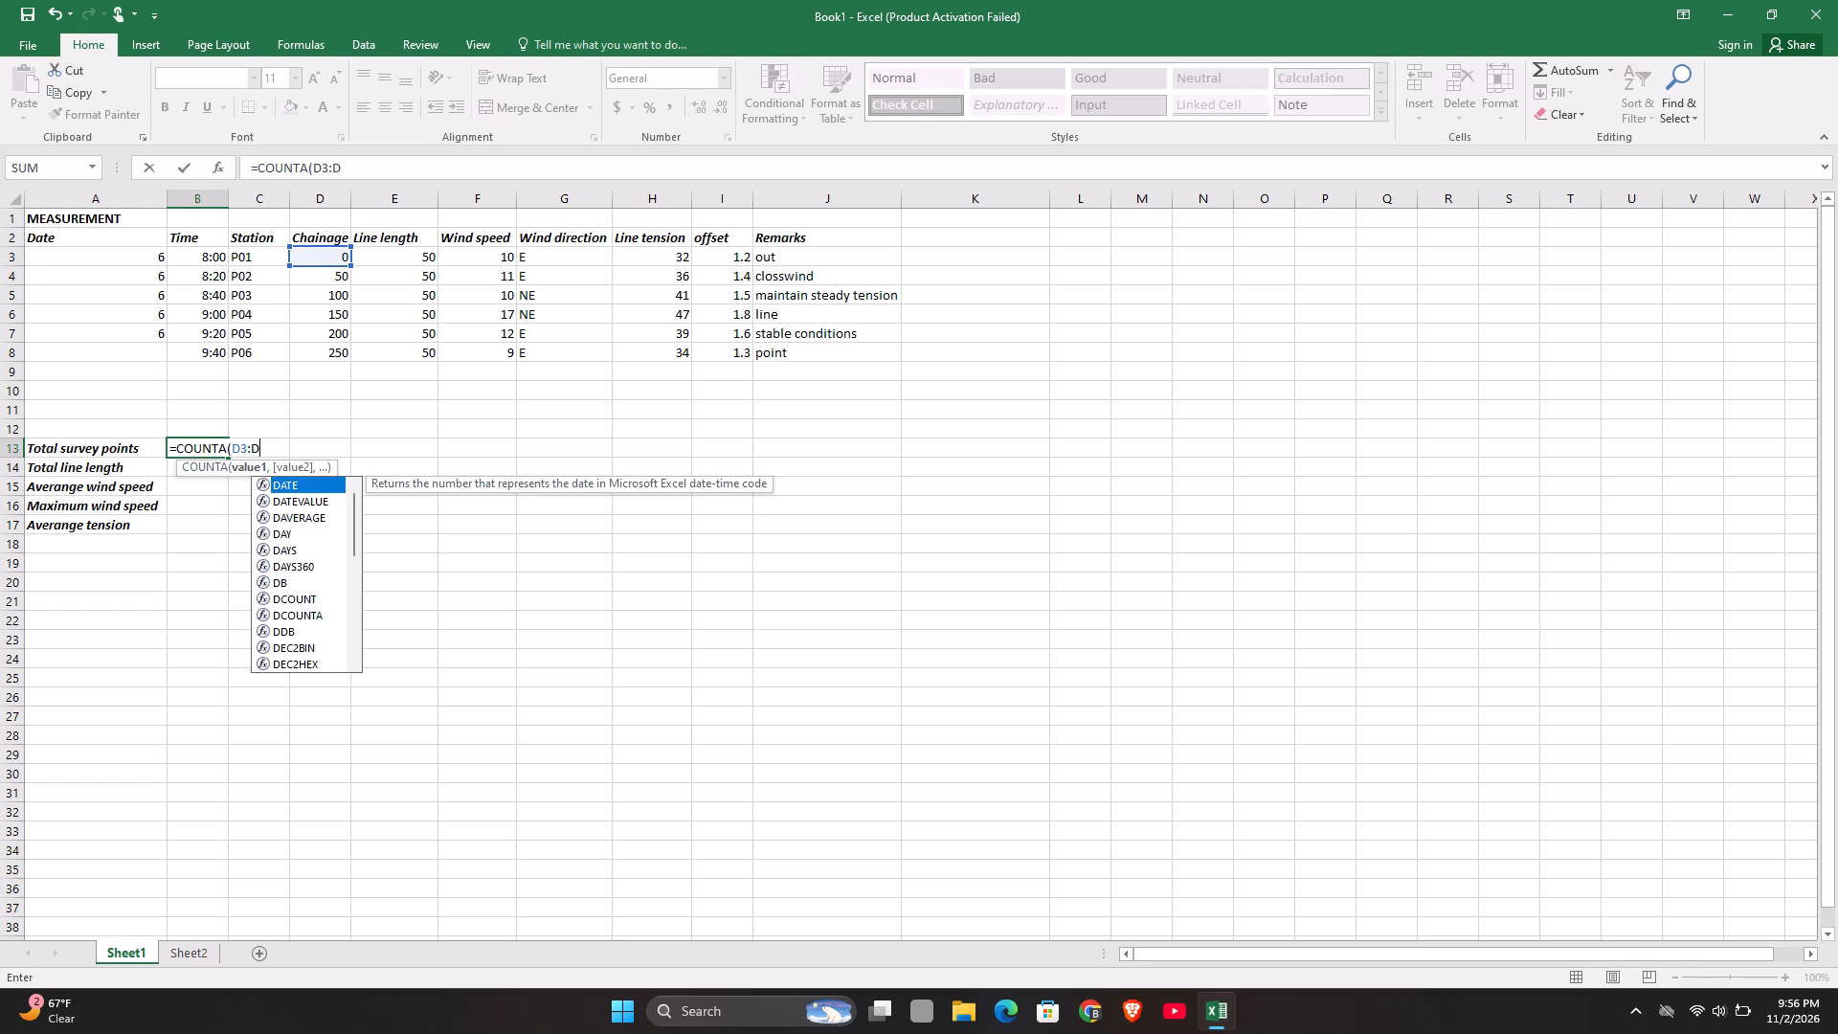
key(8)
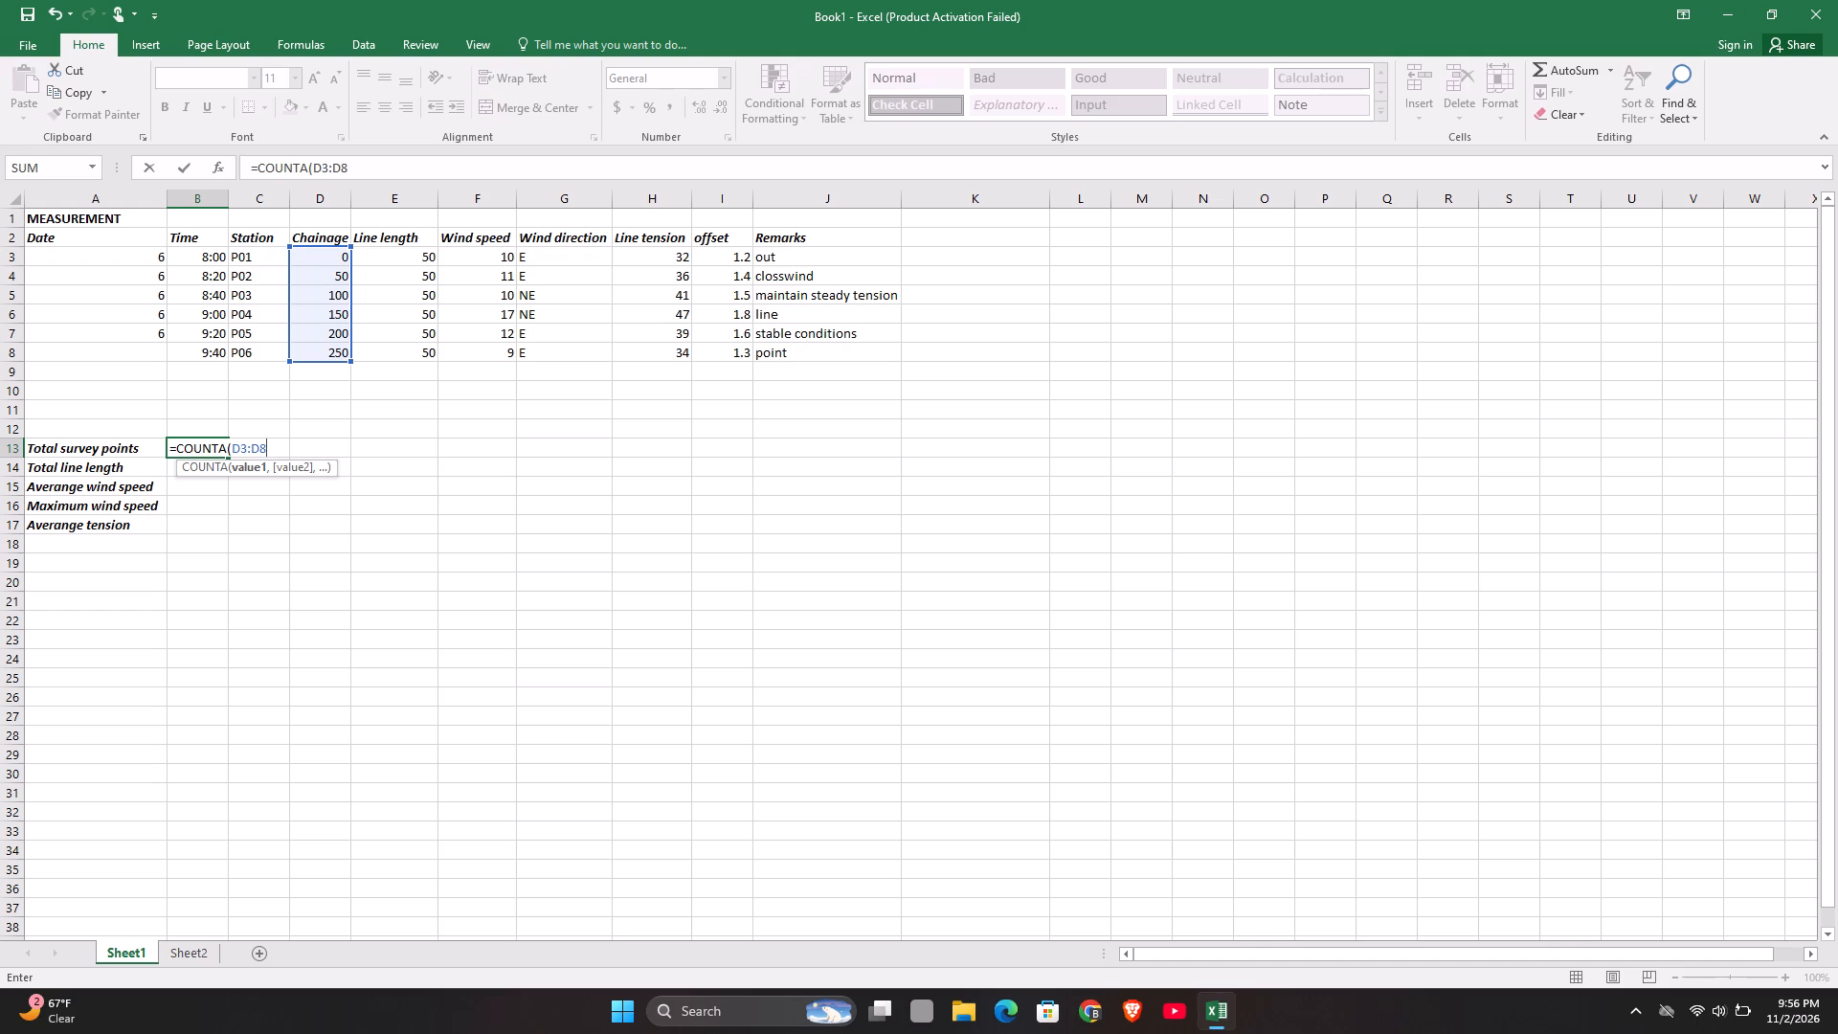
key(shift+parenright)
key(Return)
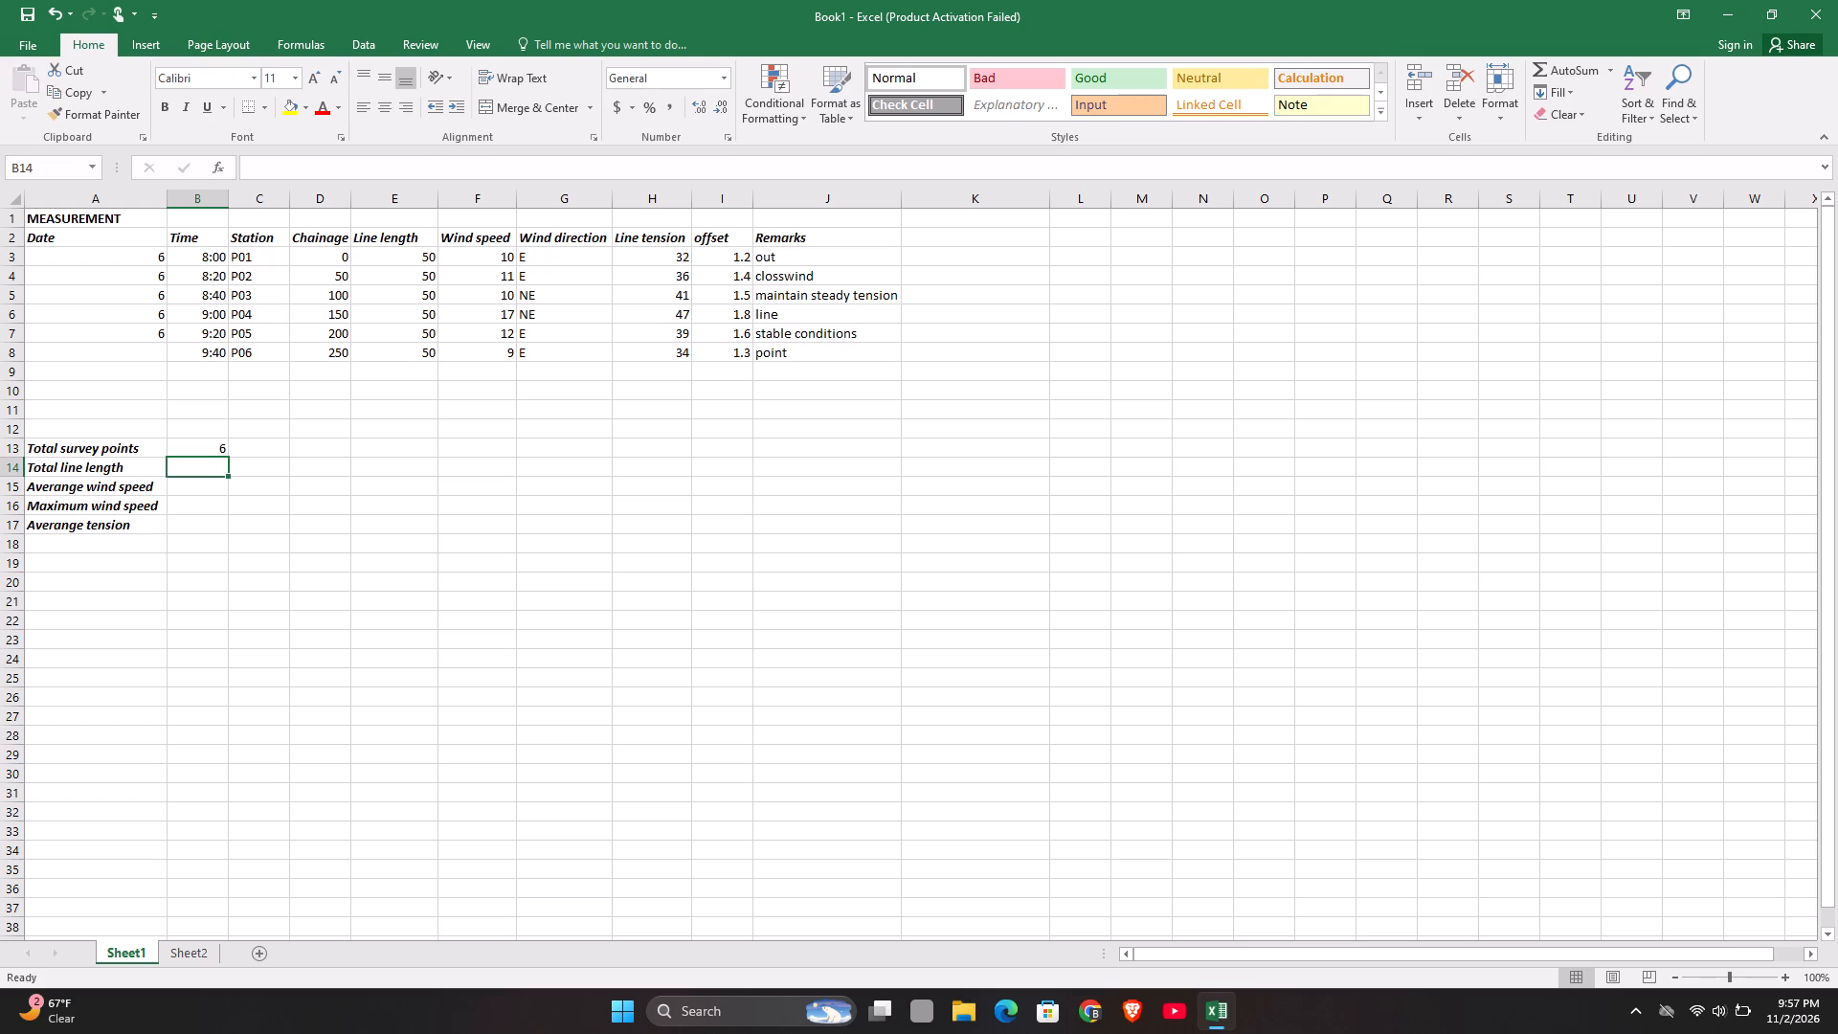
Enter a SUM formula over the line lengths E3:E8 in B14 beside the "Total line length" label.
text(=COUNTA)
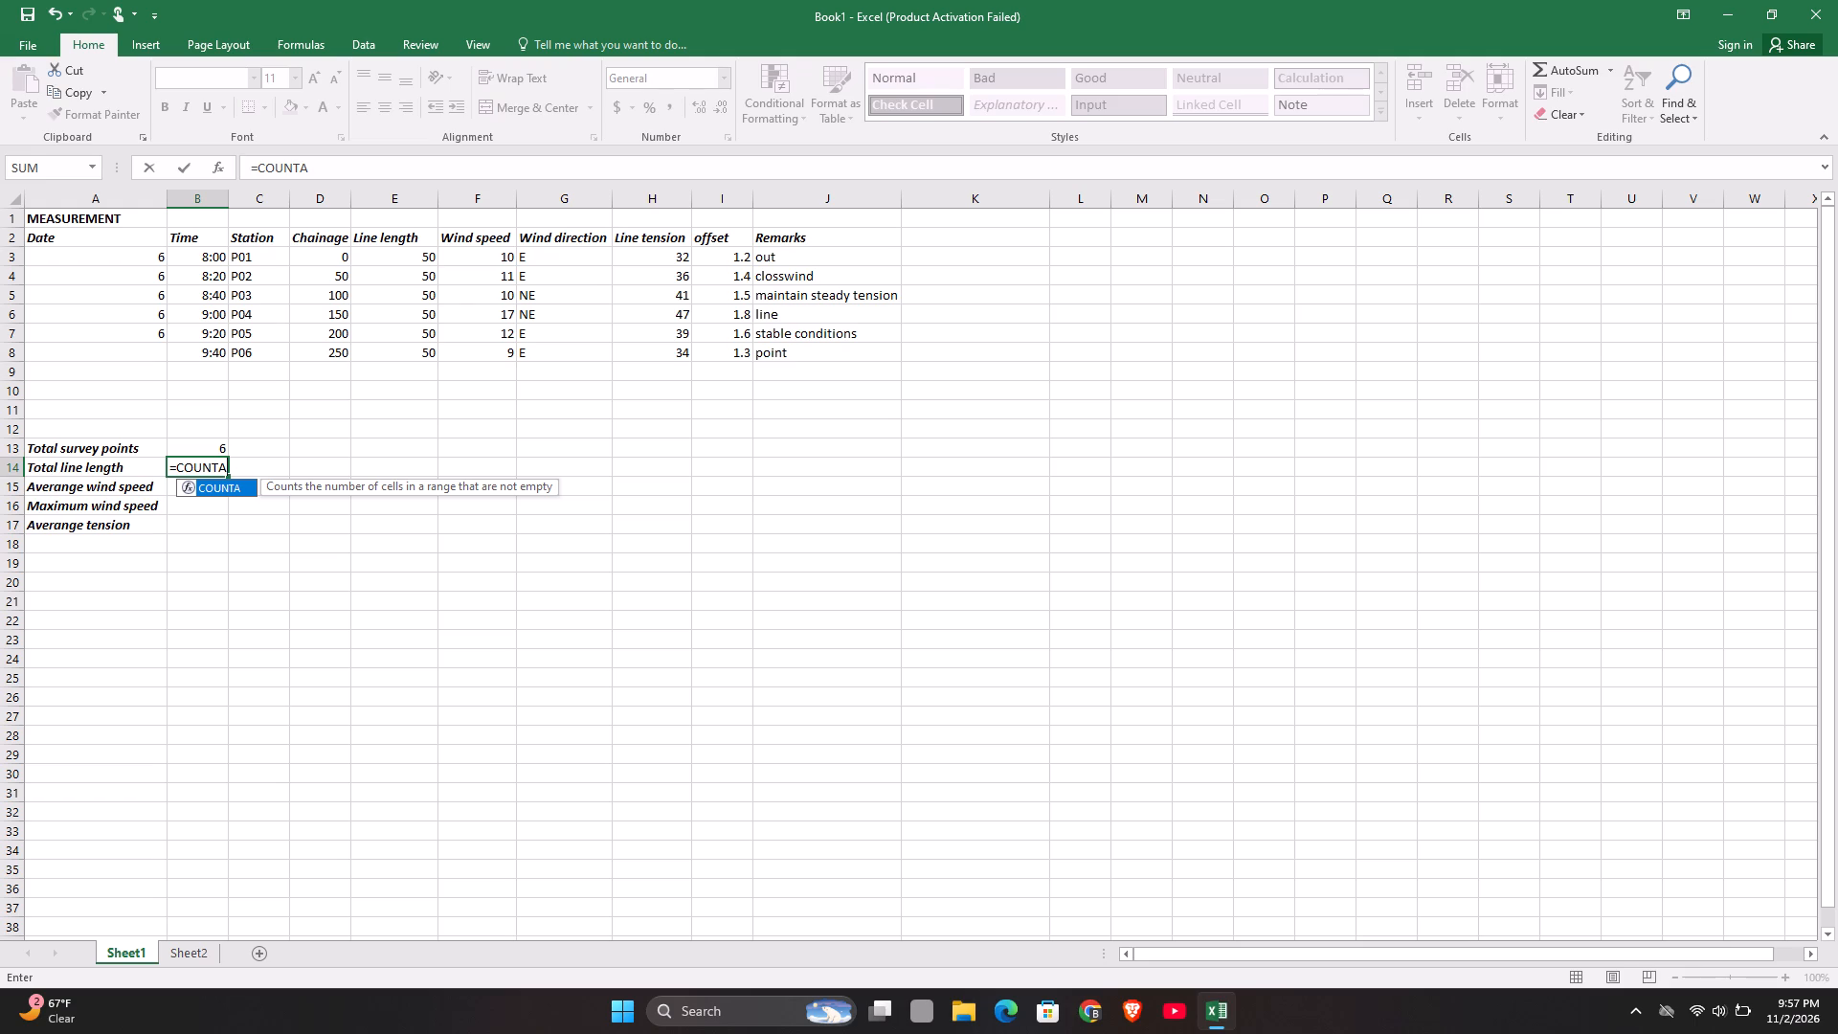
key(BackSpace)
key(BackSpace)
key(BackSpace)
key(BackSpace)
key(BackSpace)
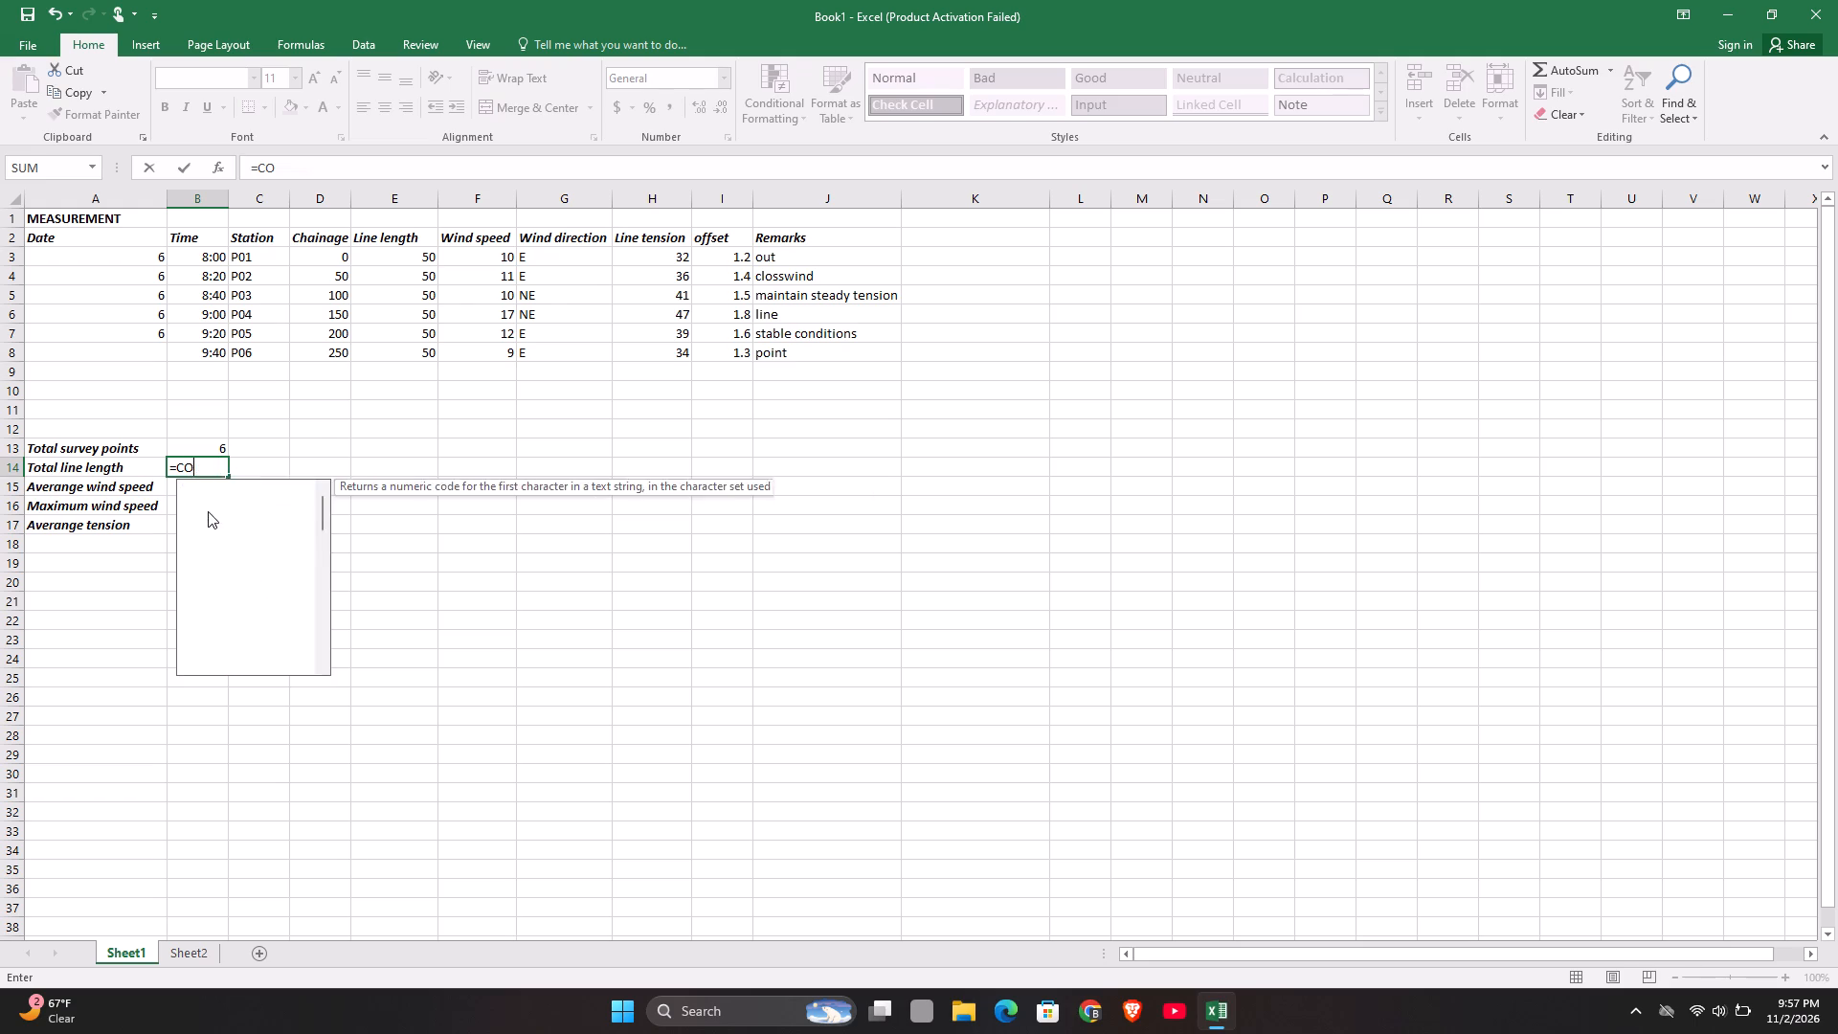
key(BackSpace)
text(SUM)
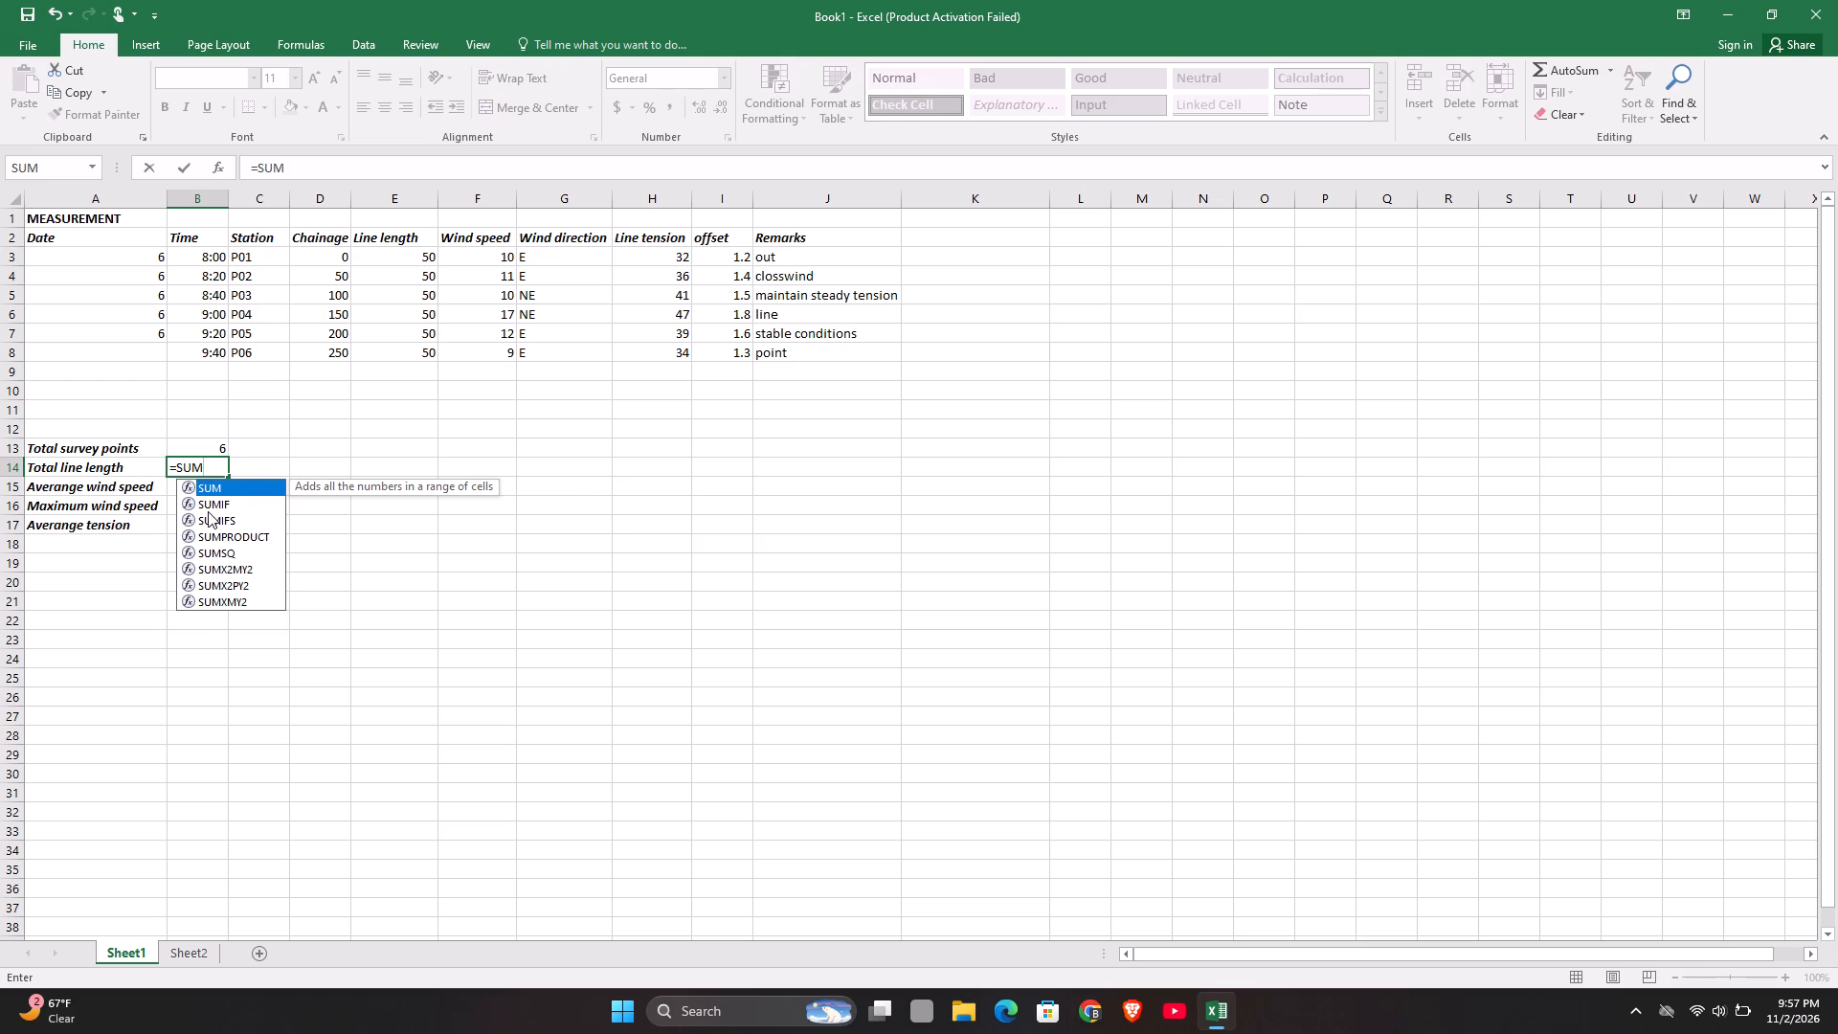
key(shift+parenleft)
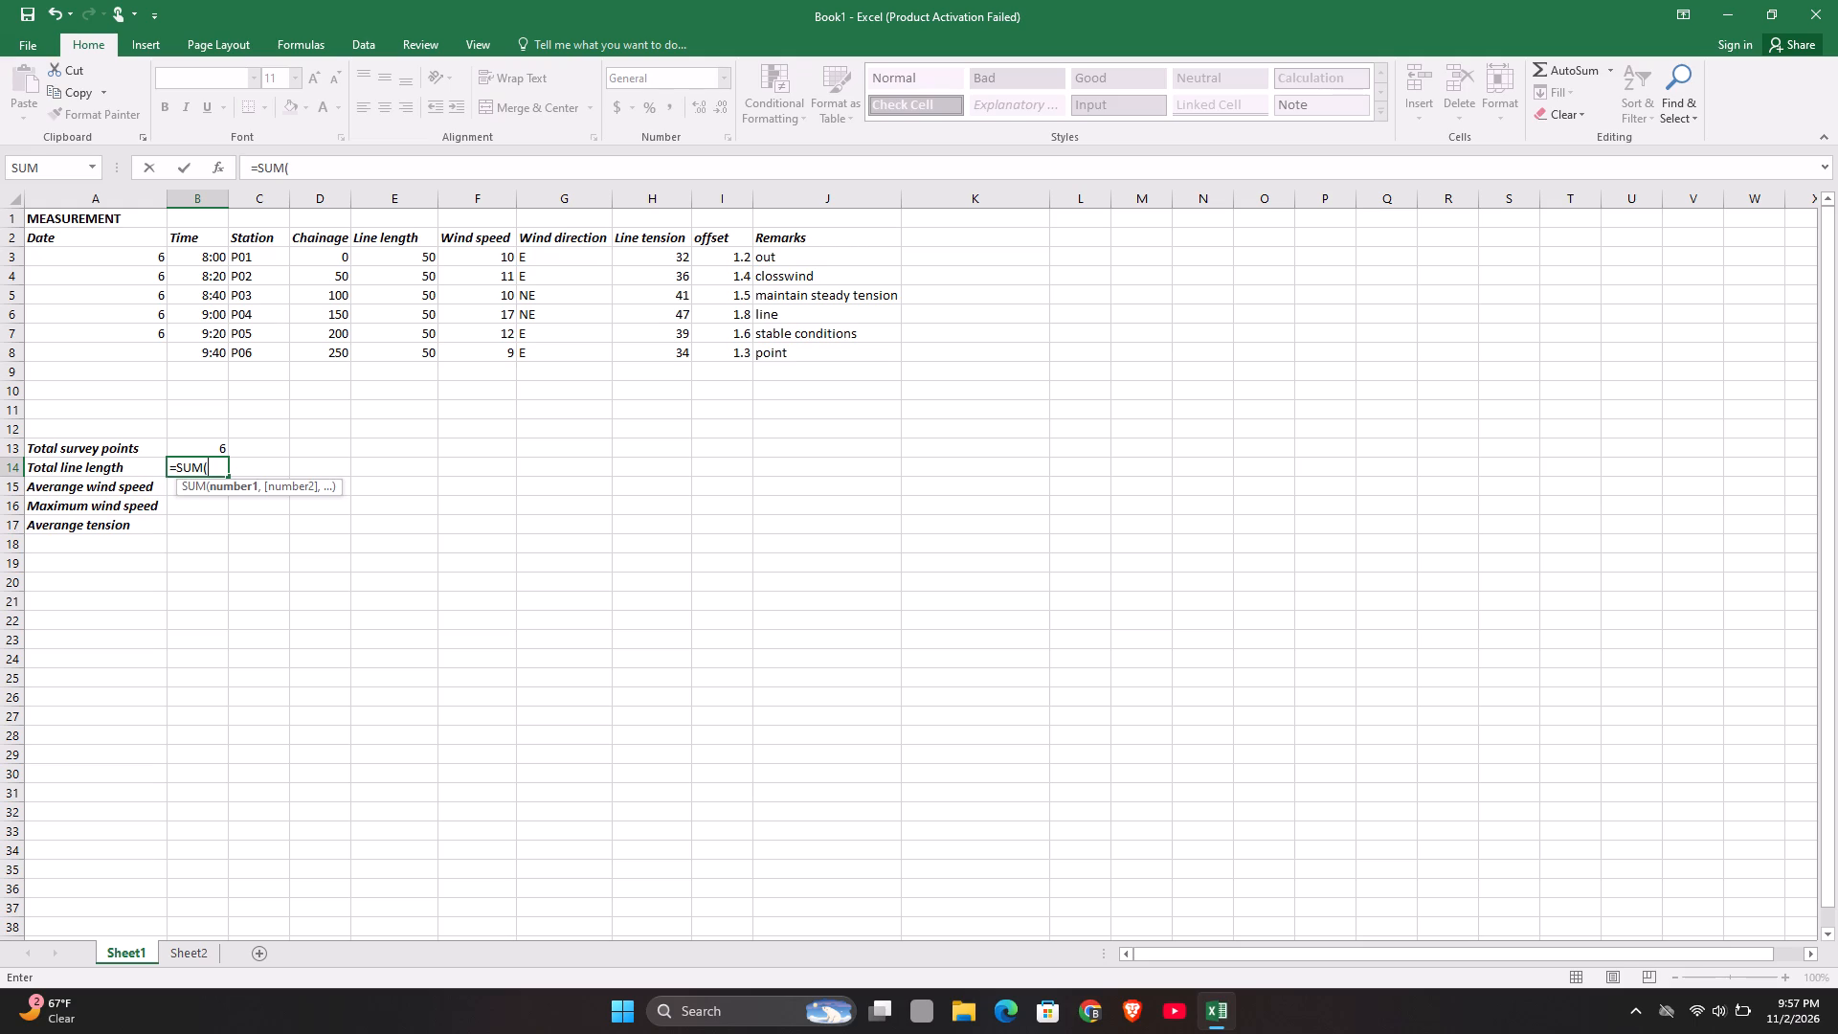
key(e)
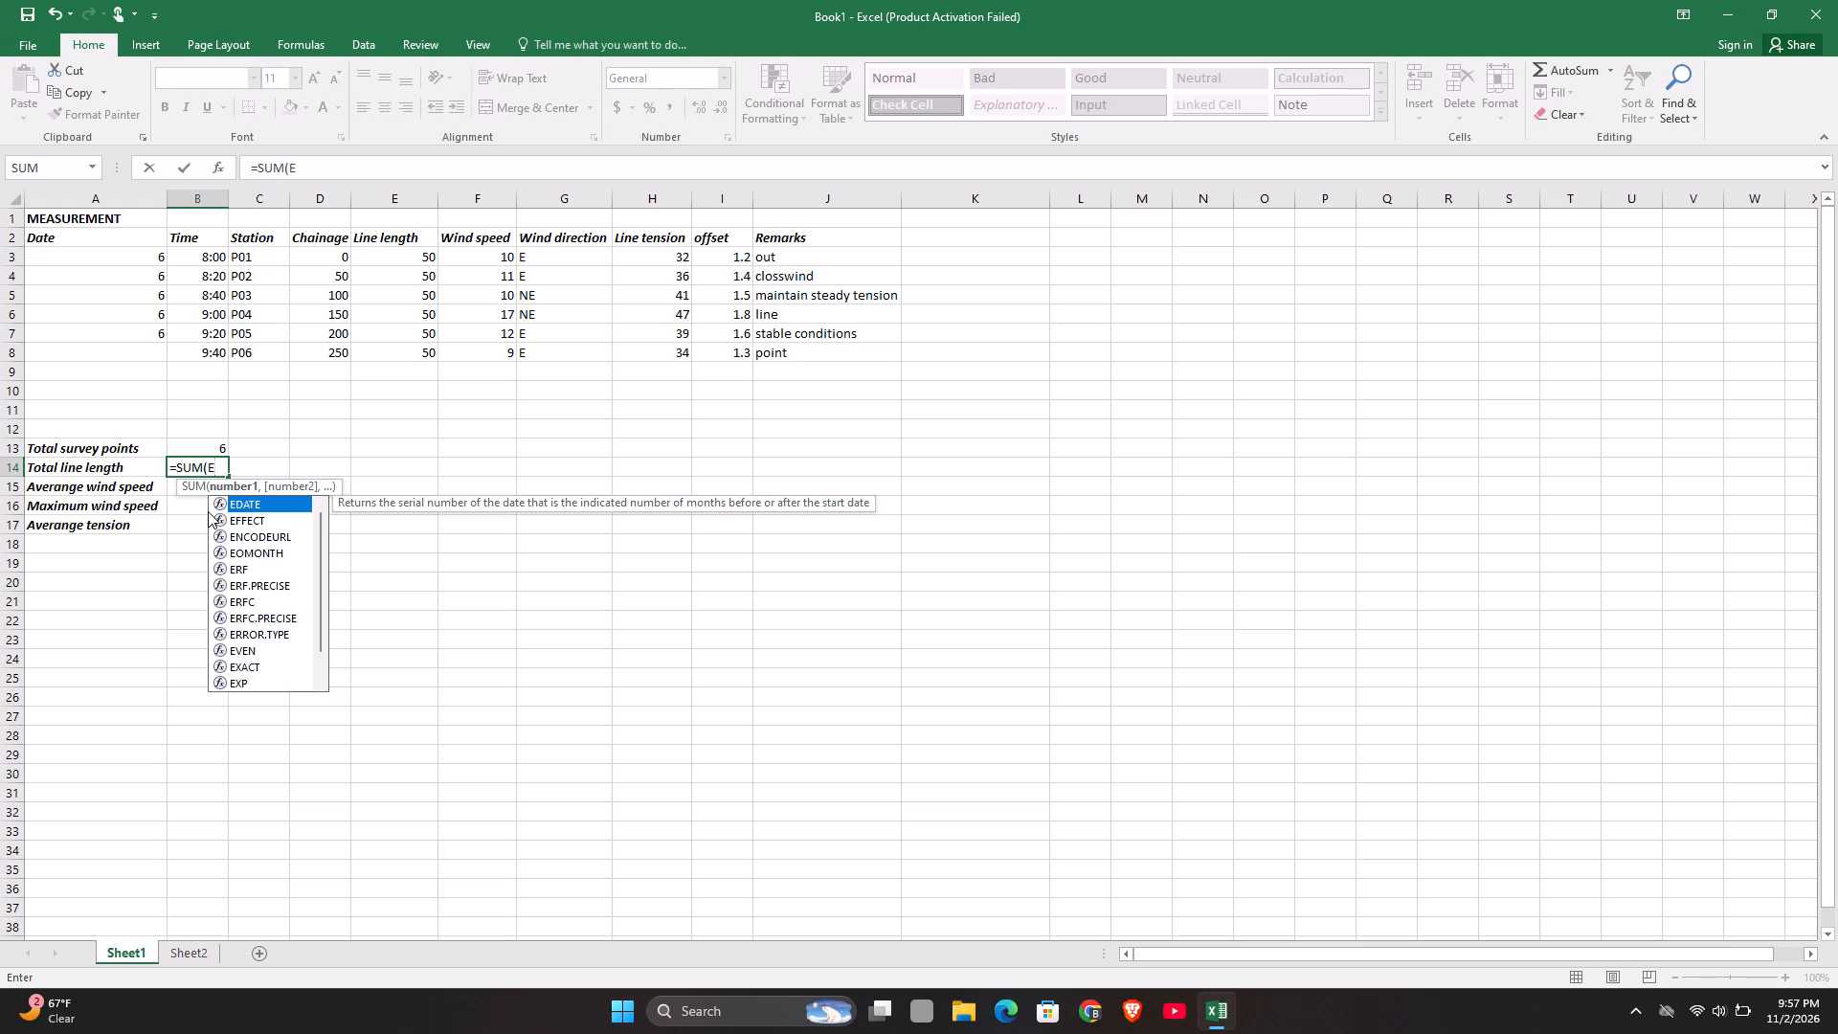
key(3)
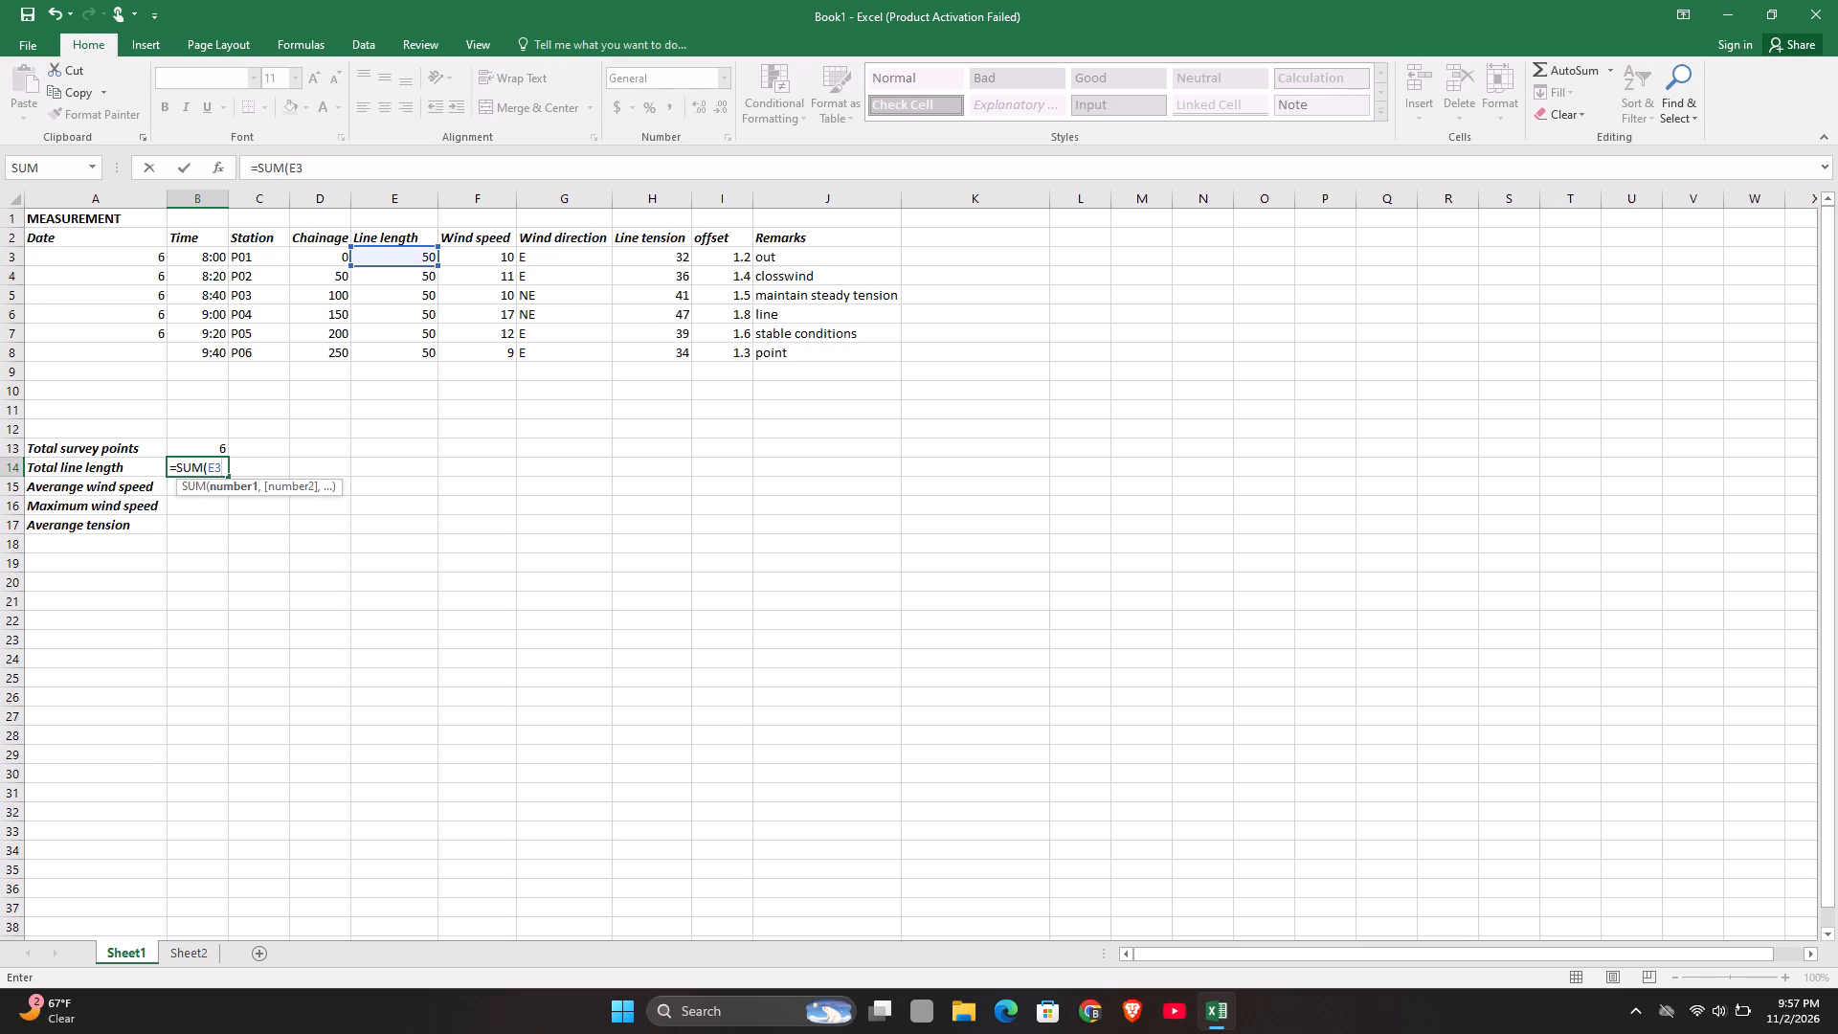
key(shift+colon)
key(e)
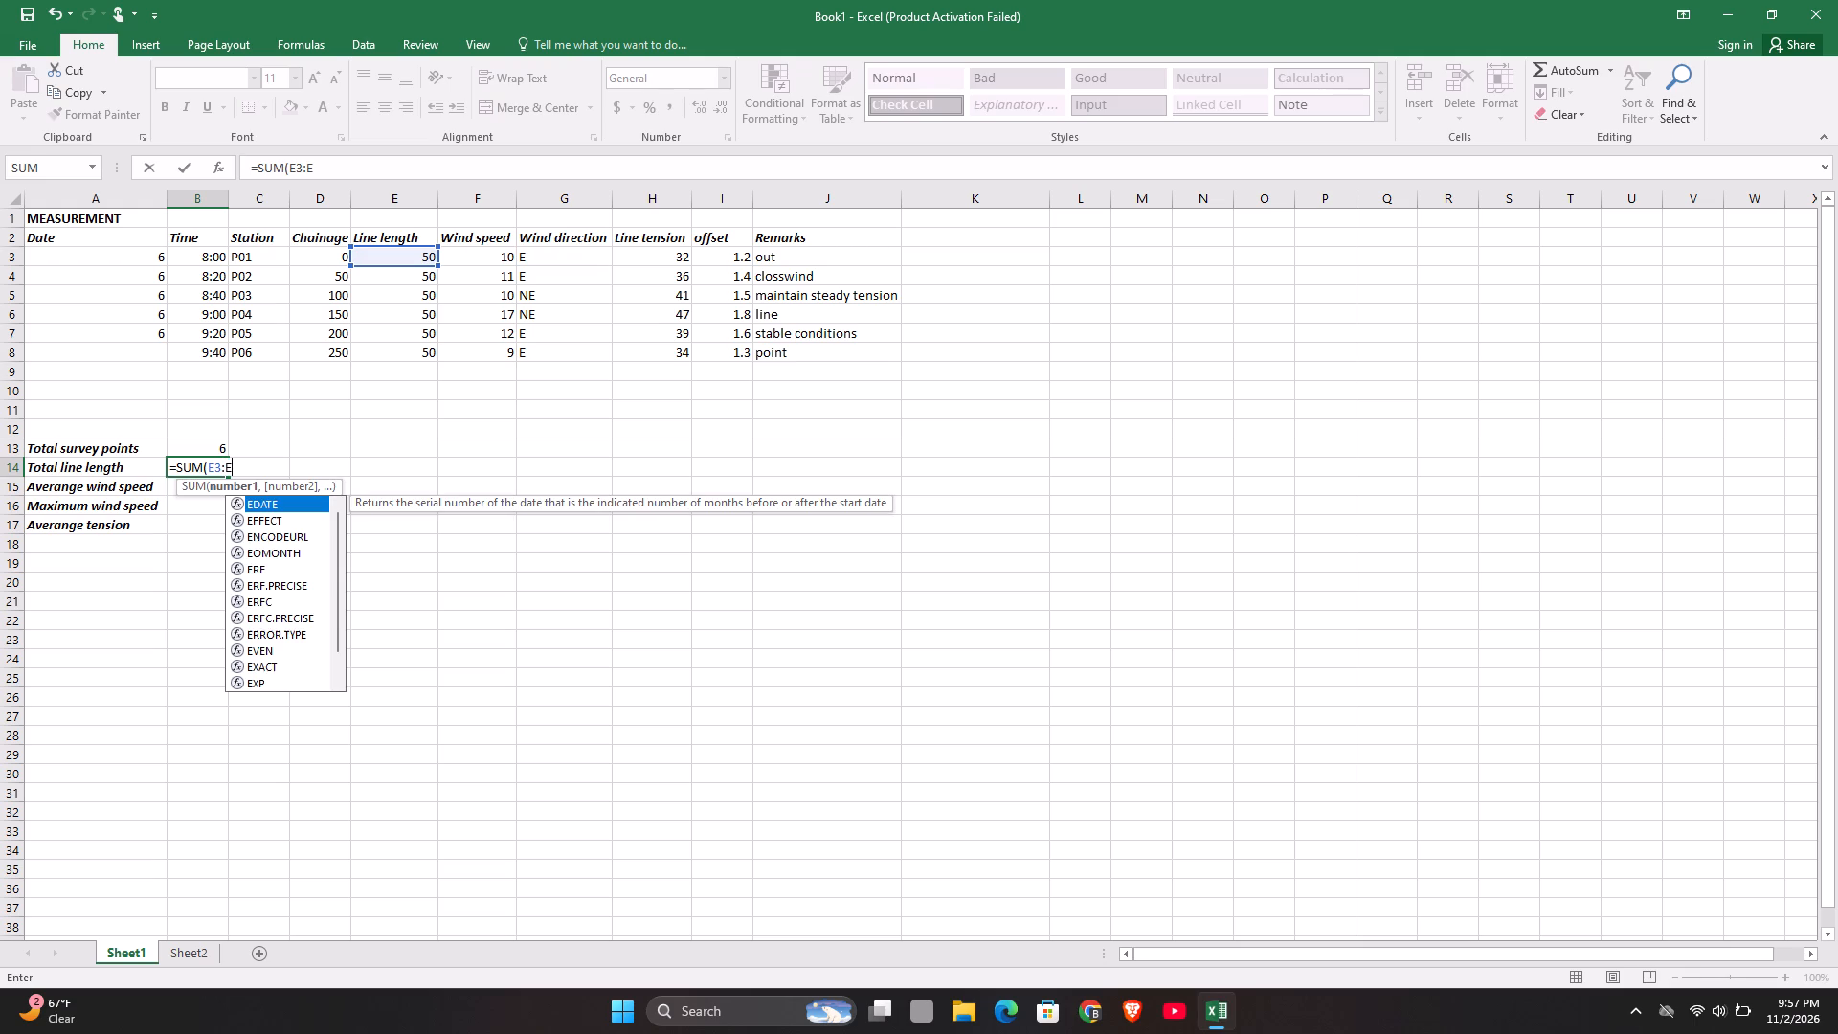
key(8)
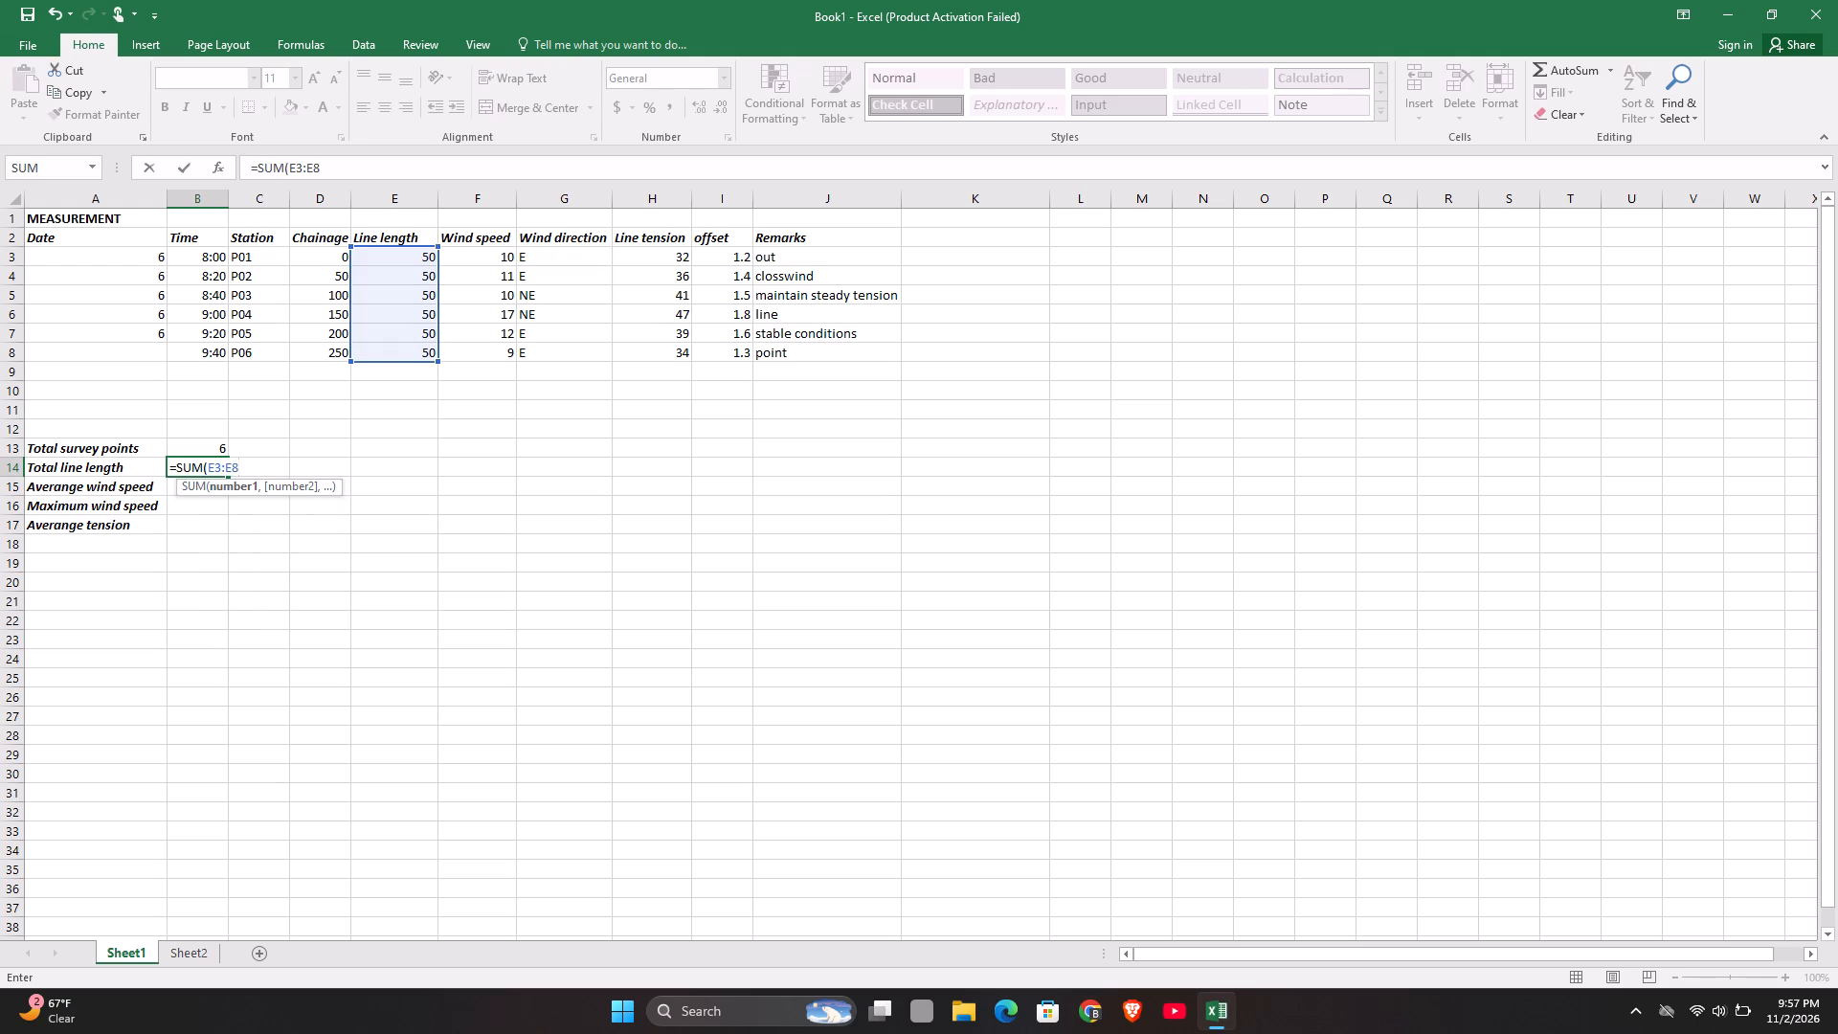
key(shift+parenleft)
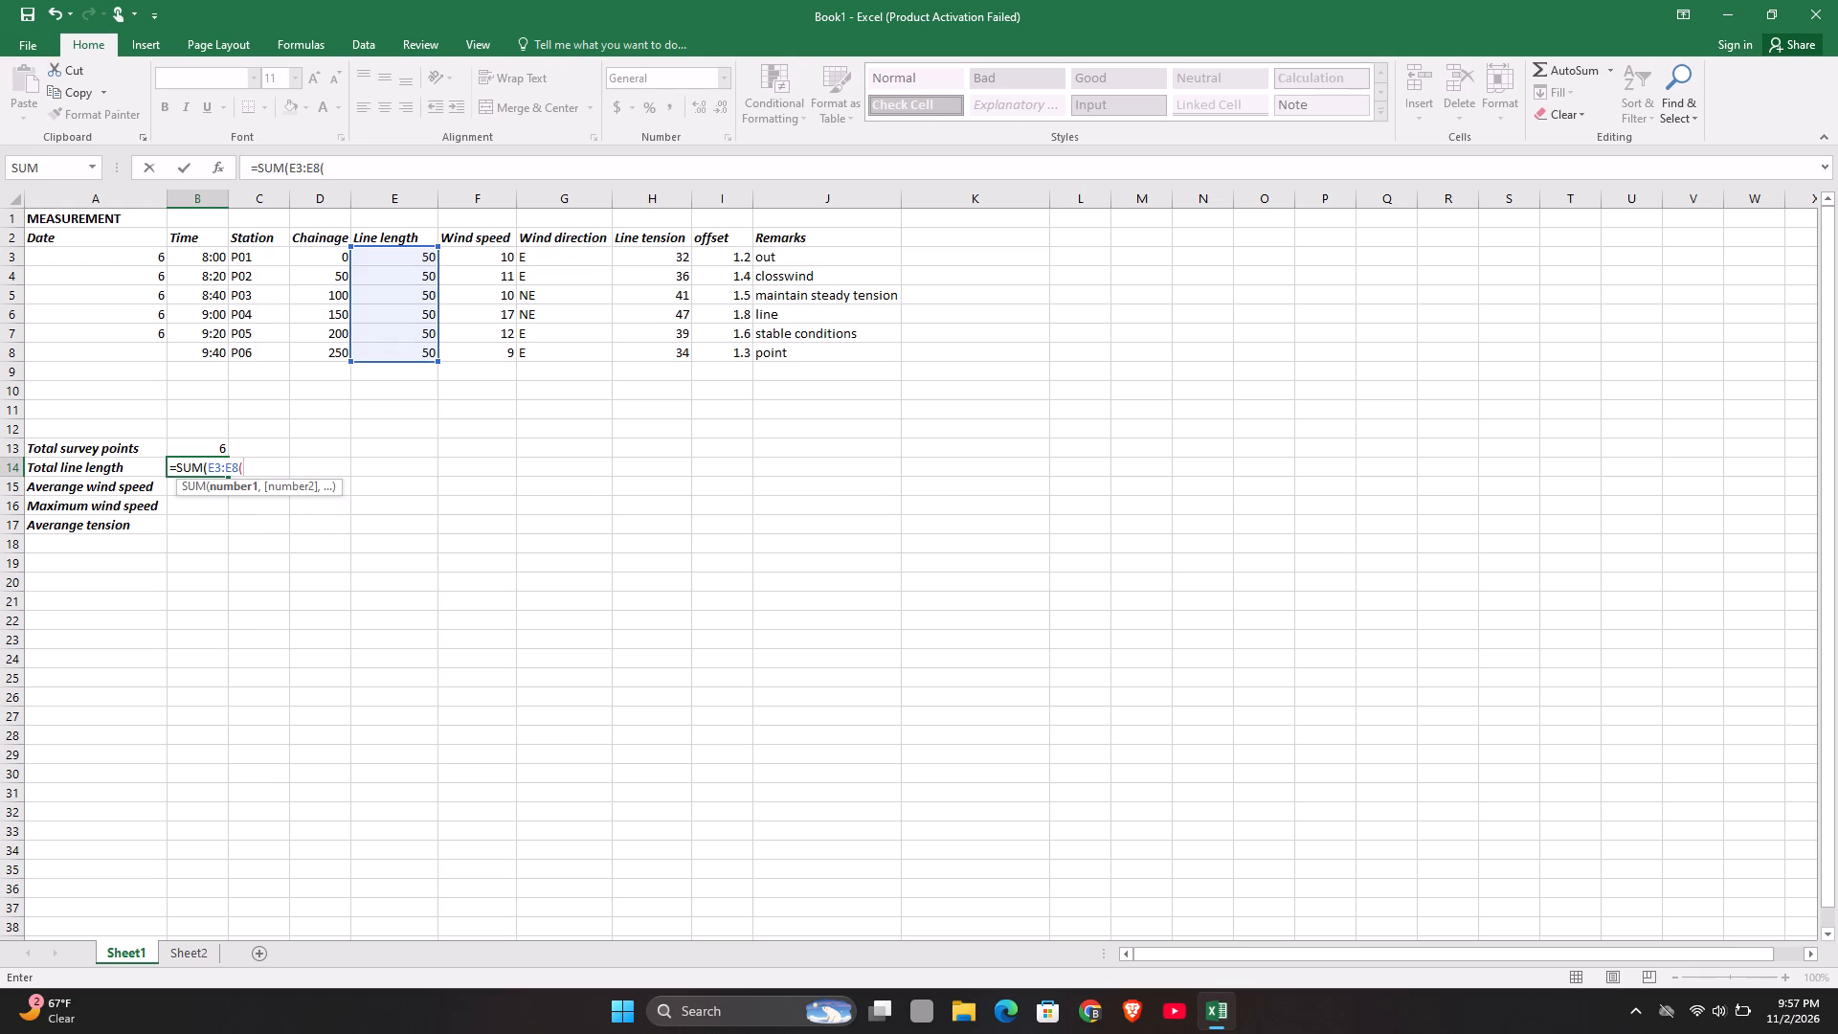
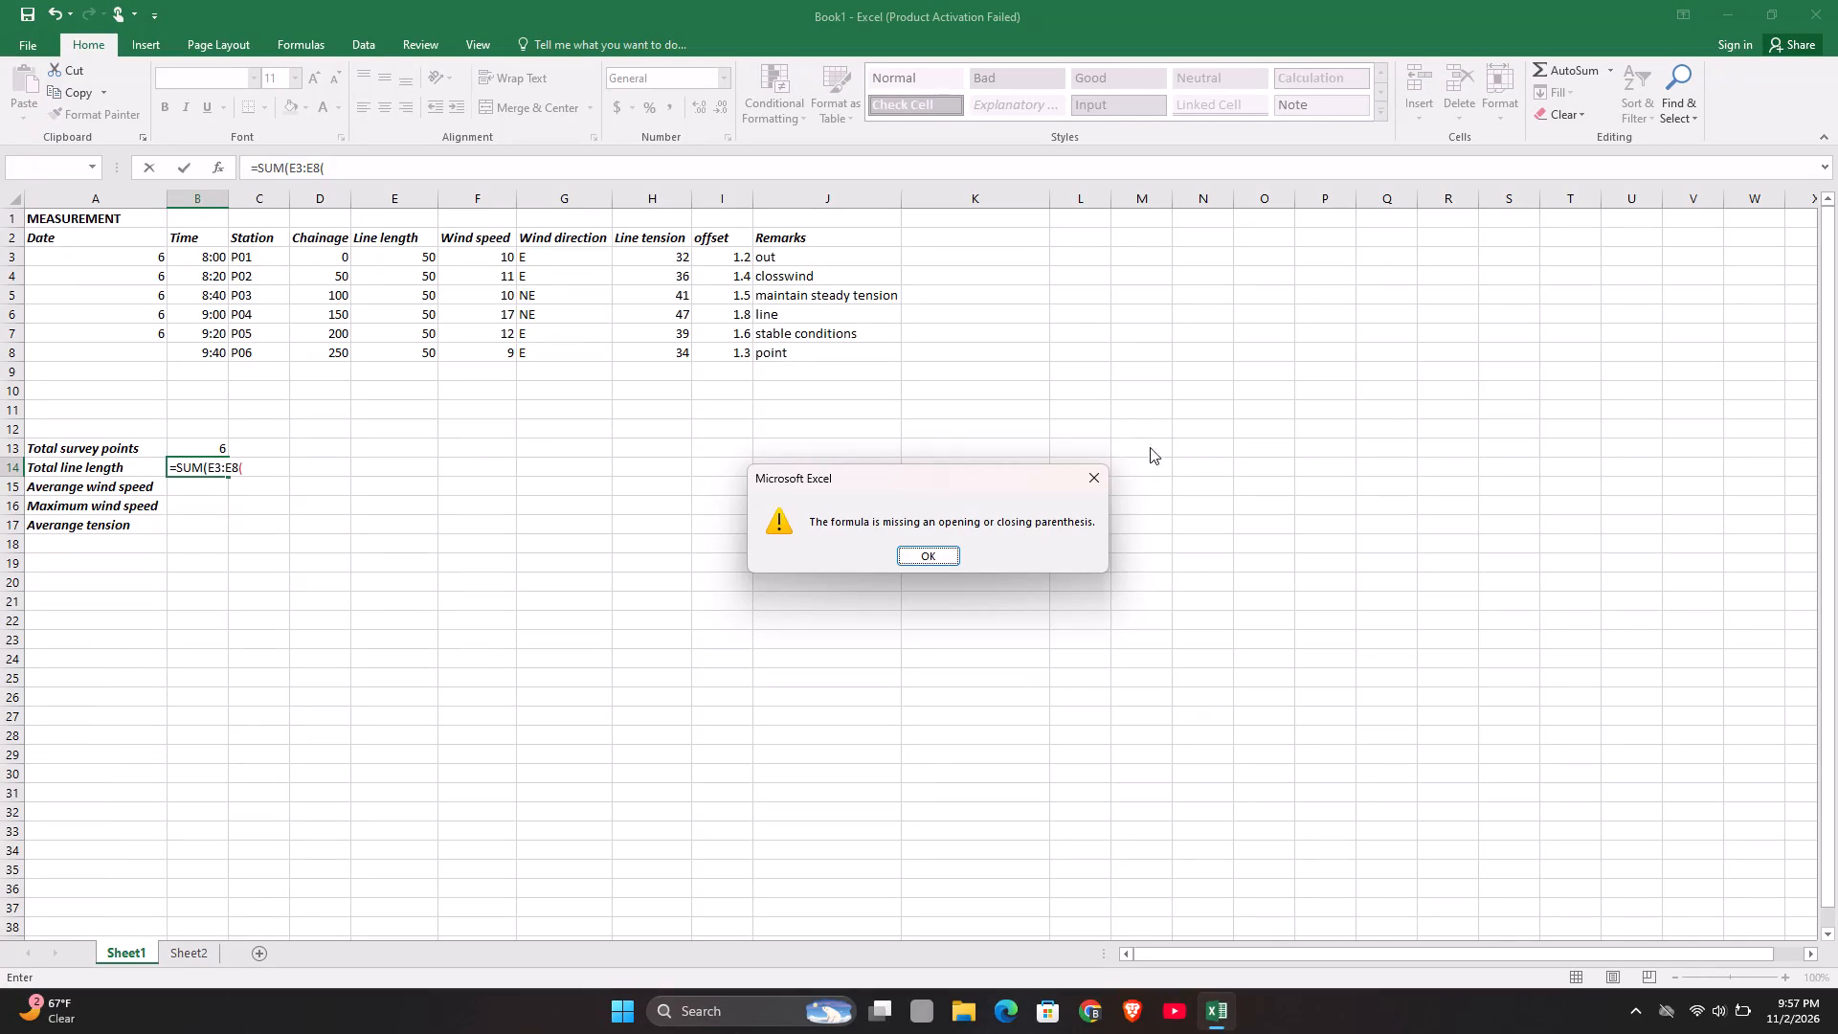
Correct the closing parenthesis of the total line length formula in B14 so it reads =SUM(E3:E8).
click(1105, 466)
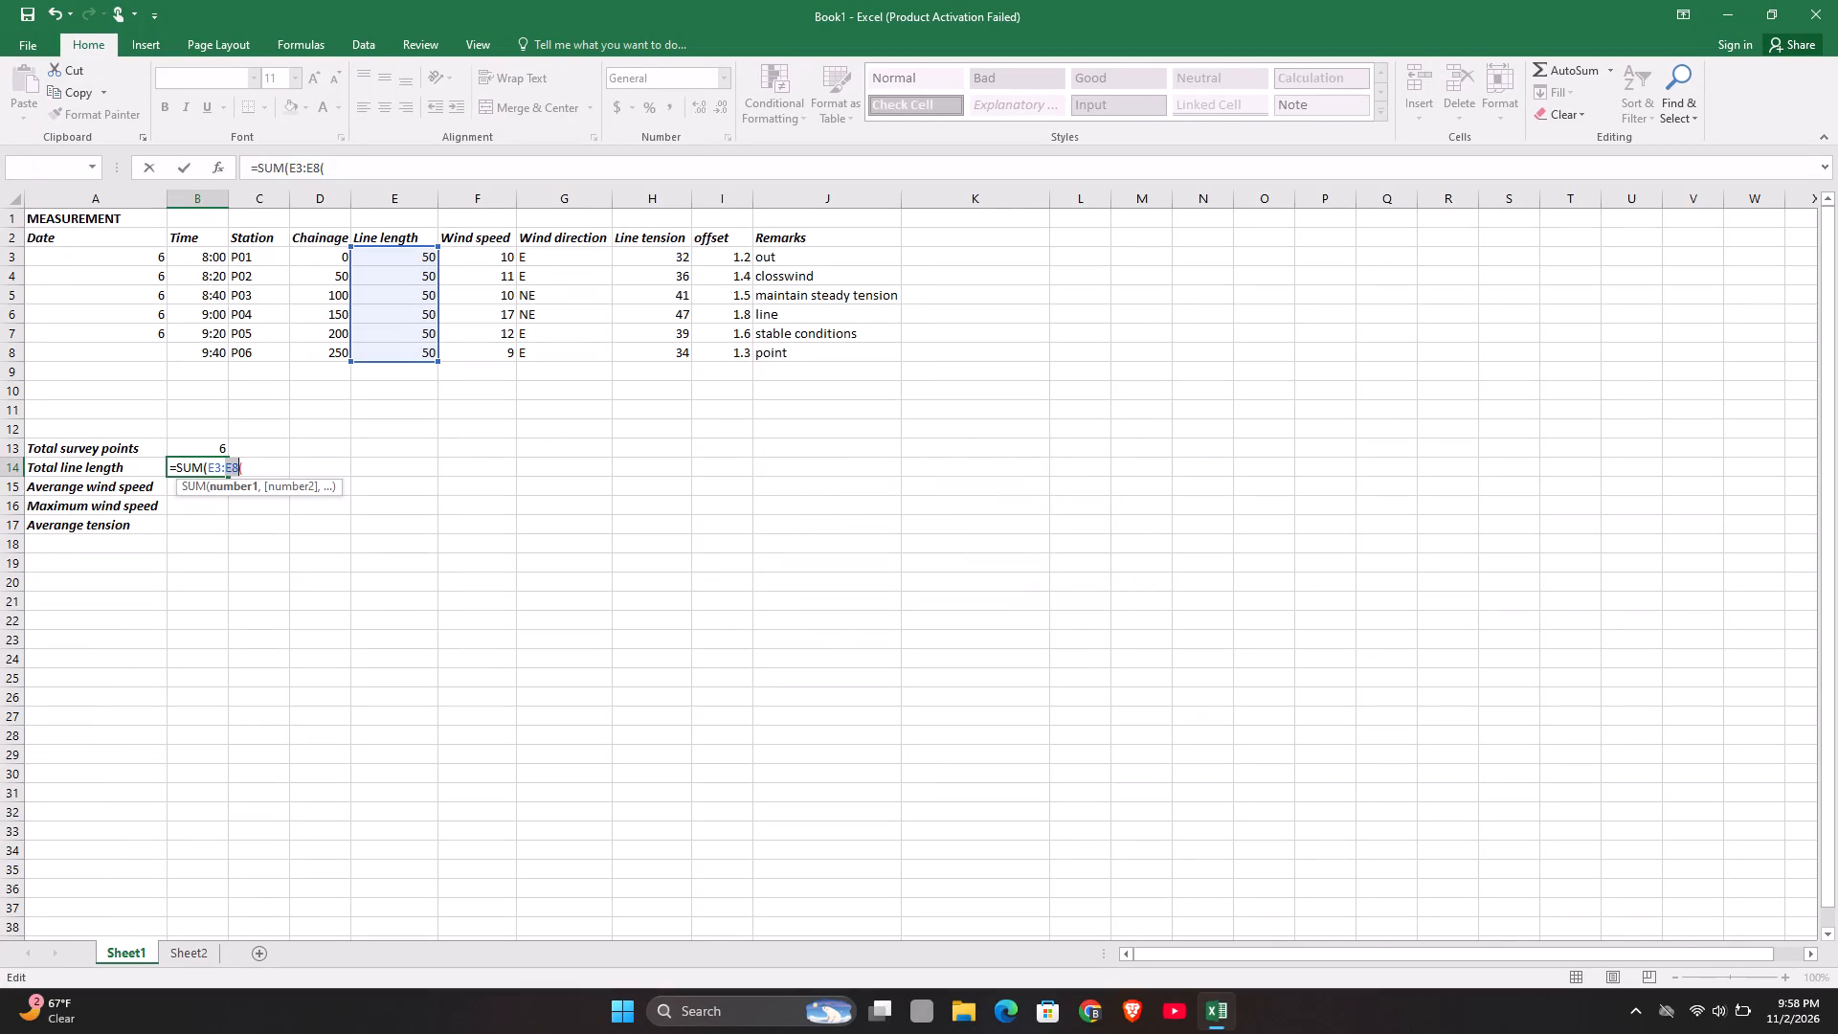
click(254, 468)
key(BackSpace)
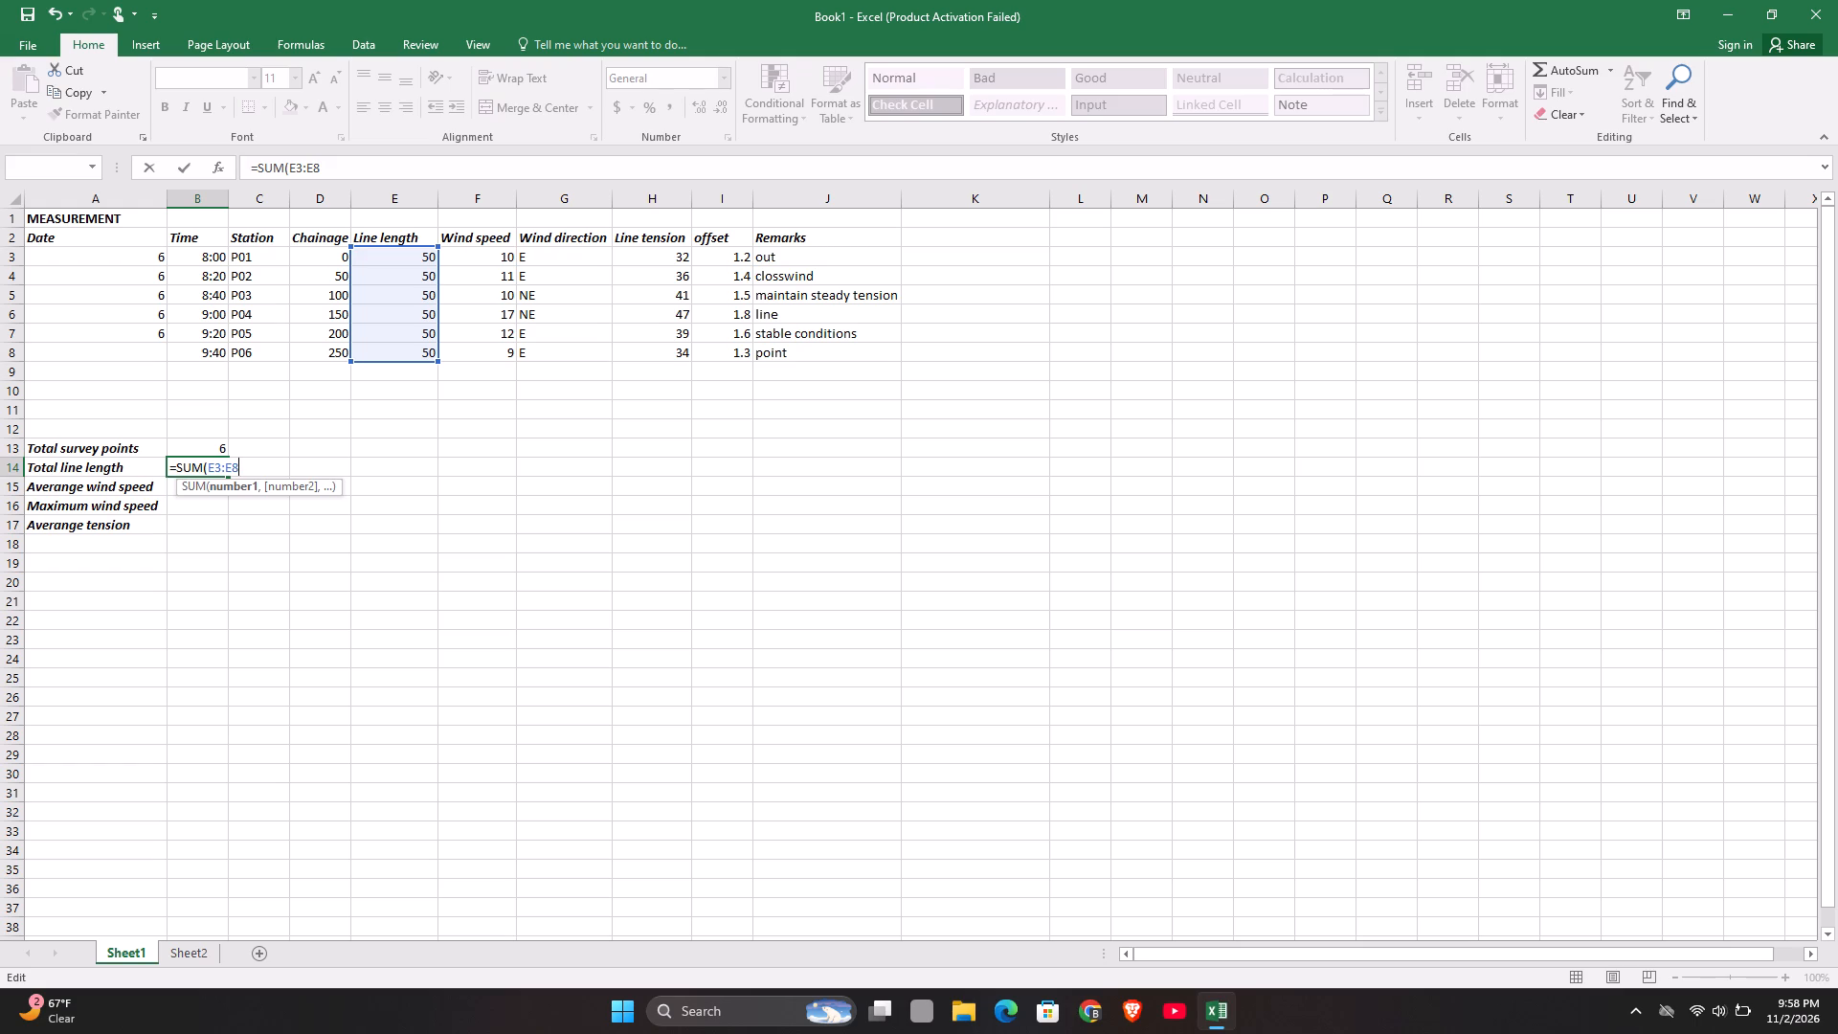
key(shift+parenright)
key(Return)
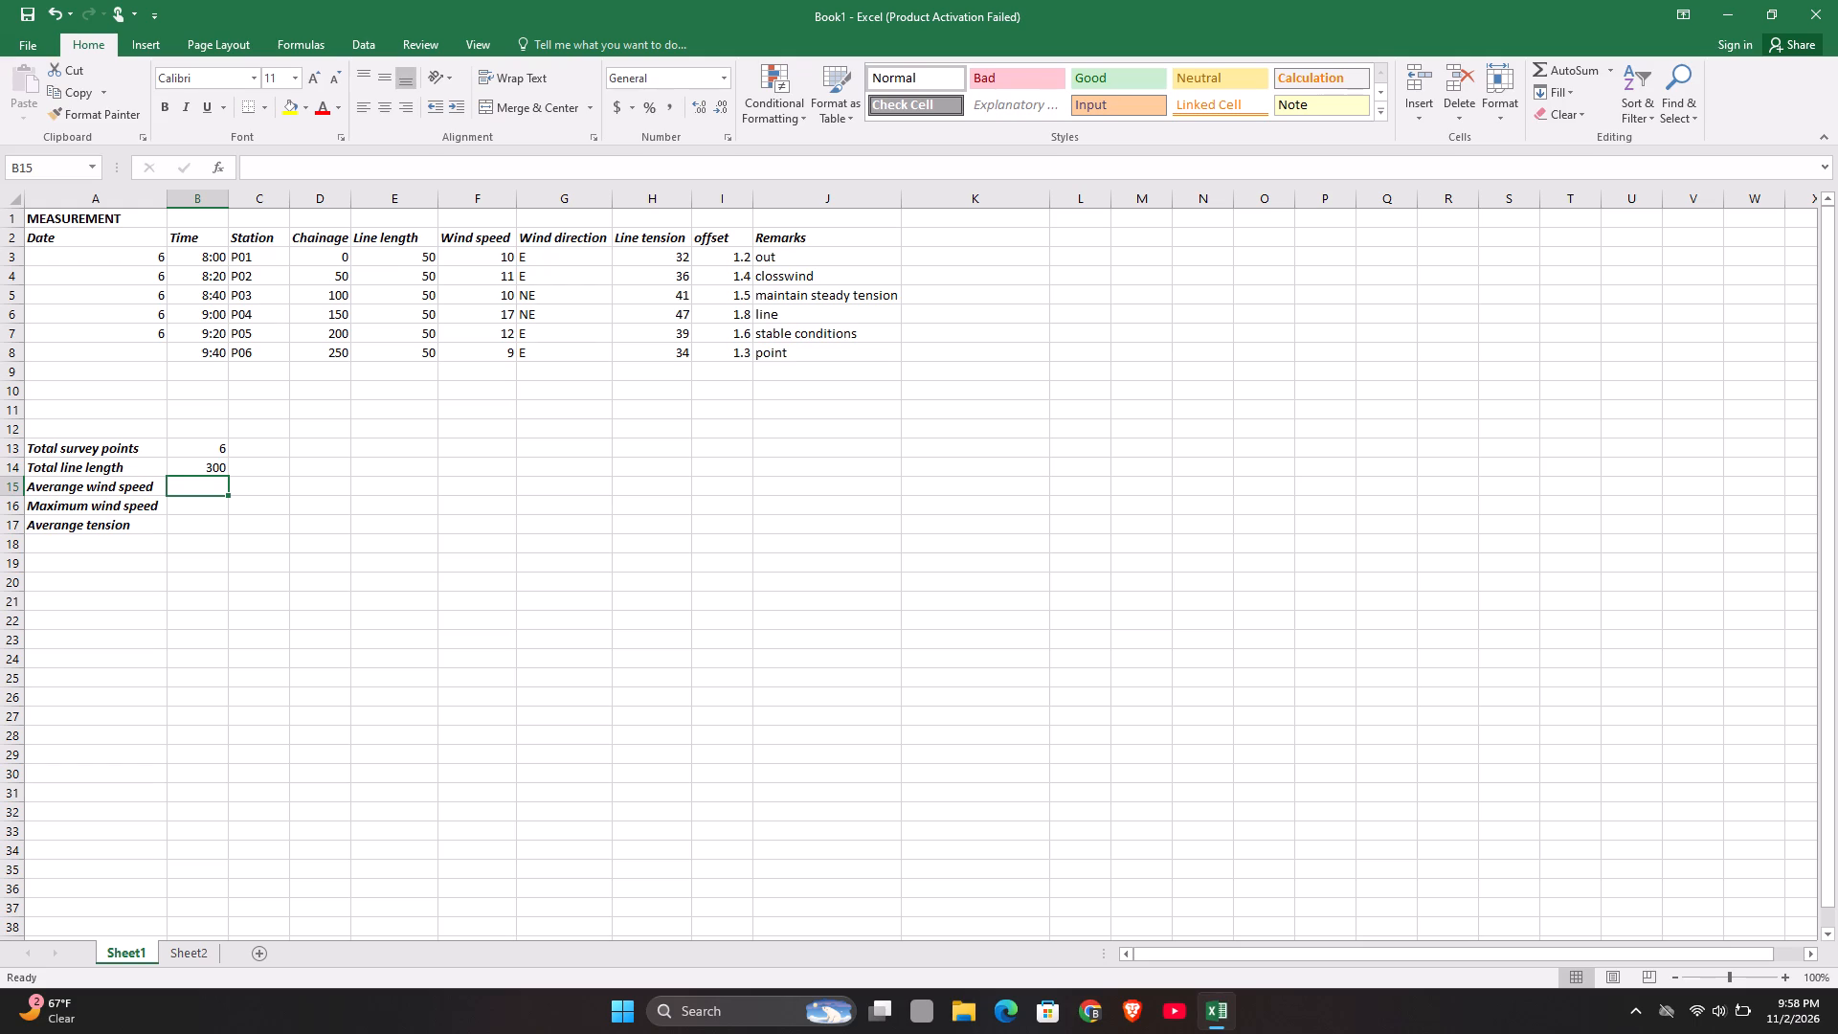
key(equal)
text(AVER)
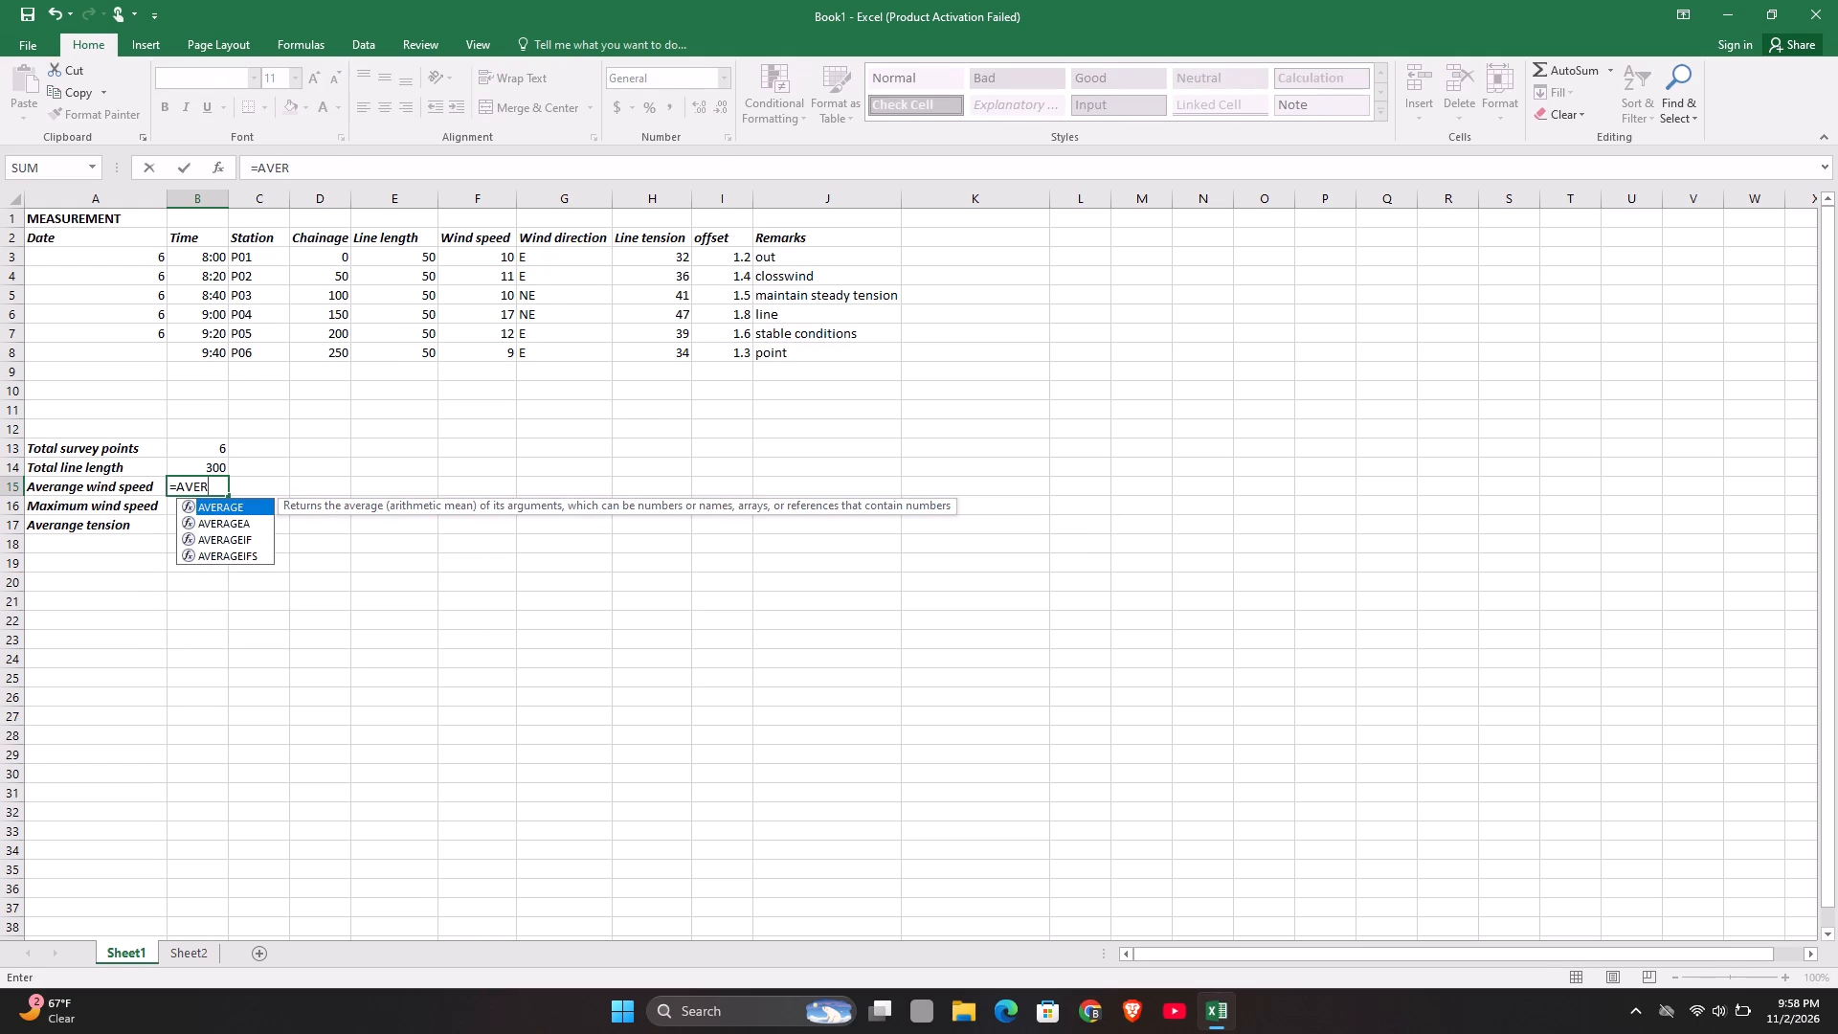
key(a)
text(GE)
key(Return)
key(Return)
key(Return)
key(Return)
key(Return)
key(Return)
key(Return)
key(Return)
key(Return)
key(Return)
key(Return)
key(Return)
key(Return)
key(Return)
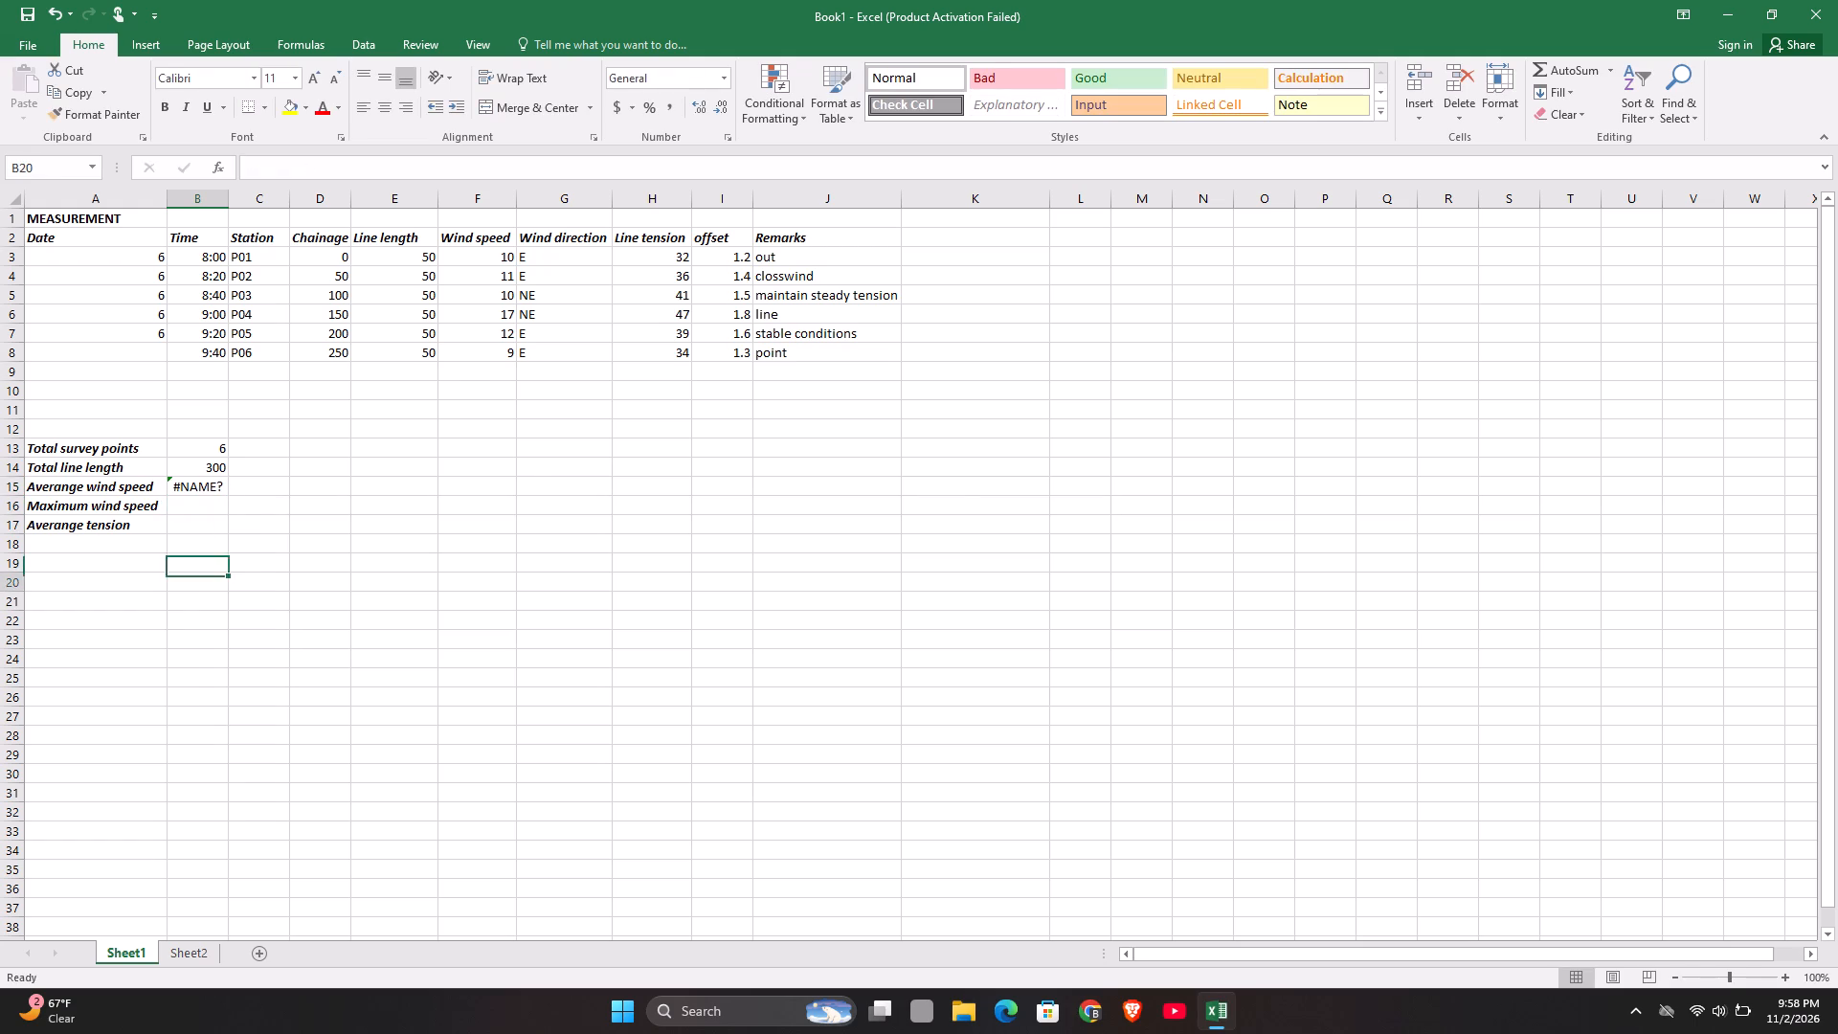
Replace the content of B15, beside the "Averange wind speed" label, with a formula beginning =AVEREGE(.
click(206, 489)
key(BackSpace)
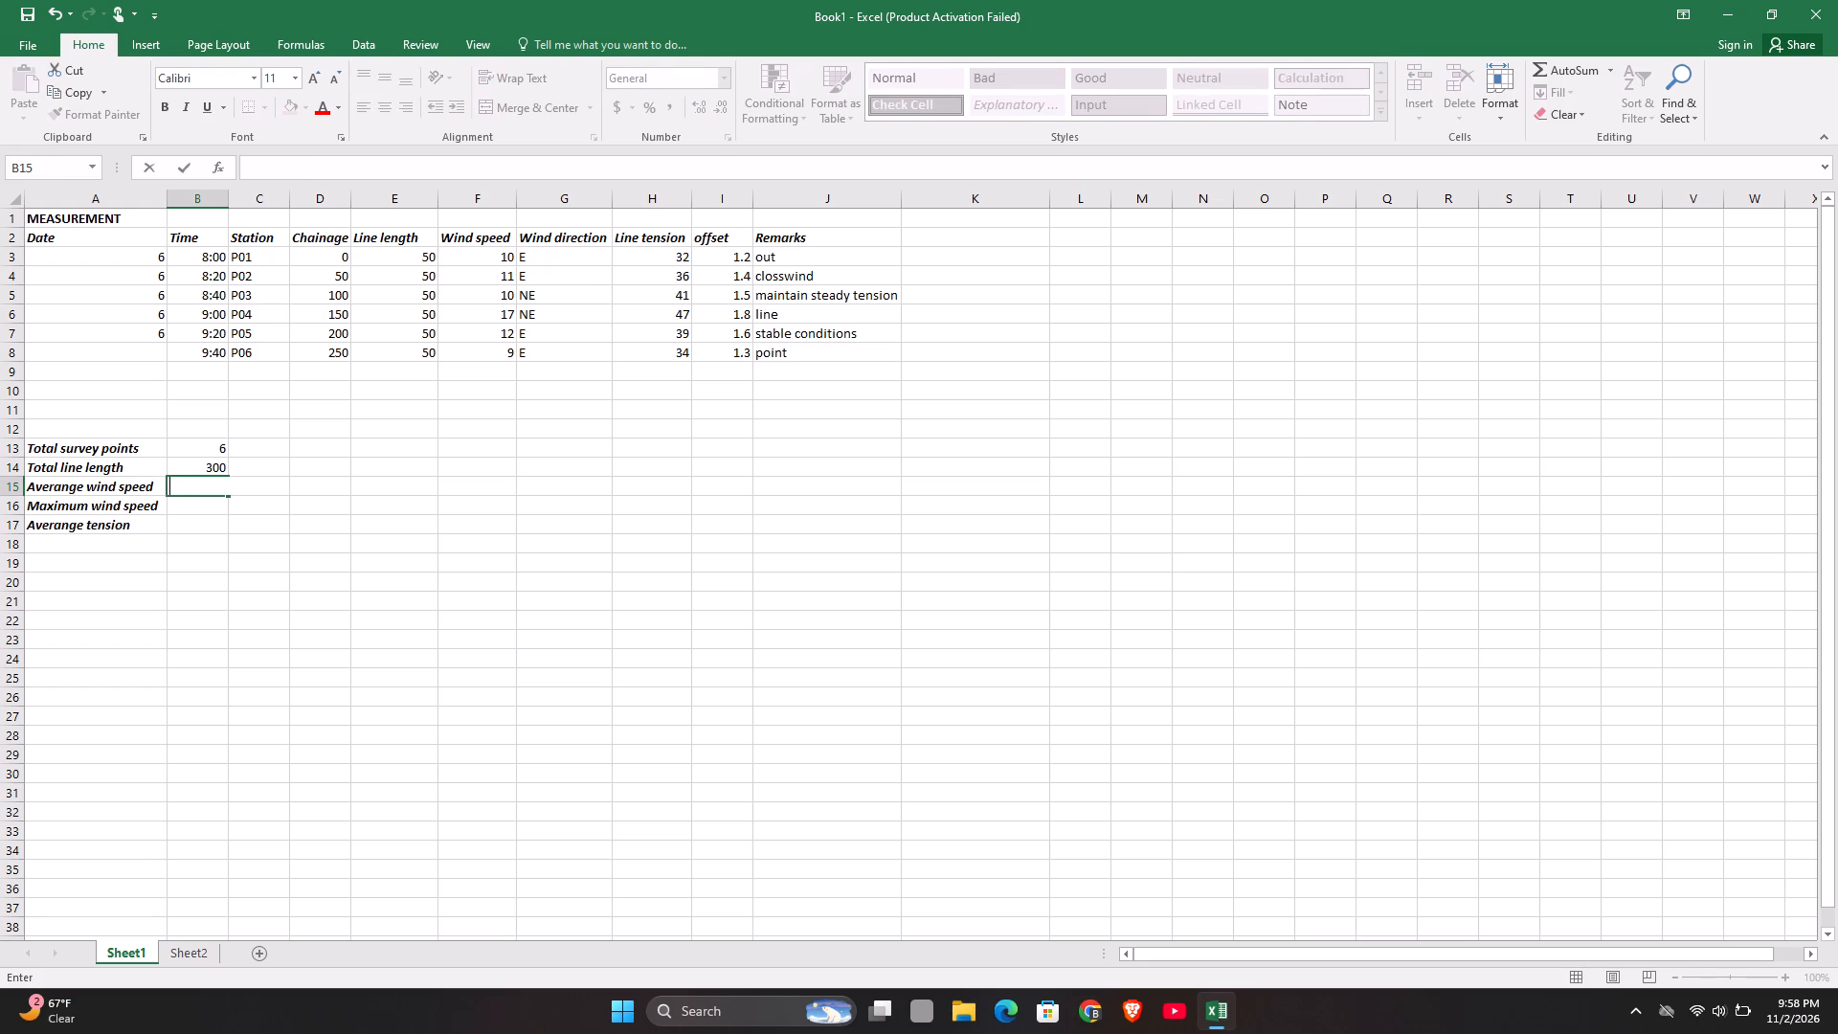
key(equal)
text(AVEE)
key(BackSpace)
text(RE)
text(GE)
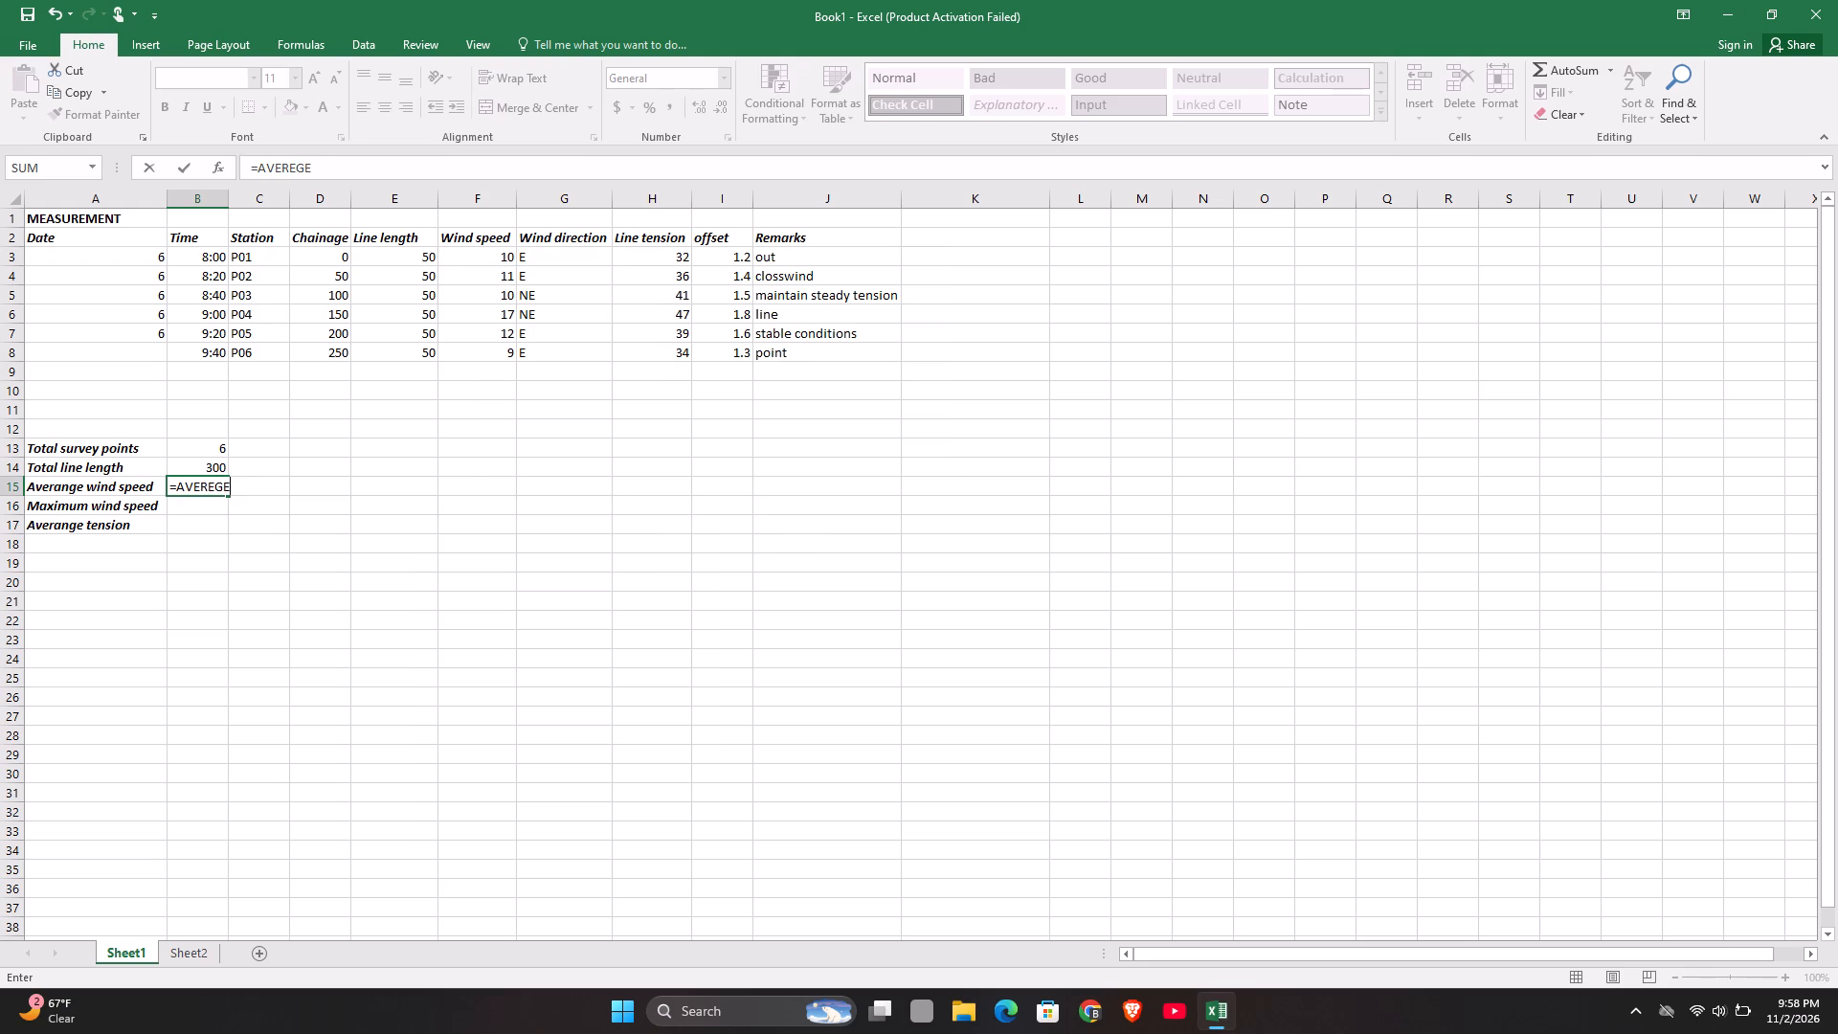
key(shift+parenleft)
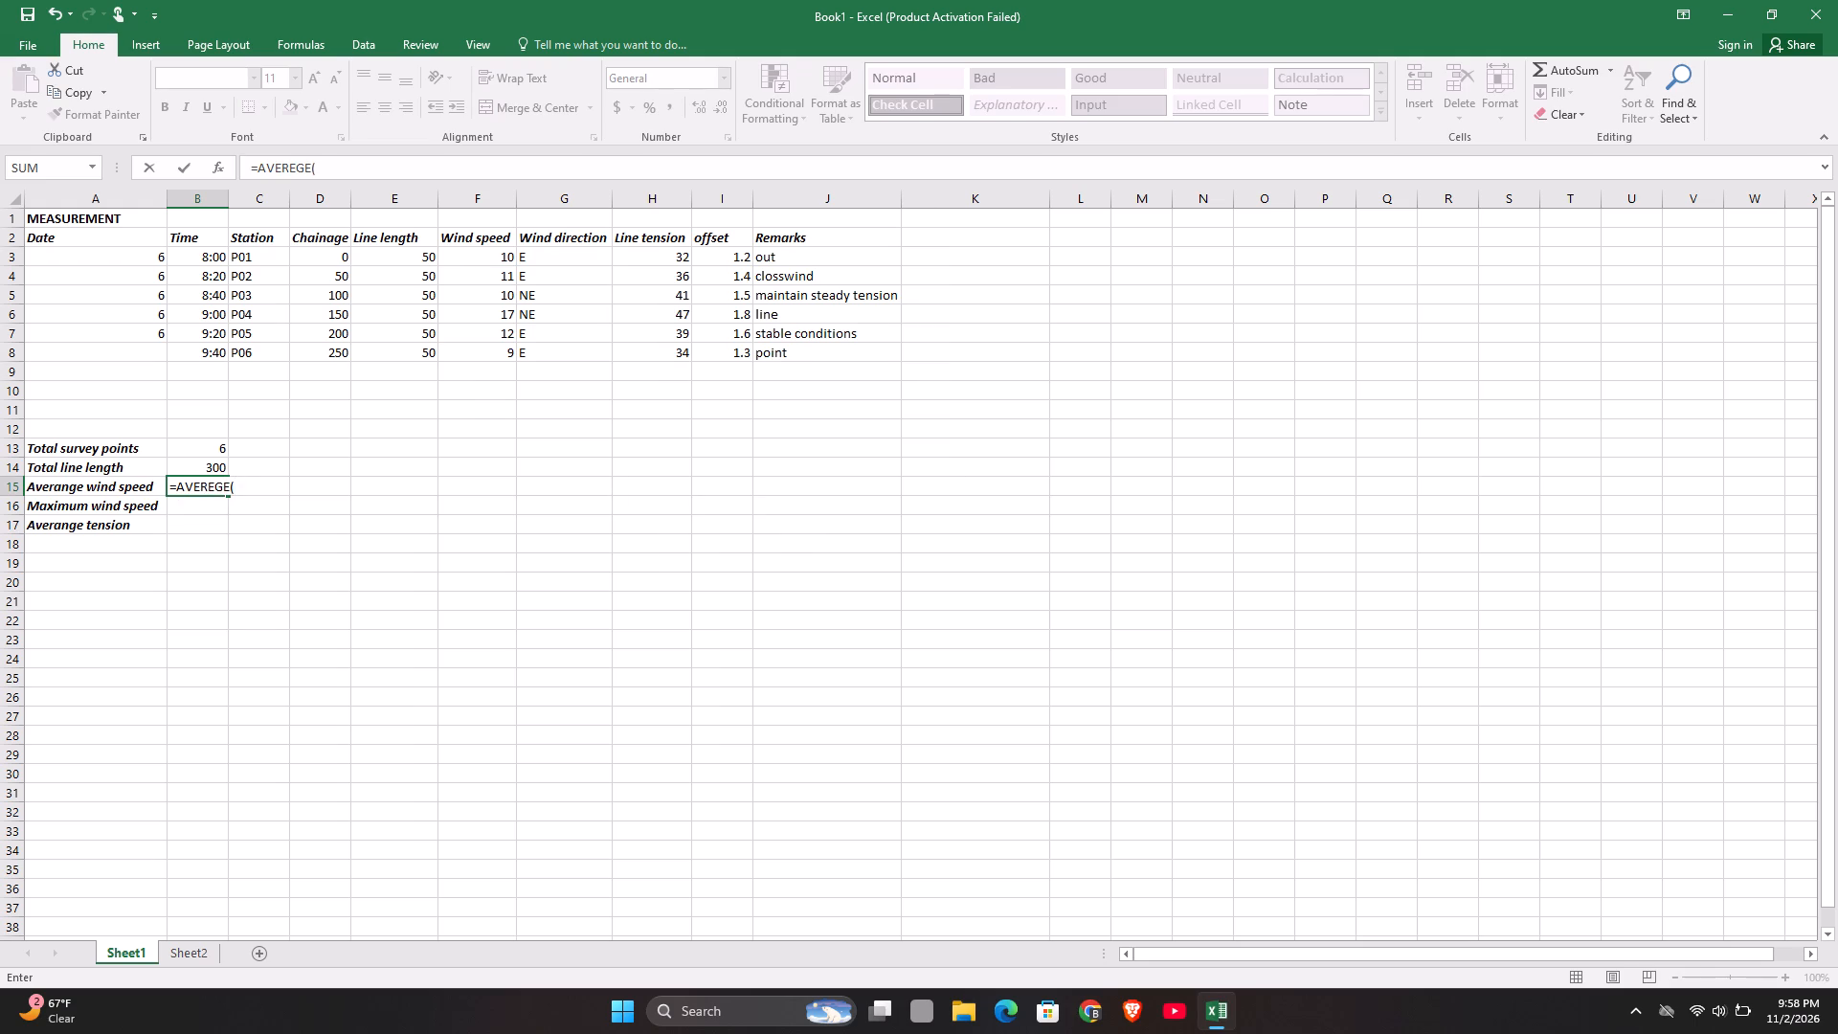
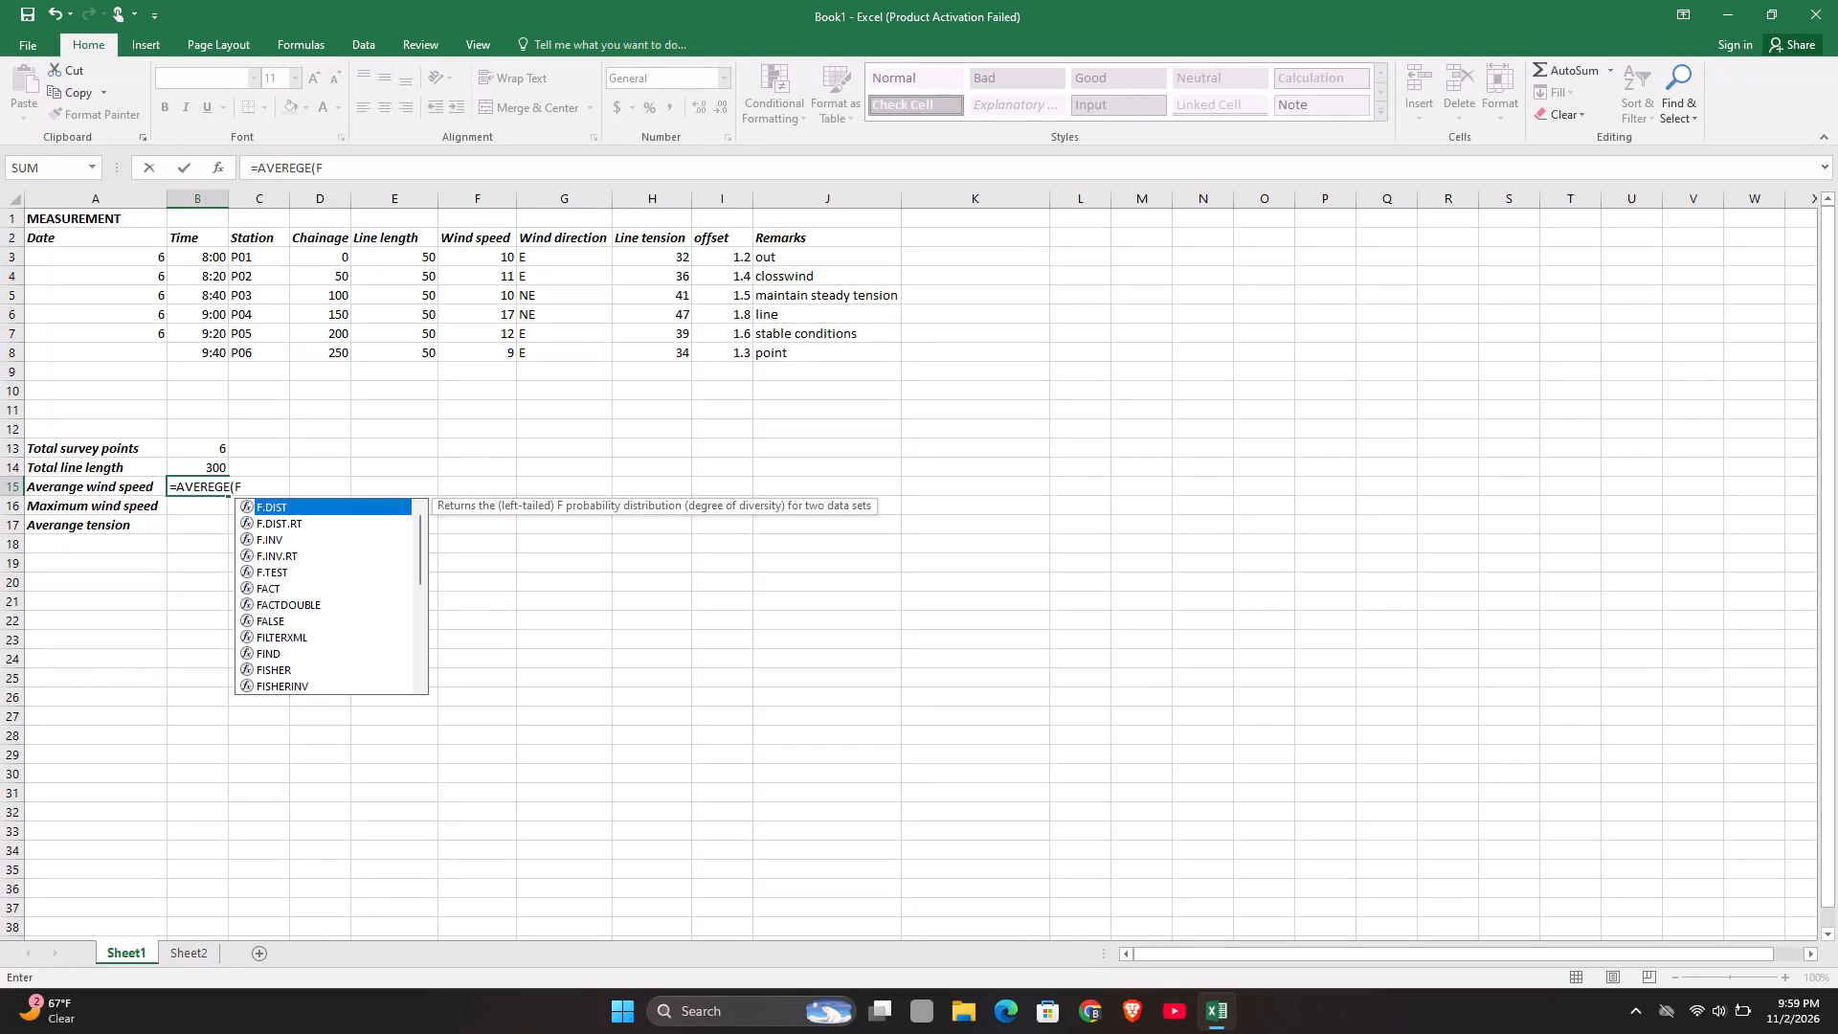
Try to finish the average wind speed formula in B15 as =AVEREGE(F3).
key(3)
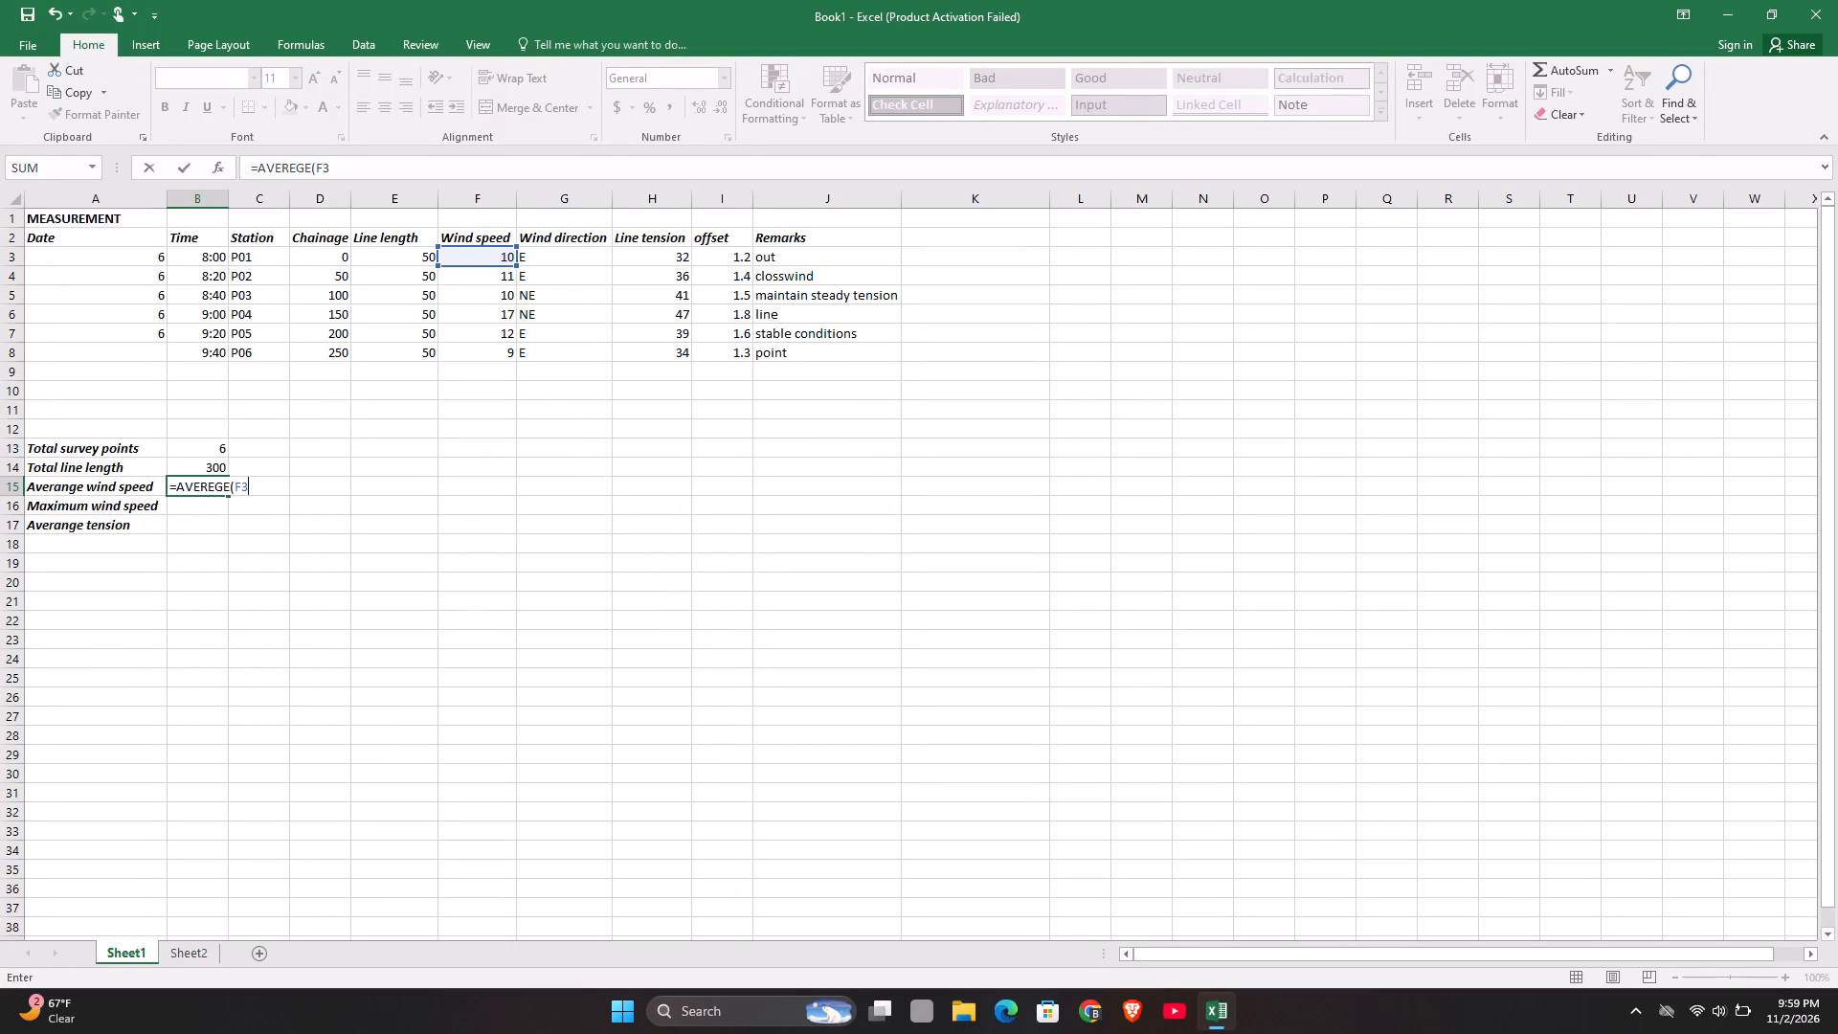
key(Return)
Move down column B to the empty cell B28 and enter a semicolon there.
key(Return)
key(Return)
key(Return)
key(Return)
key(Return)
key(Return)
key(Return)
key(Return)
key(Return)
key(Return)
key(Return)
key(Return)
key(semicolon)
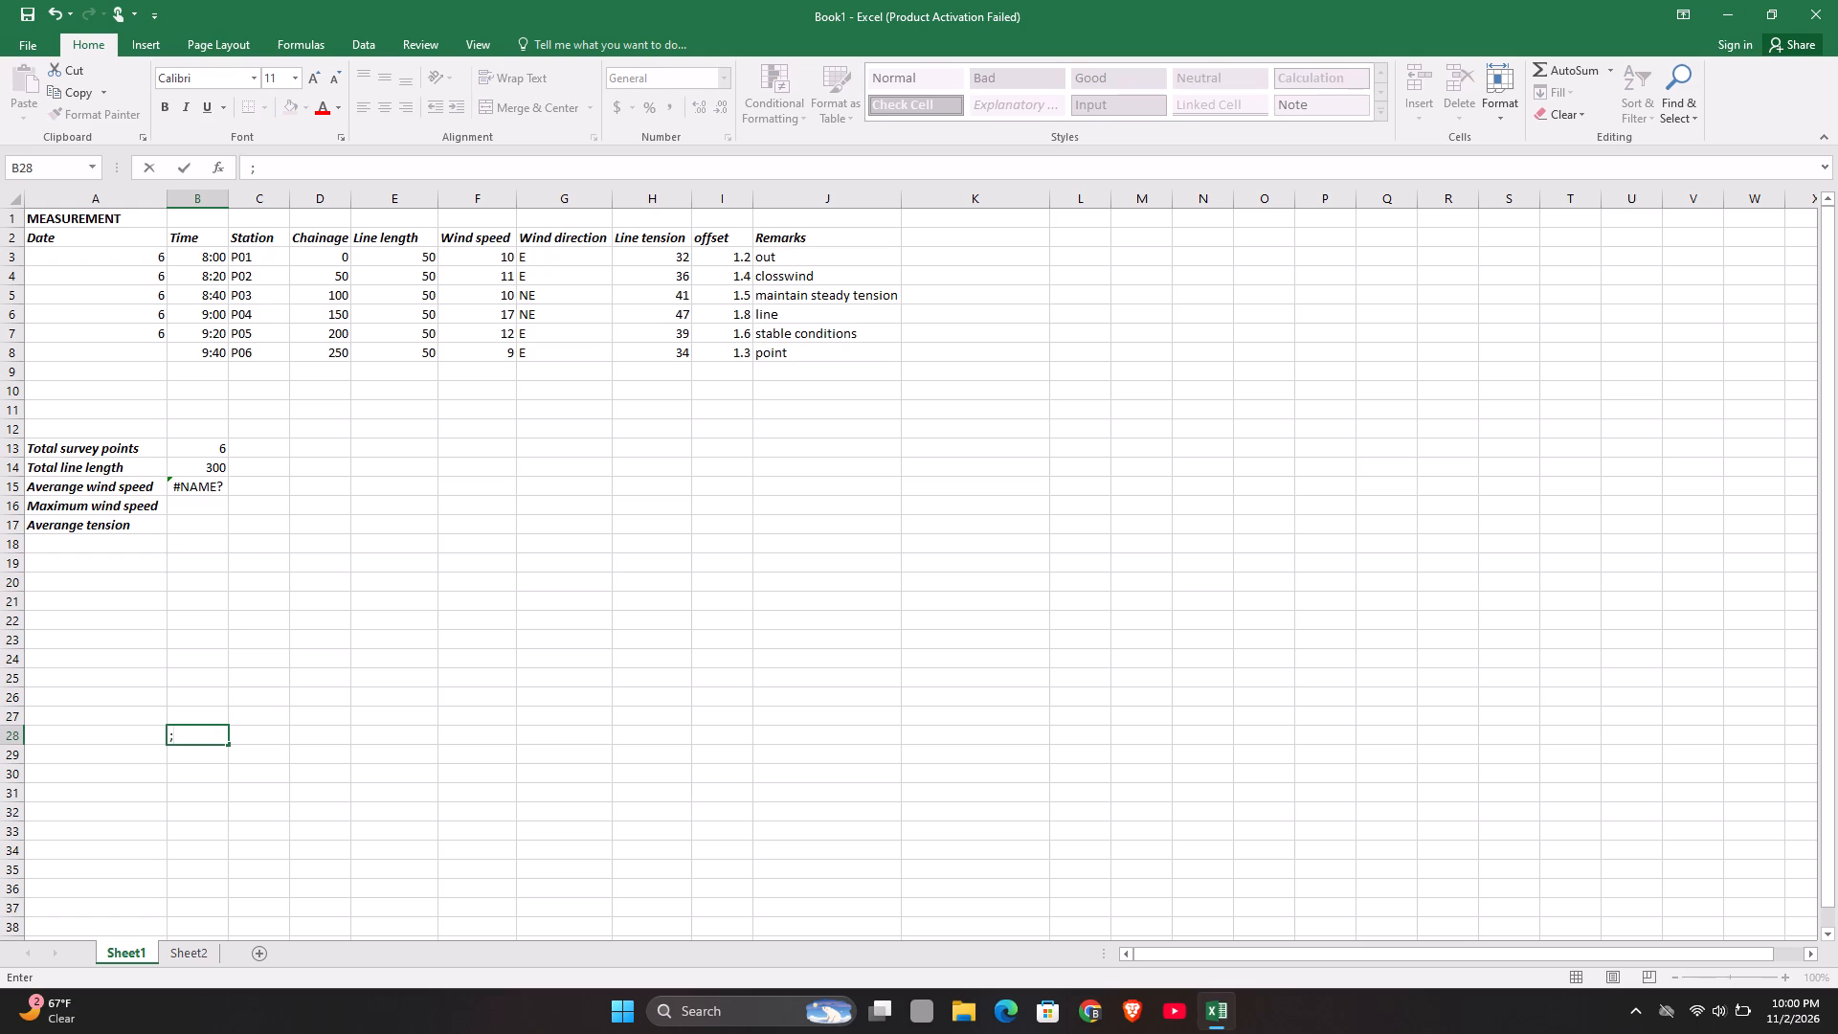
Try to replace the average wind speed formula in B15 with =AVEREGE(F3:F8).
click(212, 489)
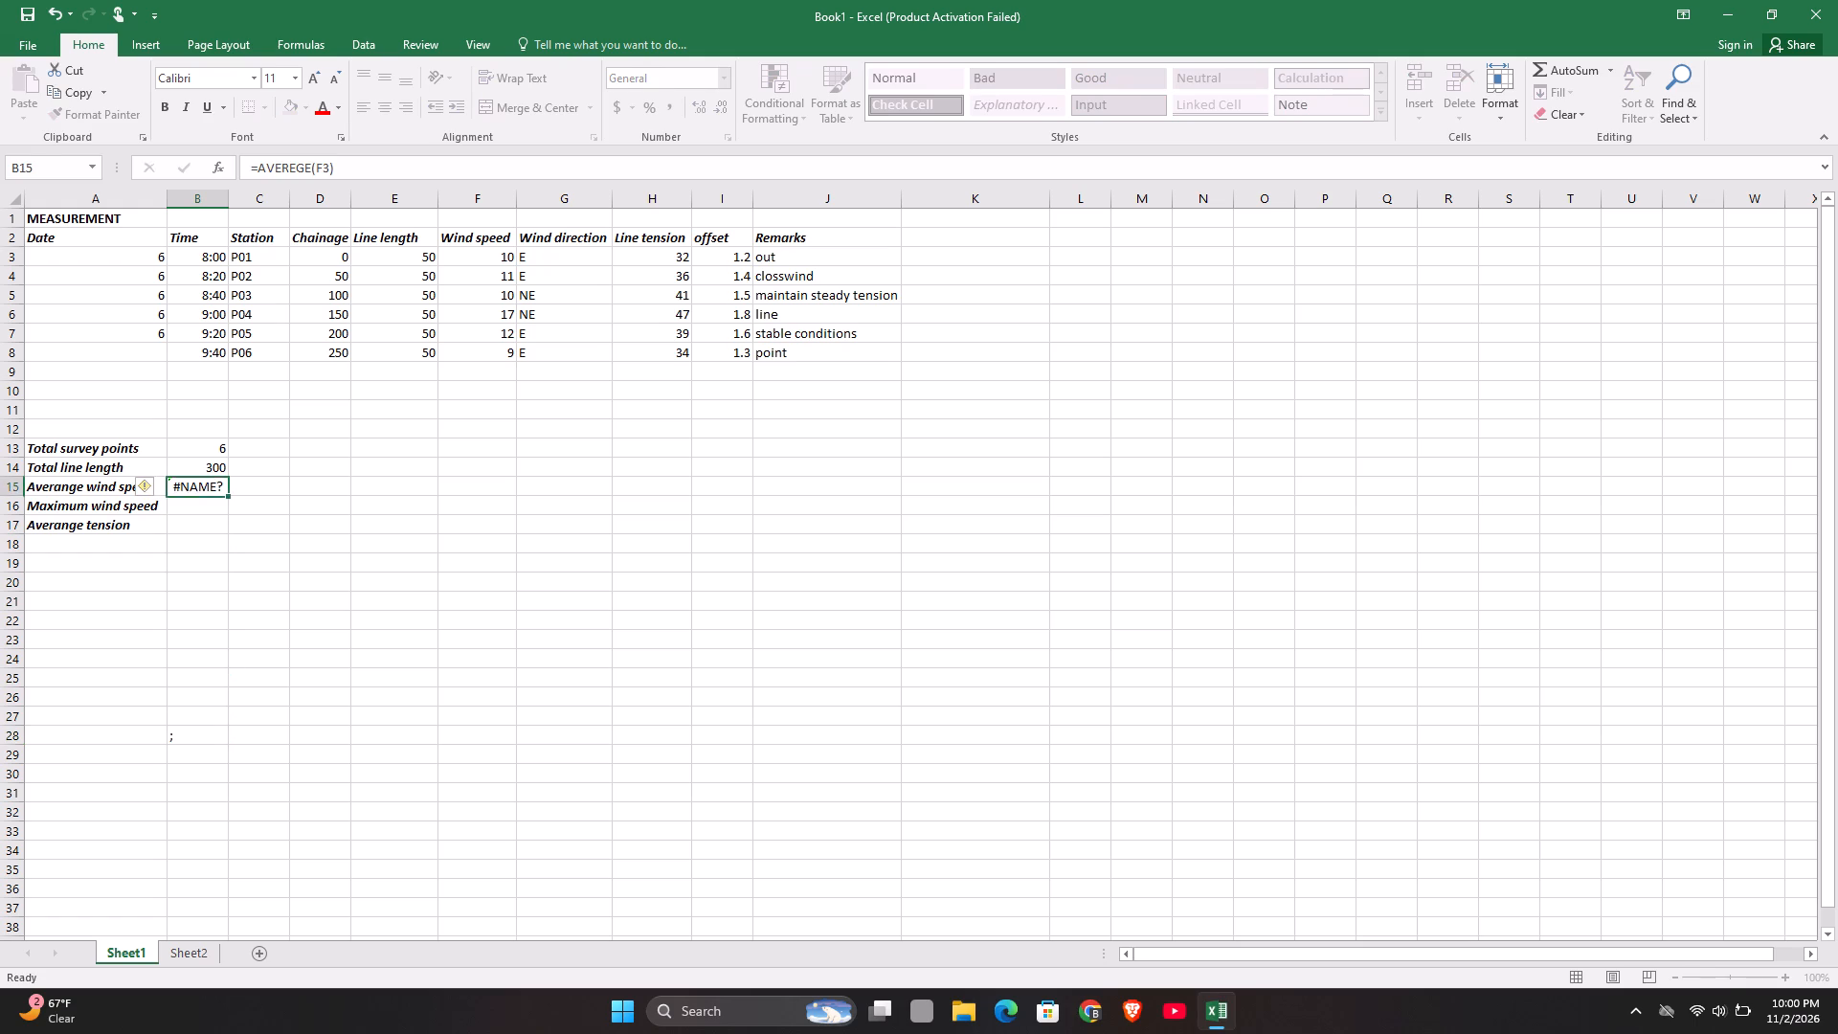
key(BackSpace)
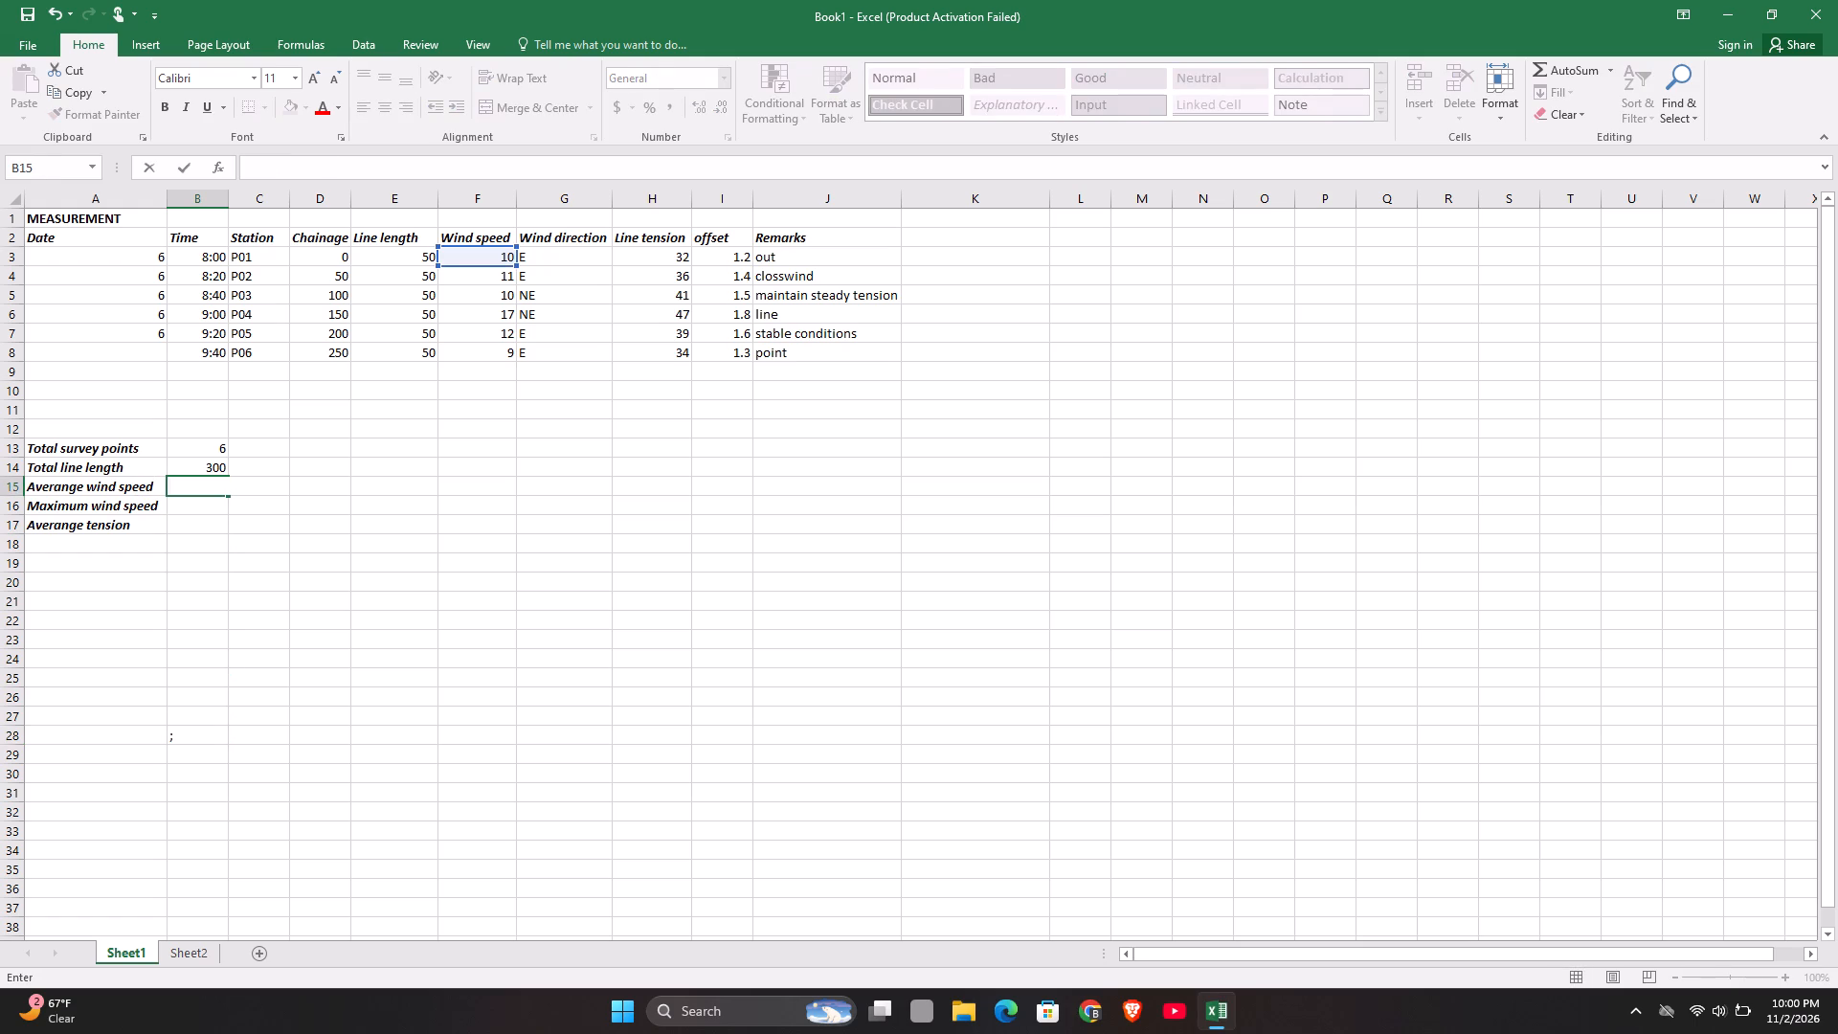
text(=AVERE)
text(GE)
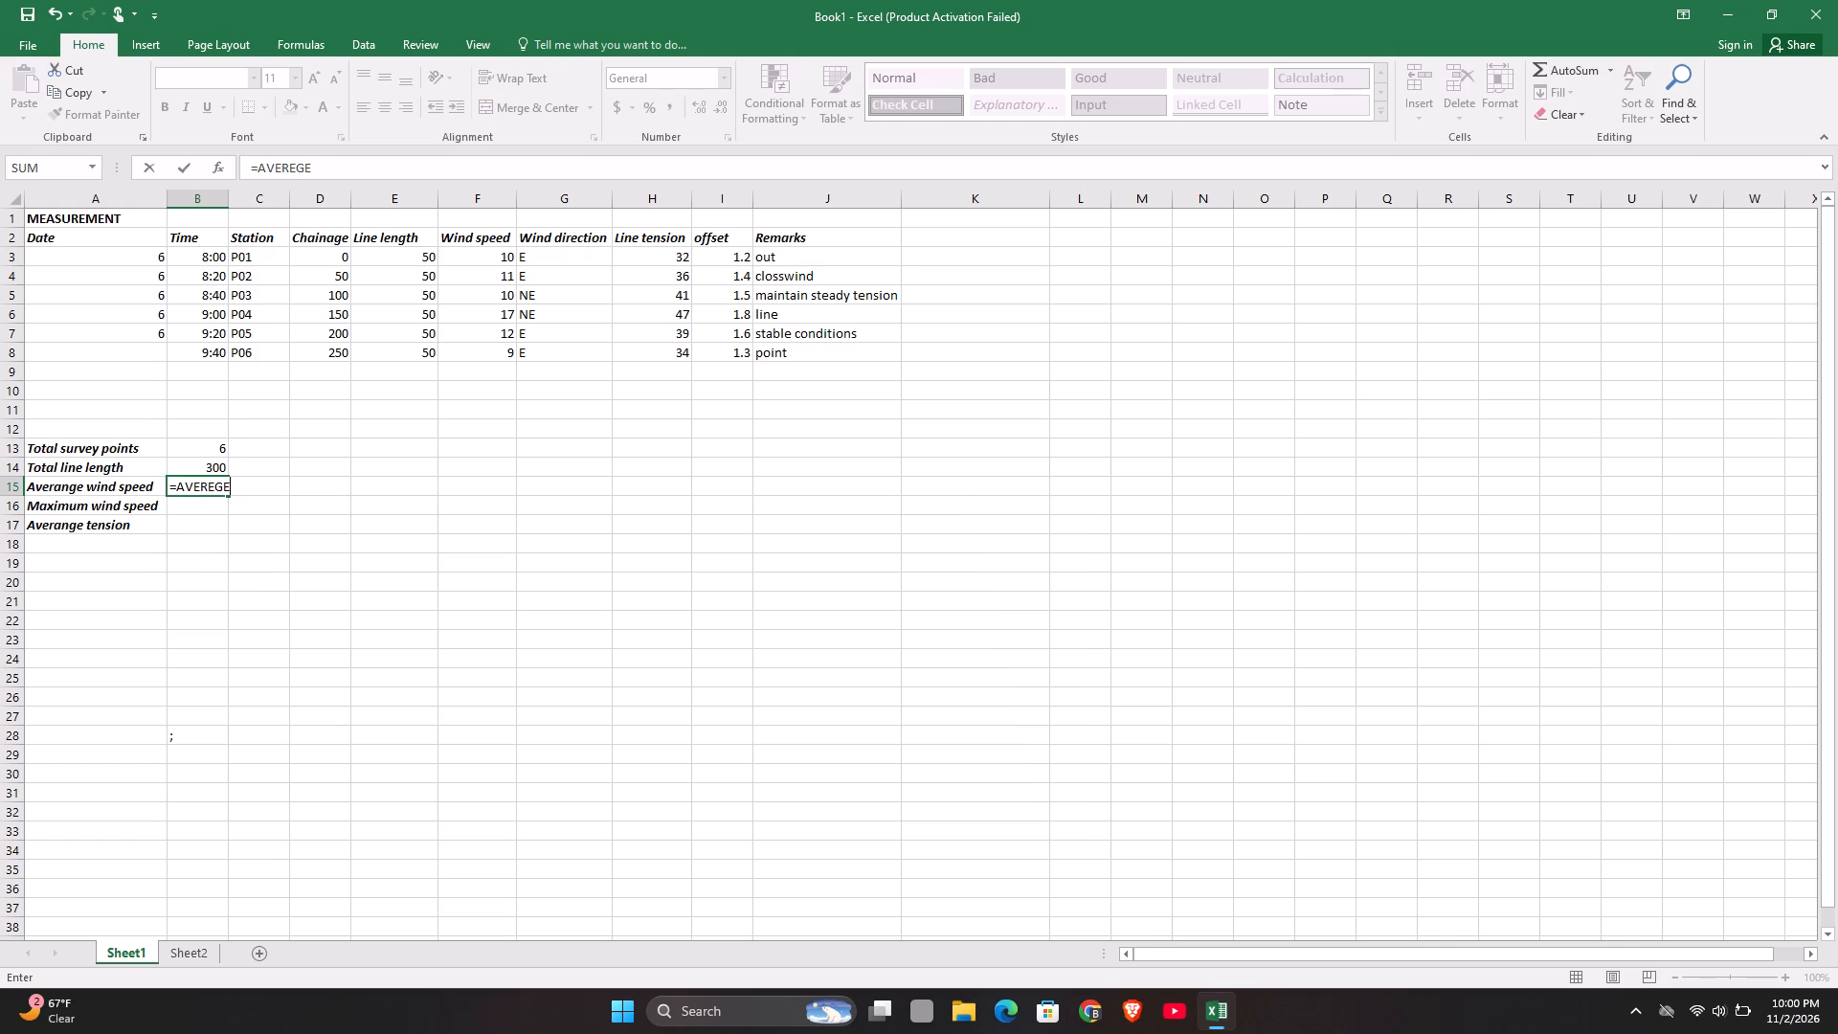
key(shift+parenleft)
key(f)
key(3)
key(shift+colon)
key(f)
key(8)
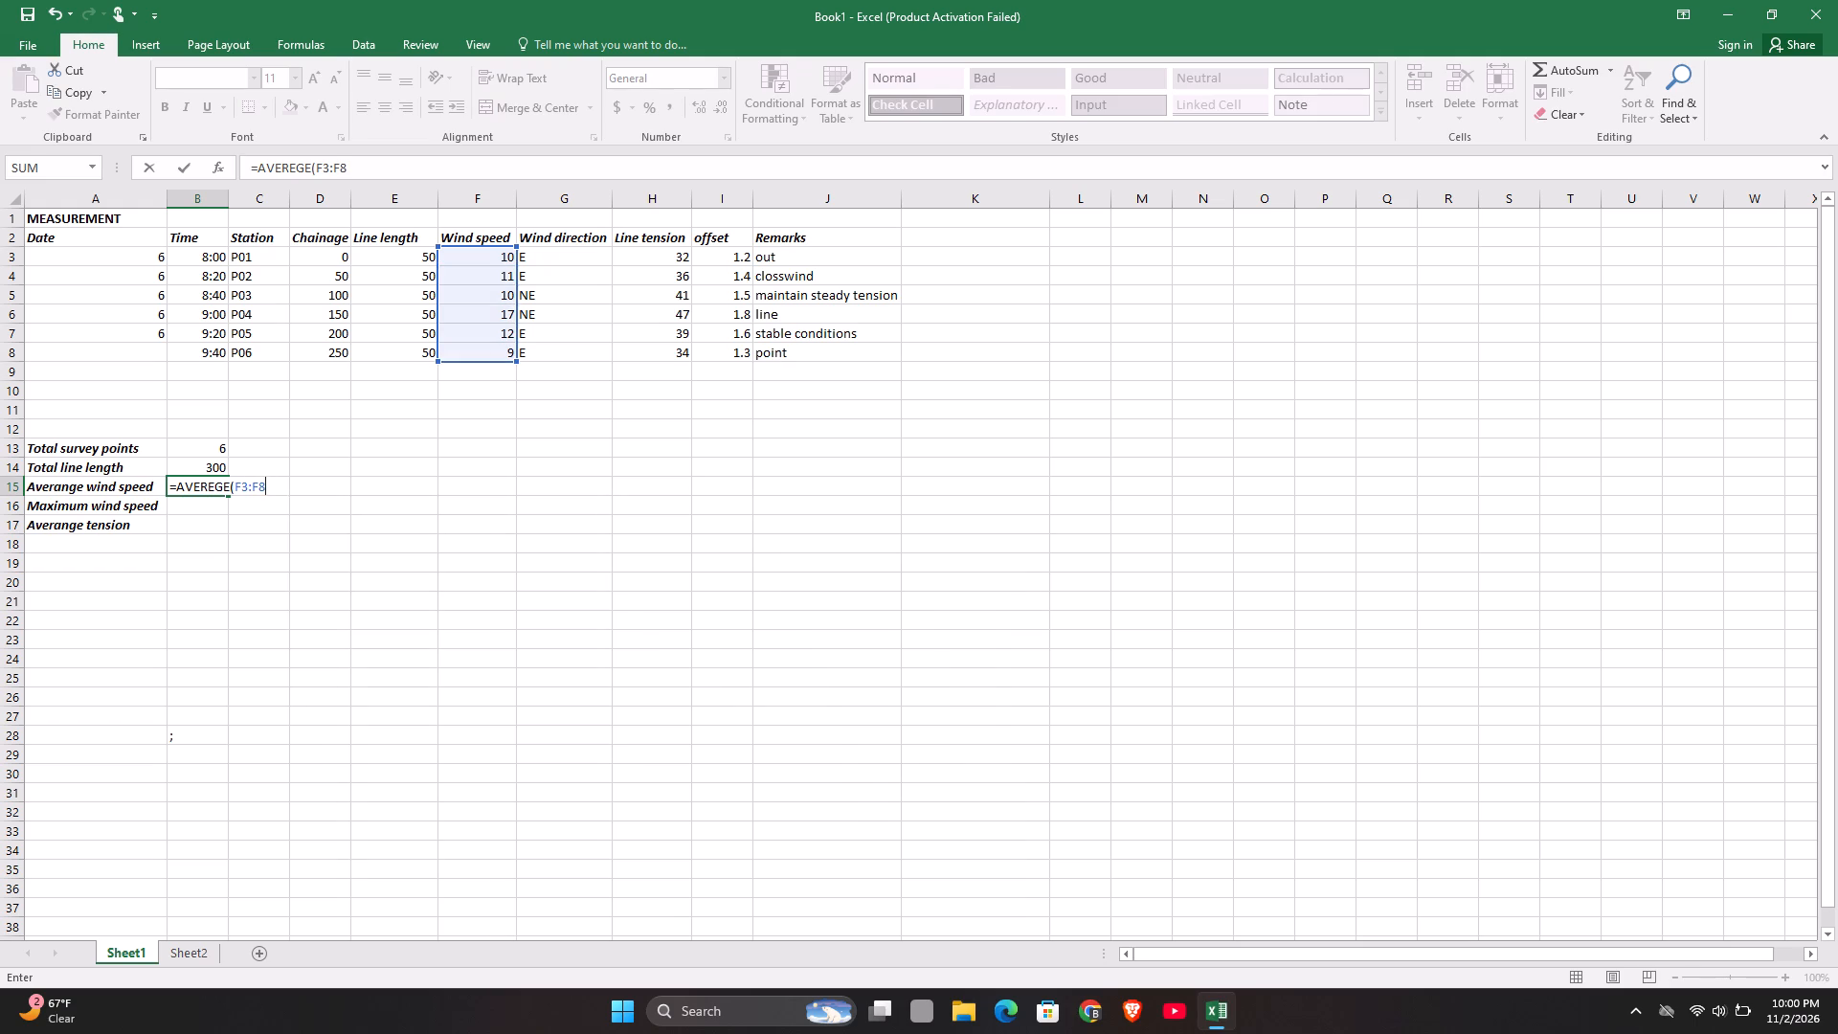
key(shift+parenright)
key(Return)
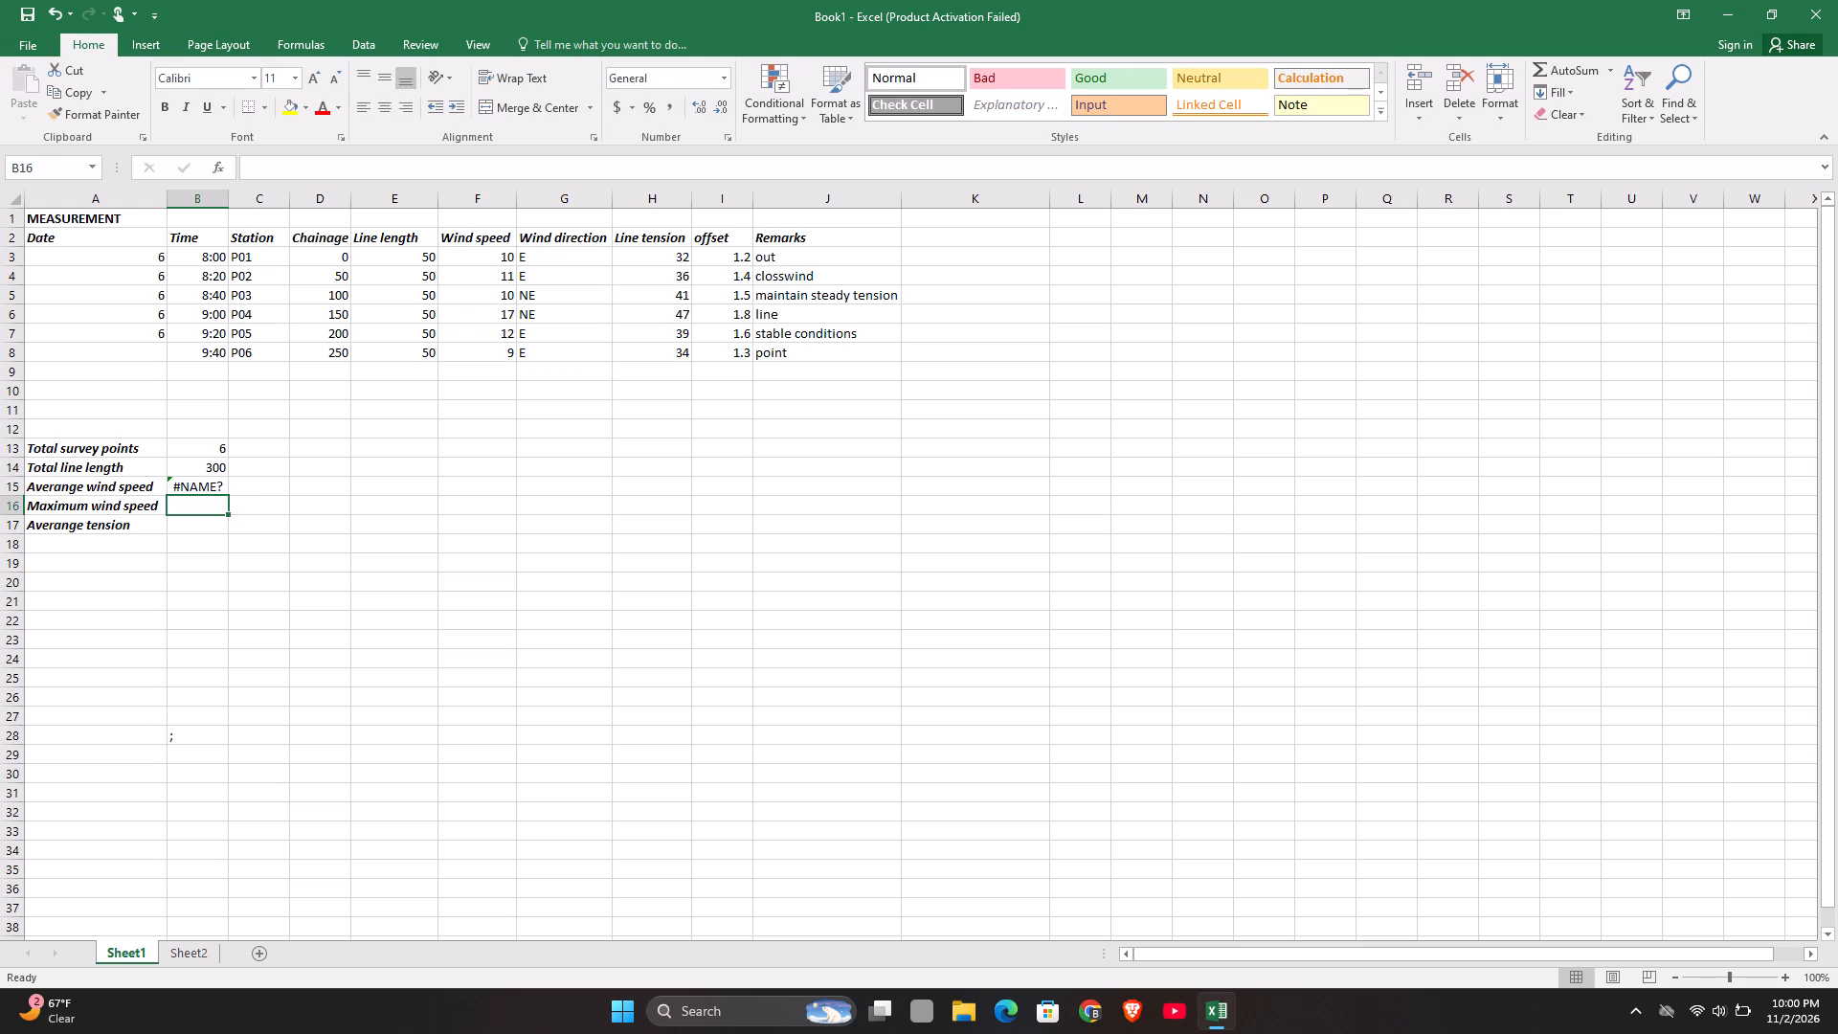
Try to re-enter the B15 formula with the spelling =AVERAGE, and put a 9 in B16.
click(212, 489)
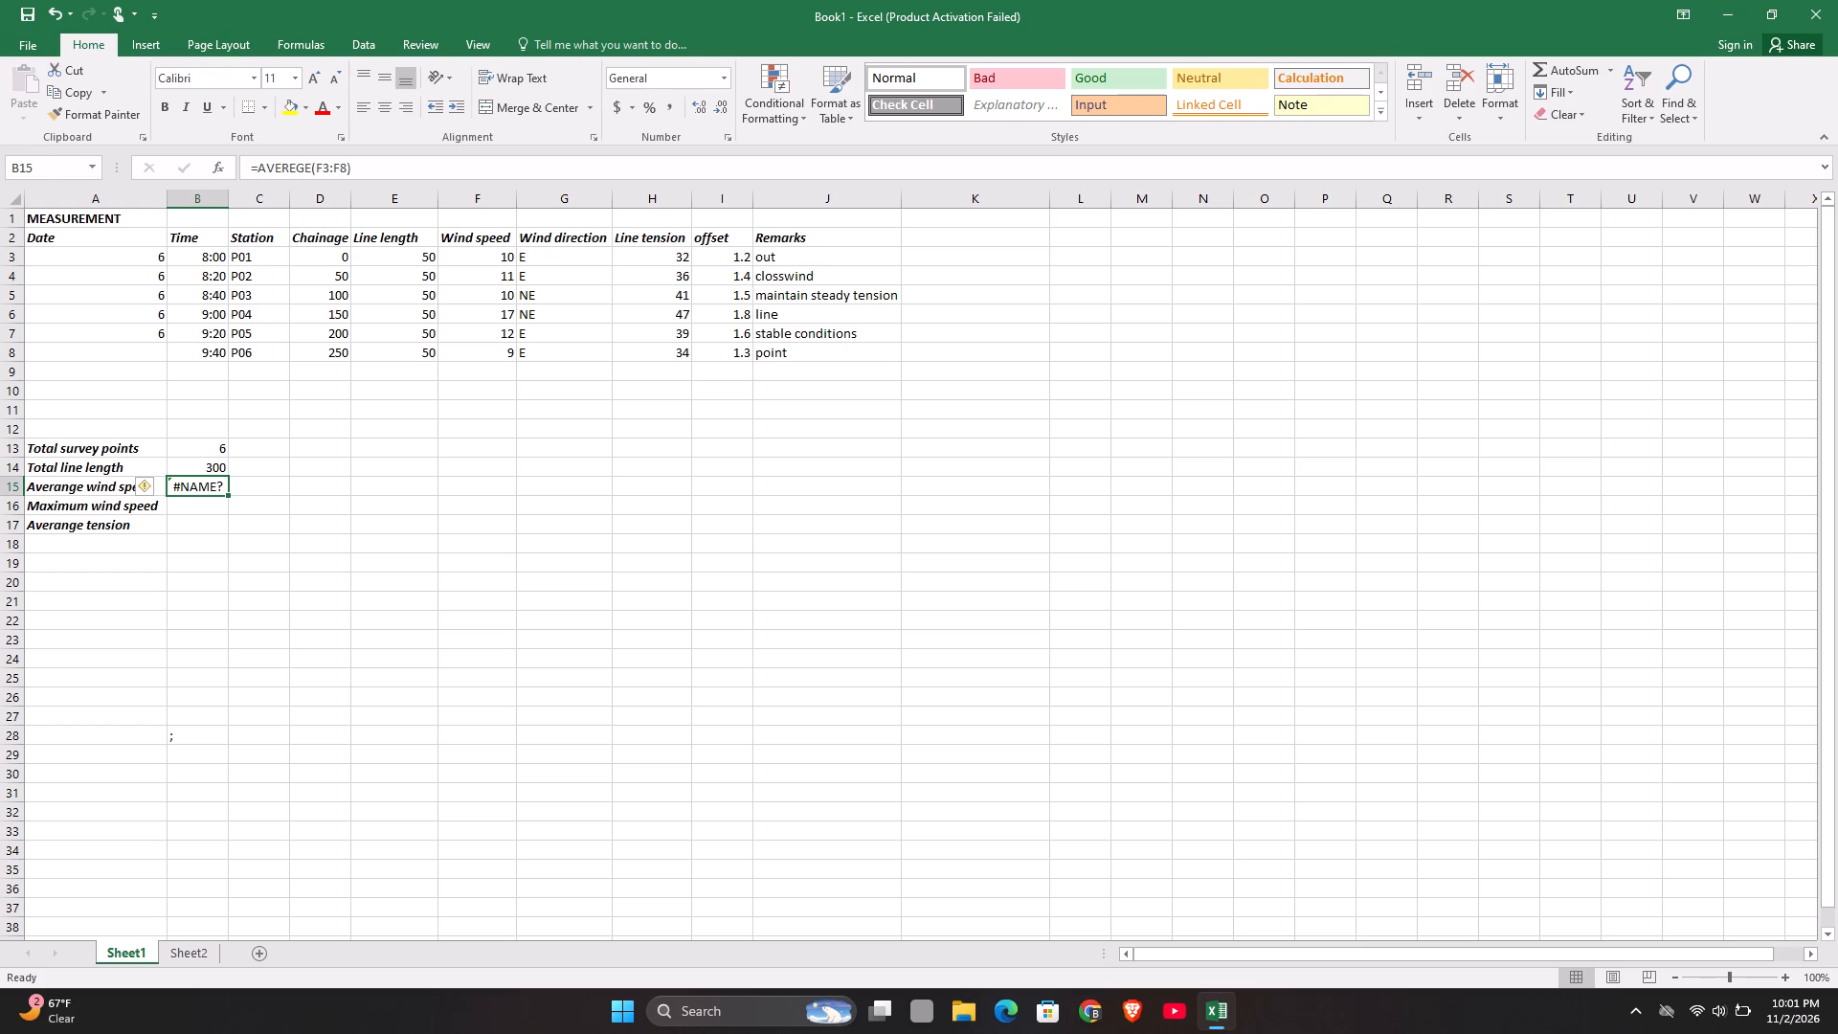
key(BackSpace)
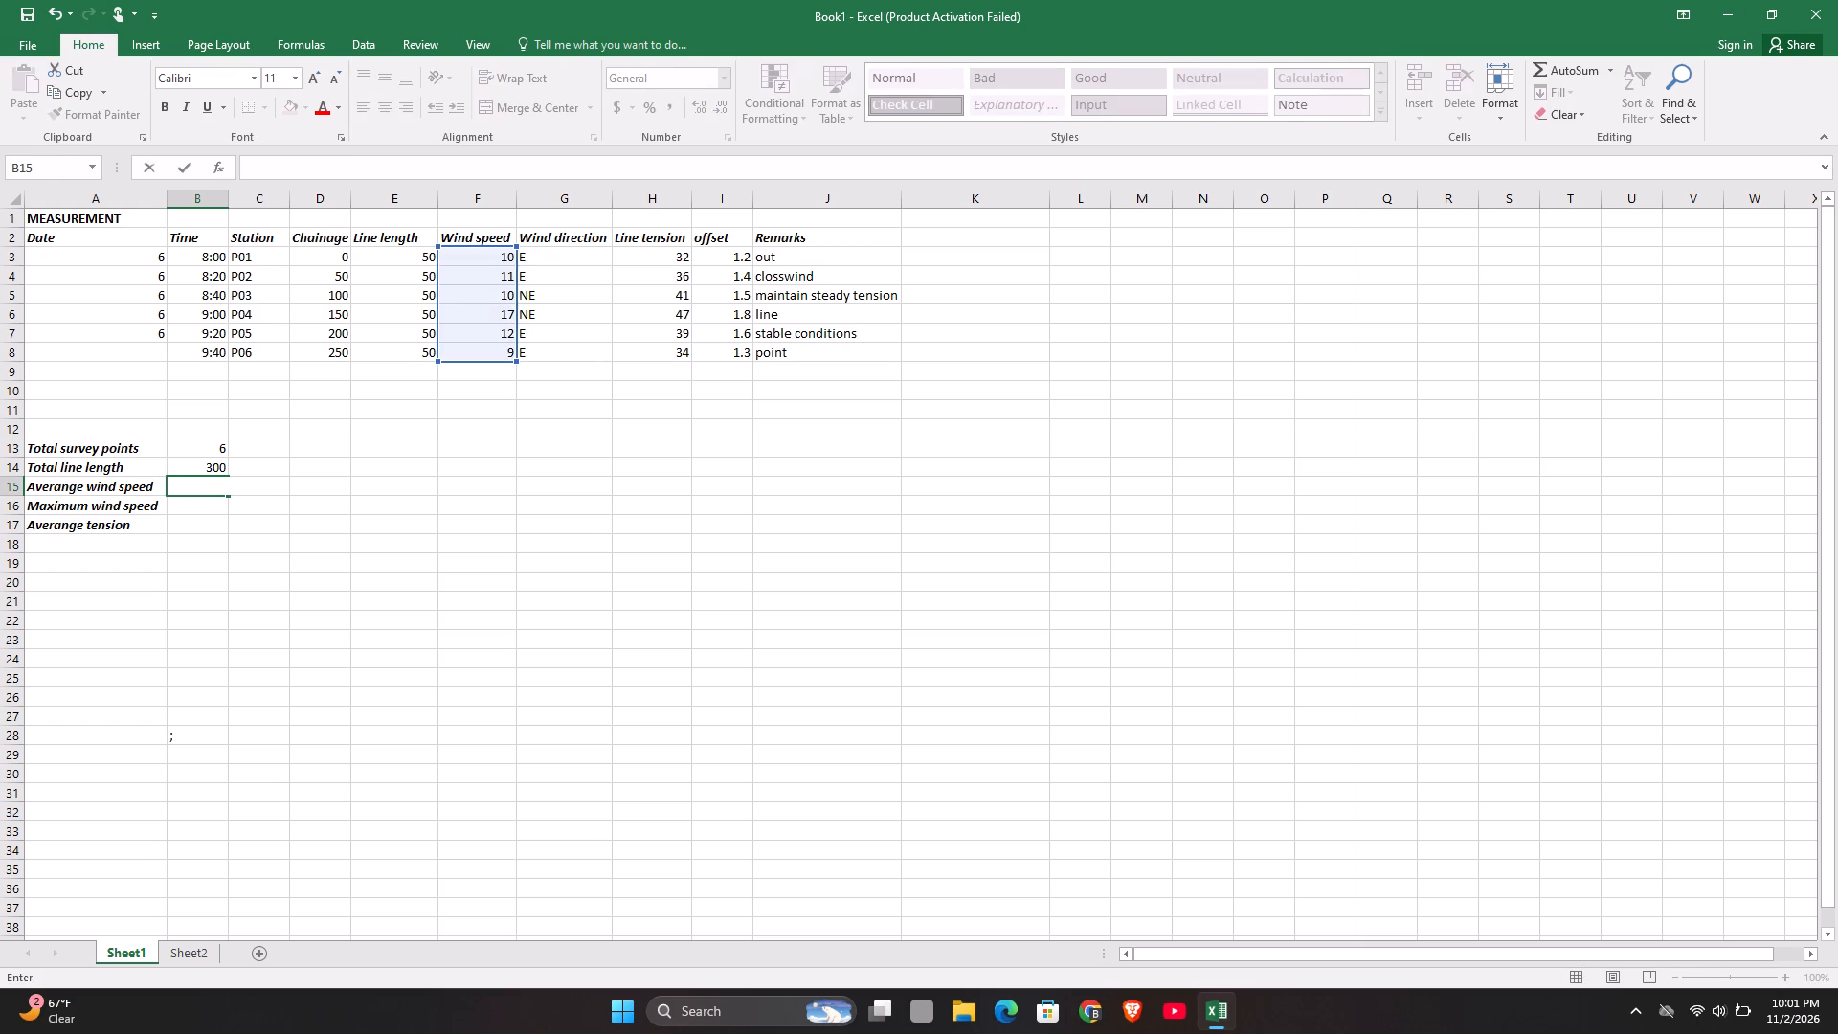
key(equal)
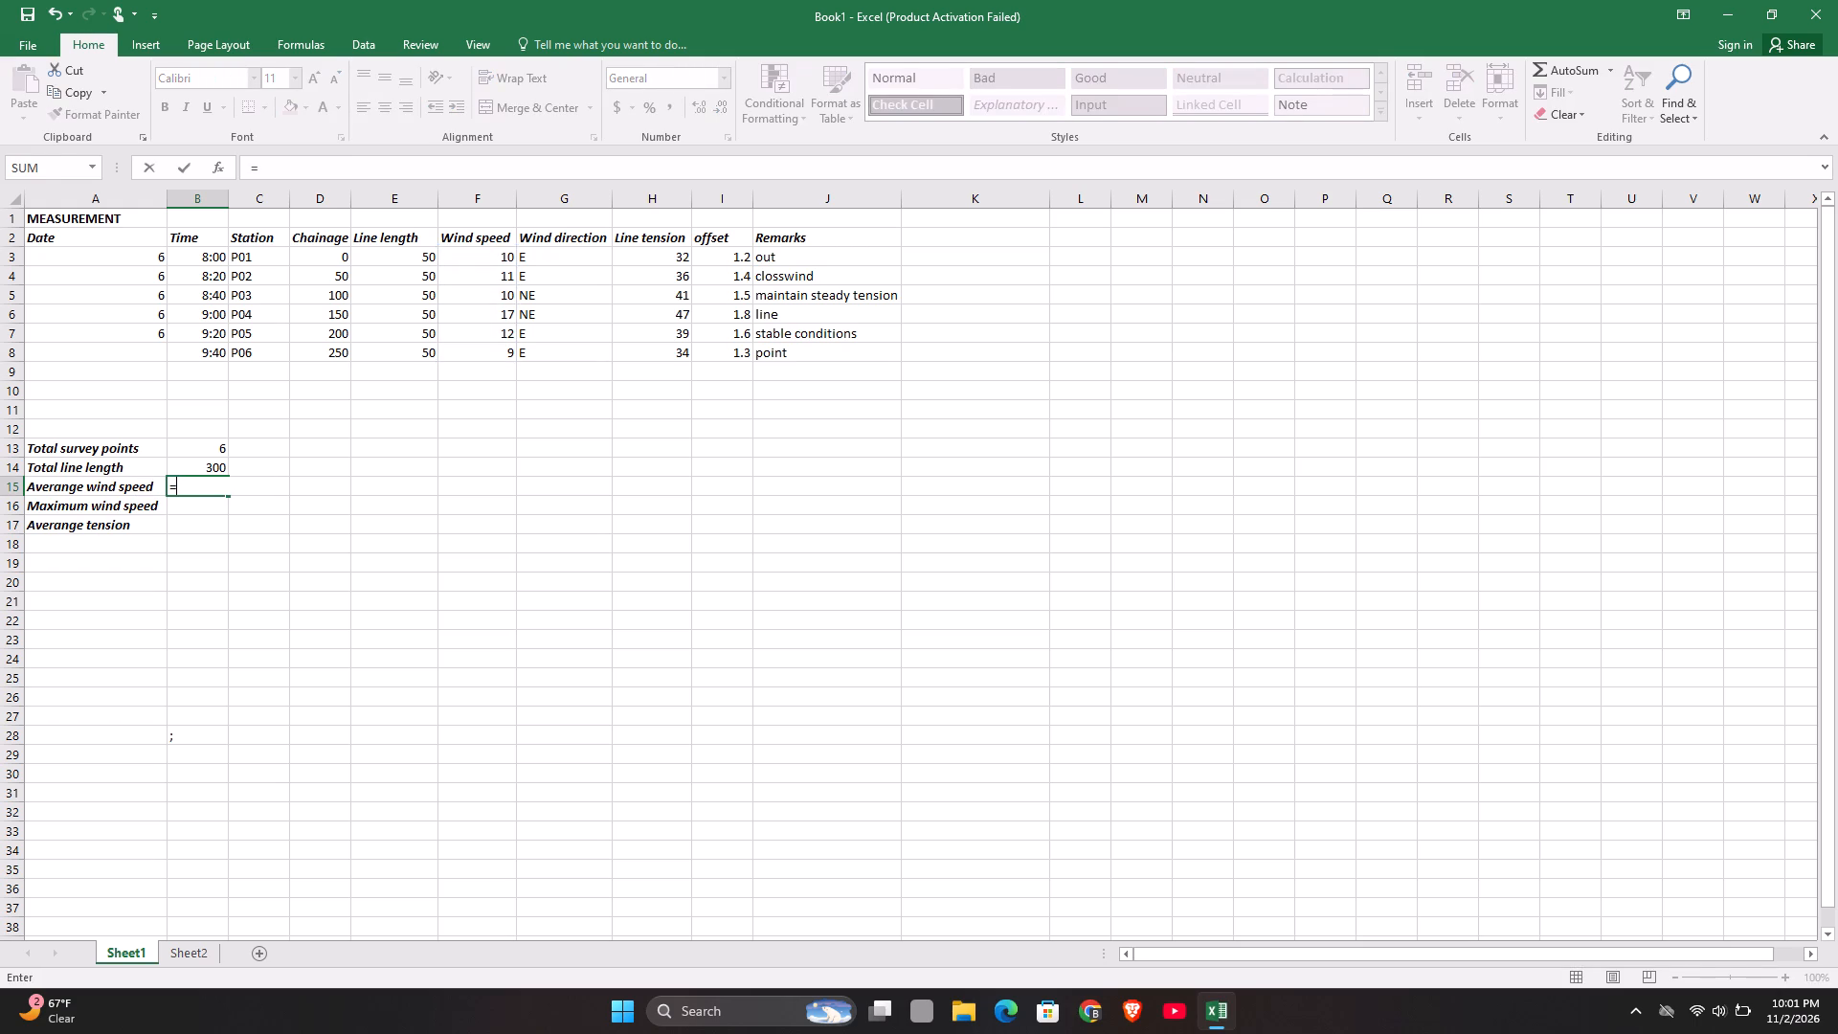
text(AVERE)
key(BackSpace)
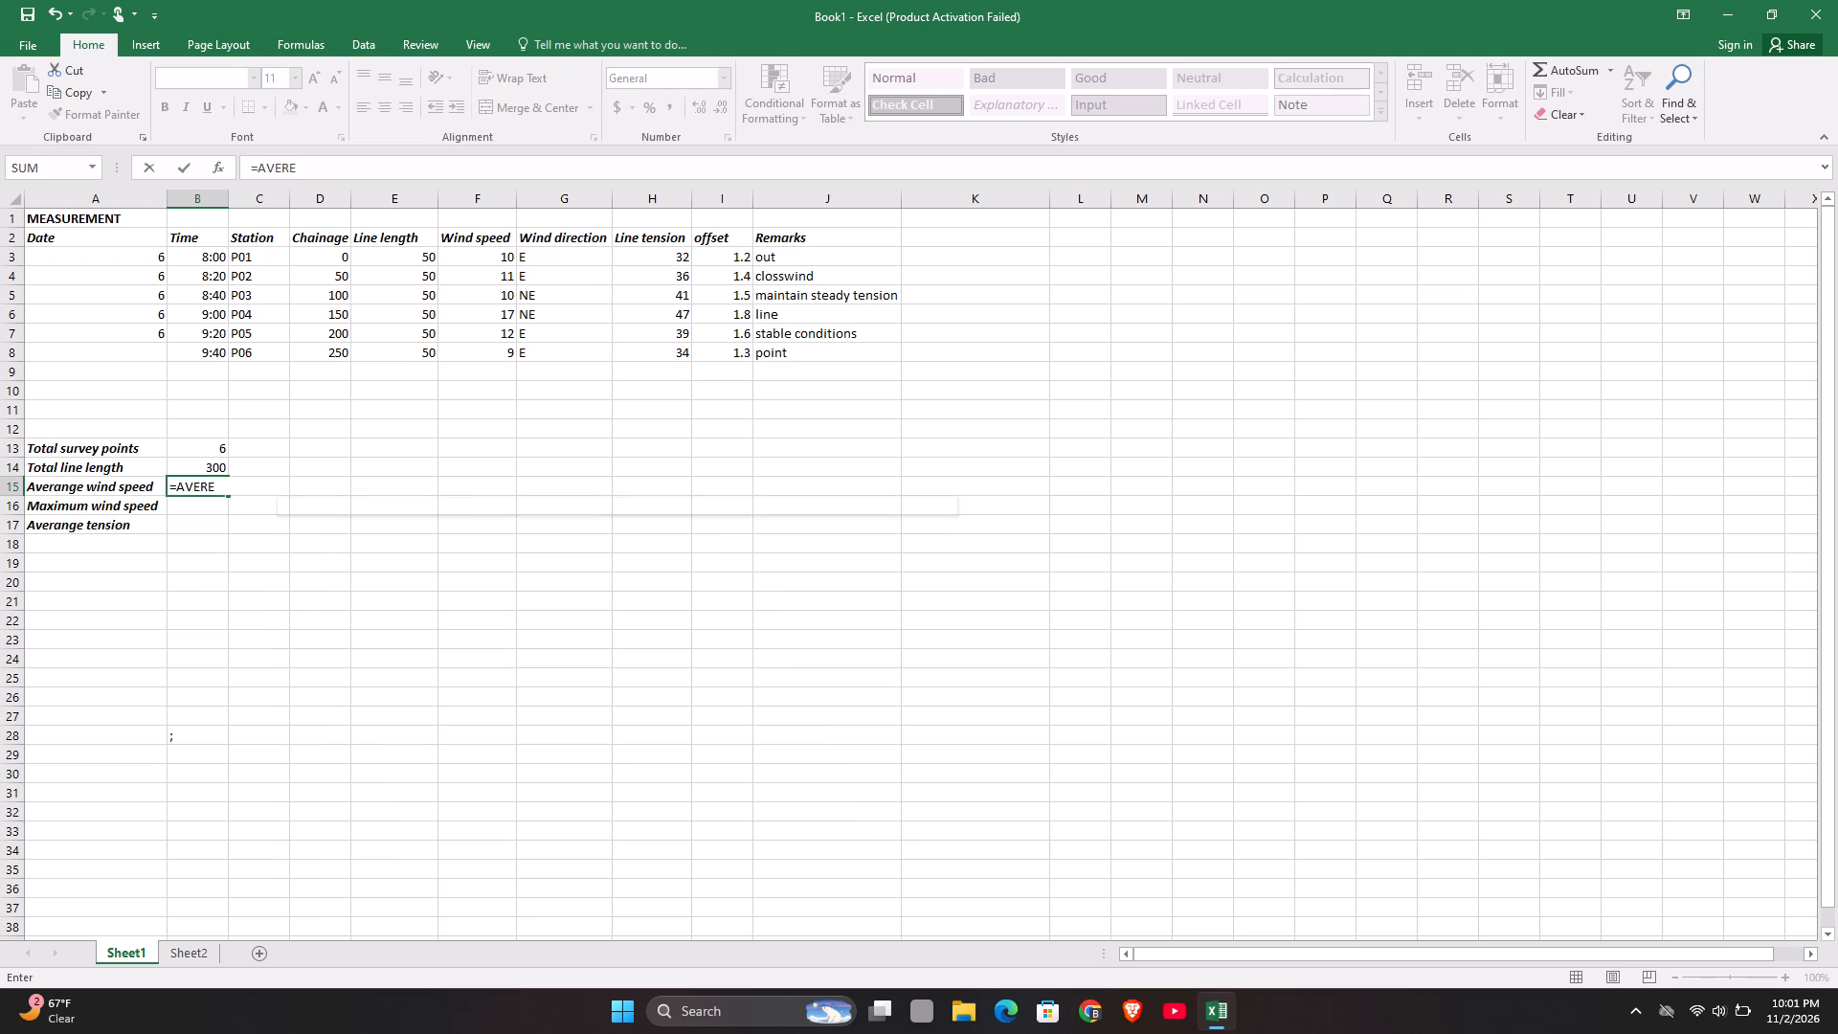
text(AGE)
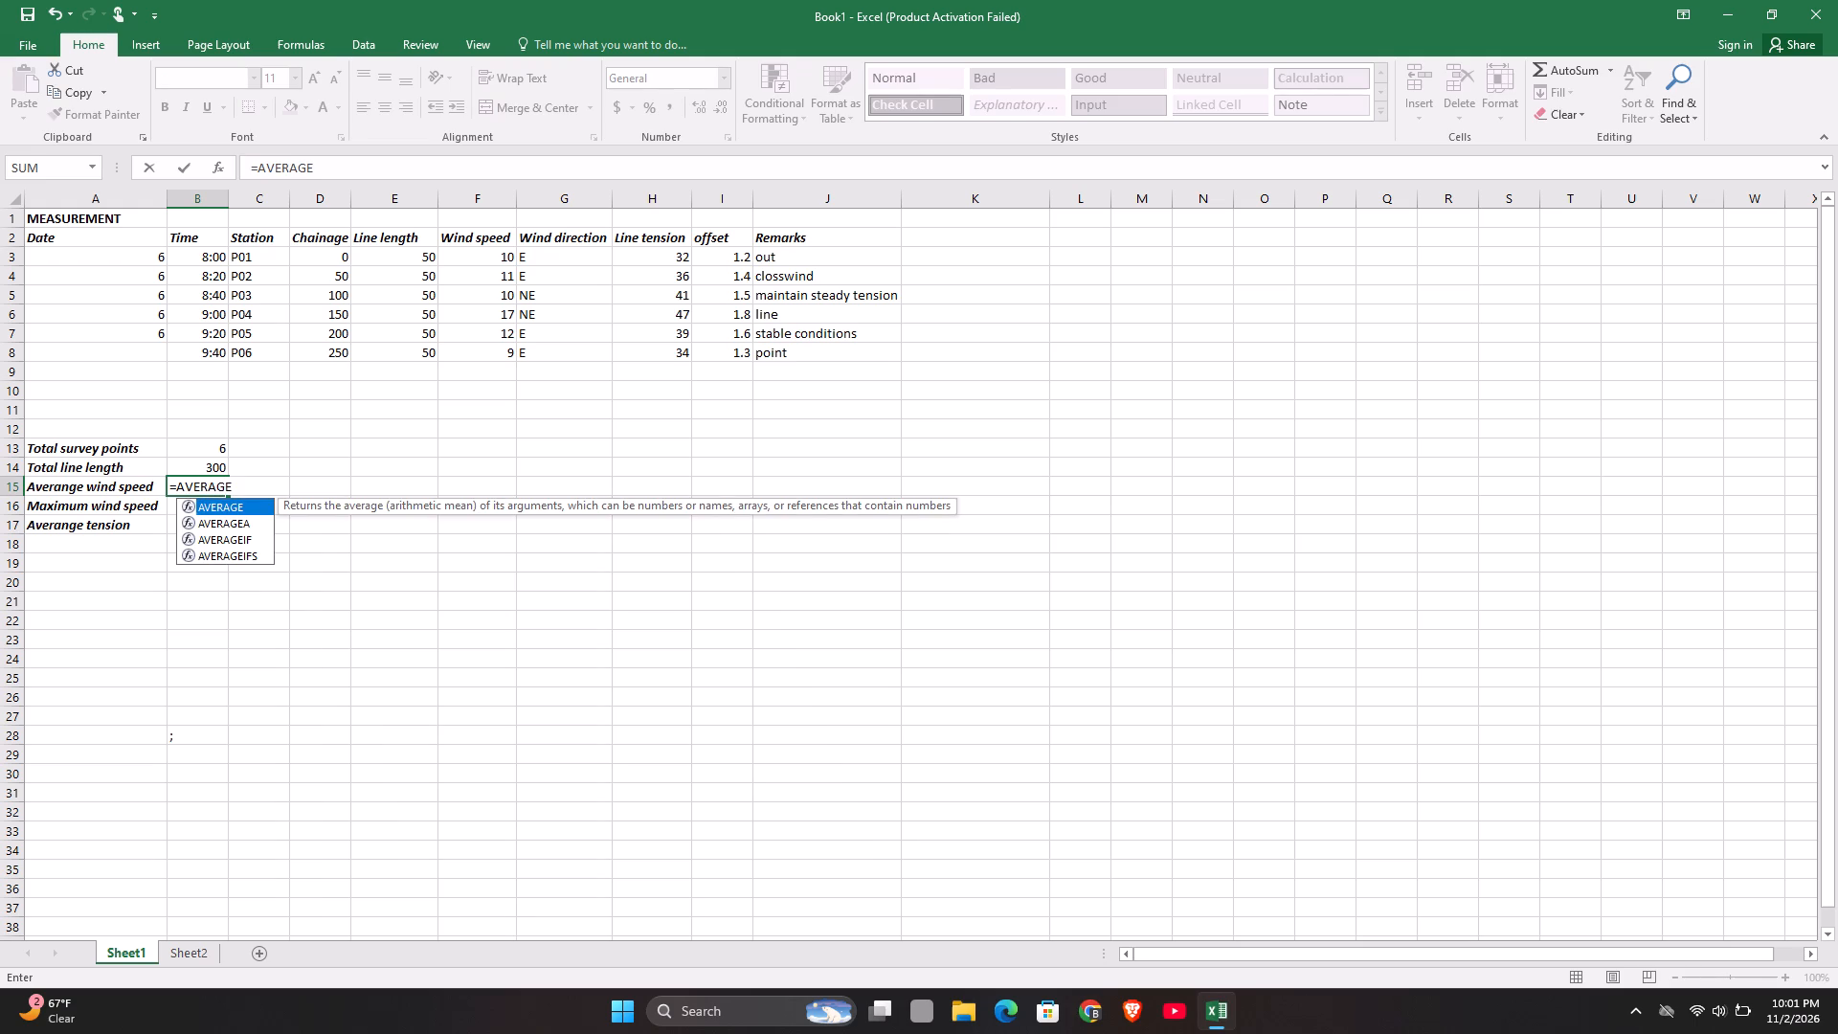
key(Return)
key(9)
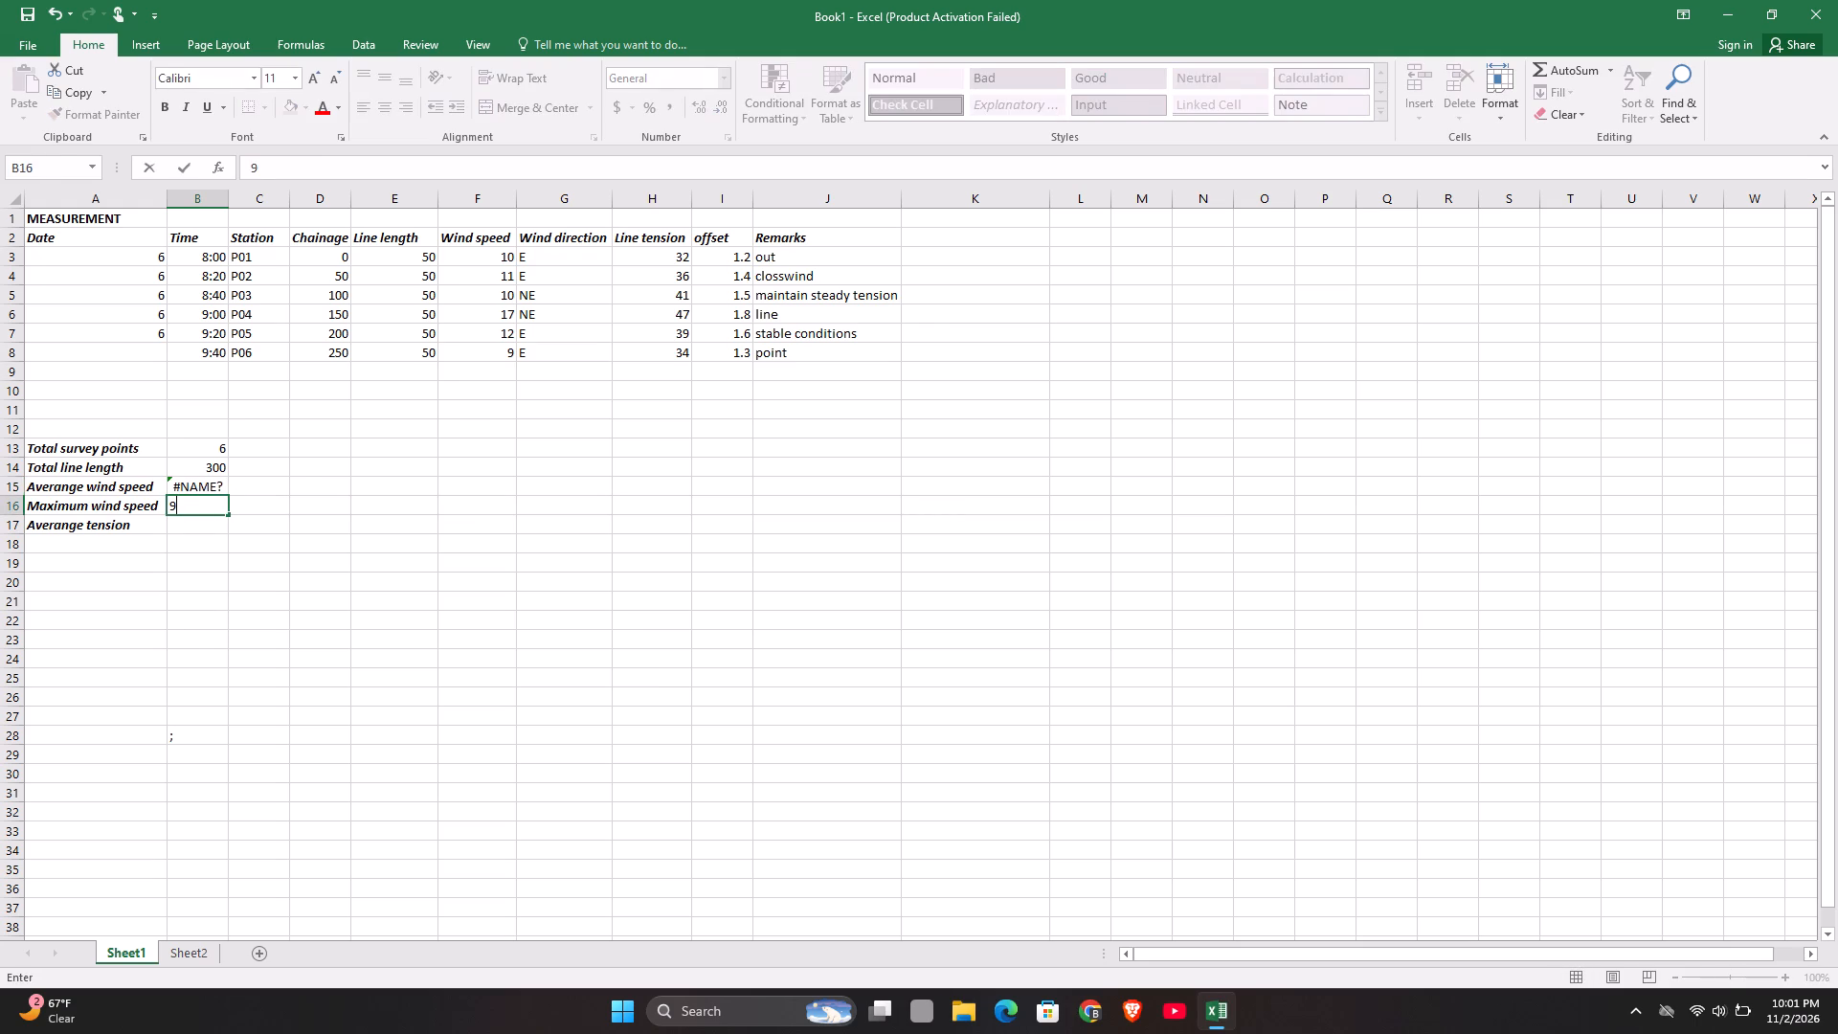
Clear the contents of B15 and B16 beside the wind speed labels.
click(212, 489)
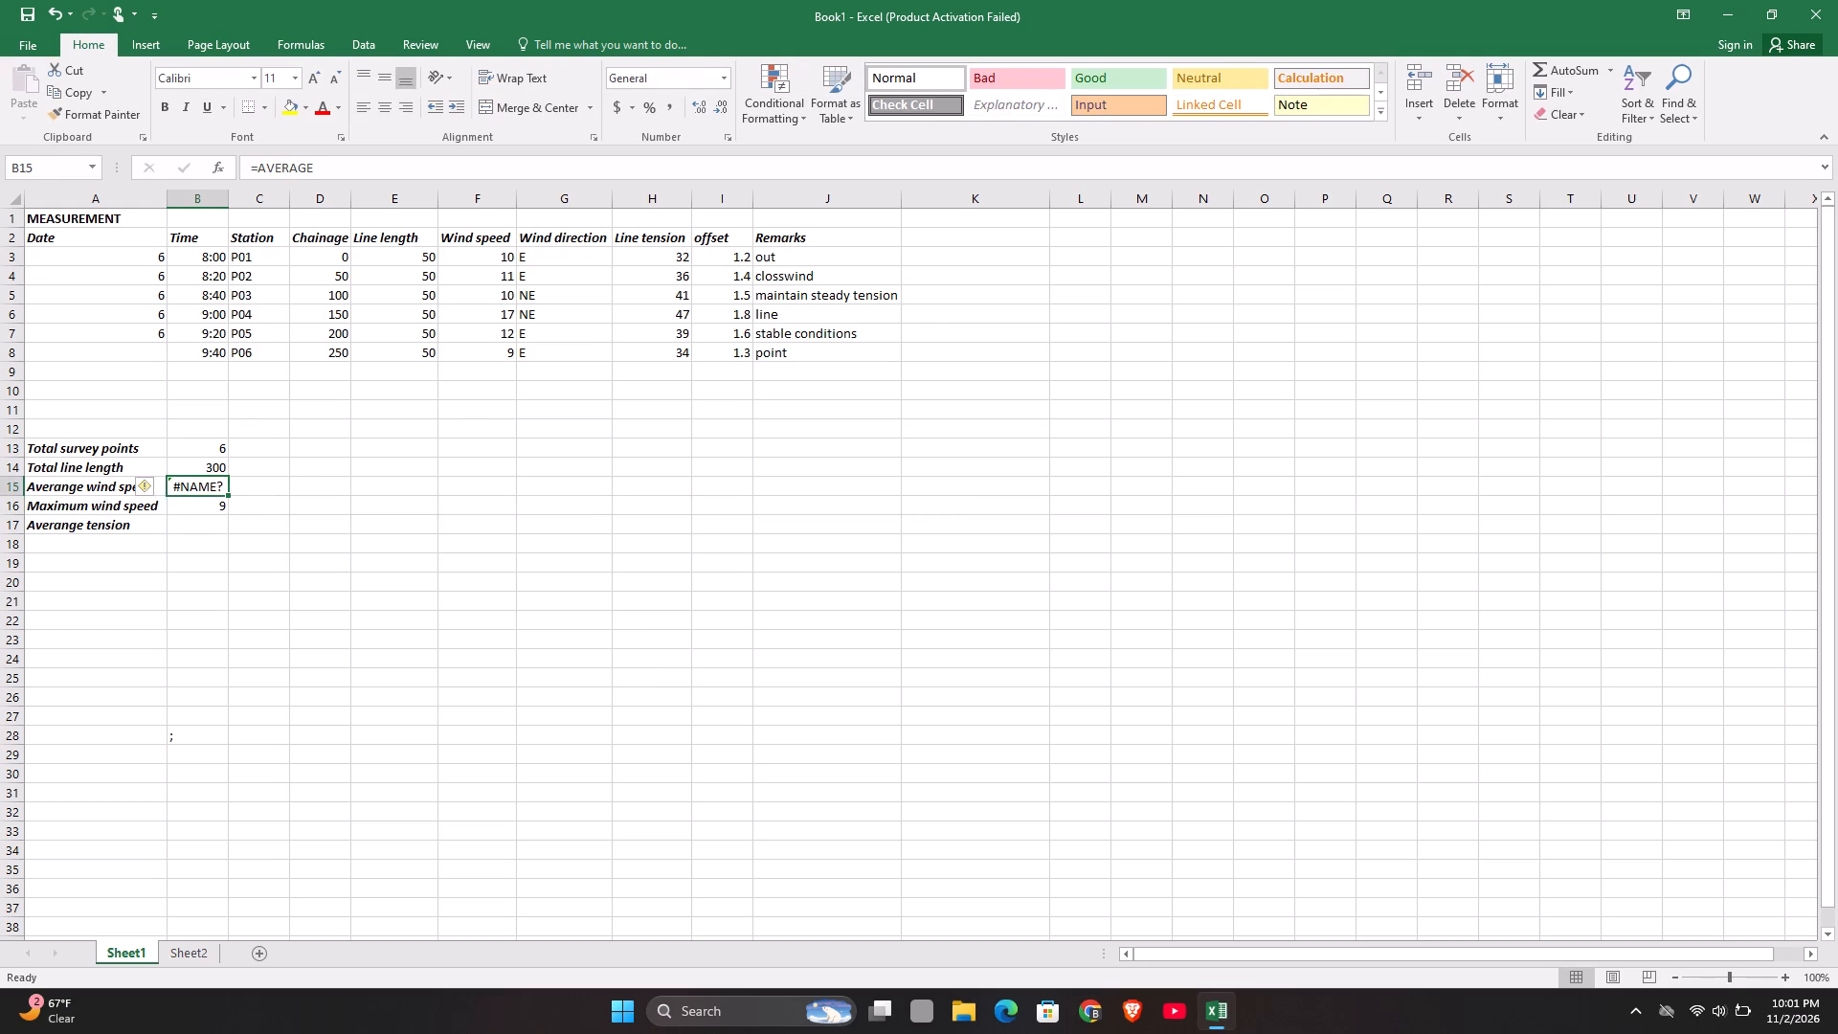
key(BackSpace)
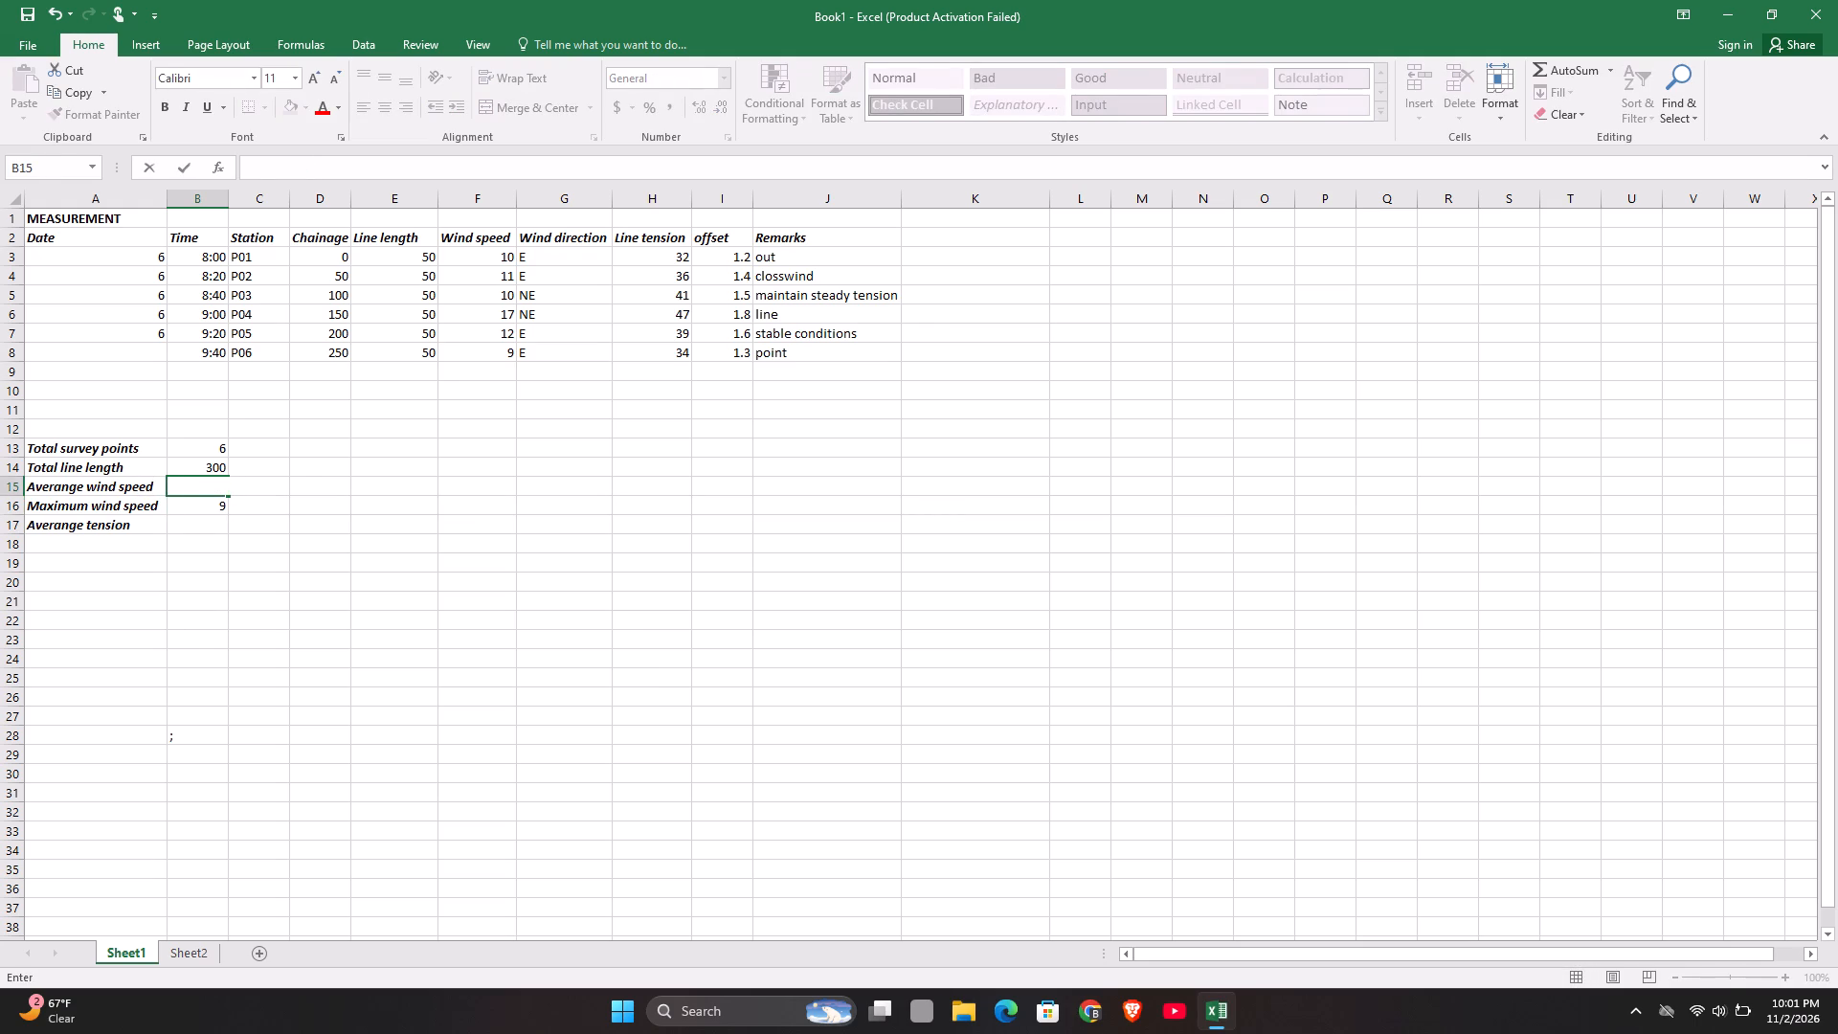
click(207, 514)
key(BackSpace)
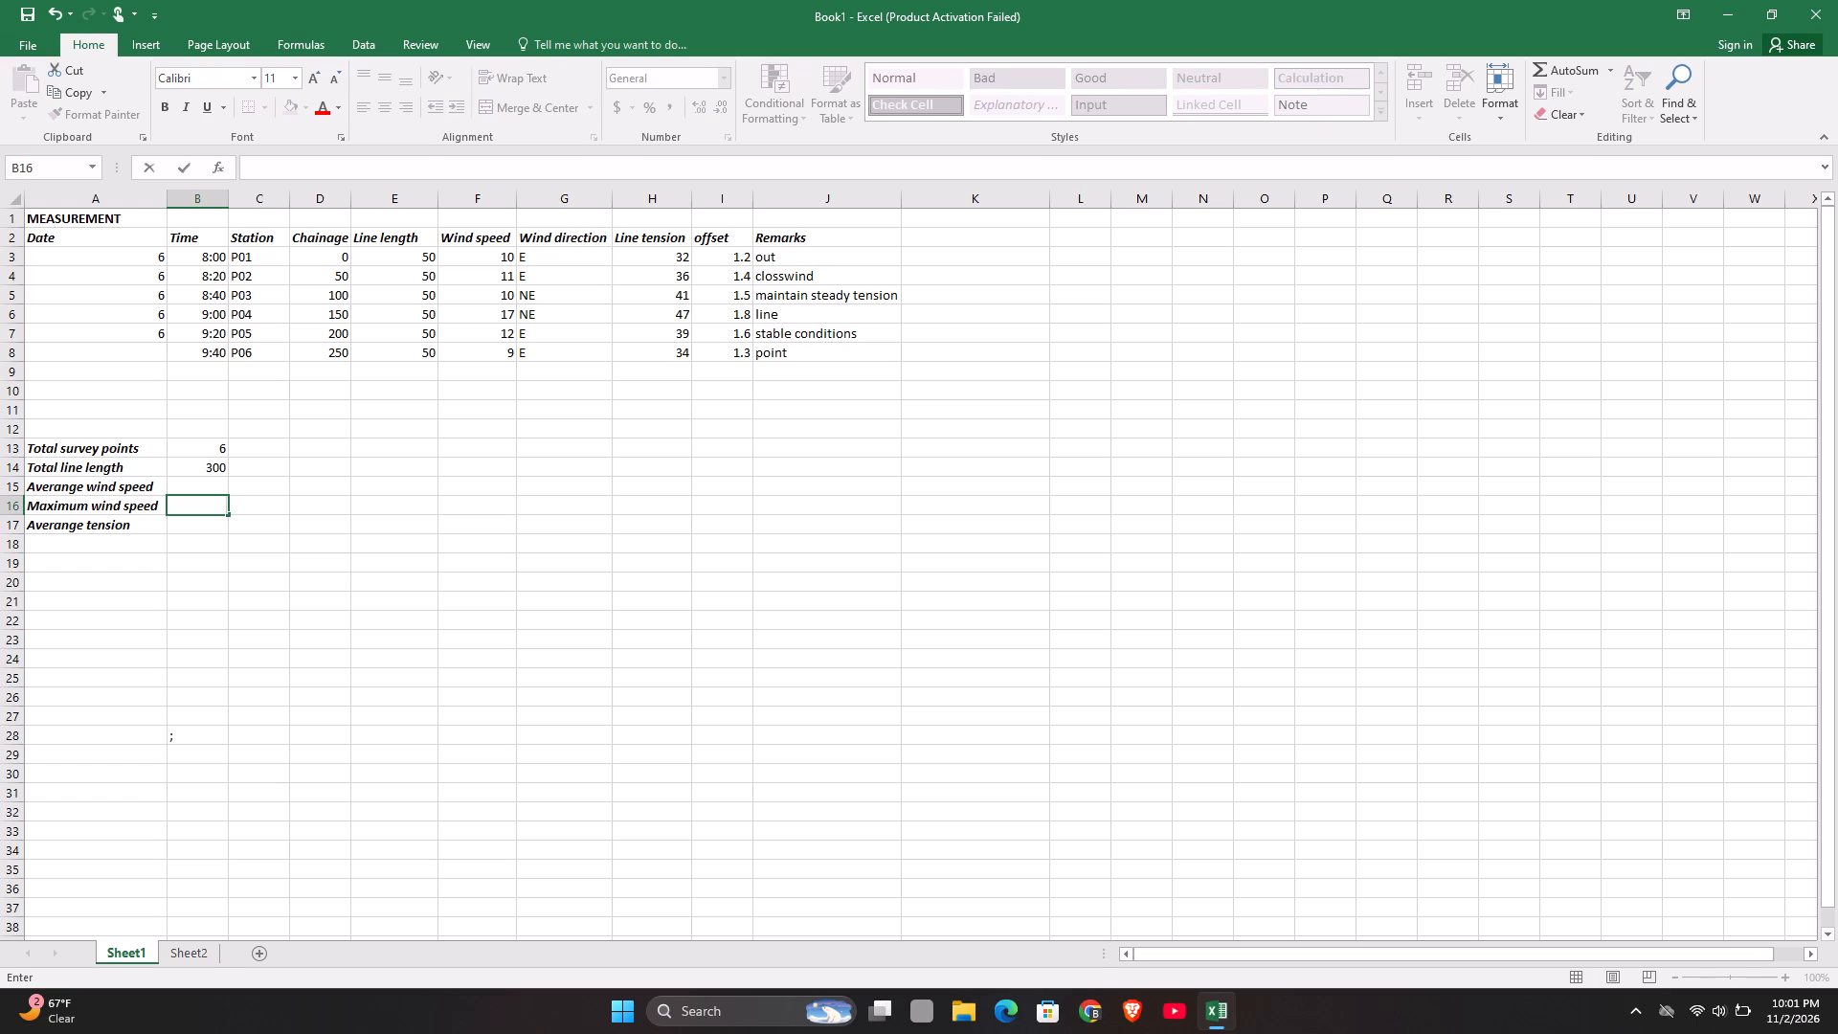
Enter an average formula for the wind speed column in B15, with the range F3:F80.
click(210, 484)
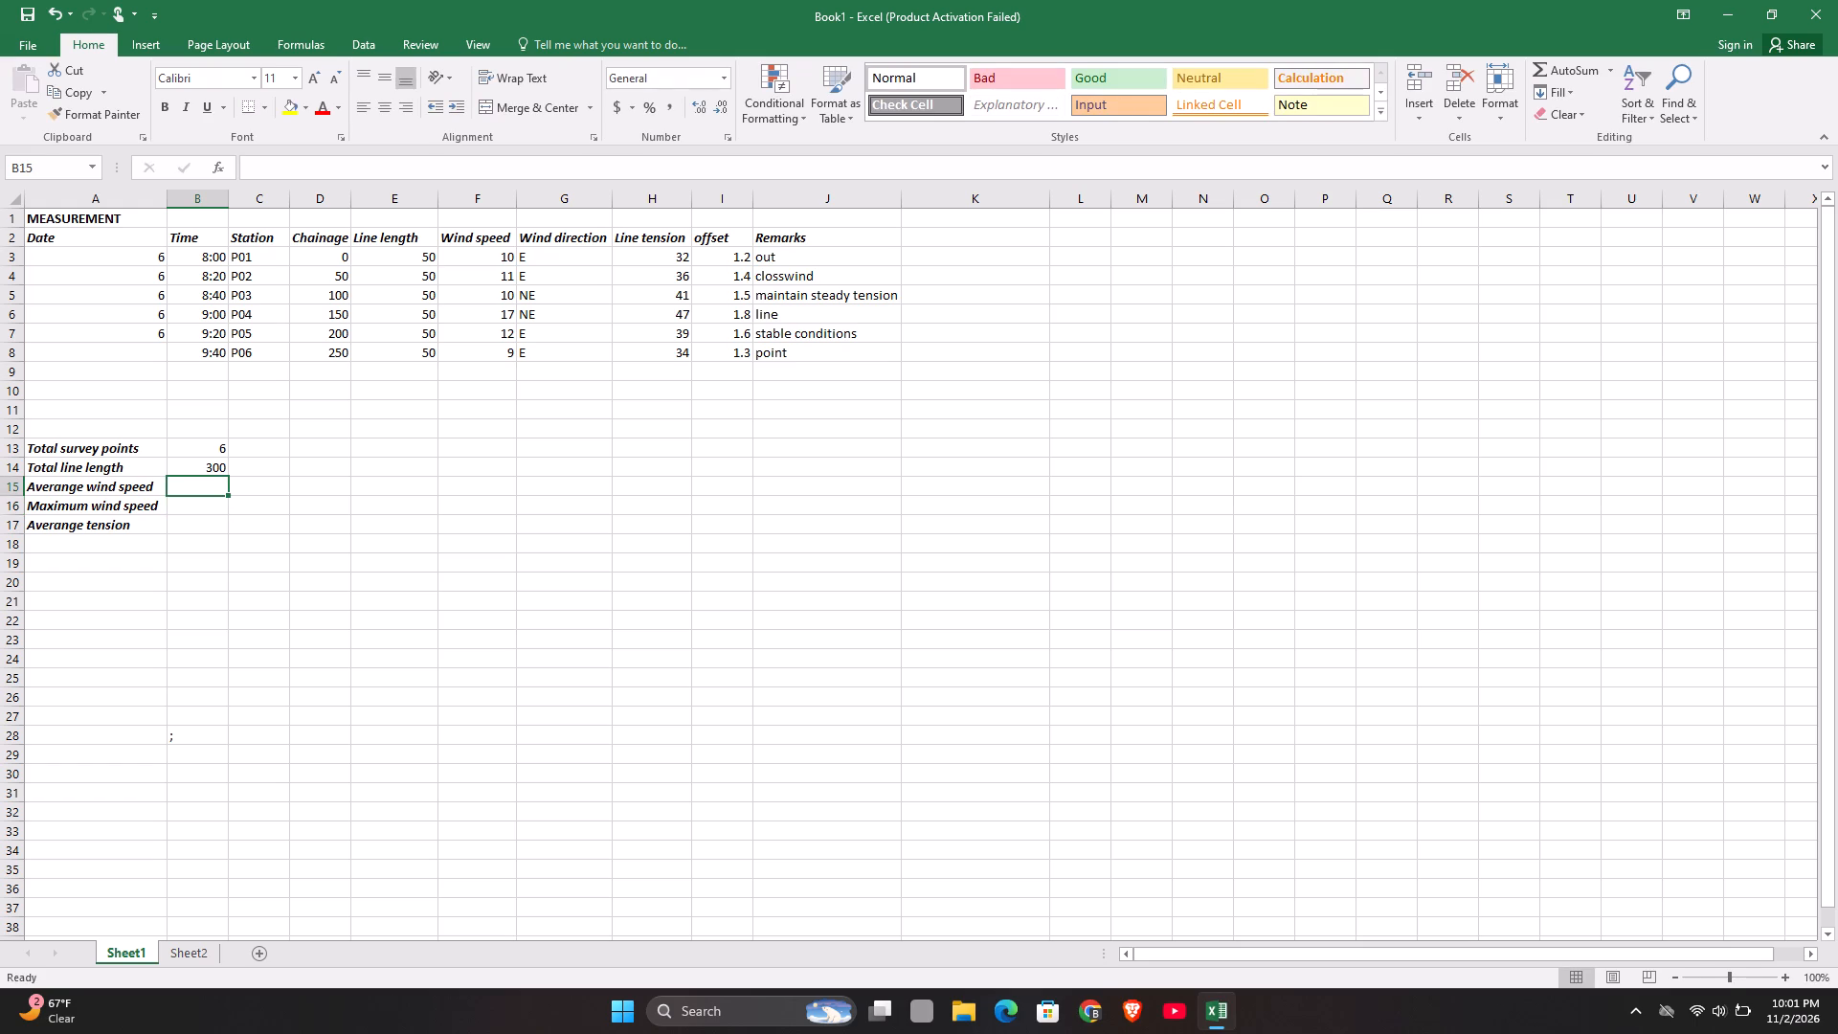
key(equal)
text(AVERAGE)
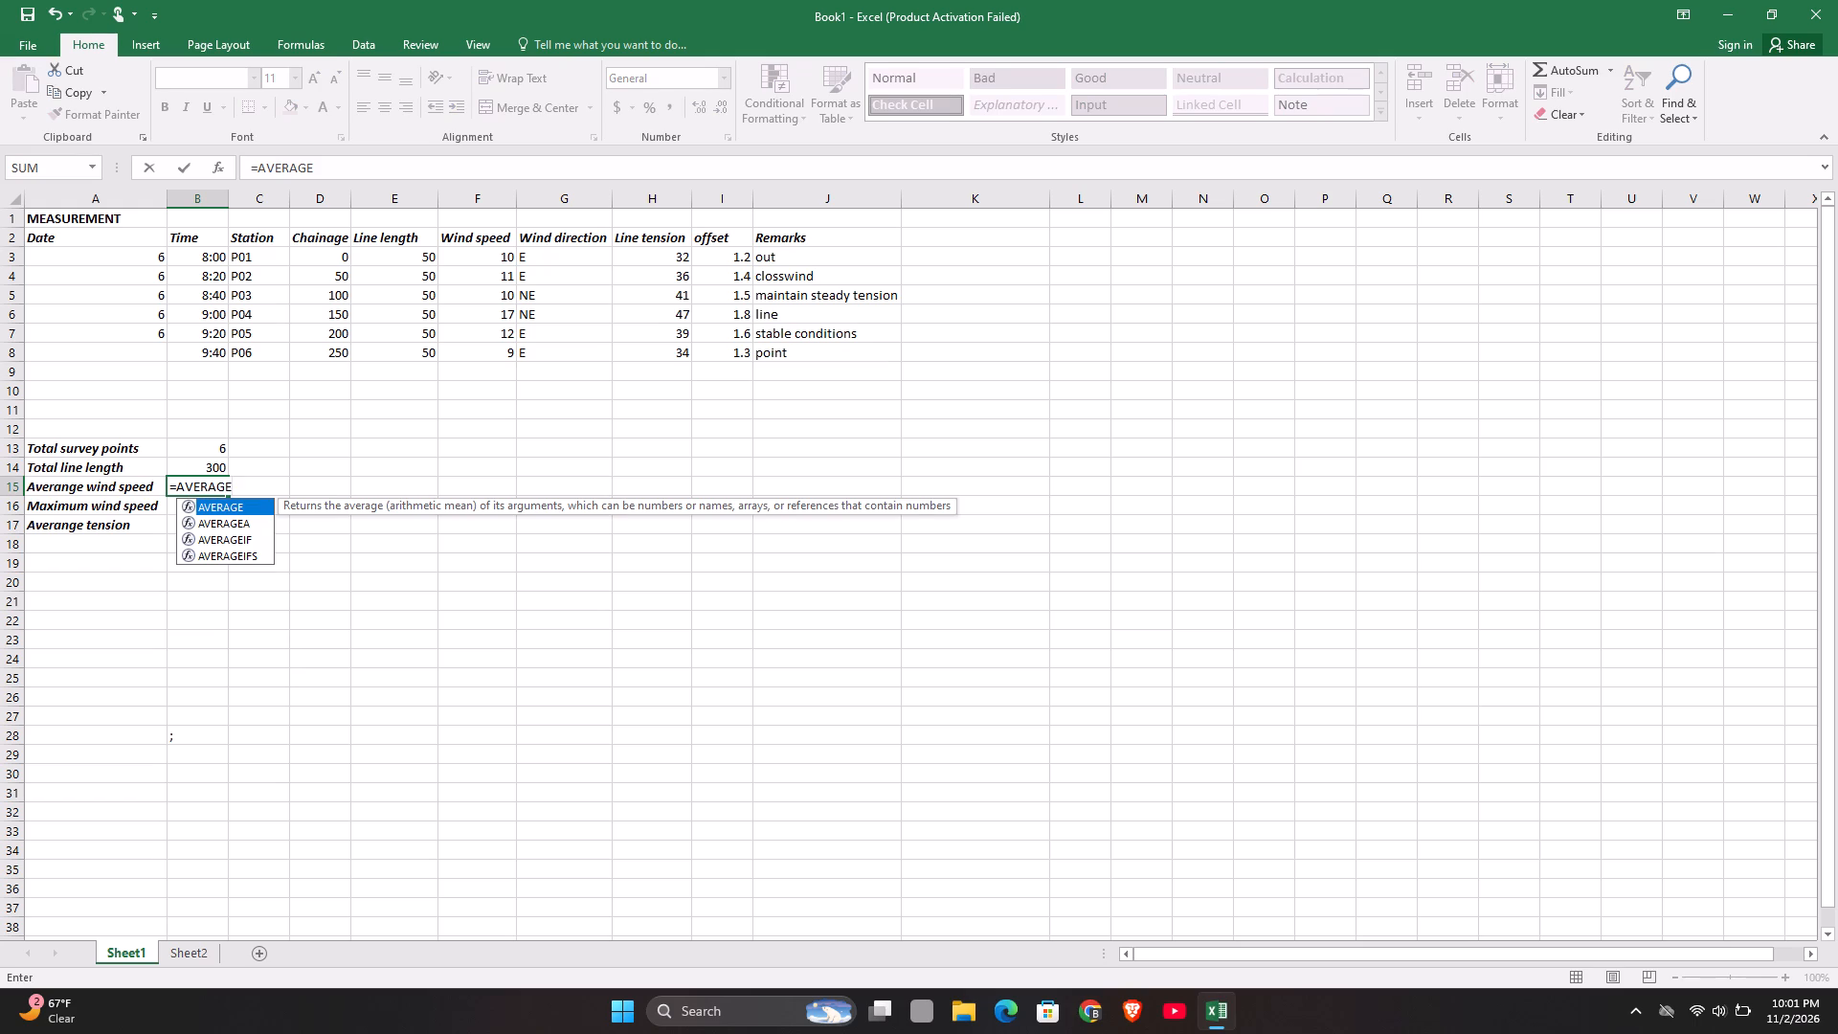
key(shift+parenleft)
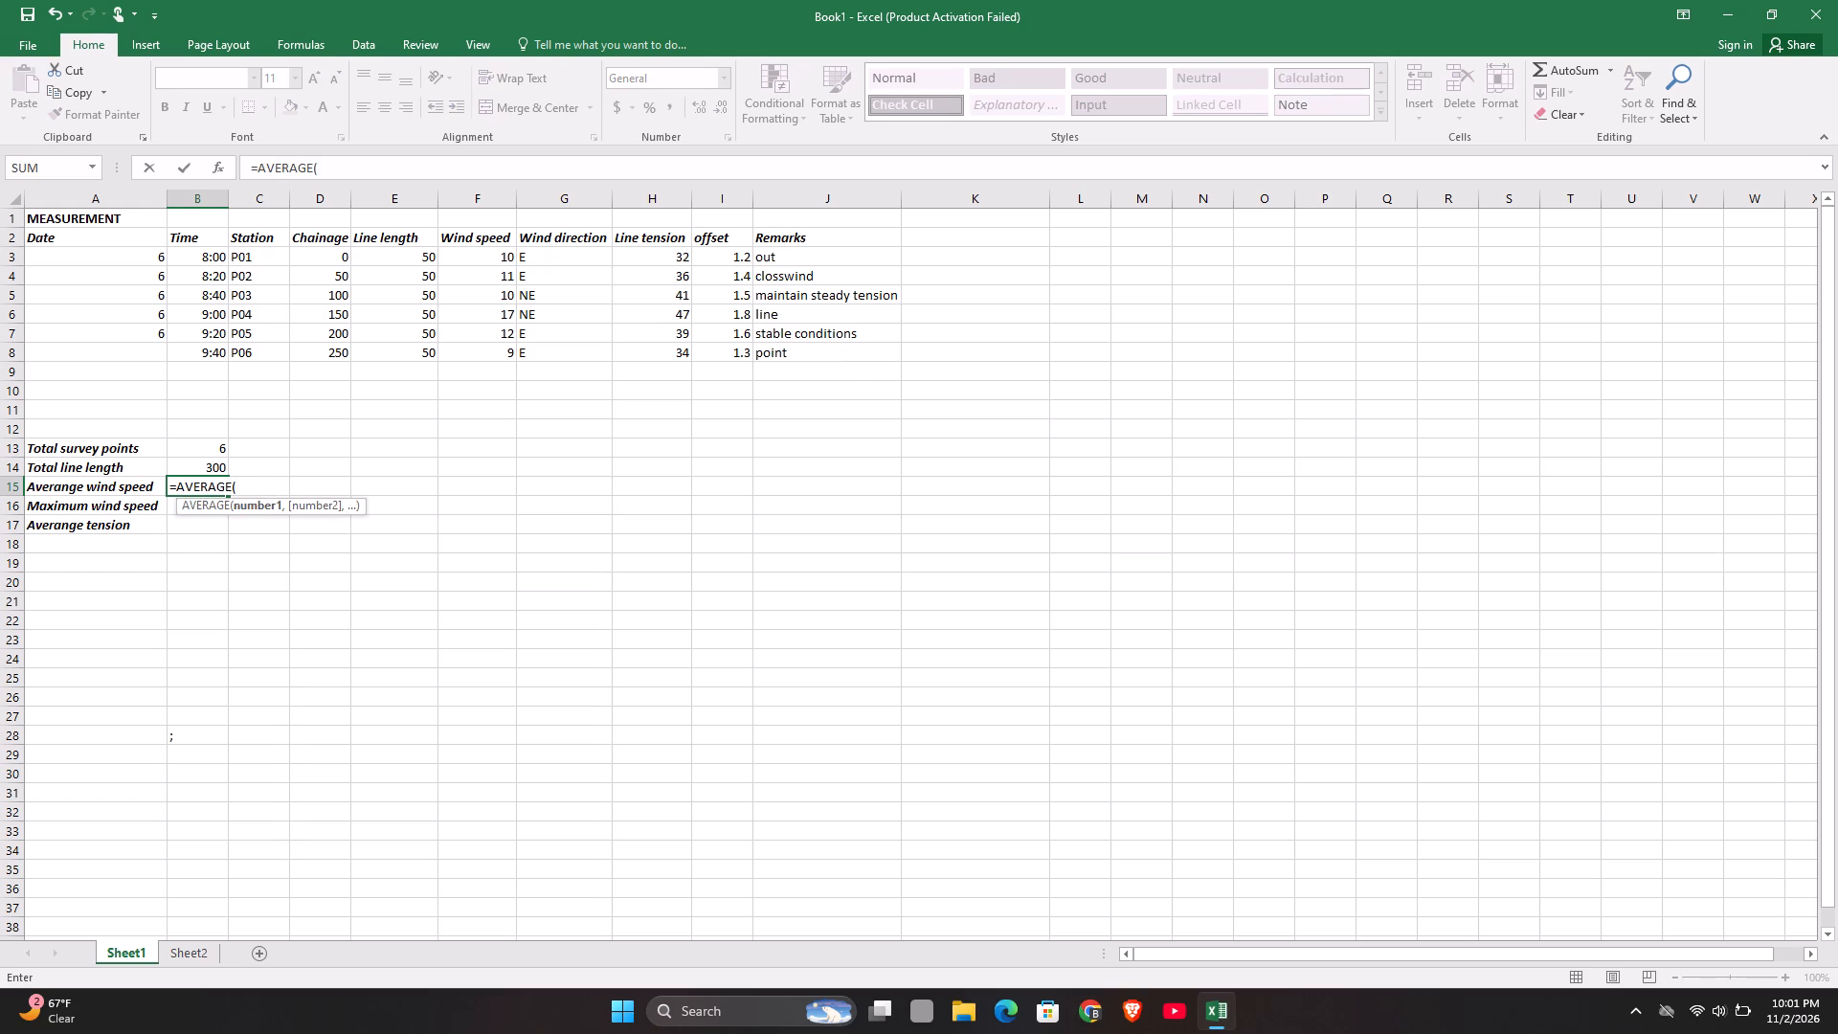
key(f)
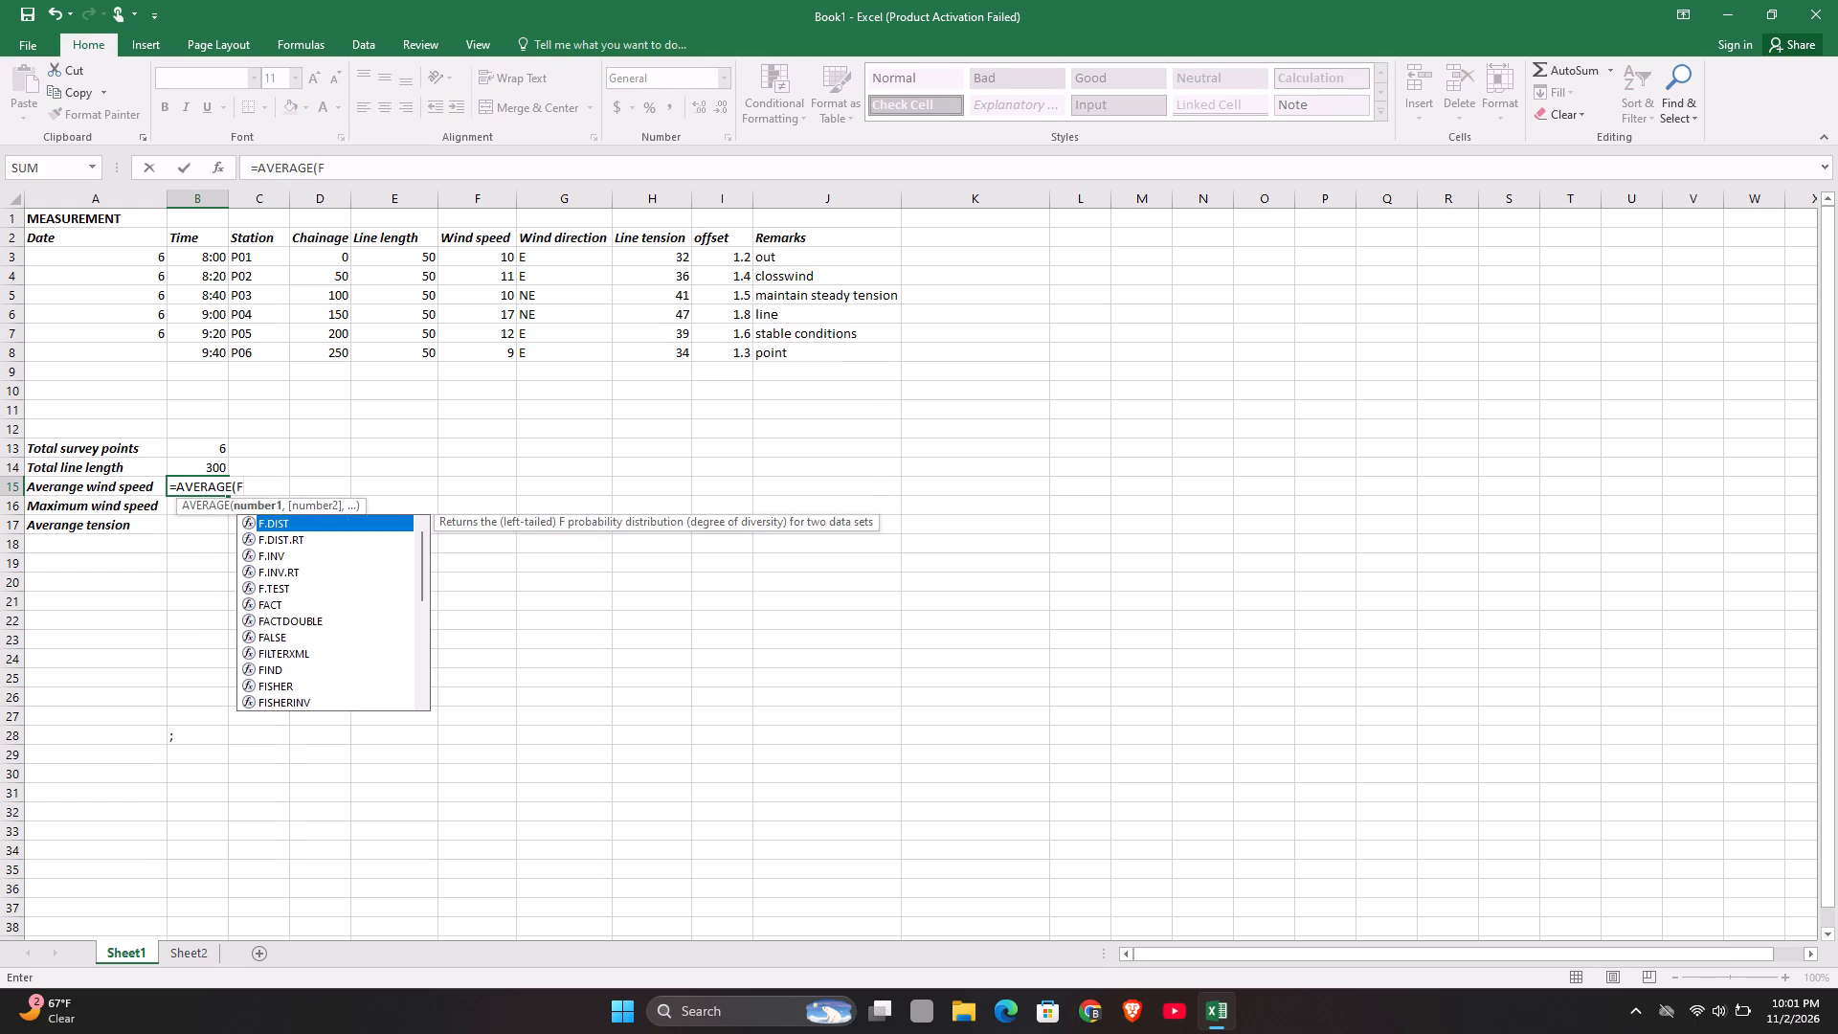
key(3)
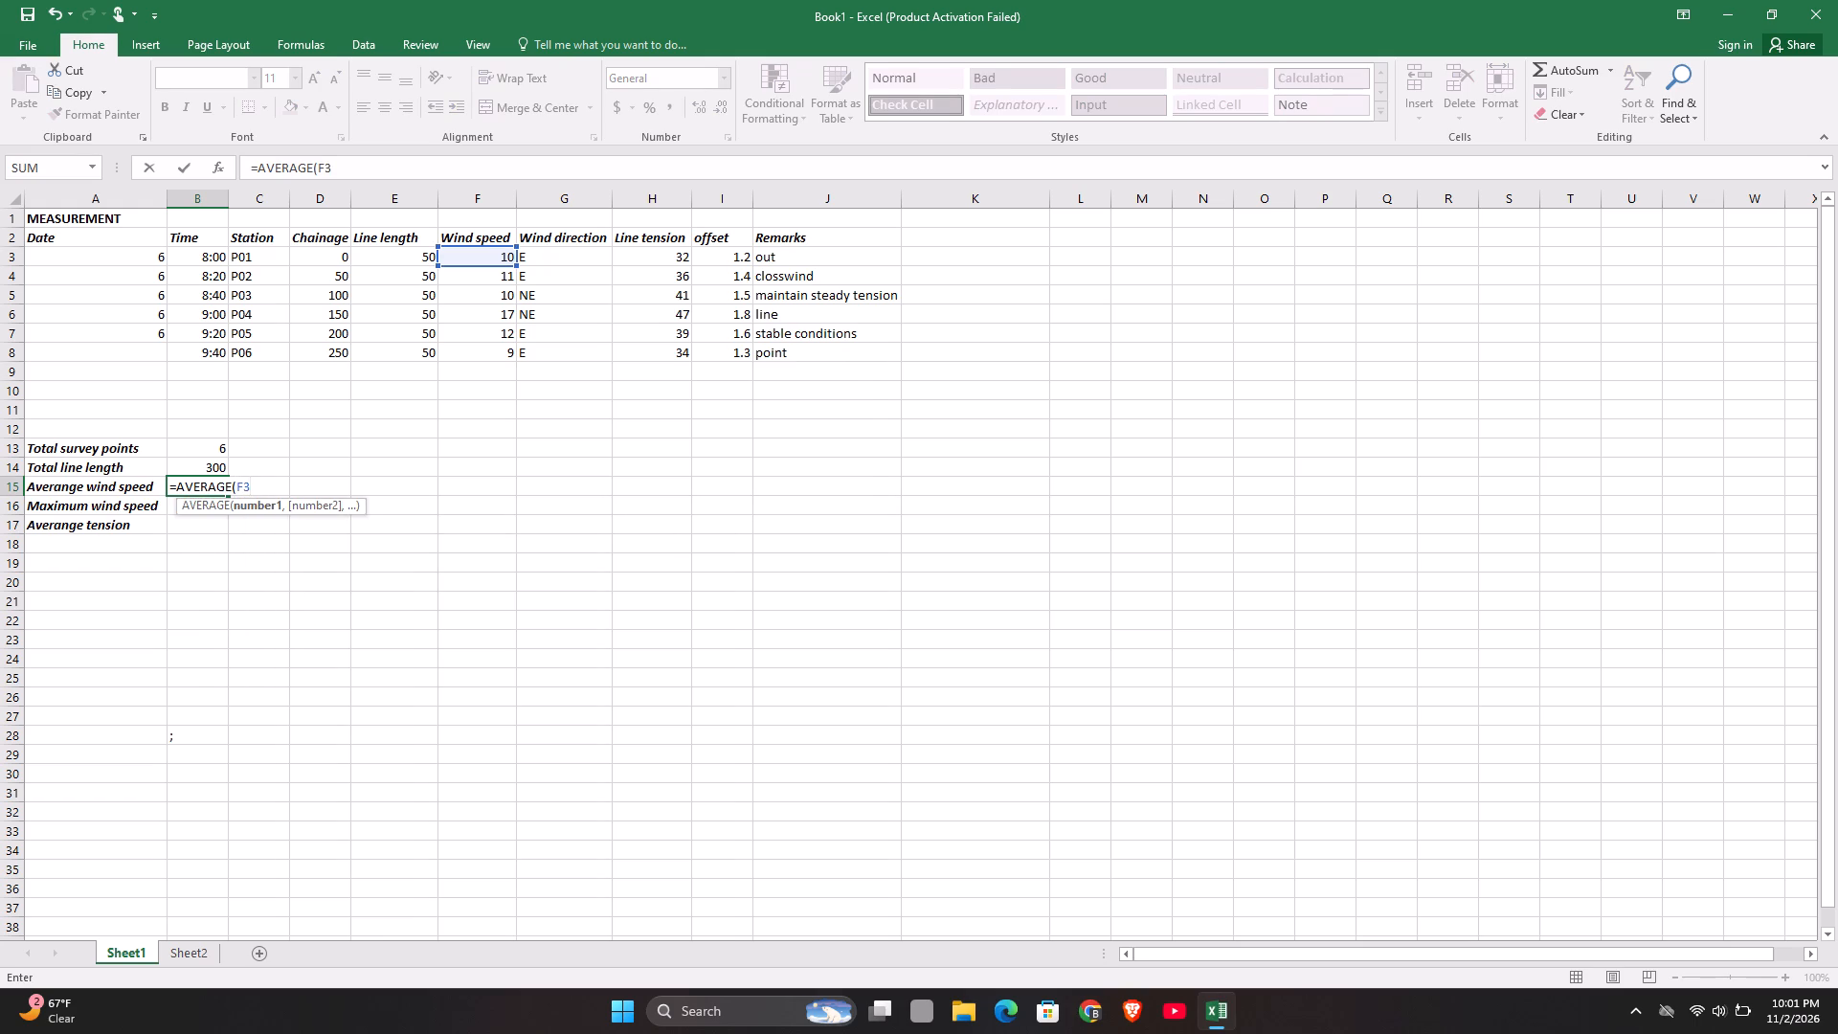
key(shift+colon)
key(f)
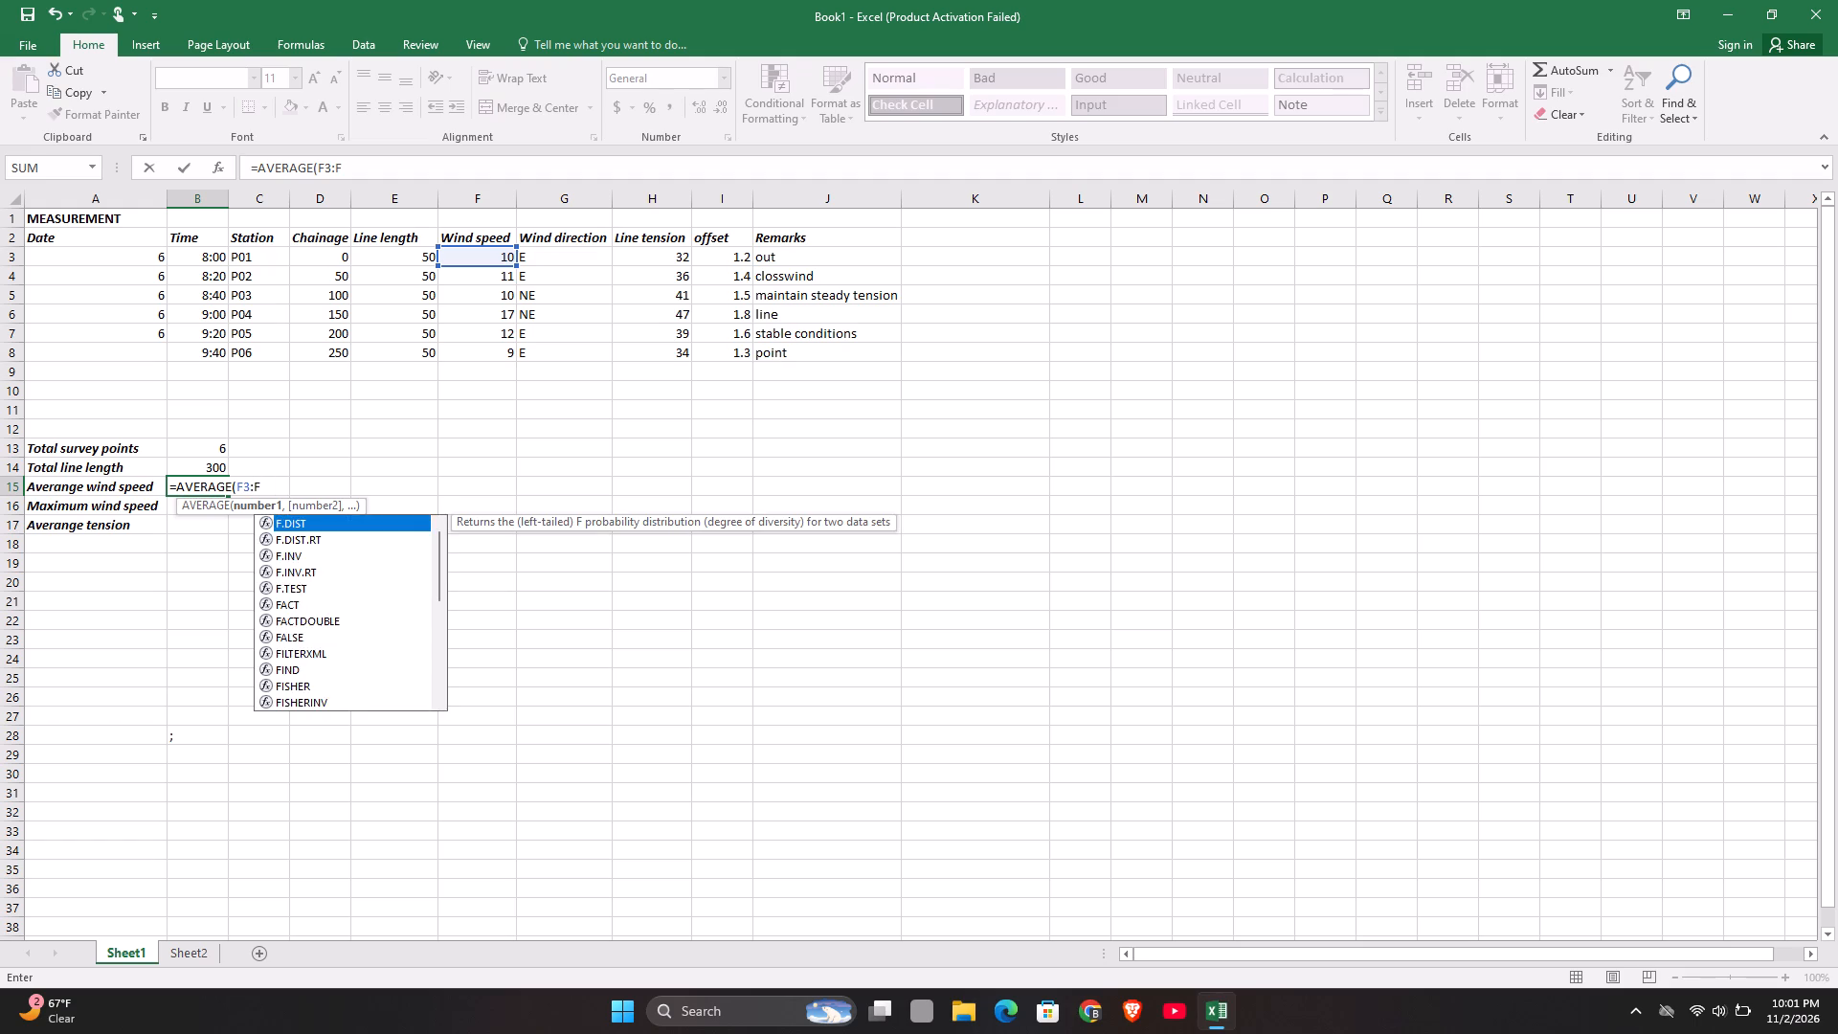
key(8)
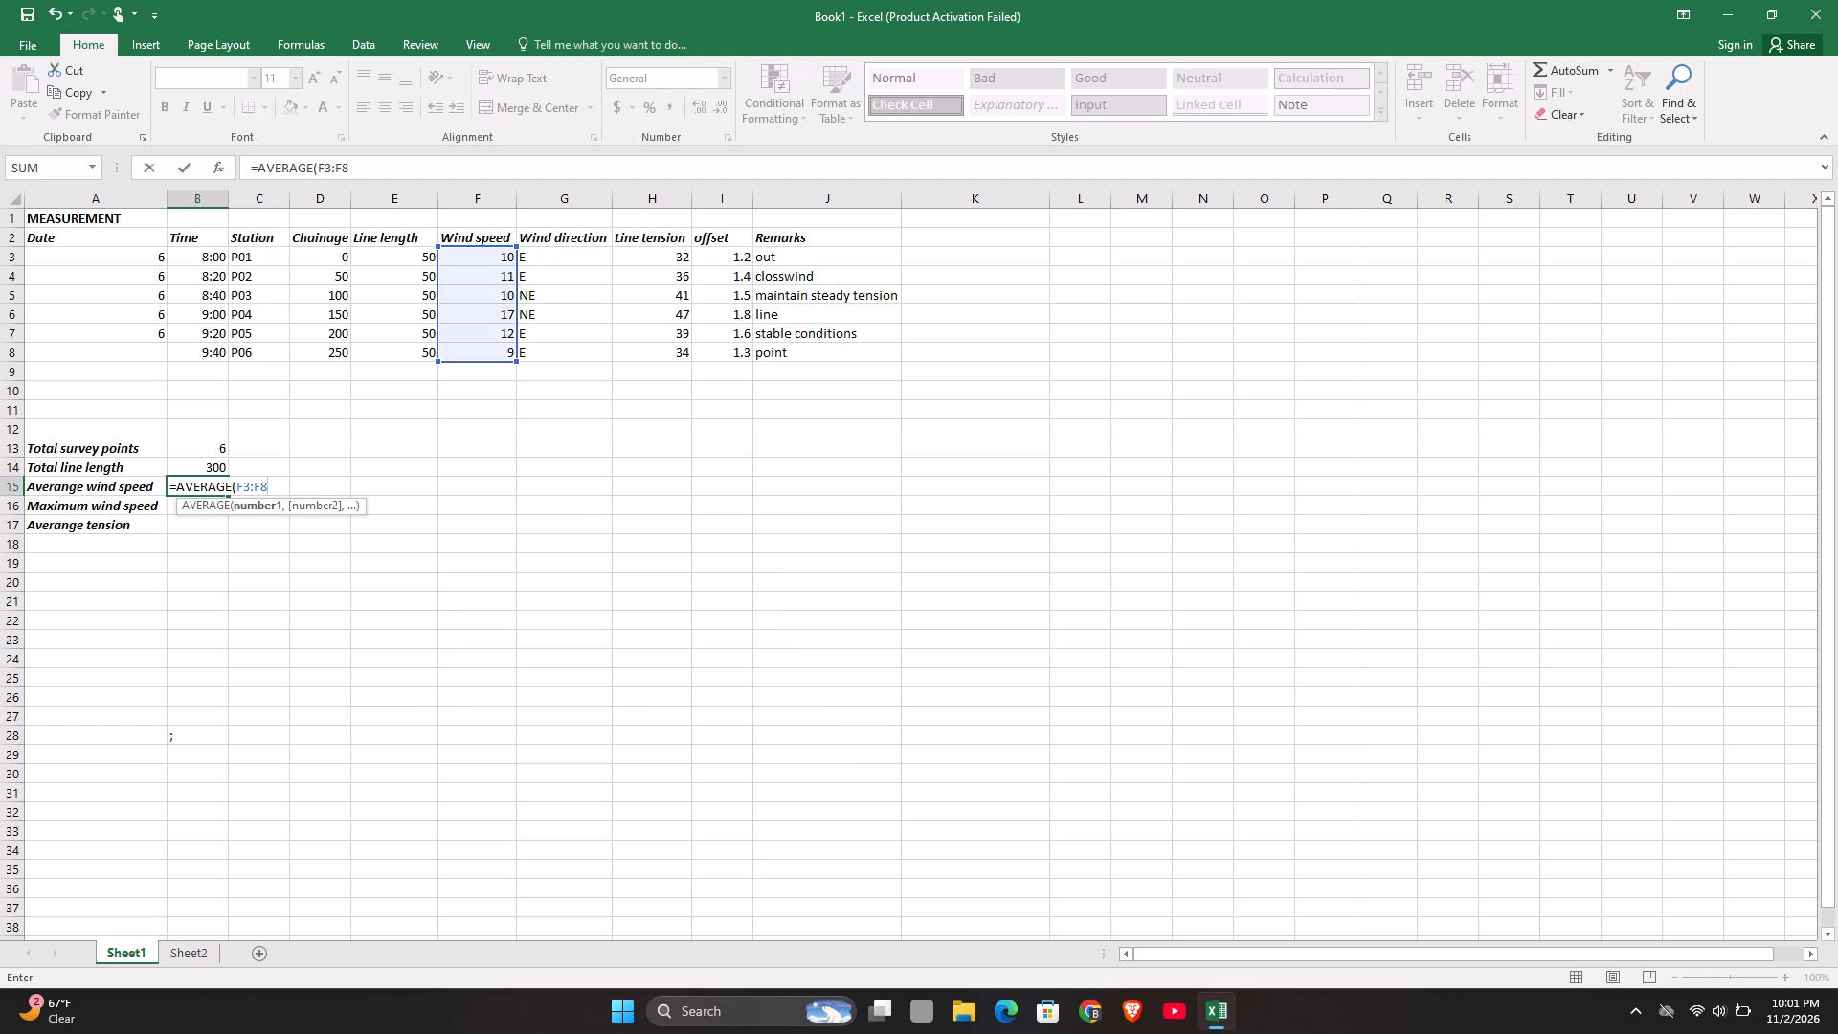
key(0)
key(Return)
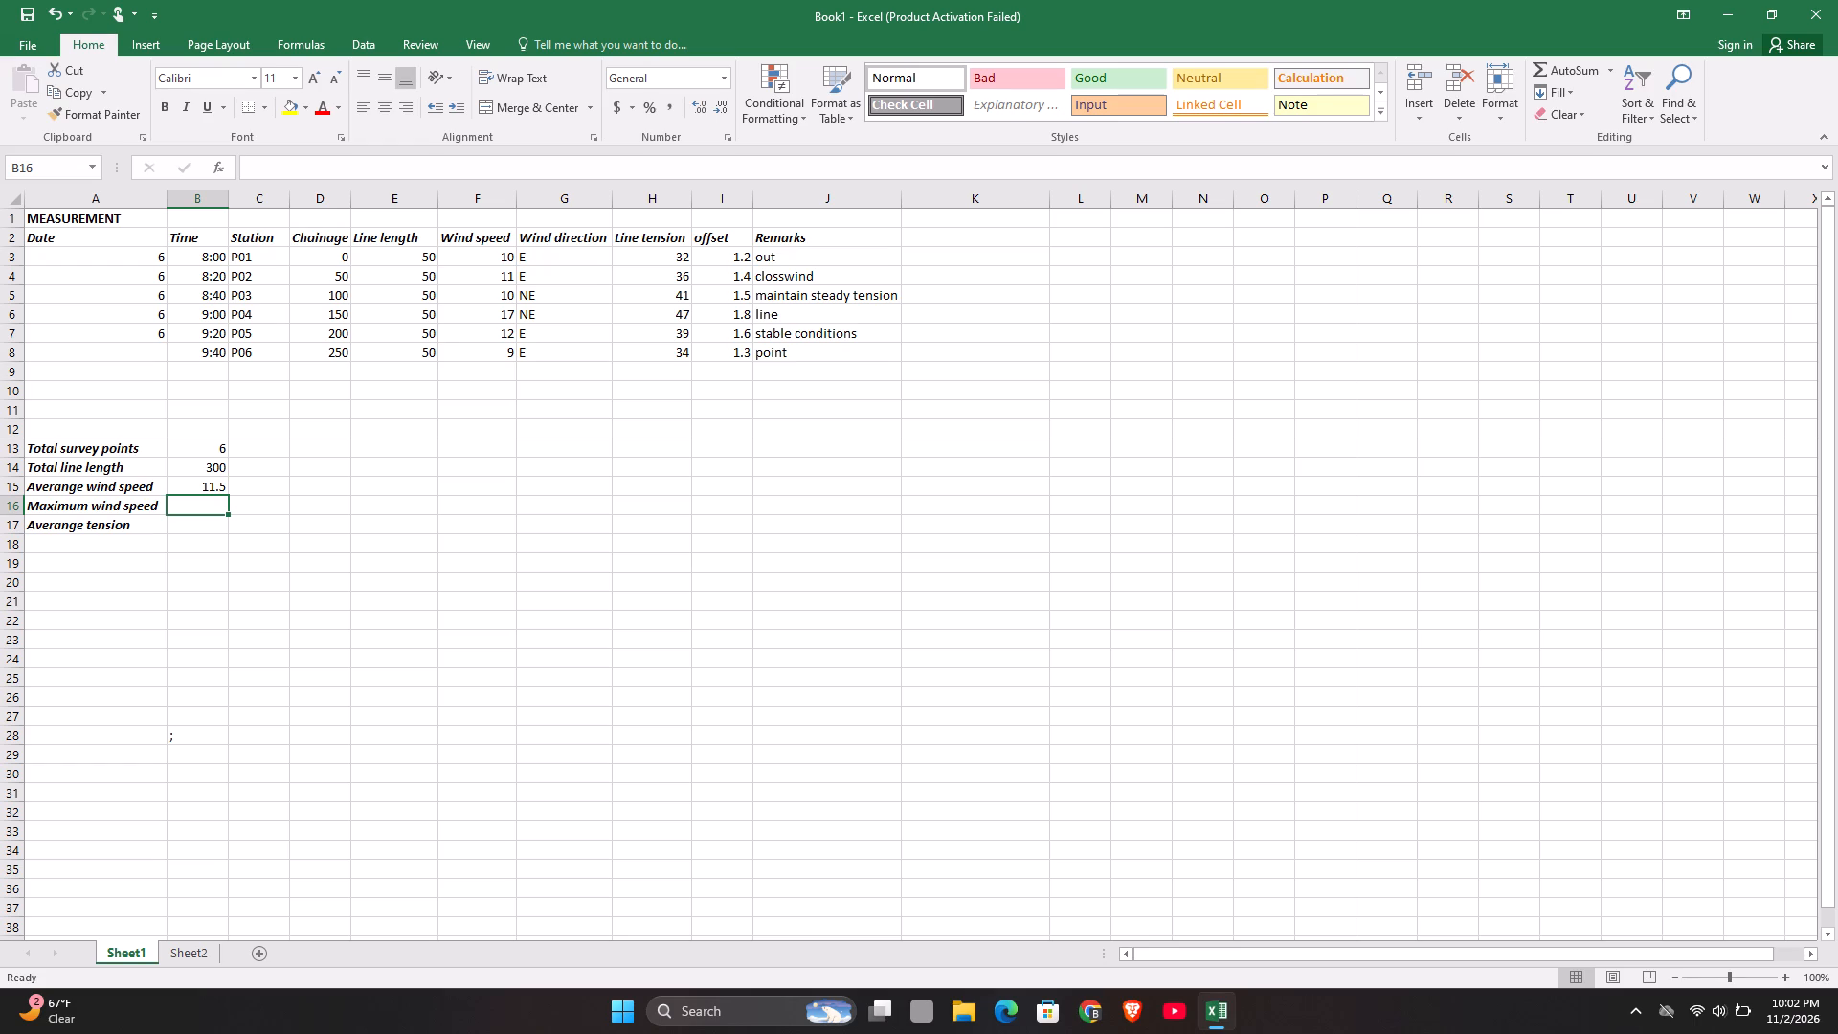
Enter the maximum wind speed formula =MAX(F3:F8) in B16.
key(equal)
text(MA)
key(x)
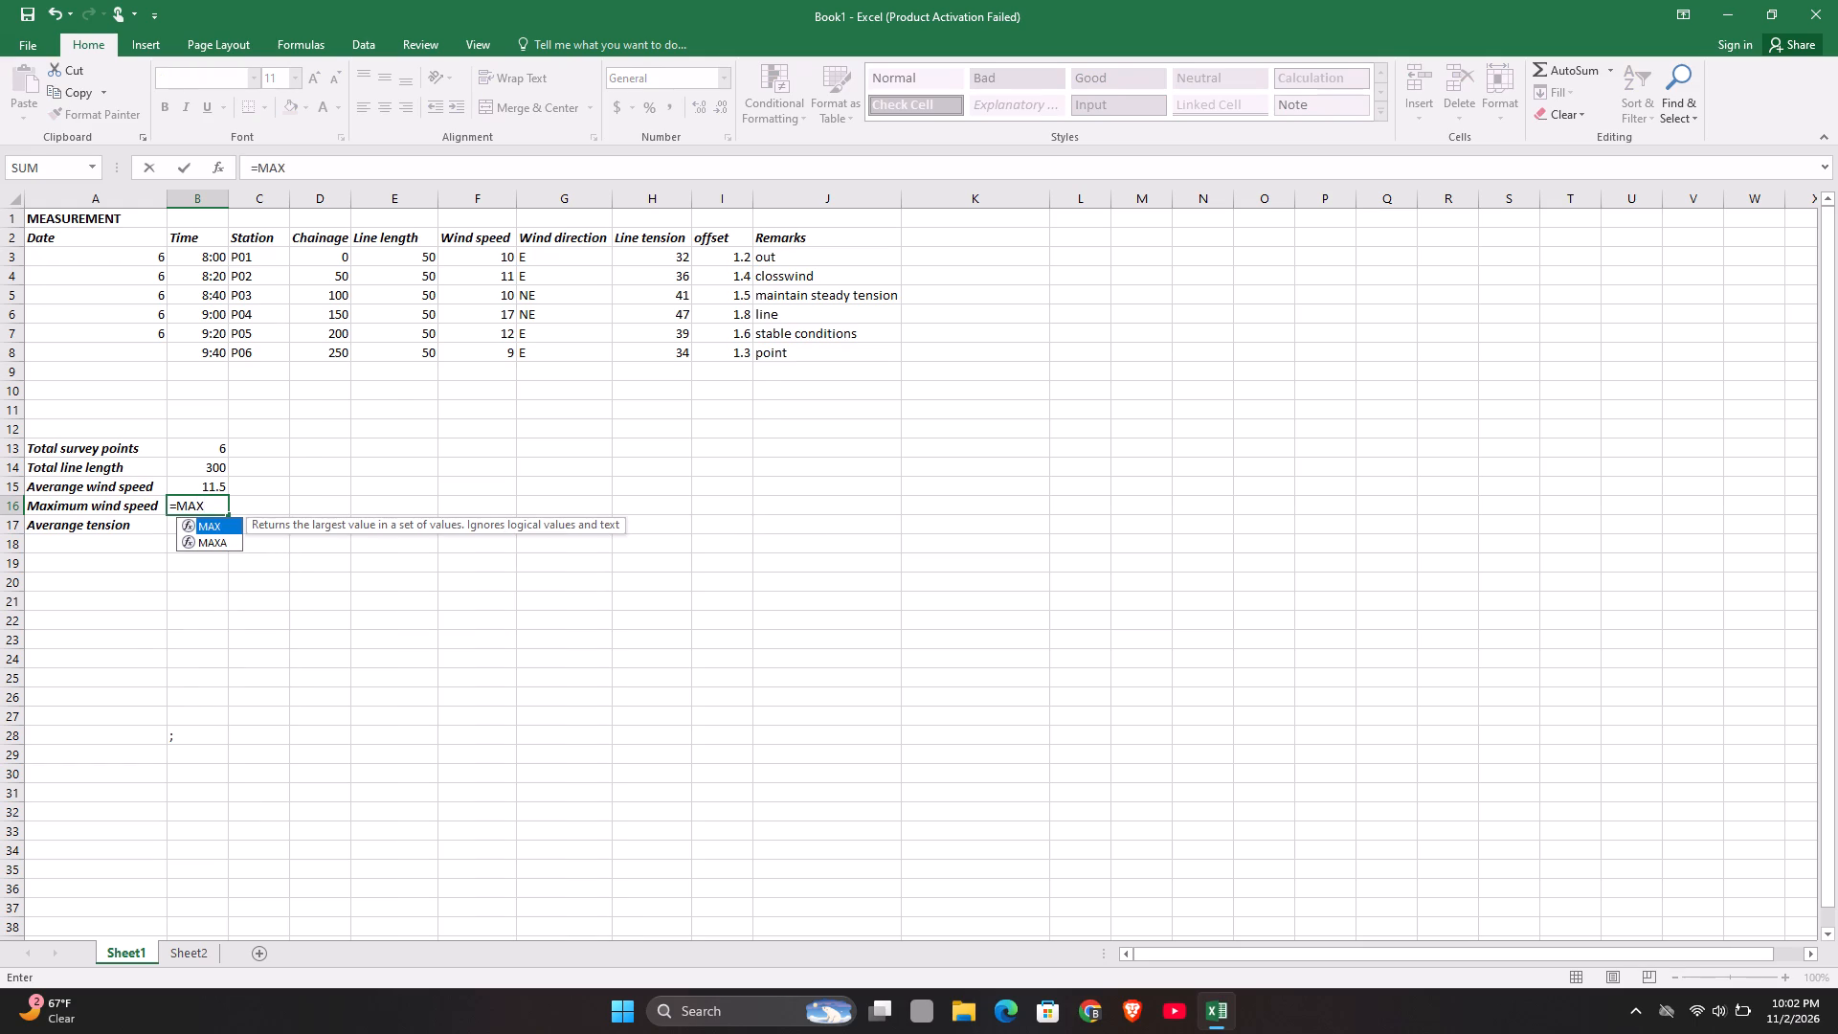
key(shift+parenleft)
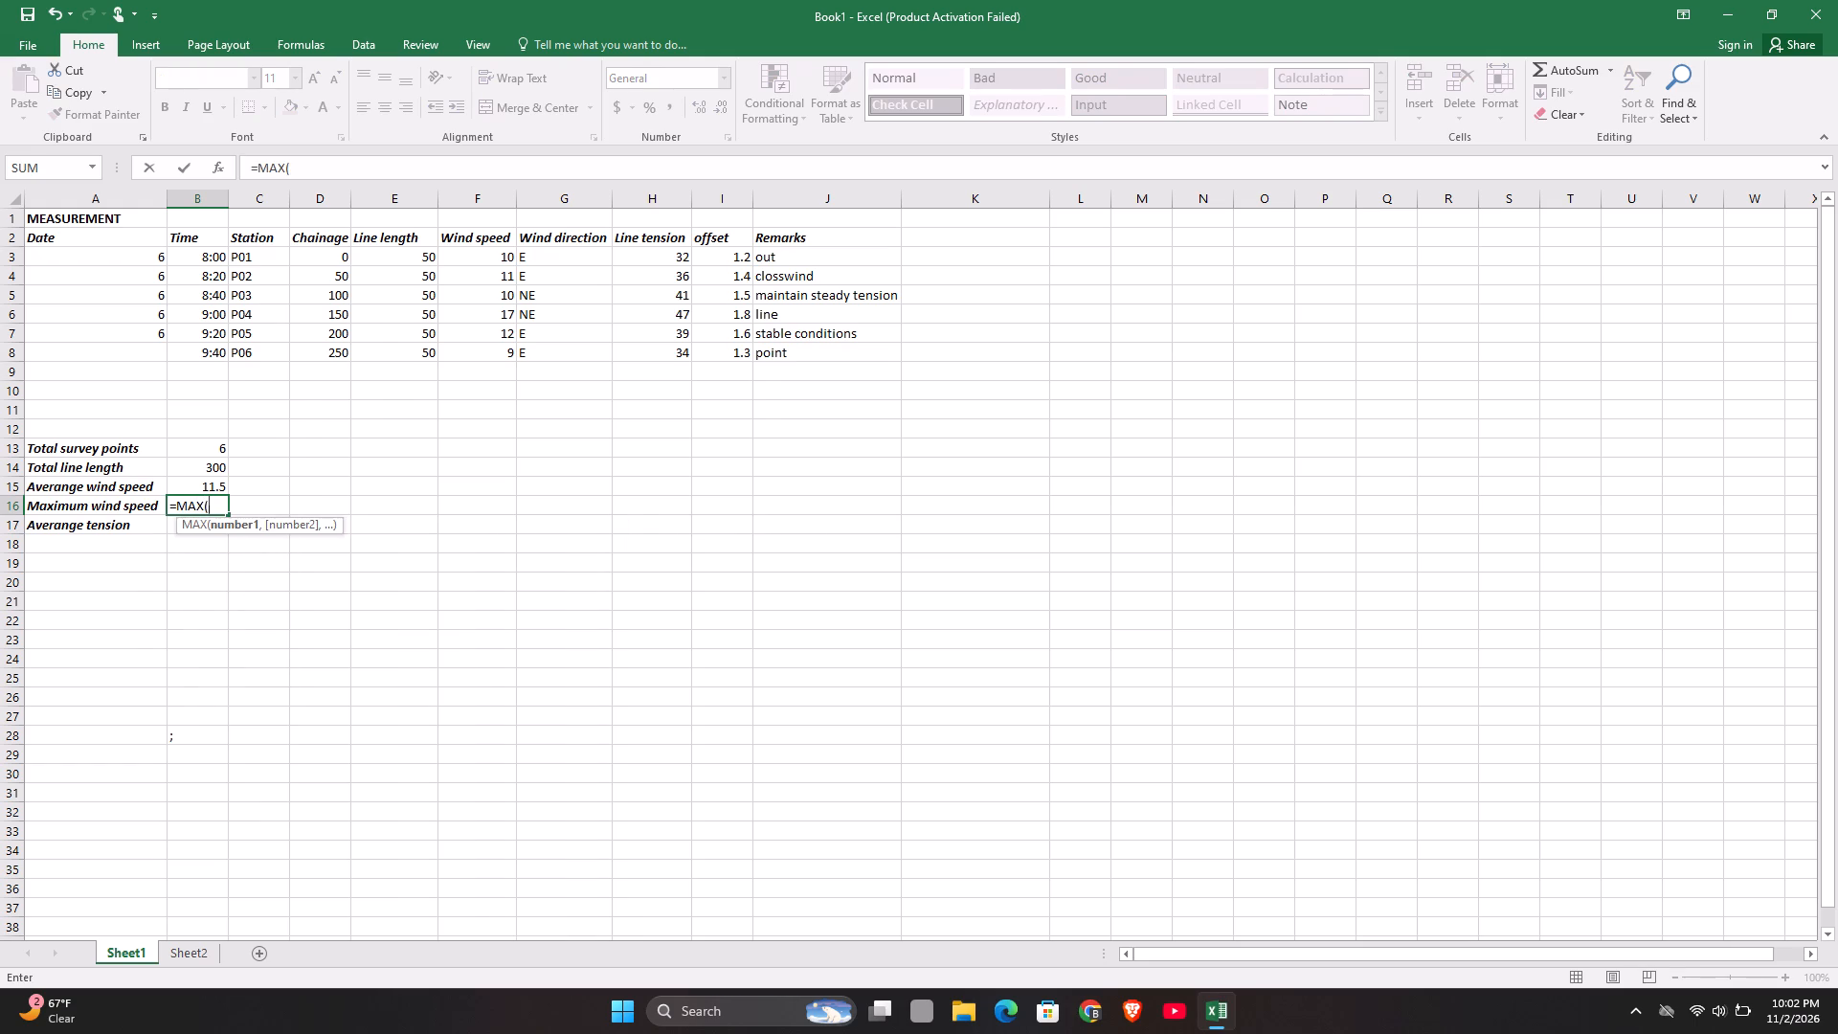
key(f)
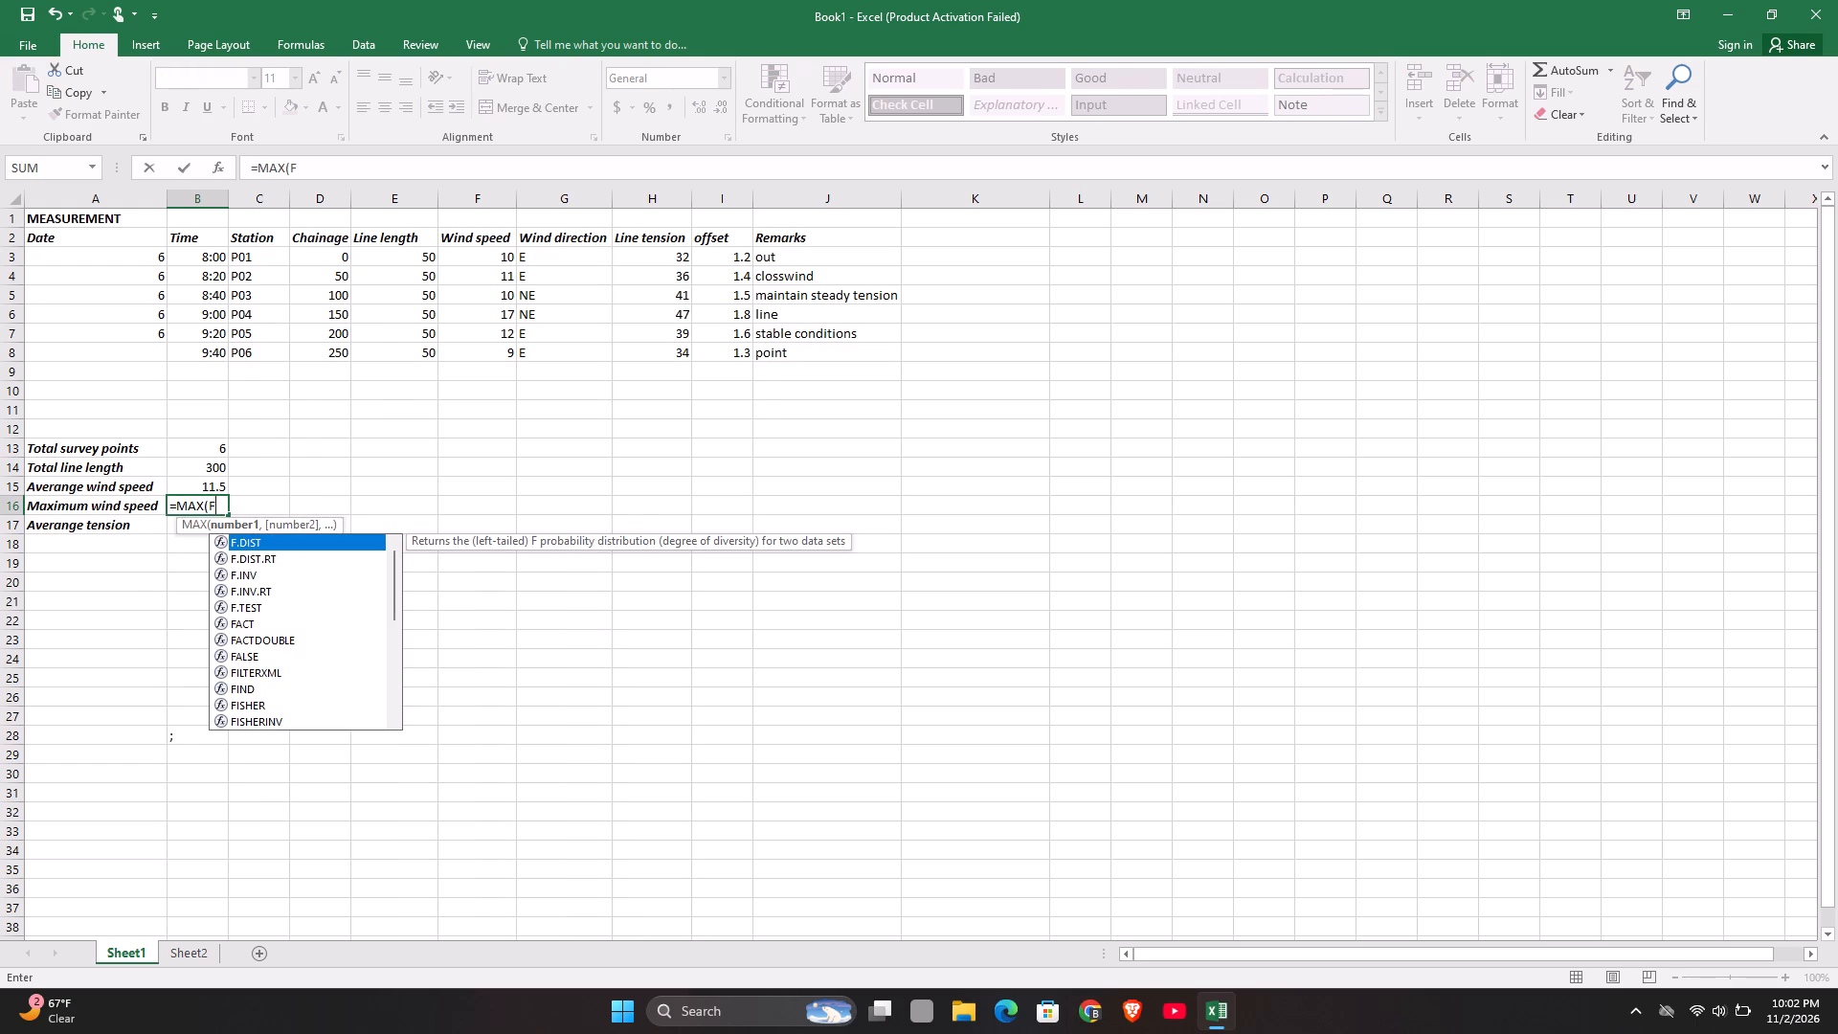
key(2)
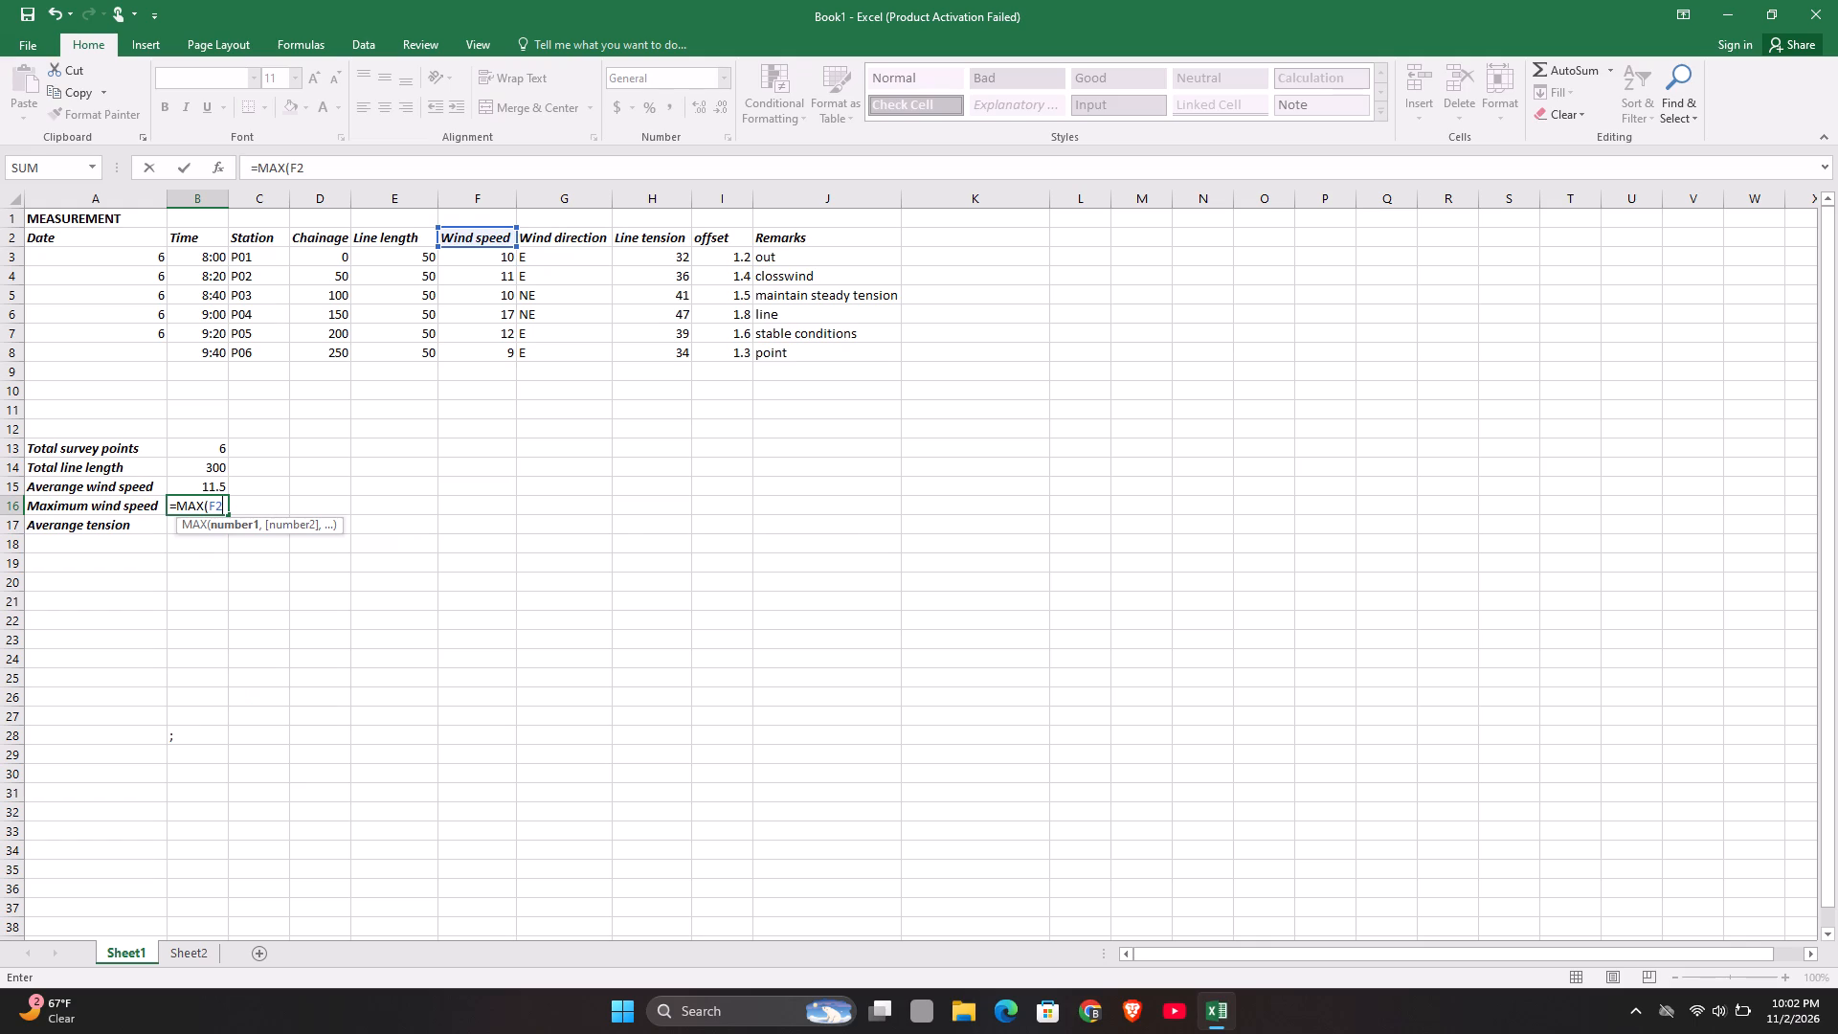
key(shift+colon)
key(f)
key(8)
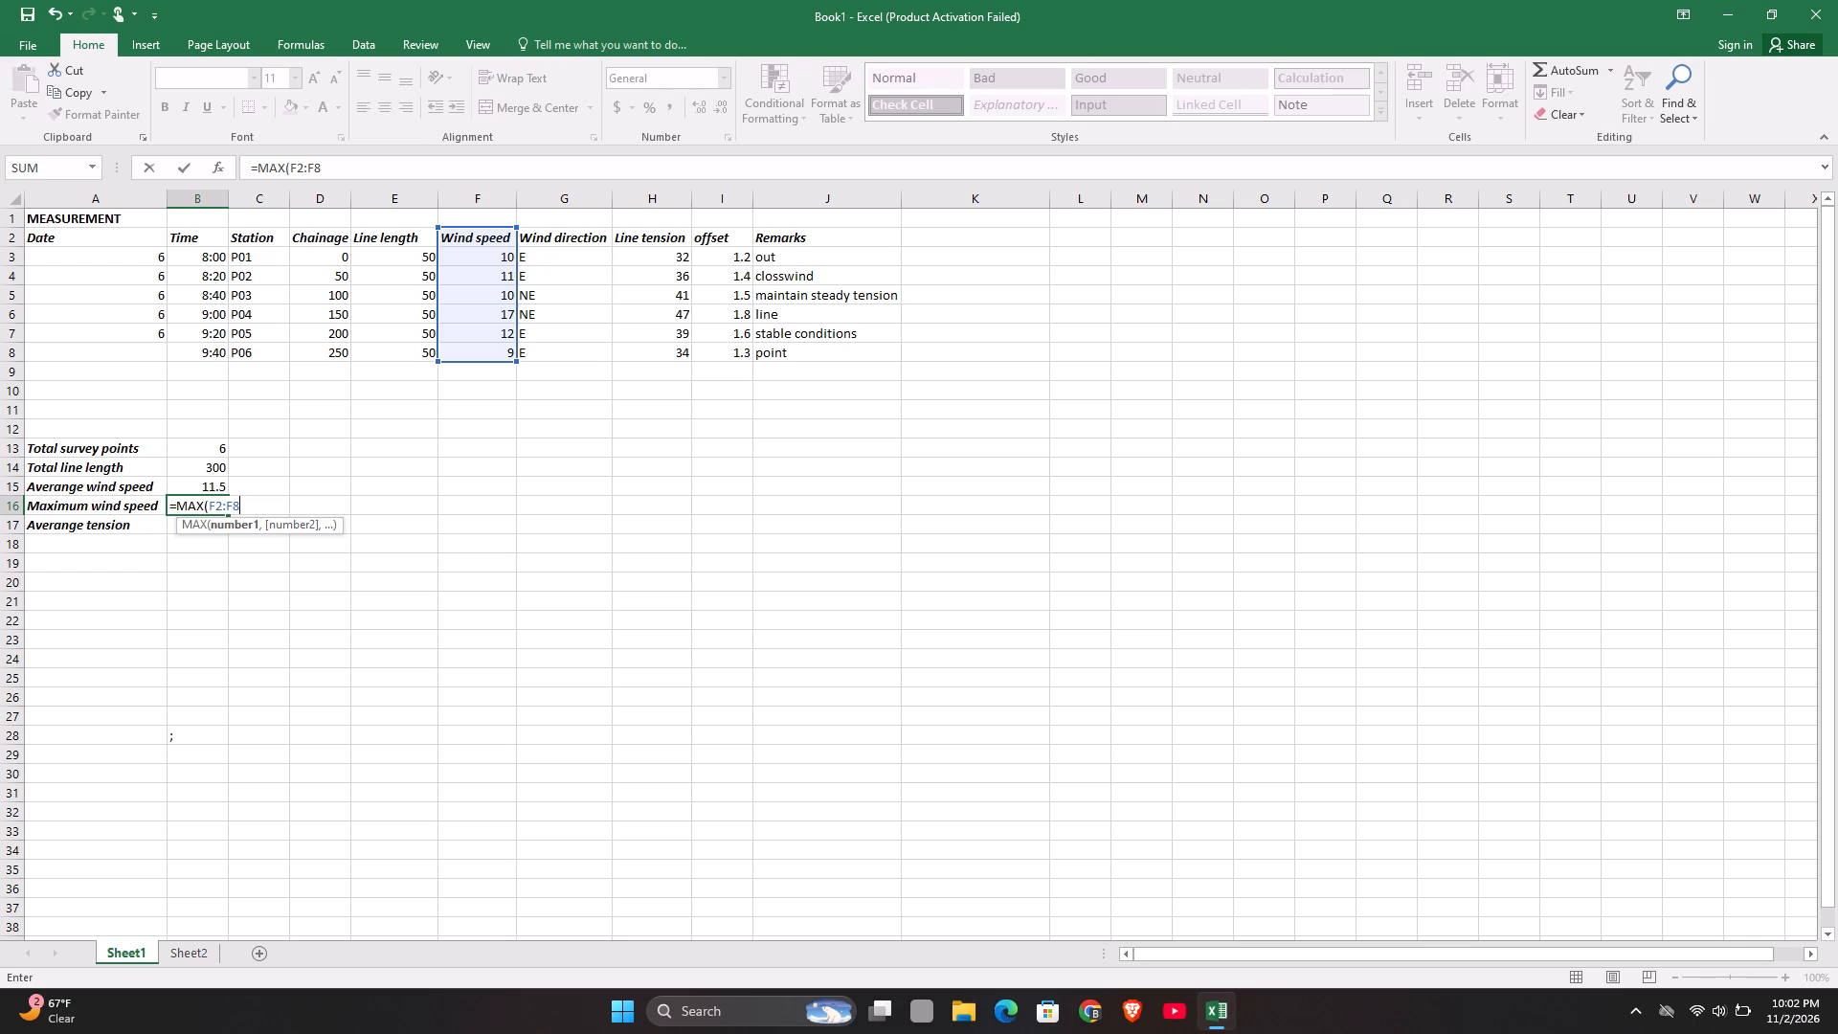
click(221, 506)
key(BackSpace)
key(3)
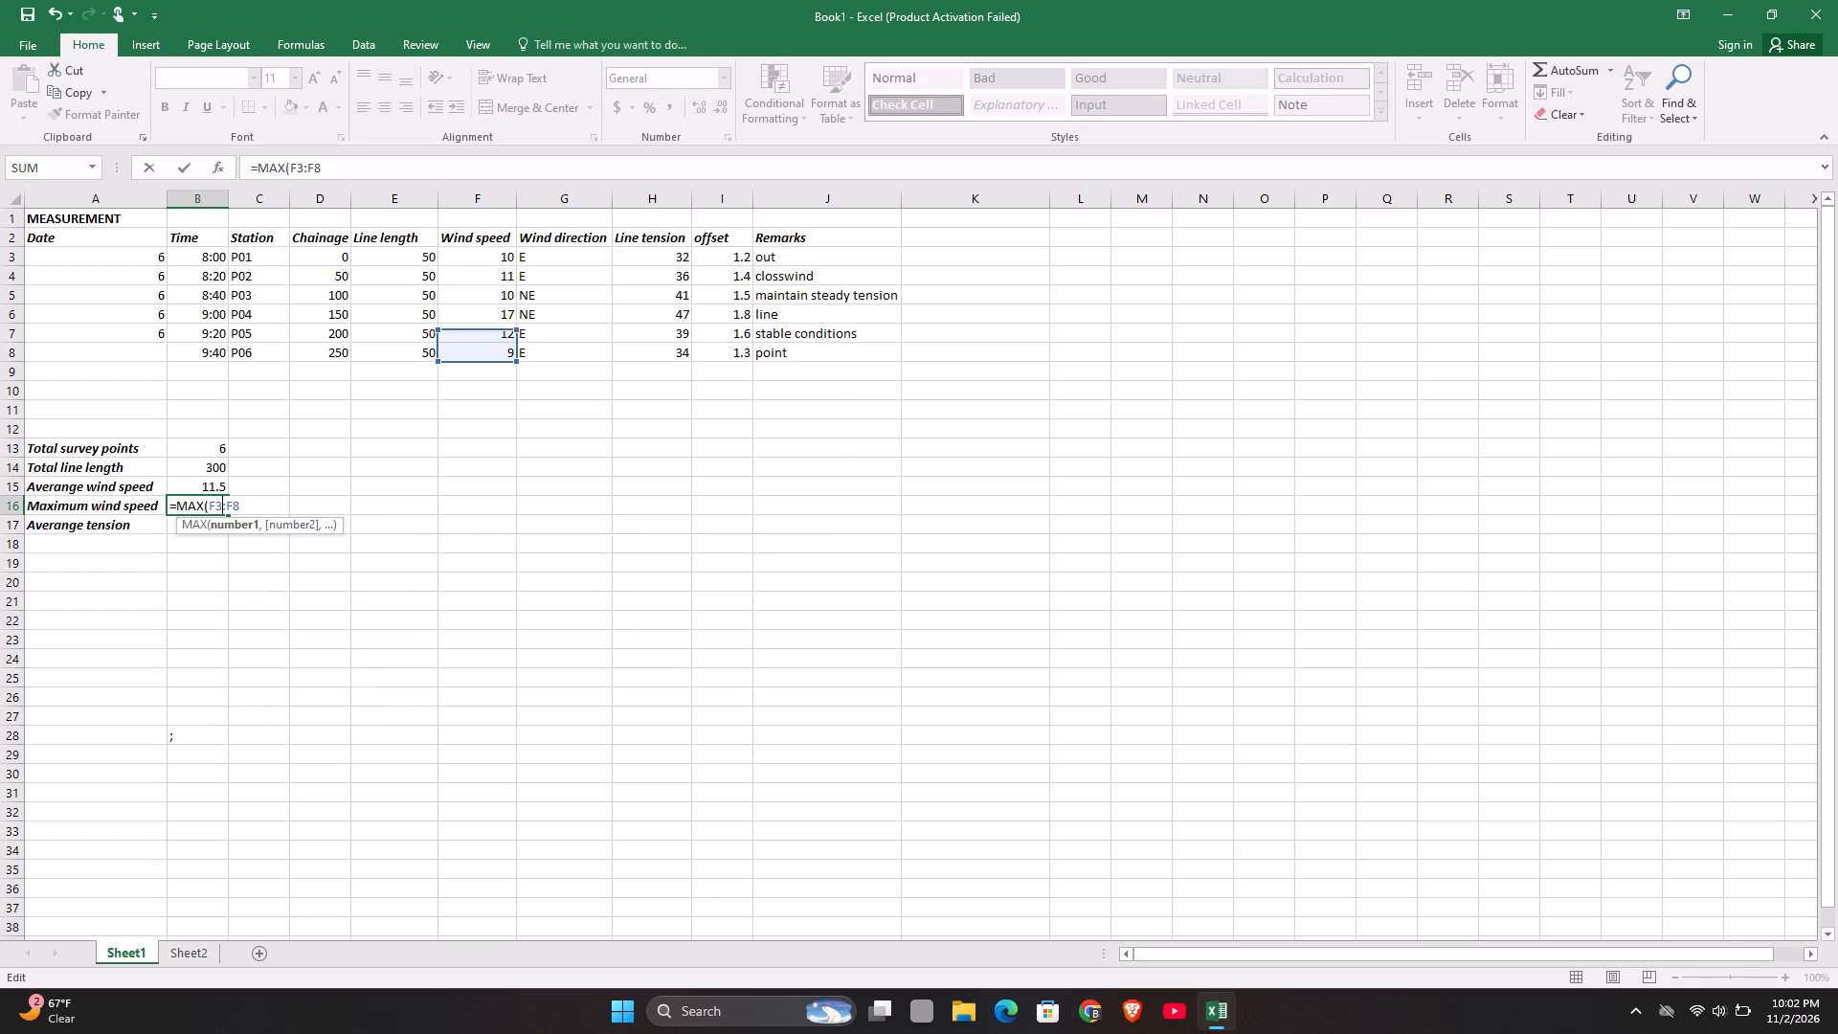
click(240, 509)
key(shift+parenright)
key(Return)
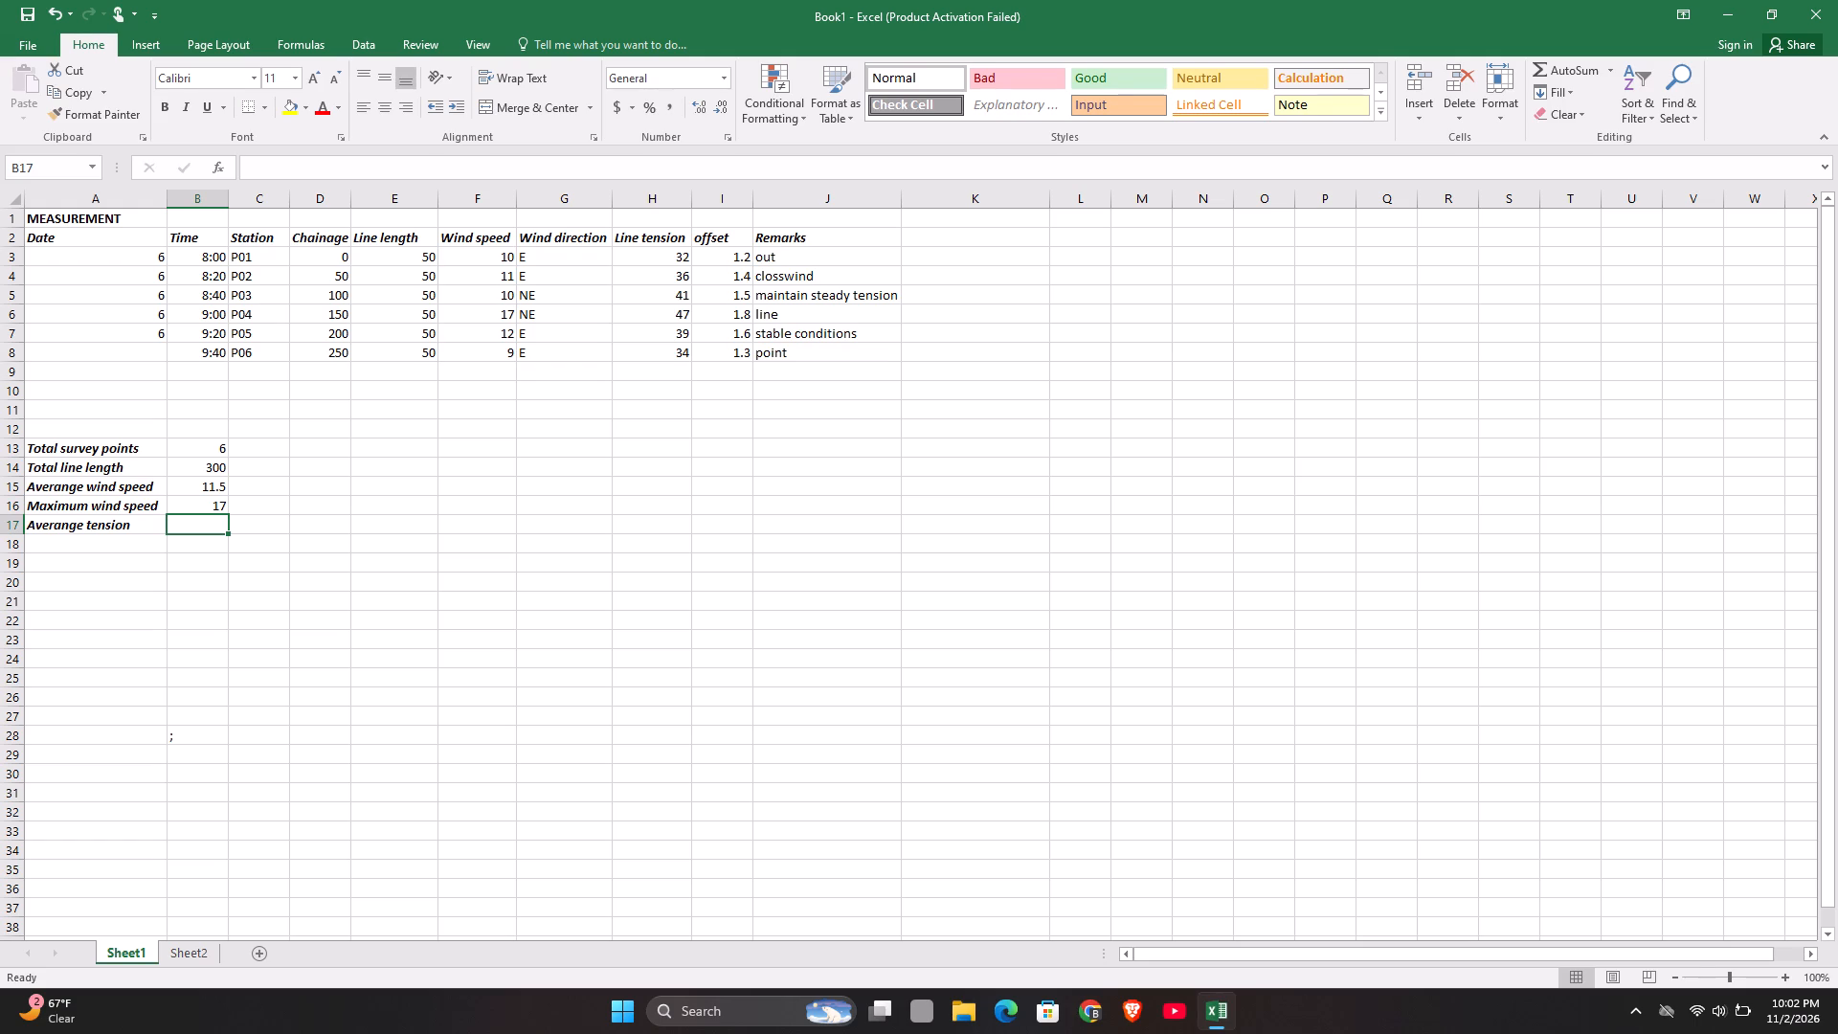
Enter the average tension formula =AVERAGE(H3:H8) over the line tension column in B17.
key(equal)
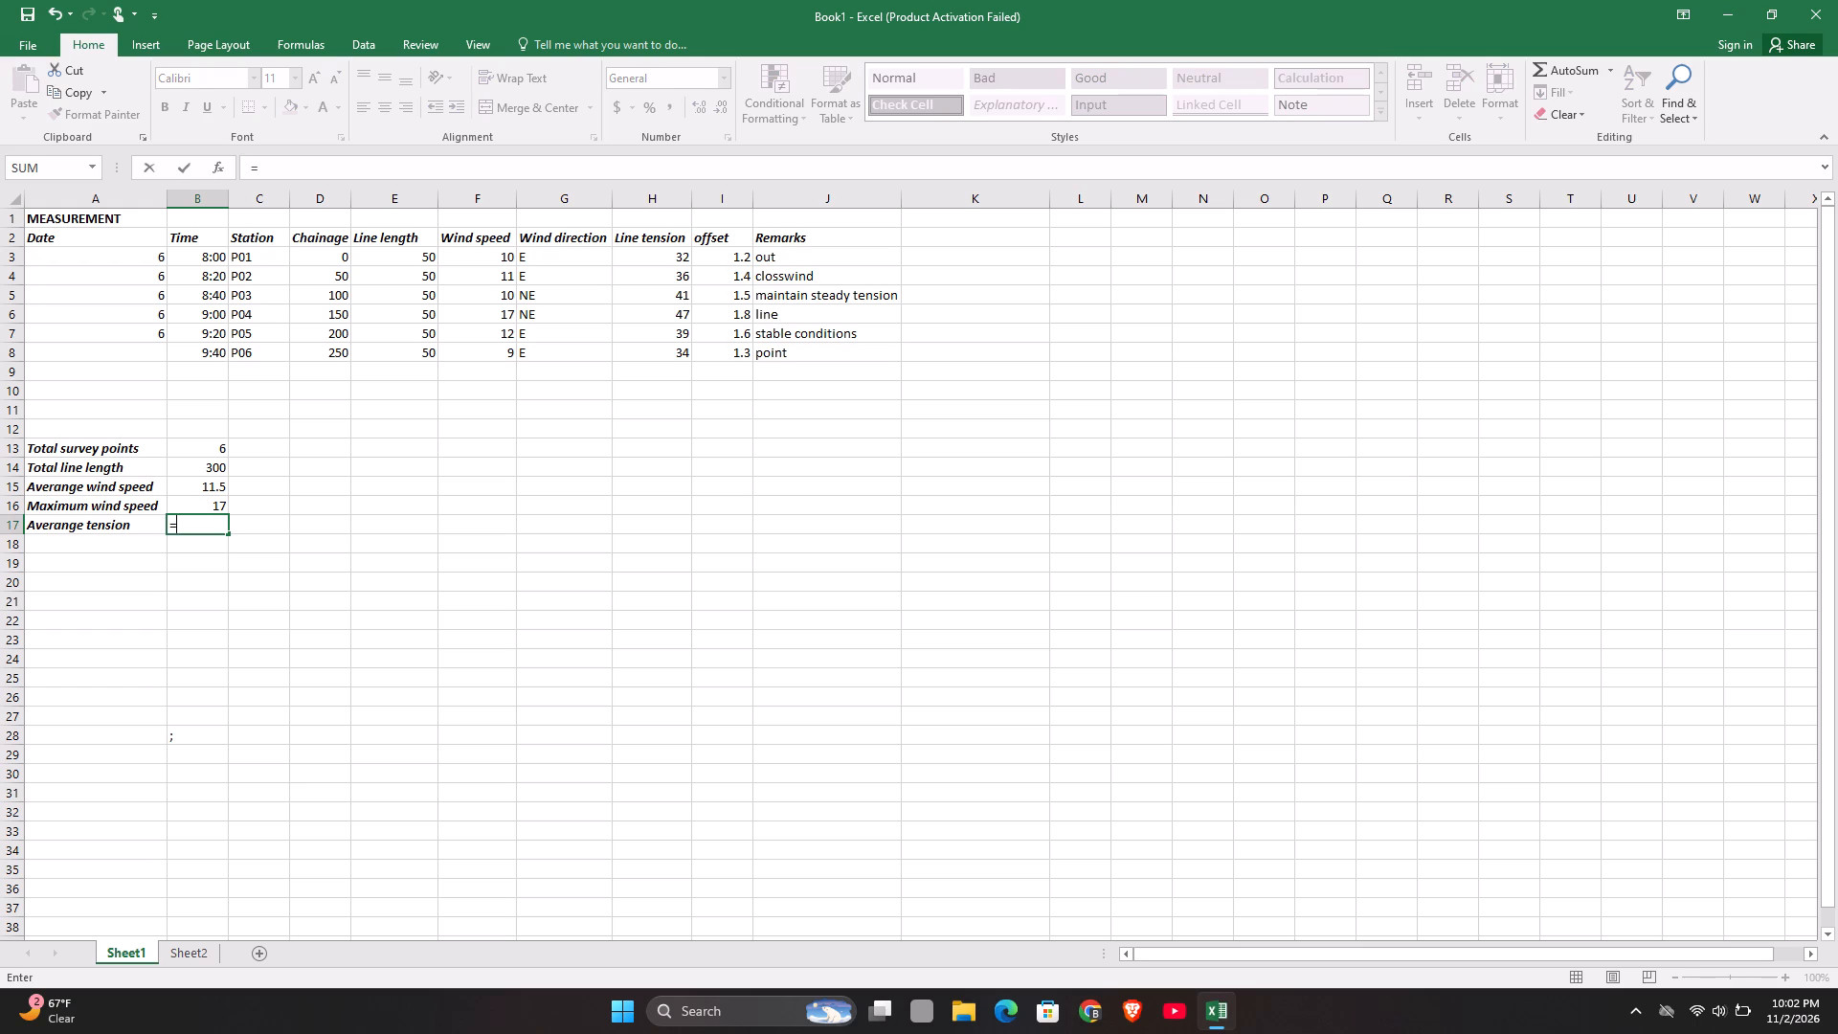
text(AVERA)
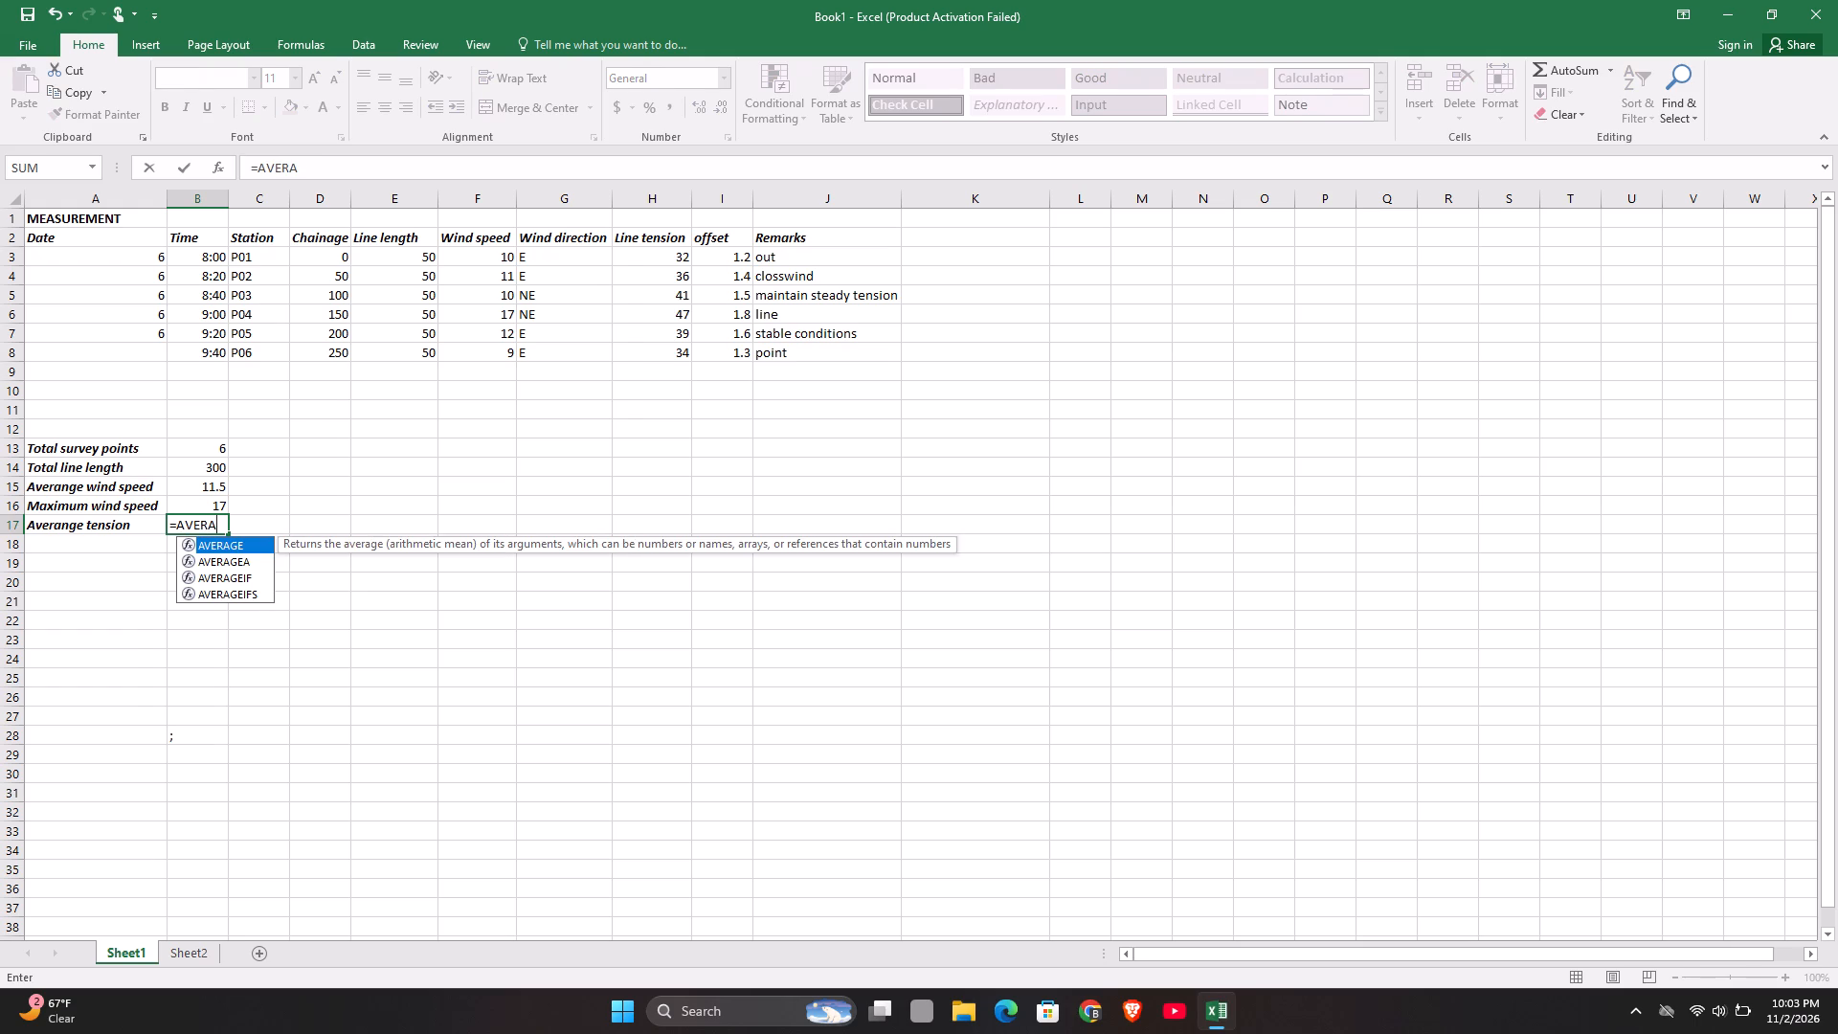
text(GE)
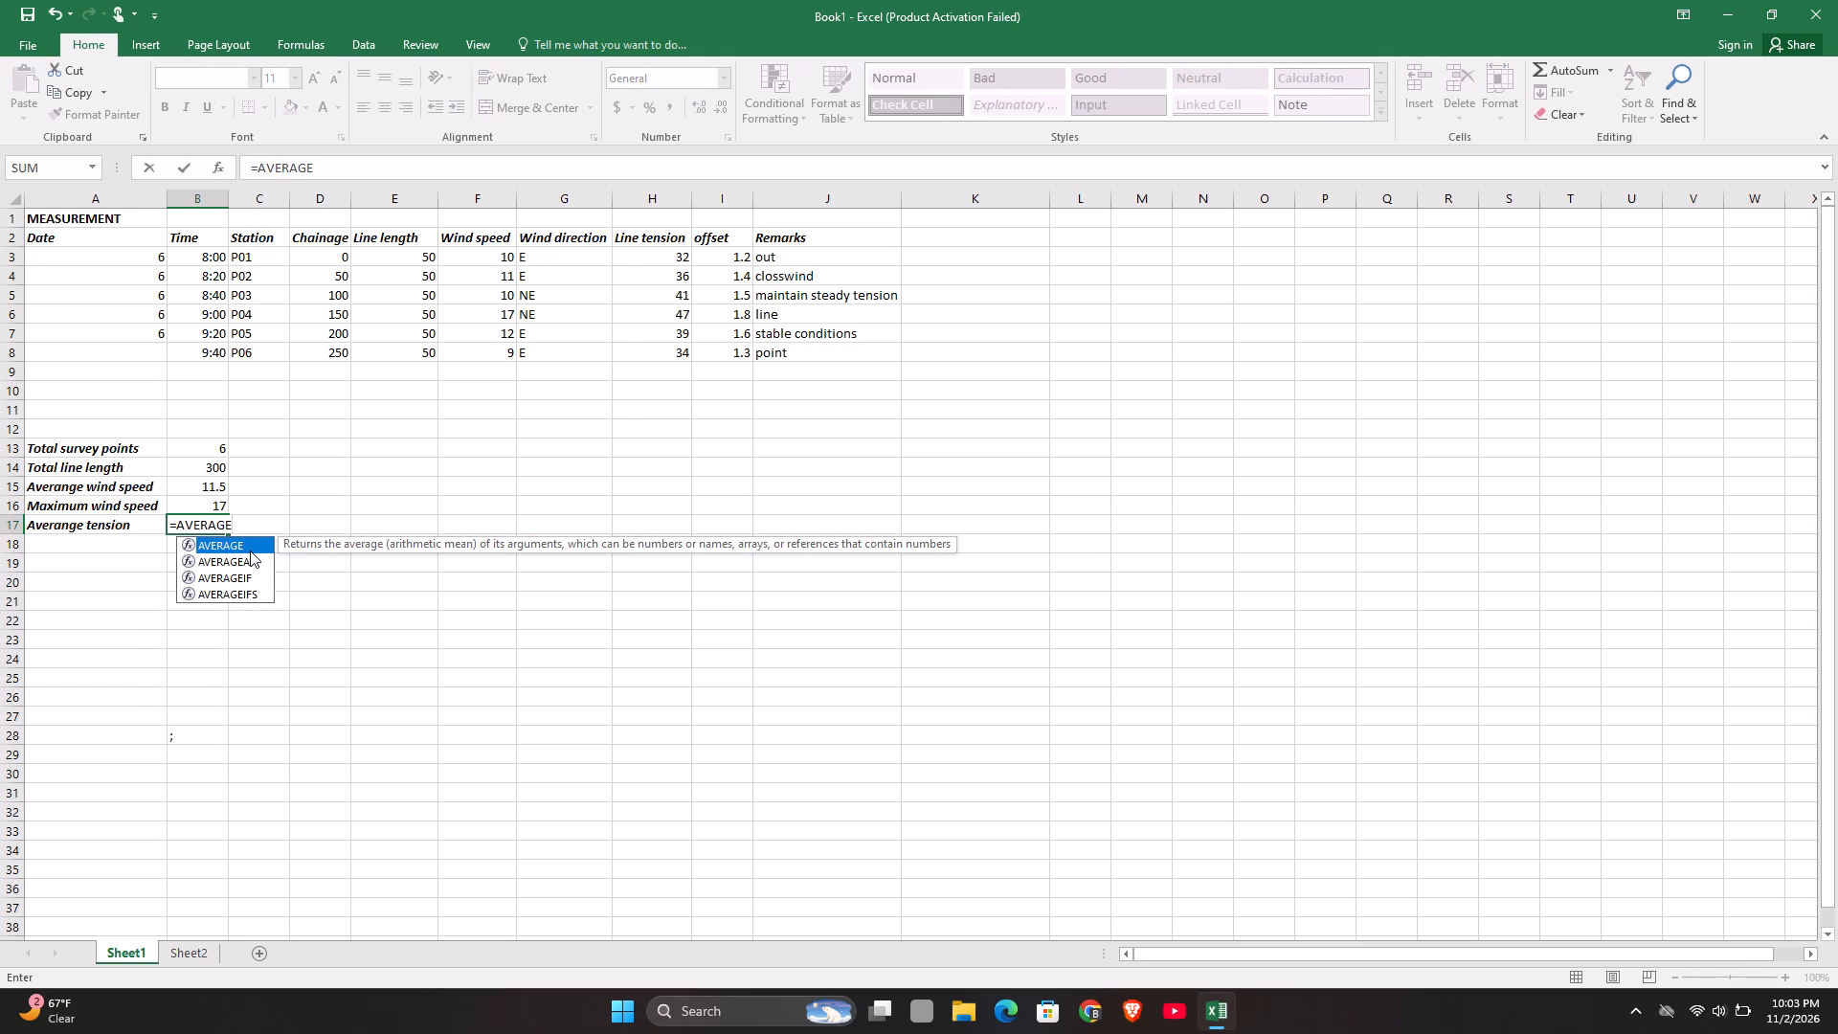
click(250, 548)
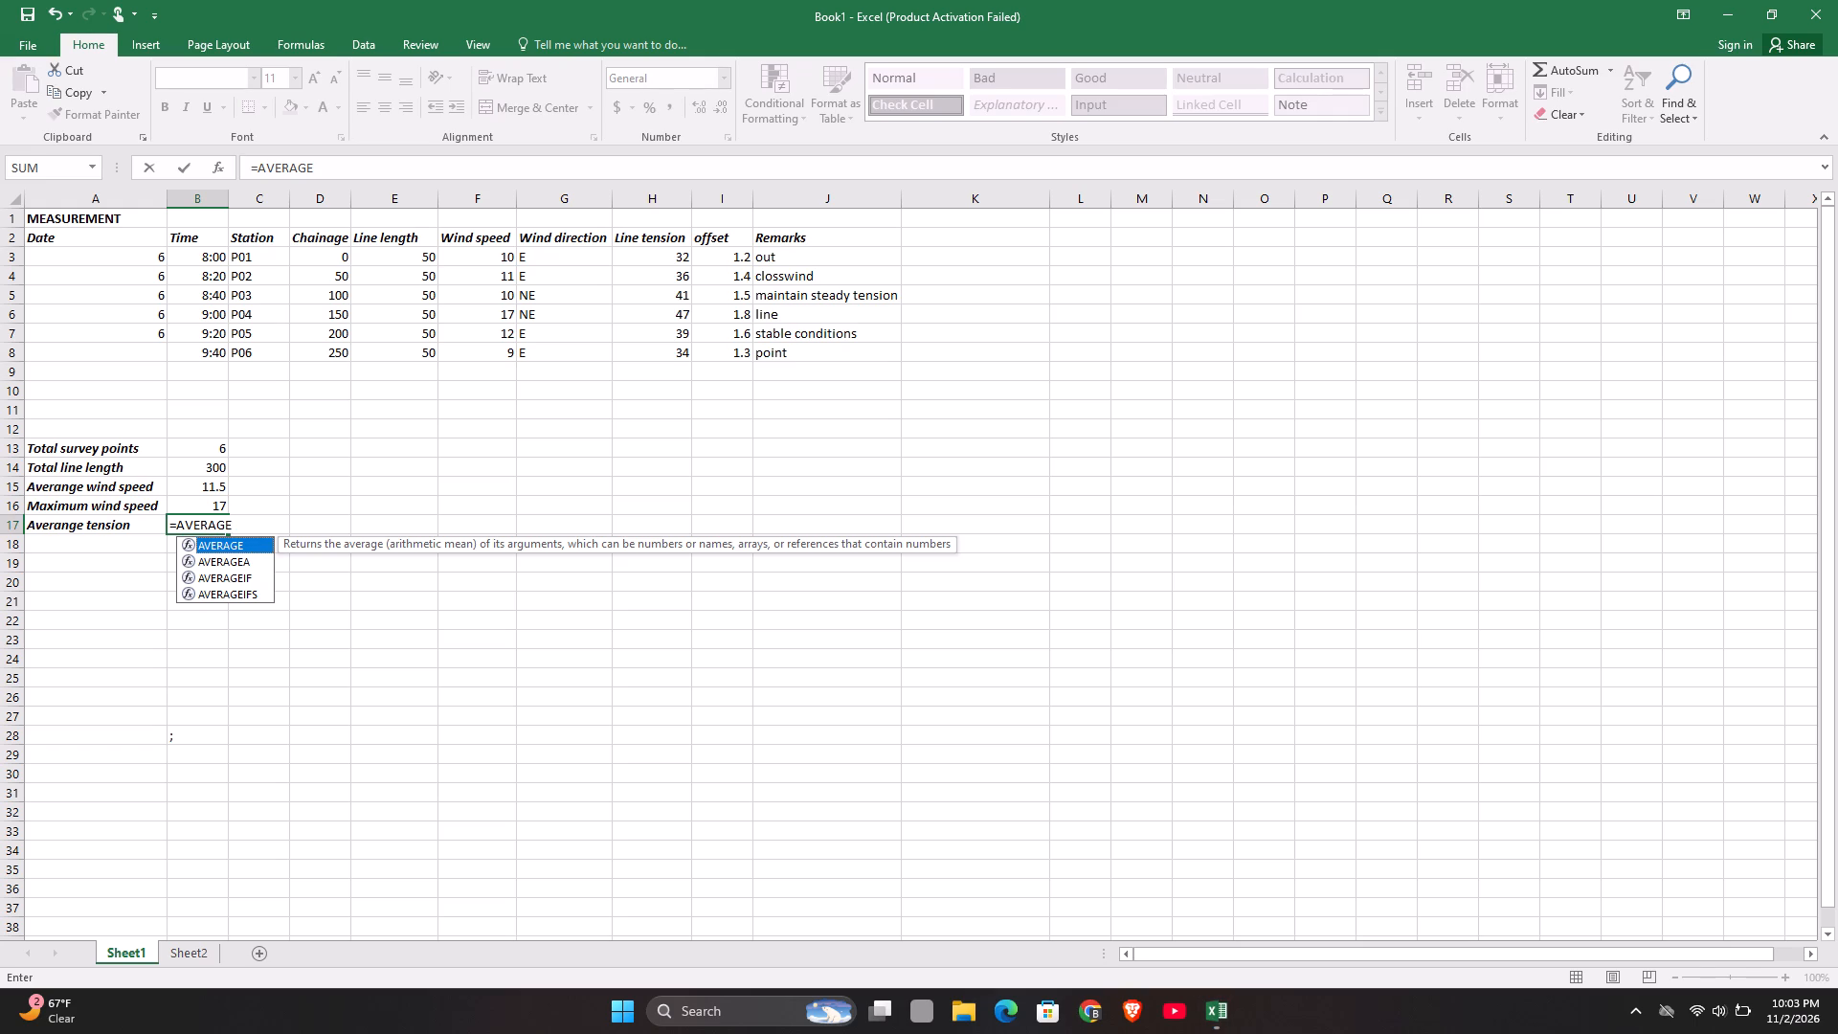
click(235, 527)
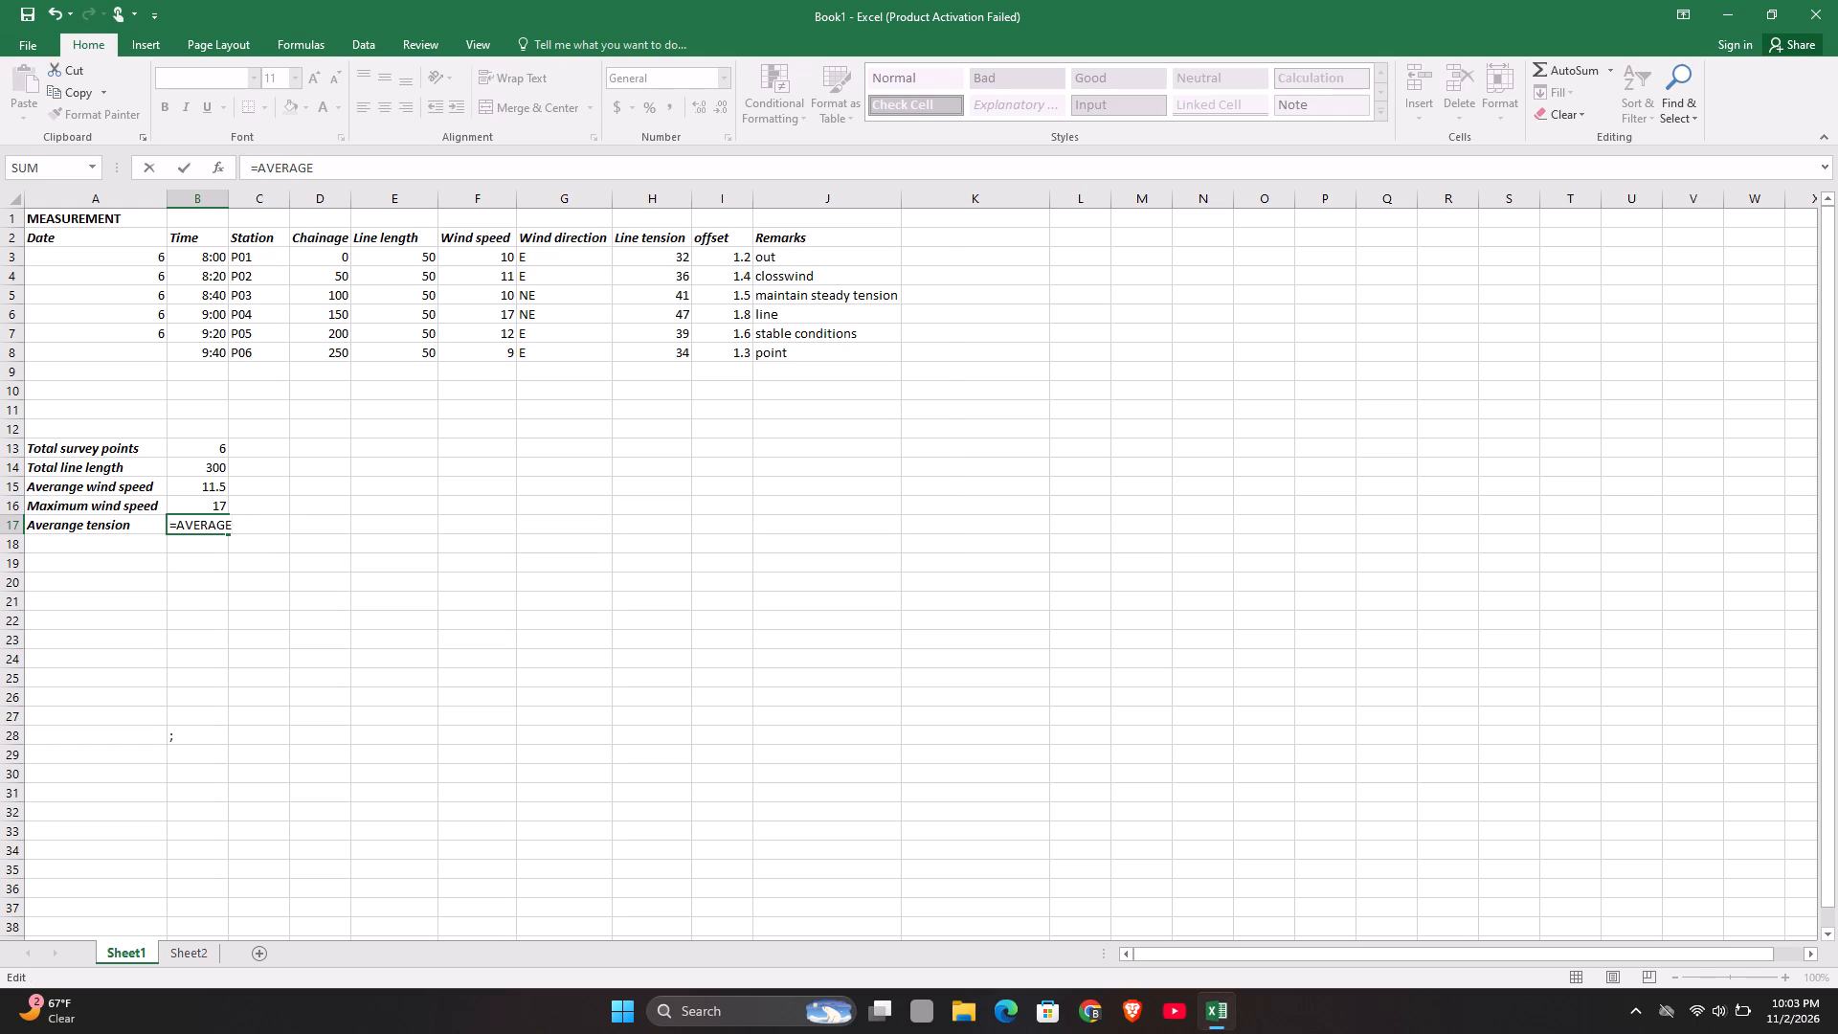
key(shift+parenleft)
text(H3)
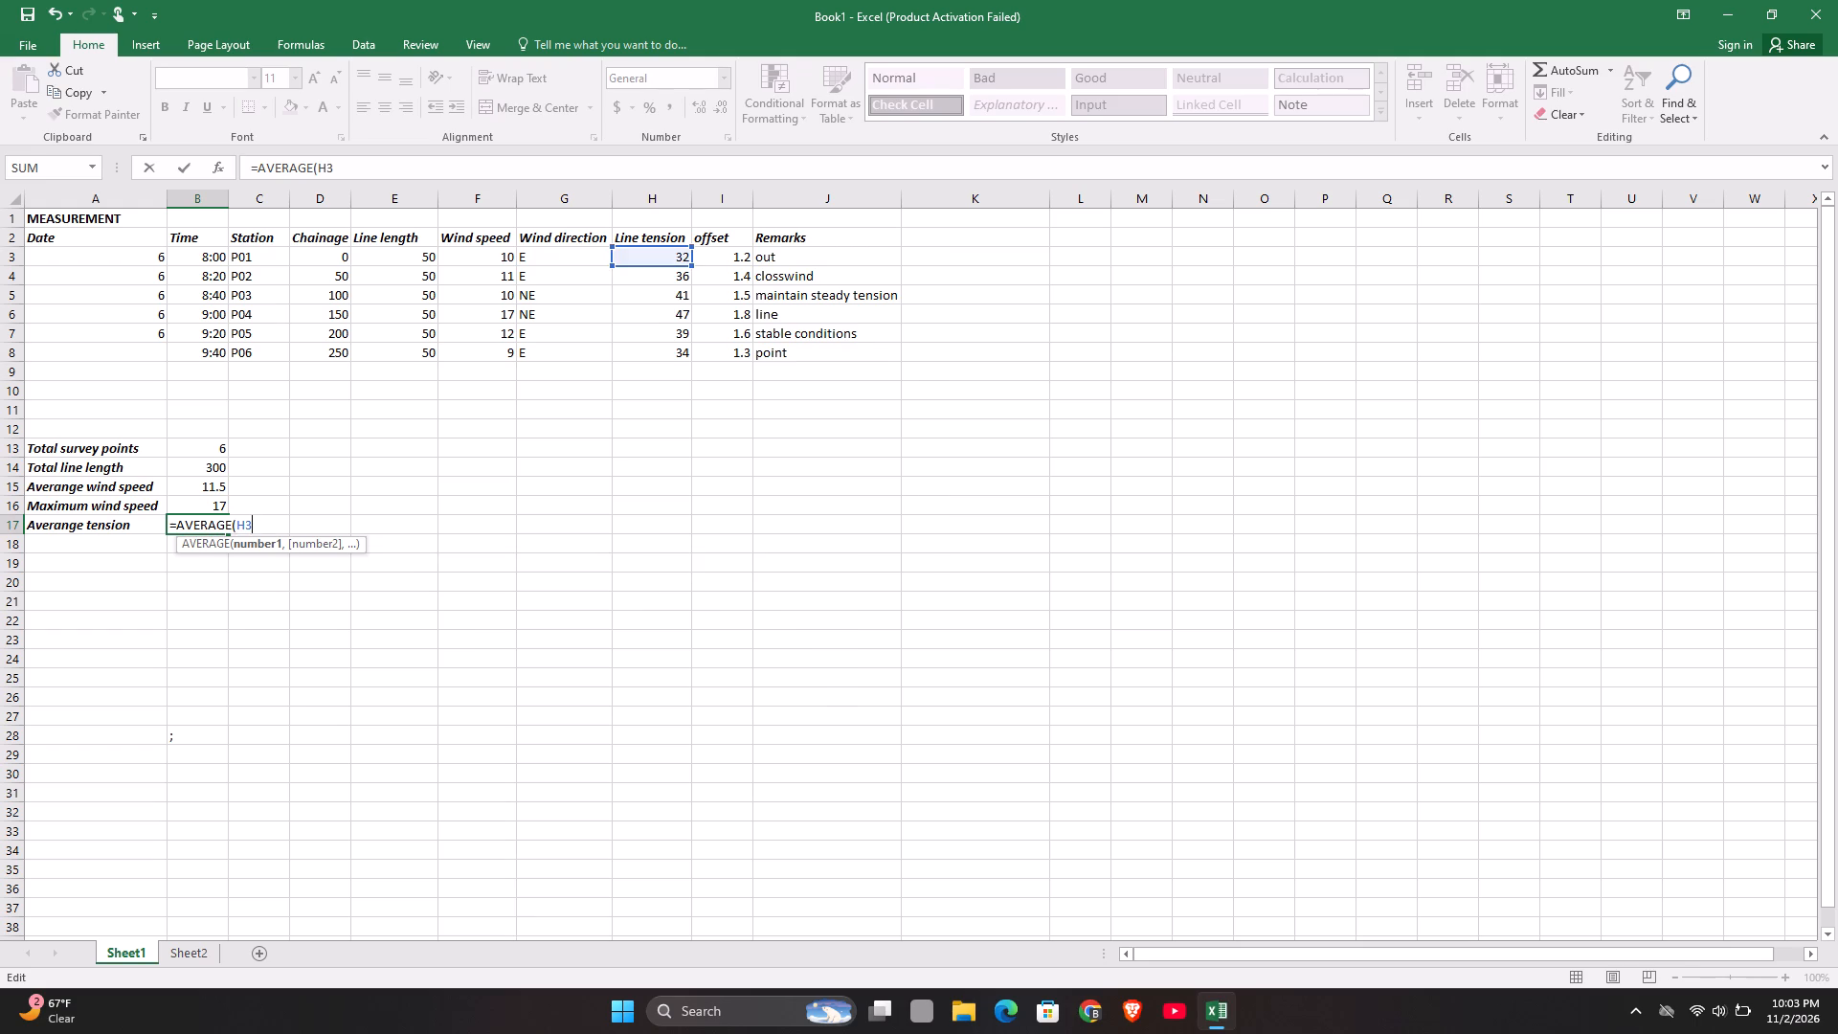
key(shift+colon)
key(h)
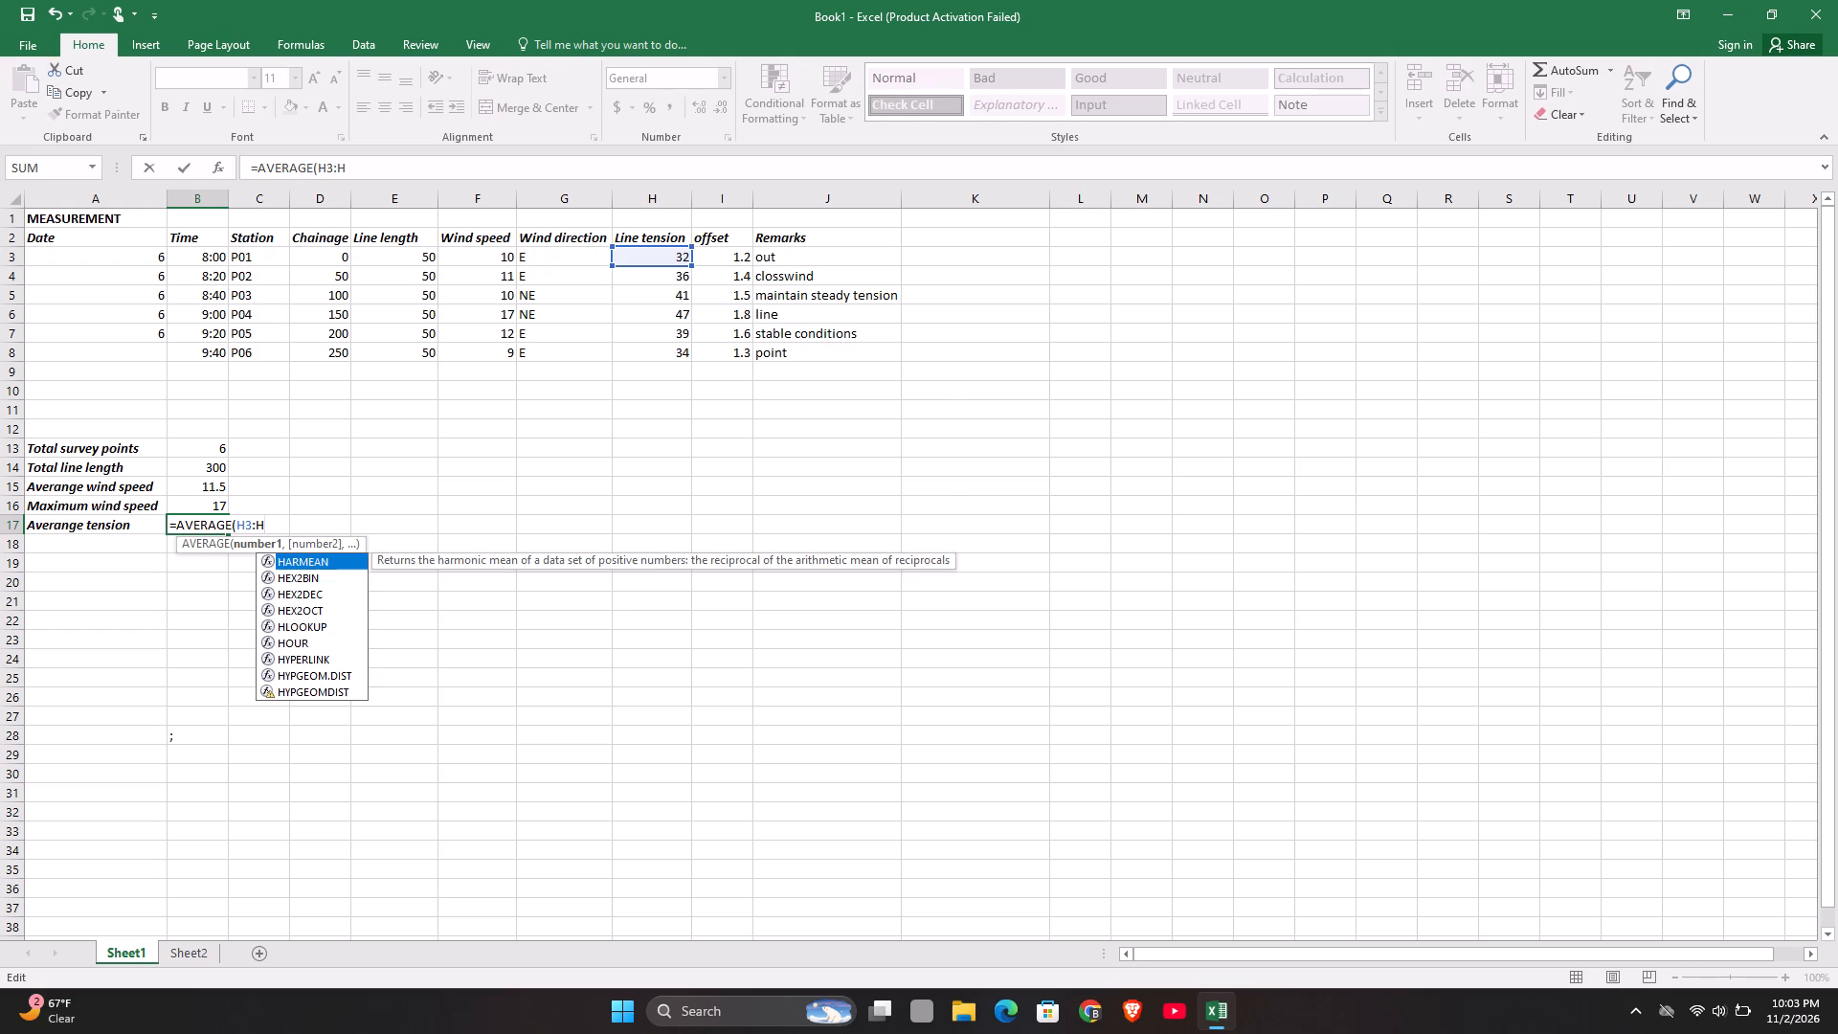
key(8)
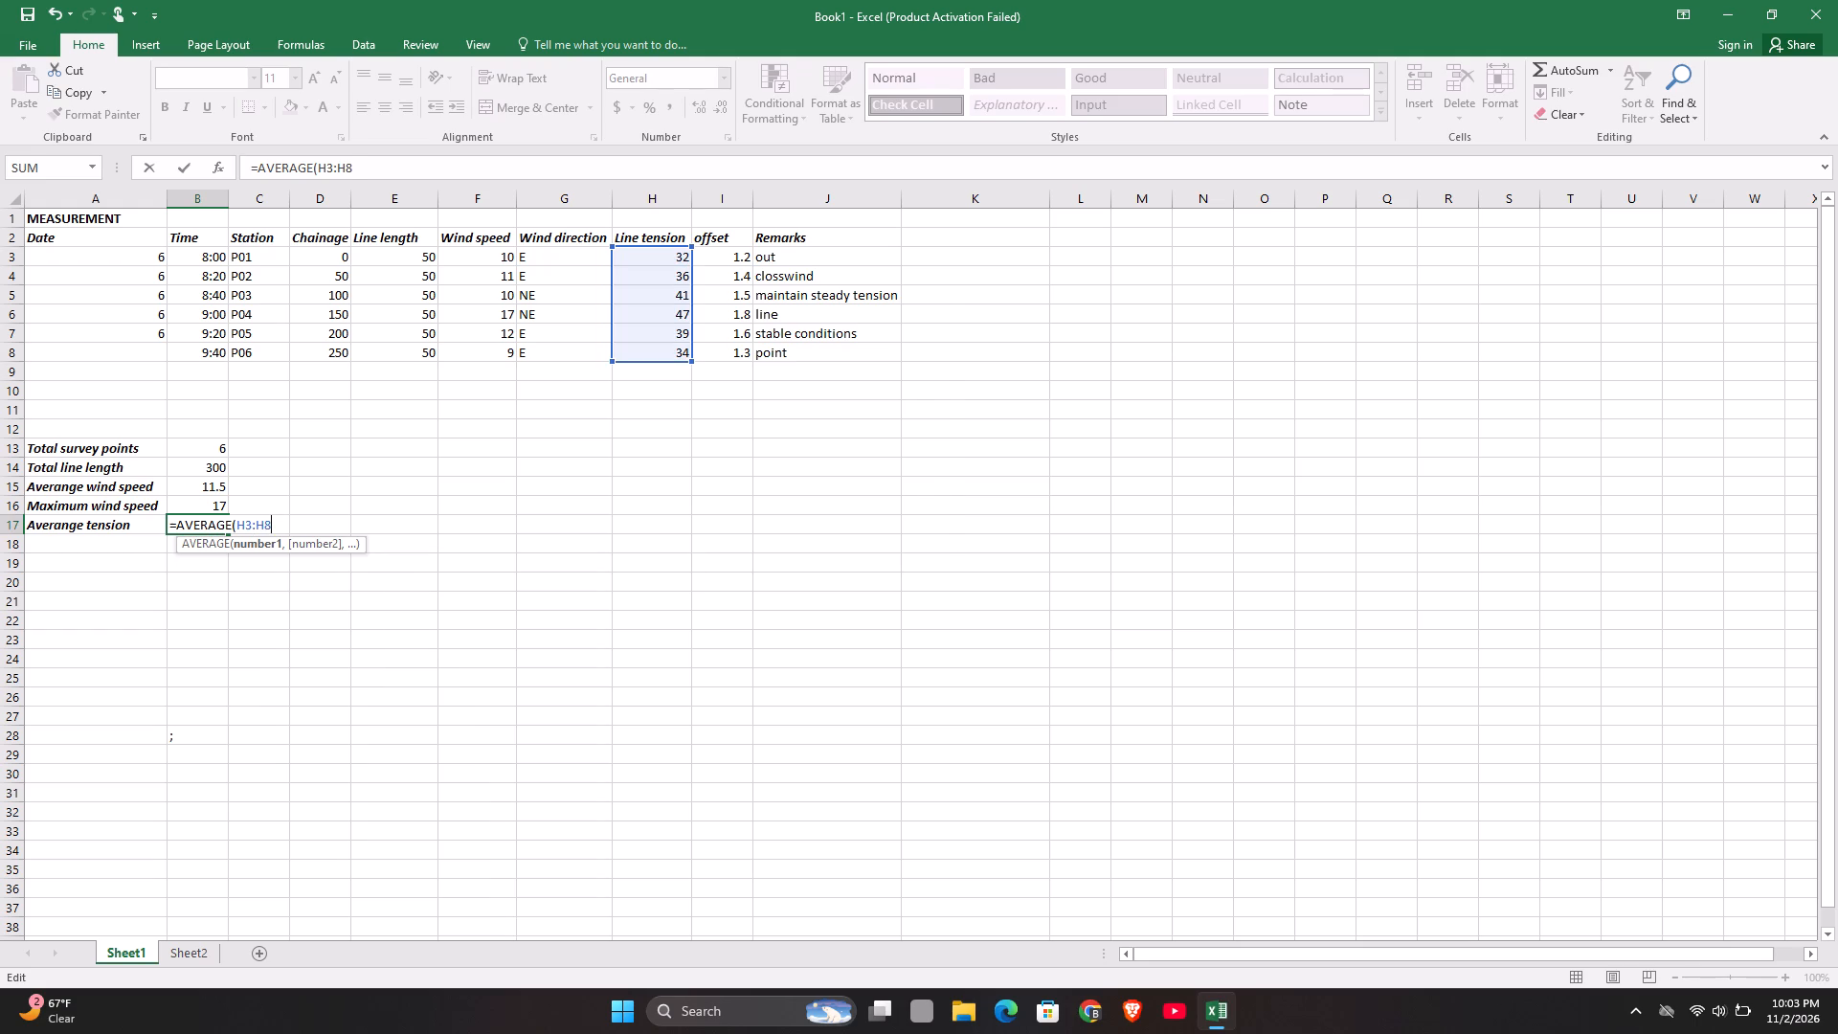
key(shift+parenright)
key(Return)
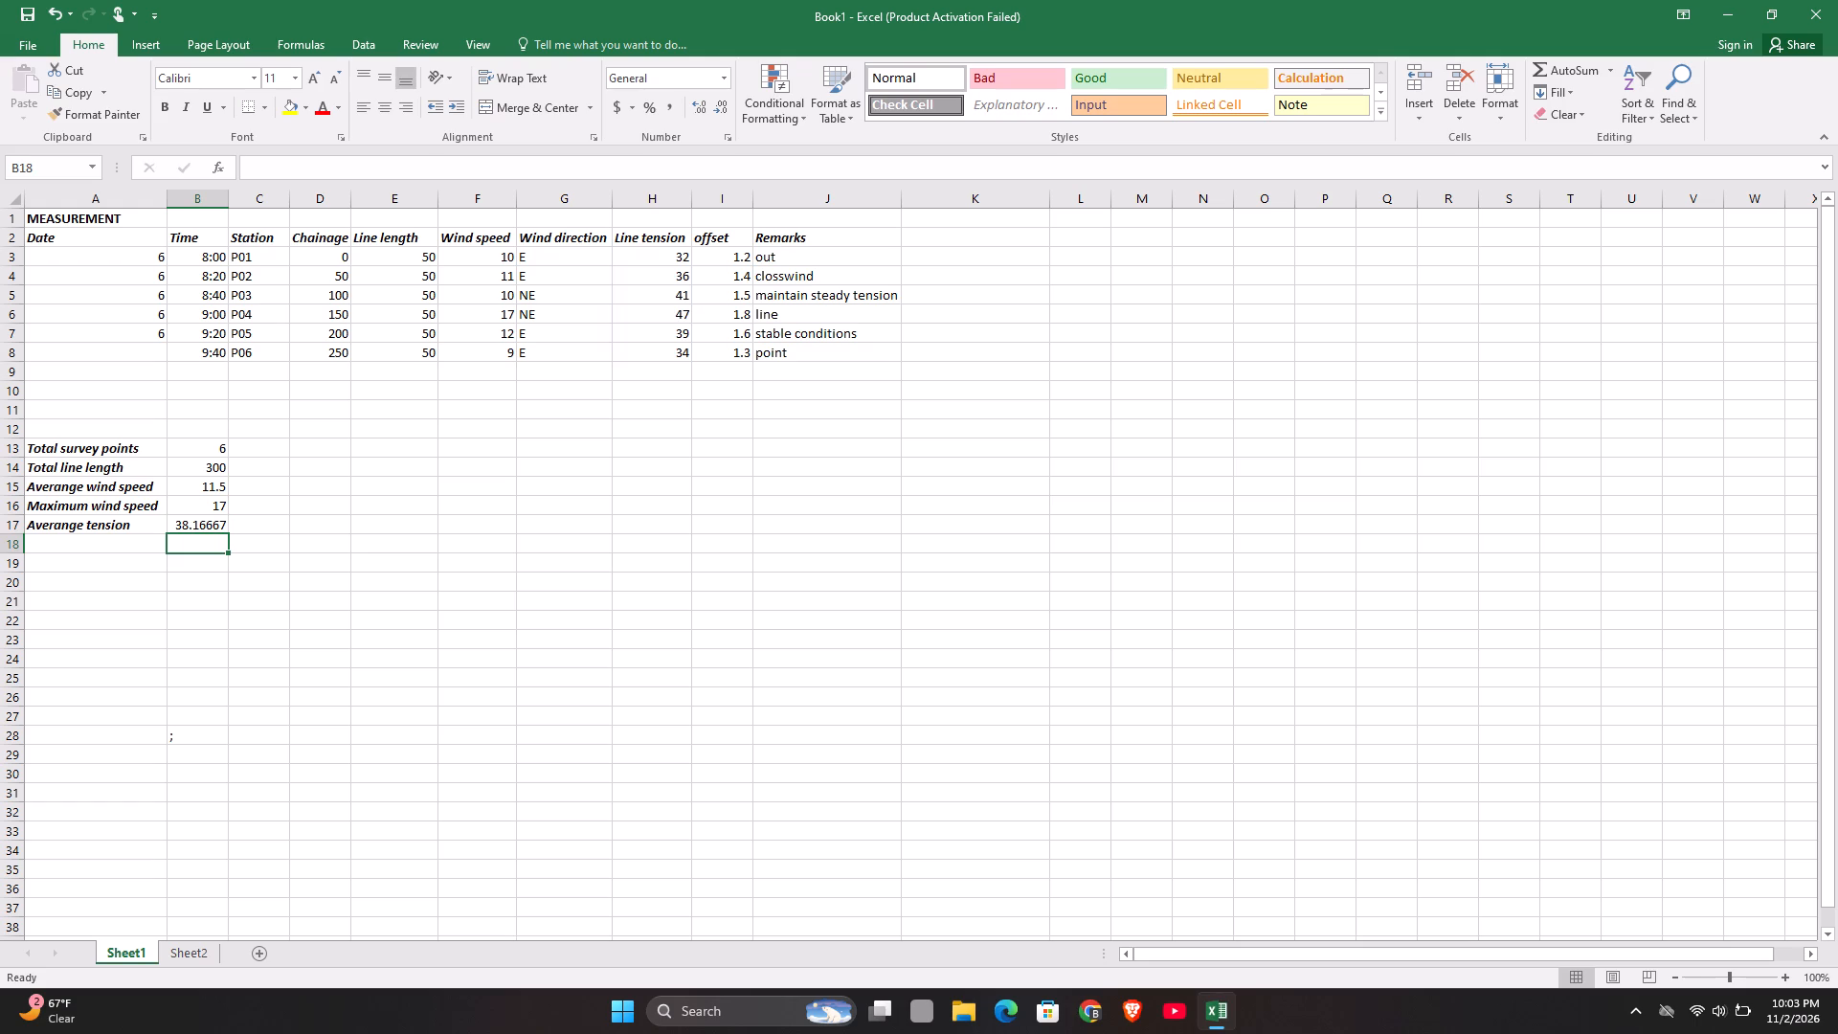
click(403, 560)
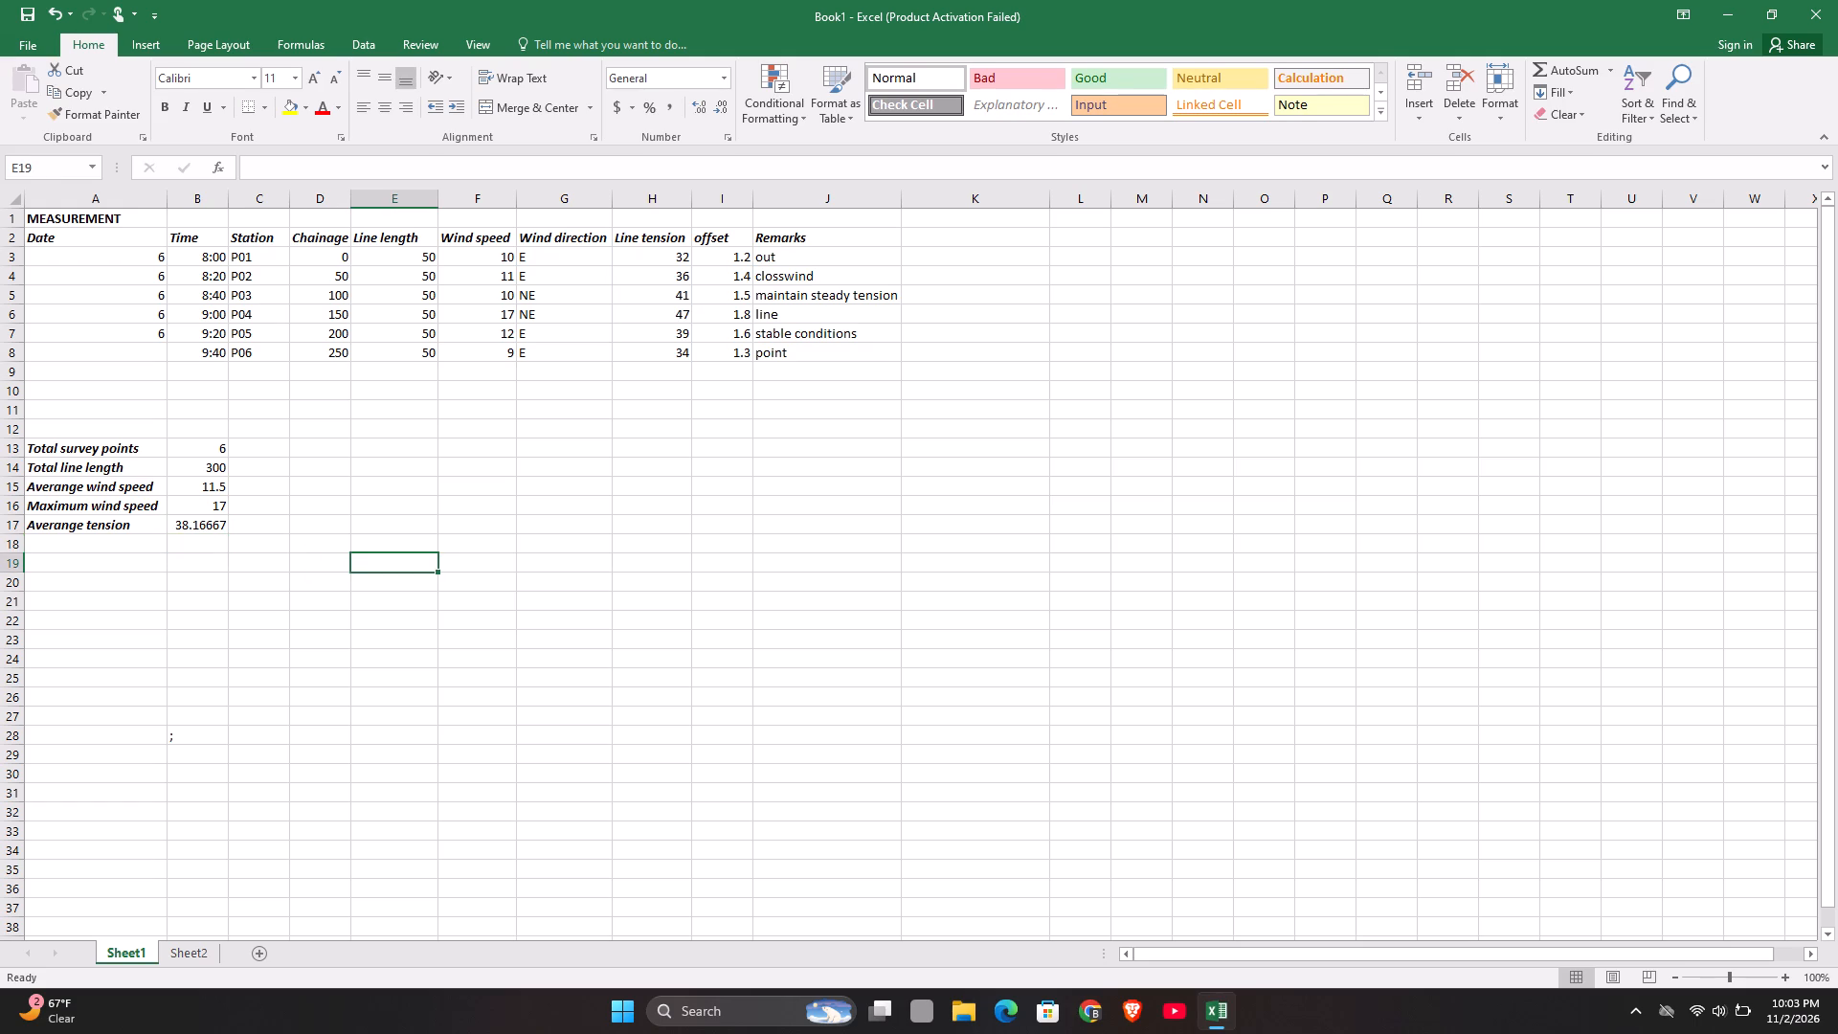
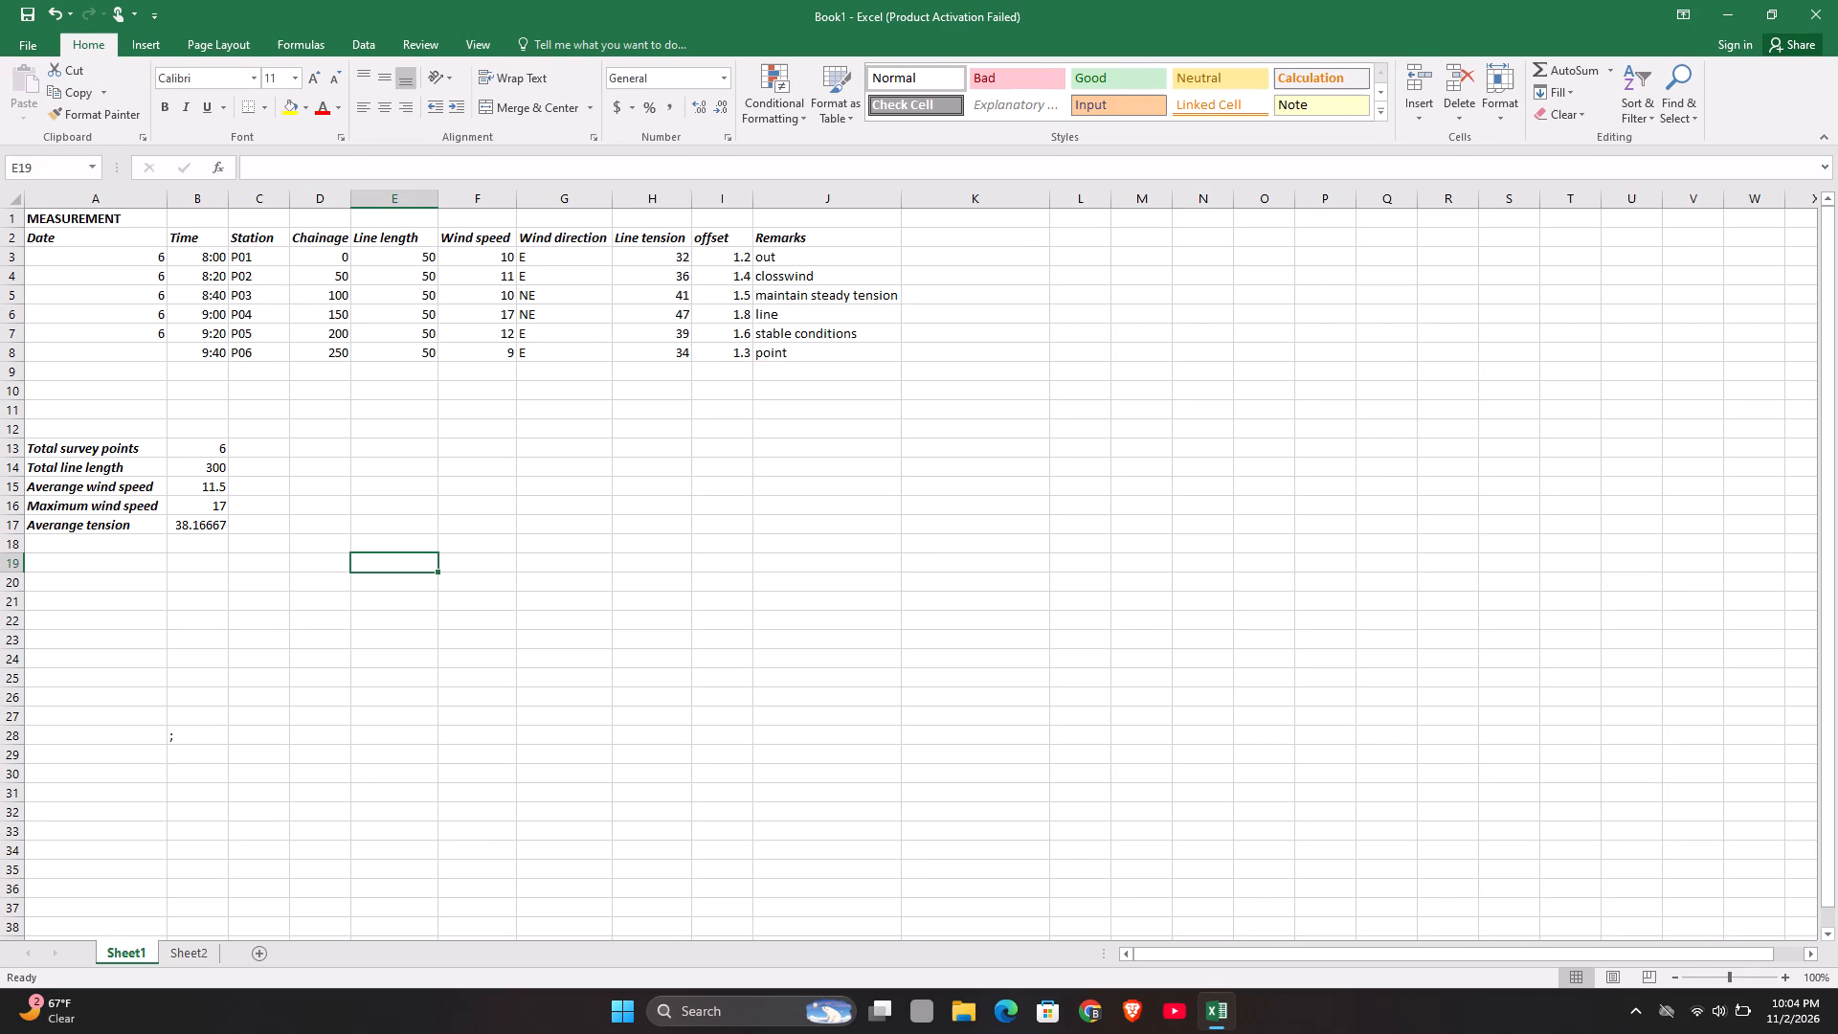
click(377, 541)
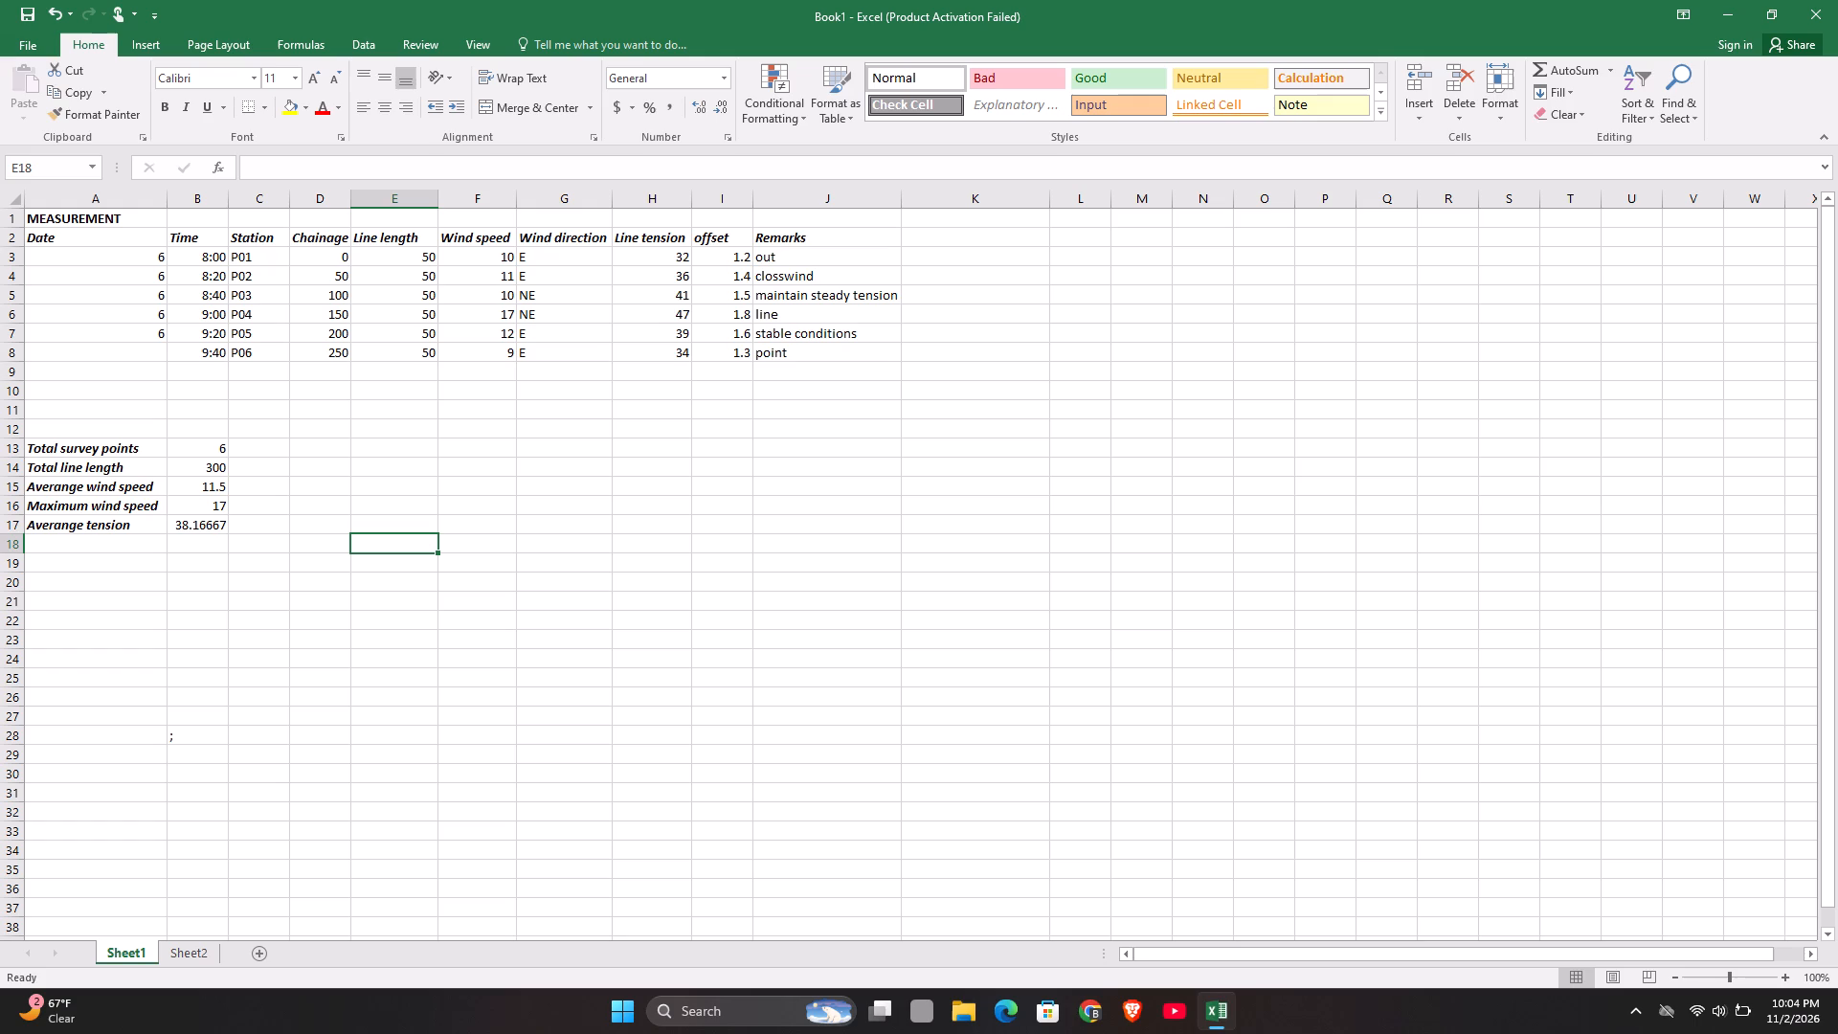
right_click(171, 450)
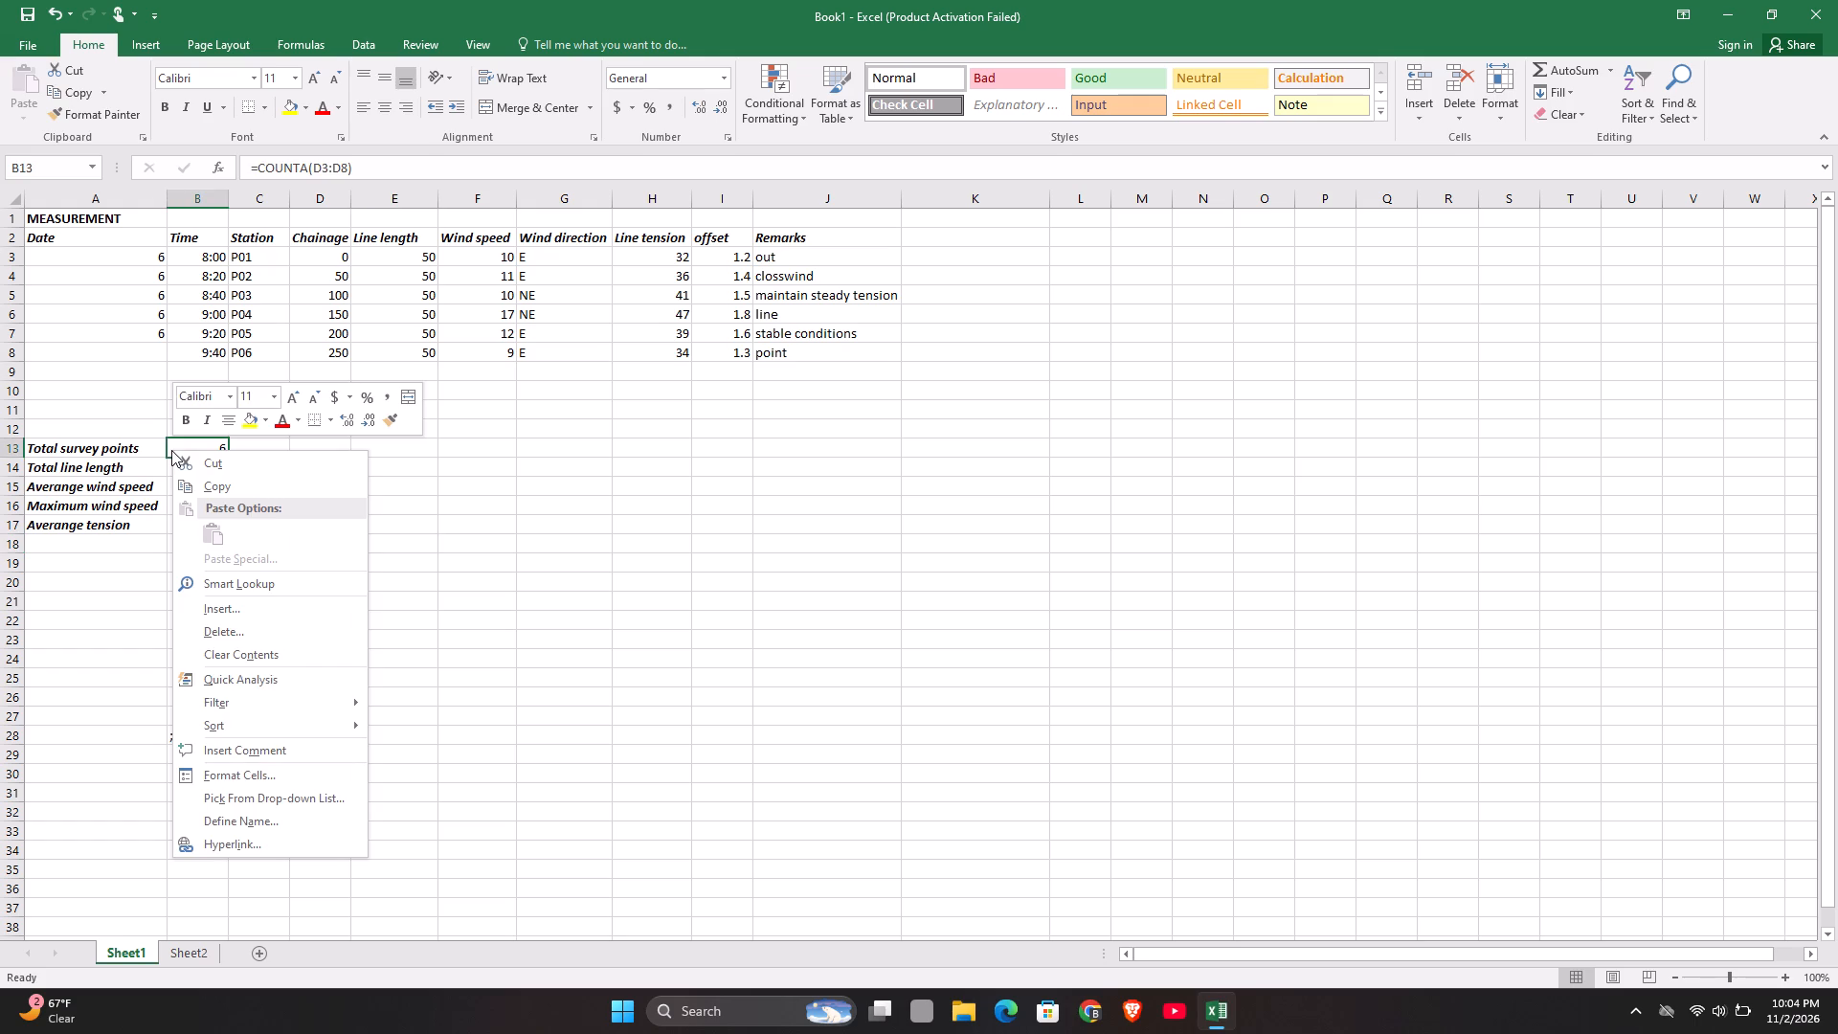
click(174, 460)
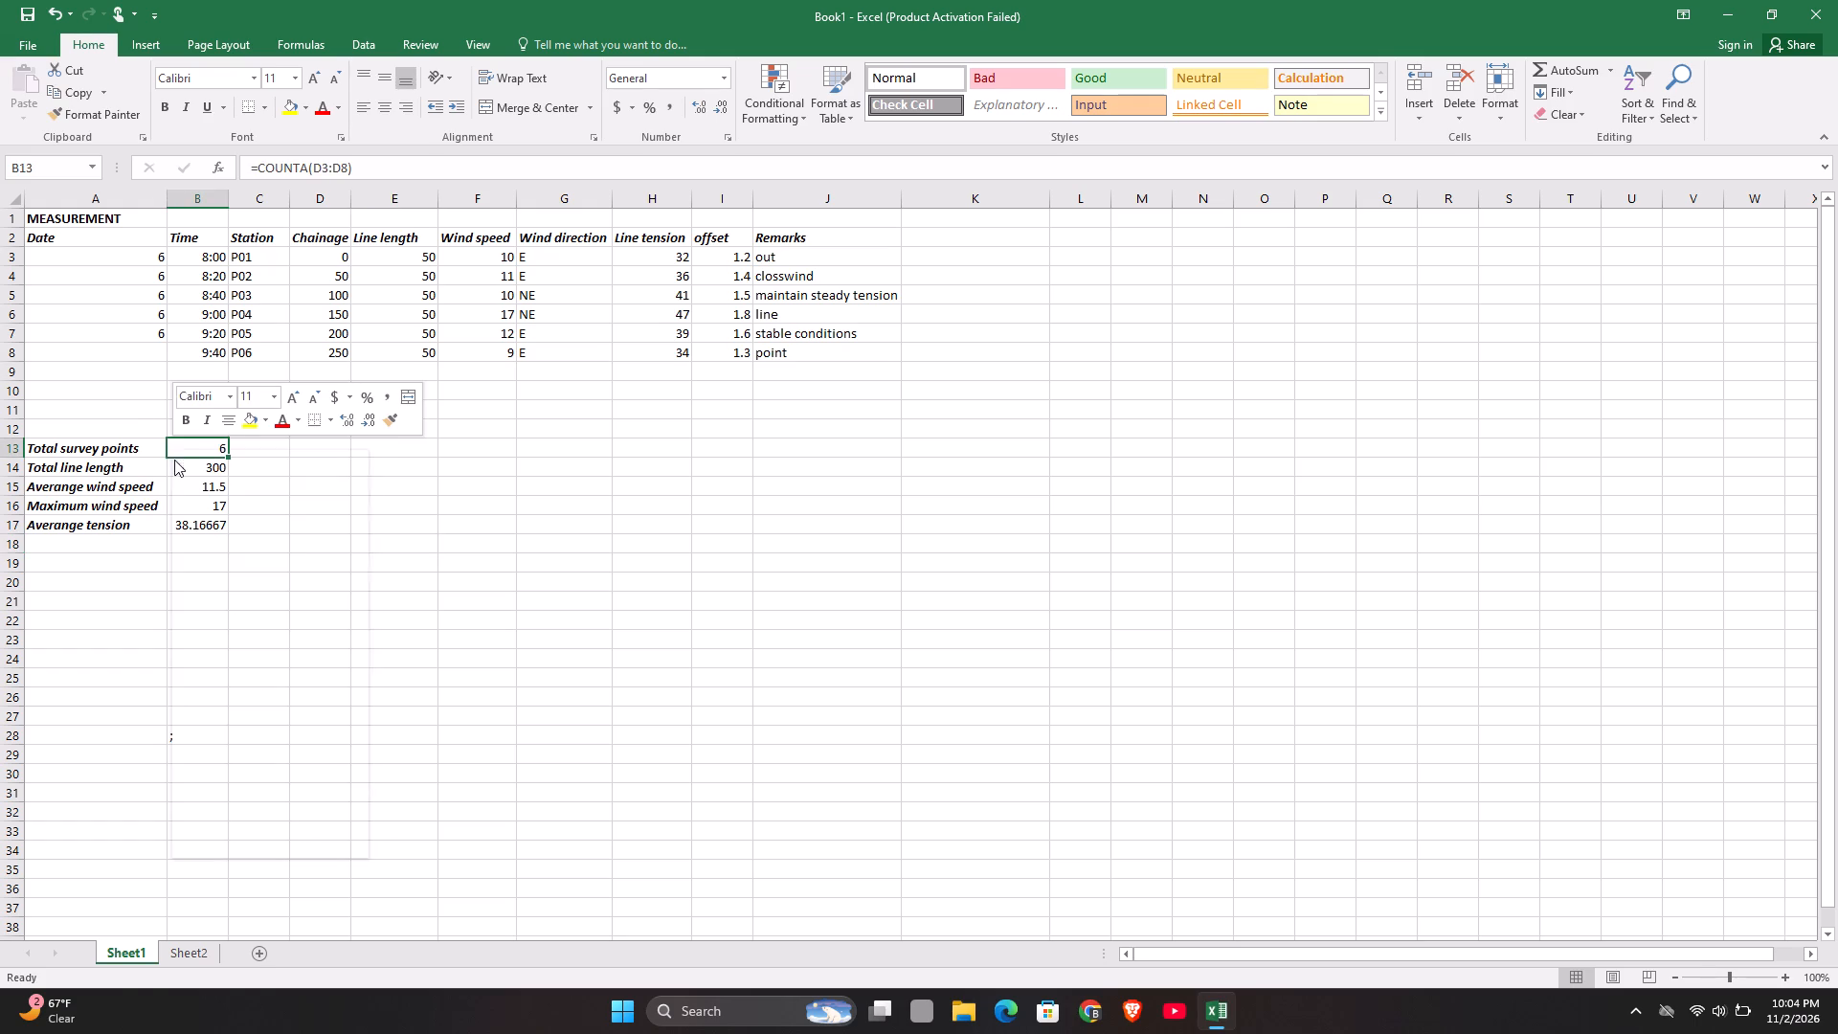
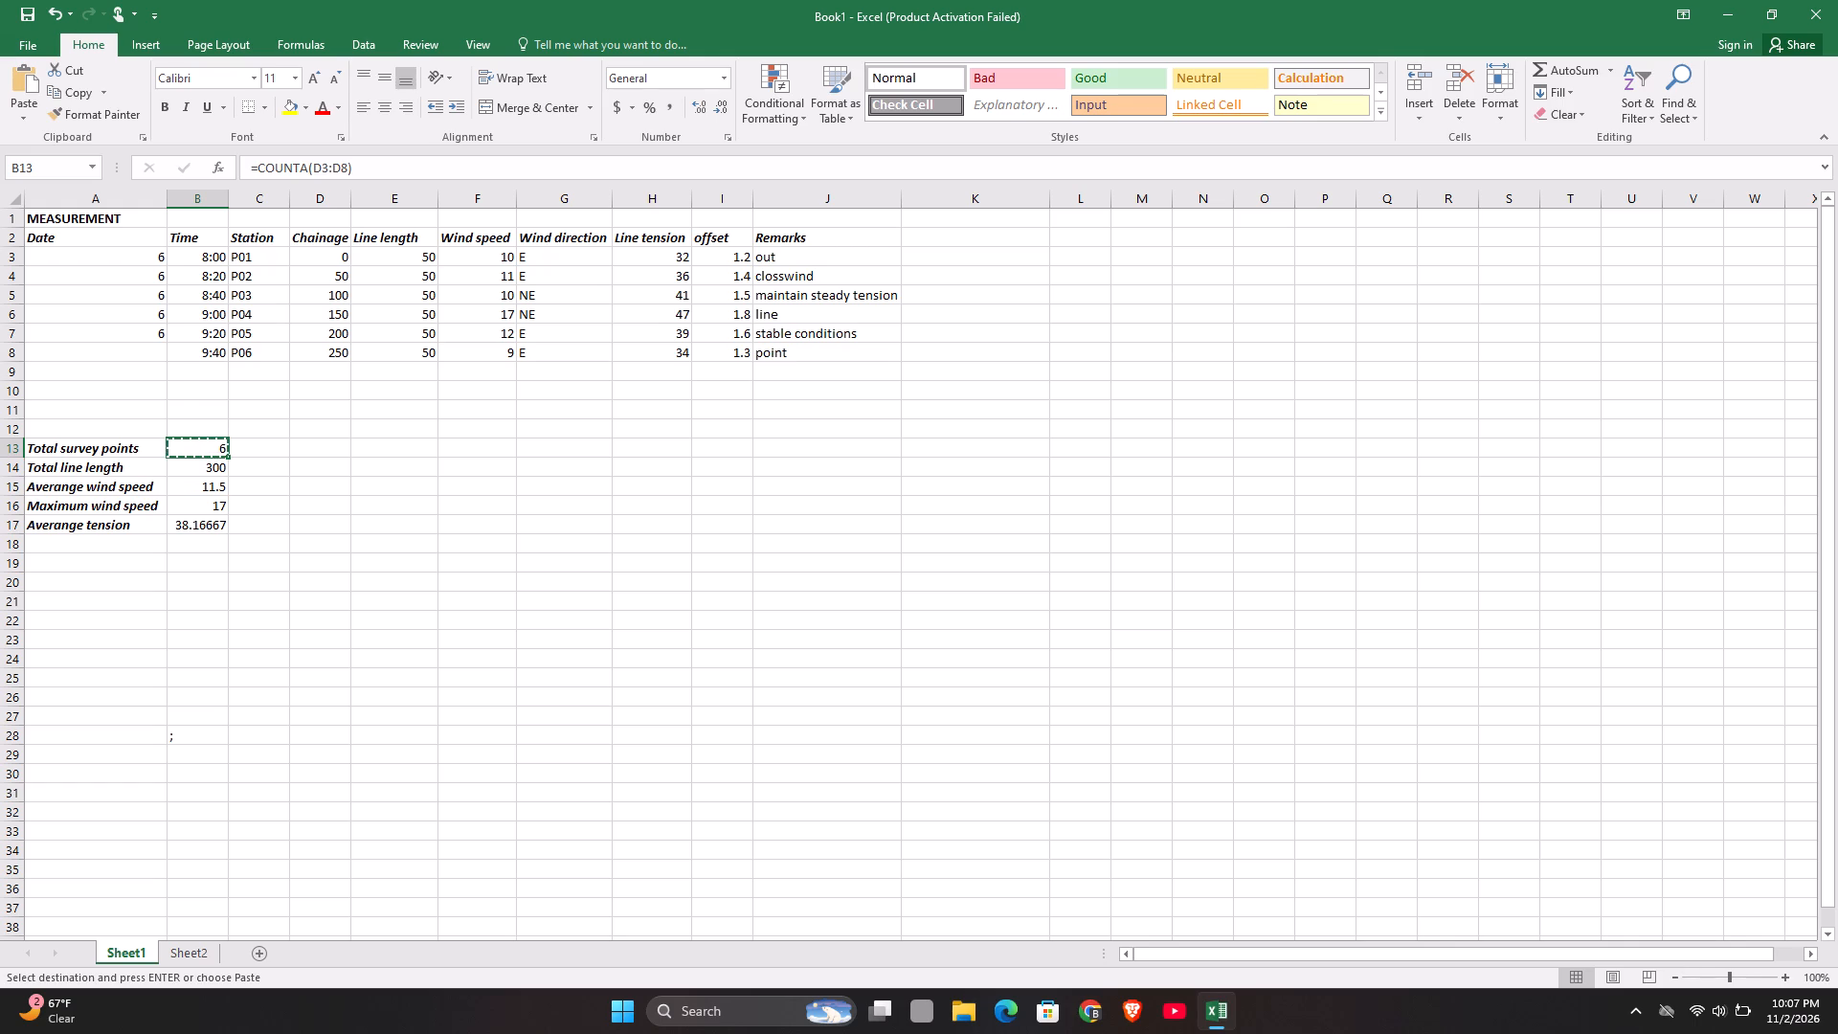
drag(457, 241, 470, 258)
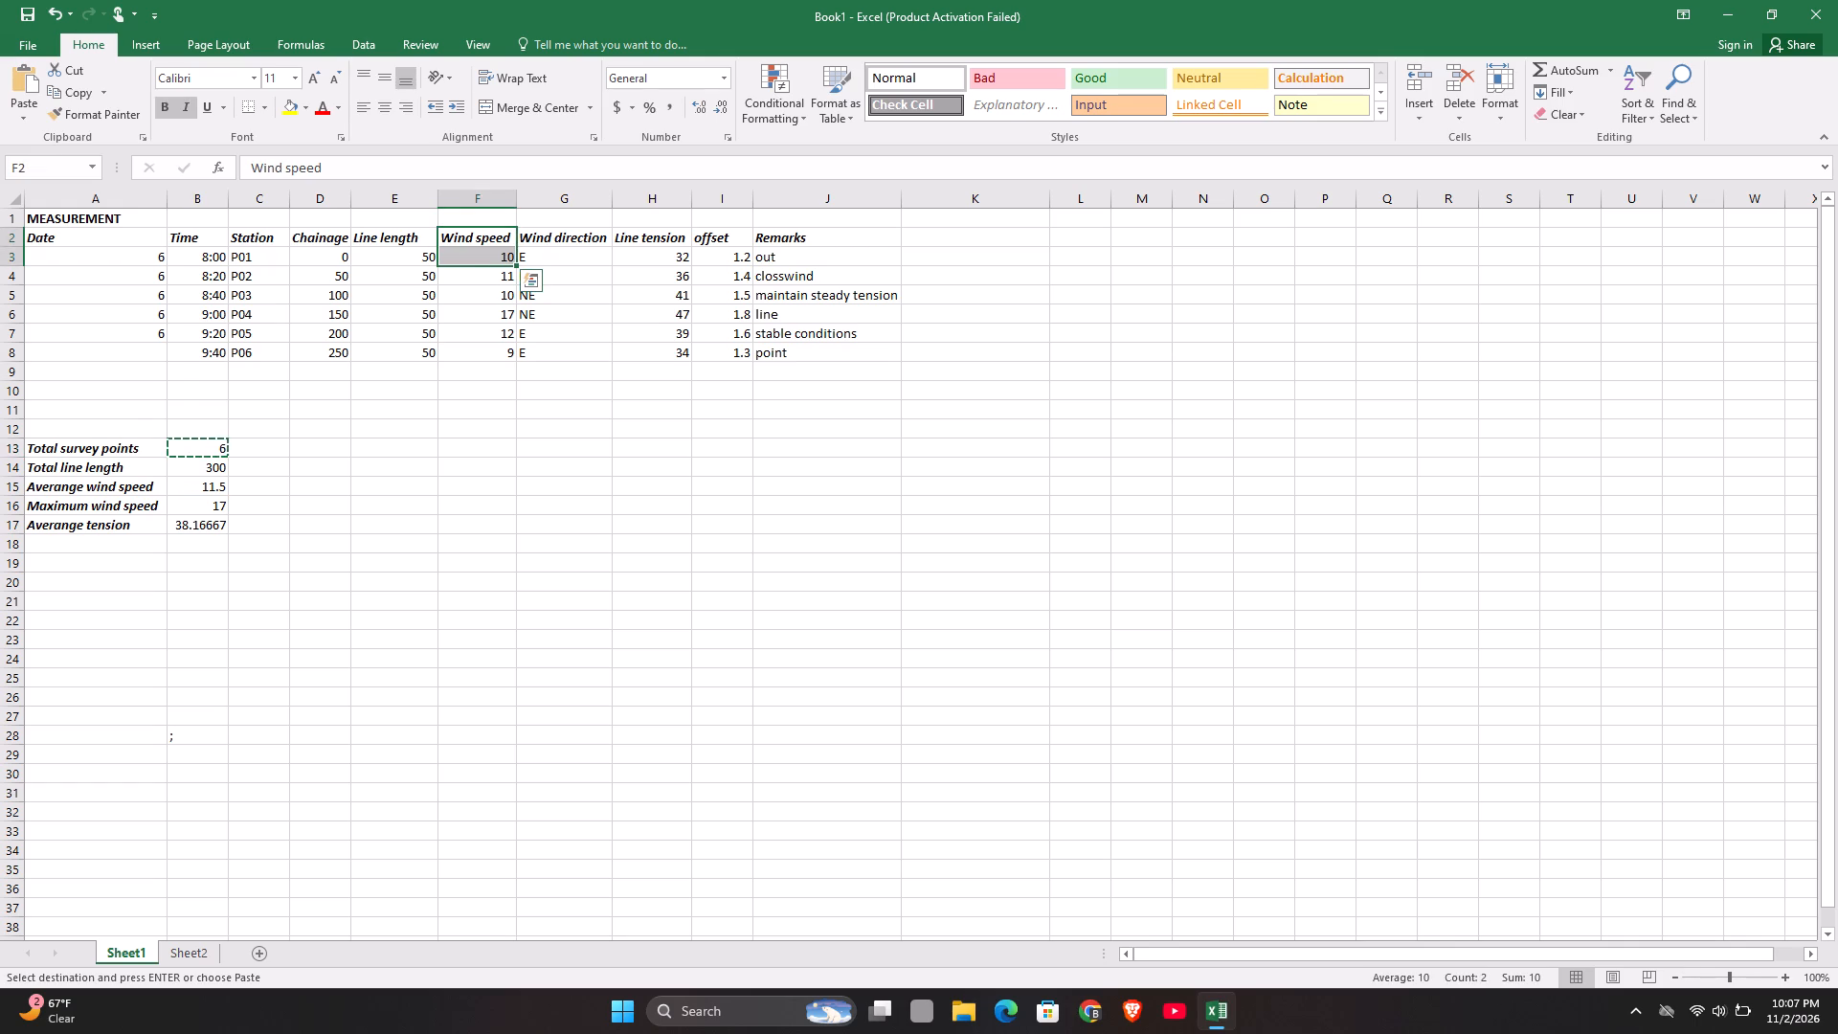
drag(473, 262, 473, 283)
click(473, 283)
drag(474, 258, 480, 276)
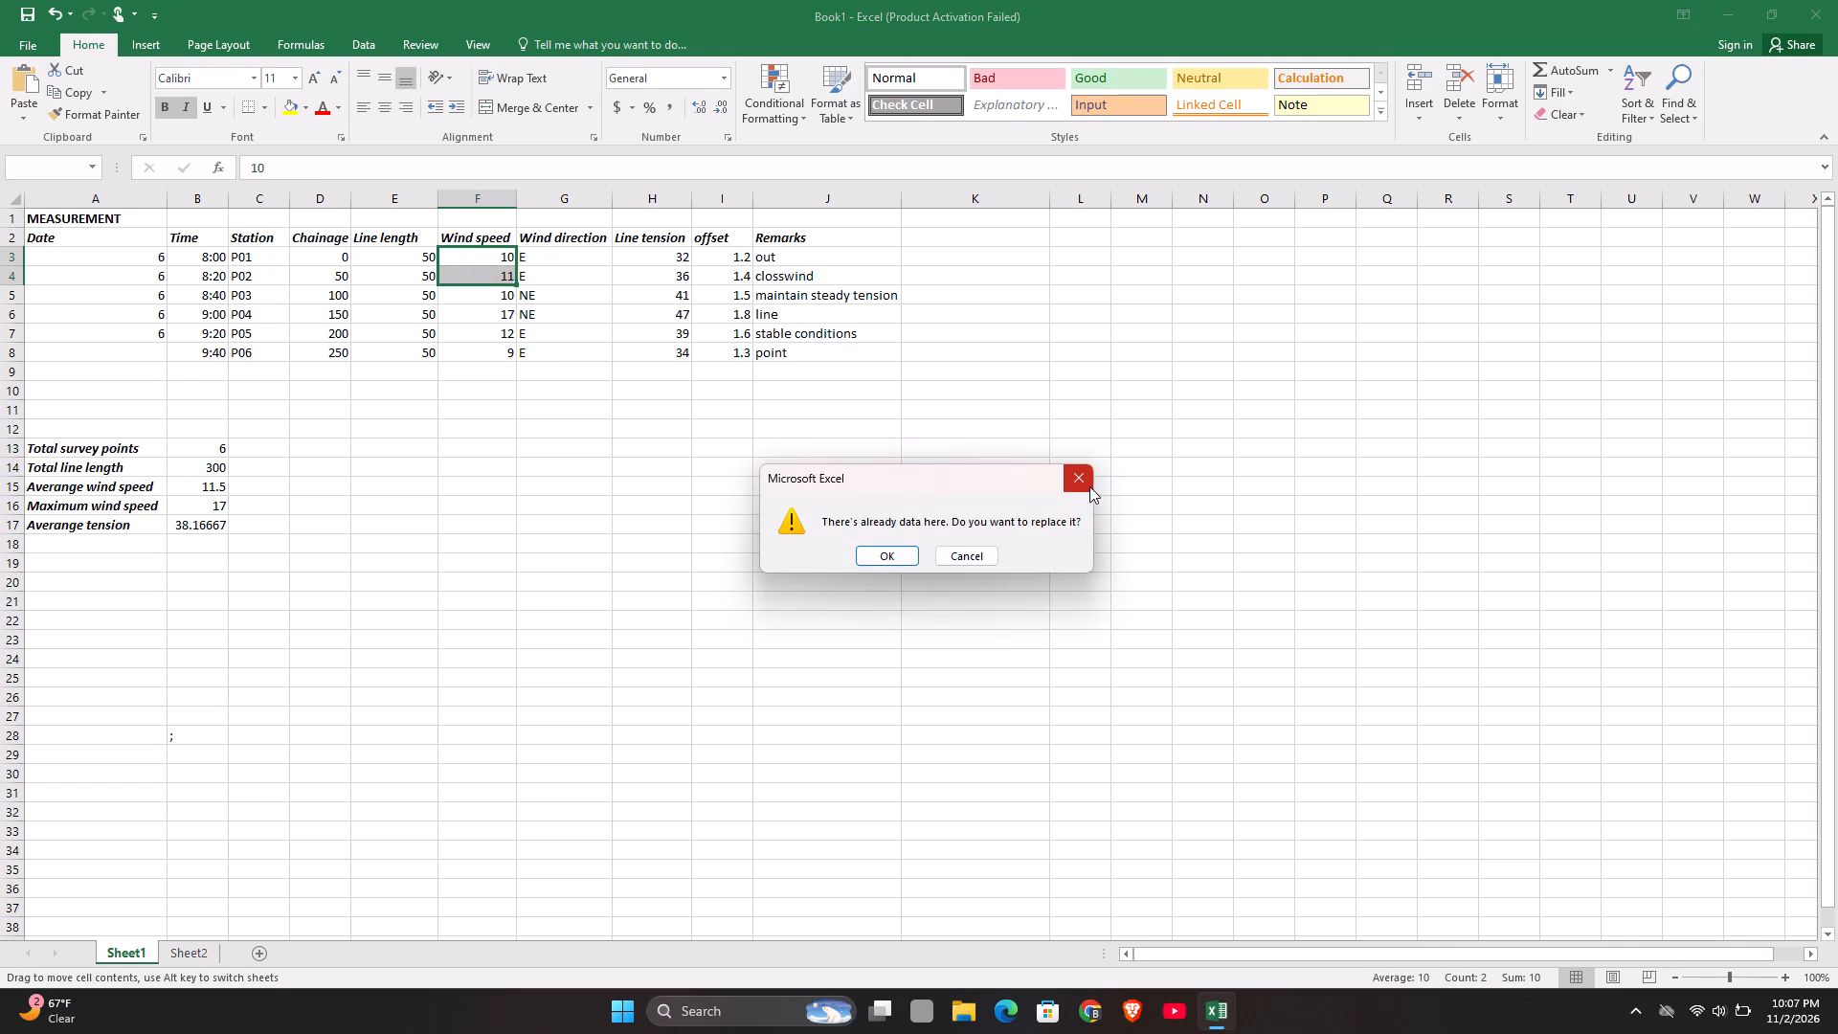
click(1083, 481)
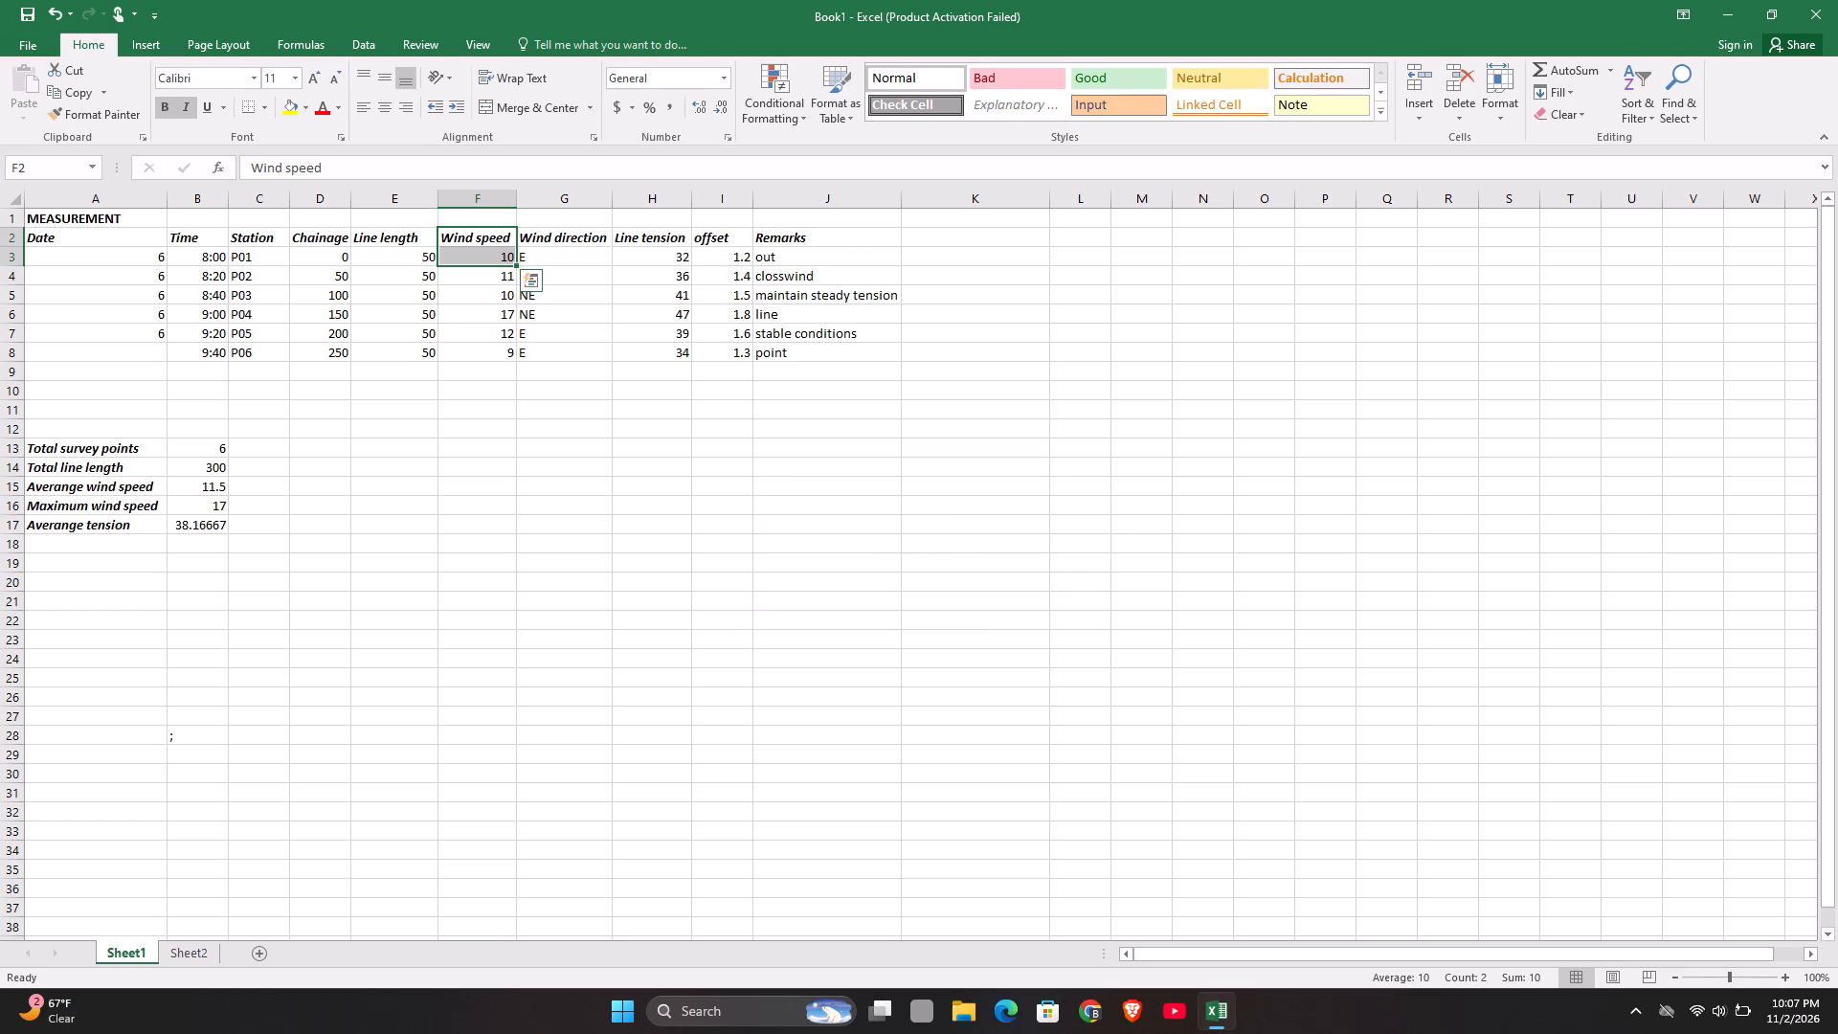
Sort the Wind speed values in F3:F8 by cell values from smallest to largest, continuing with the current selection only.
click(453, 259)
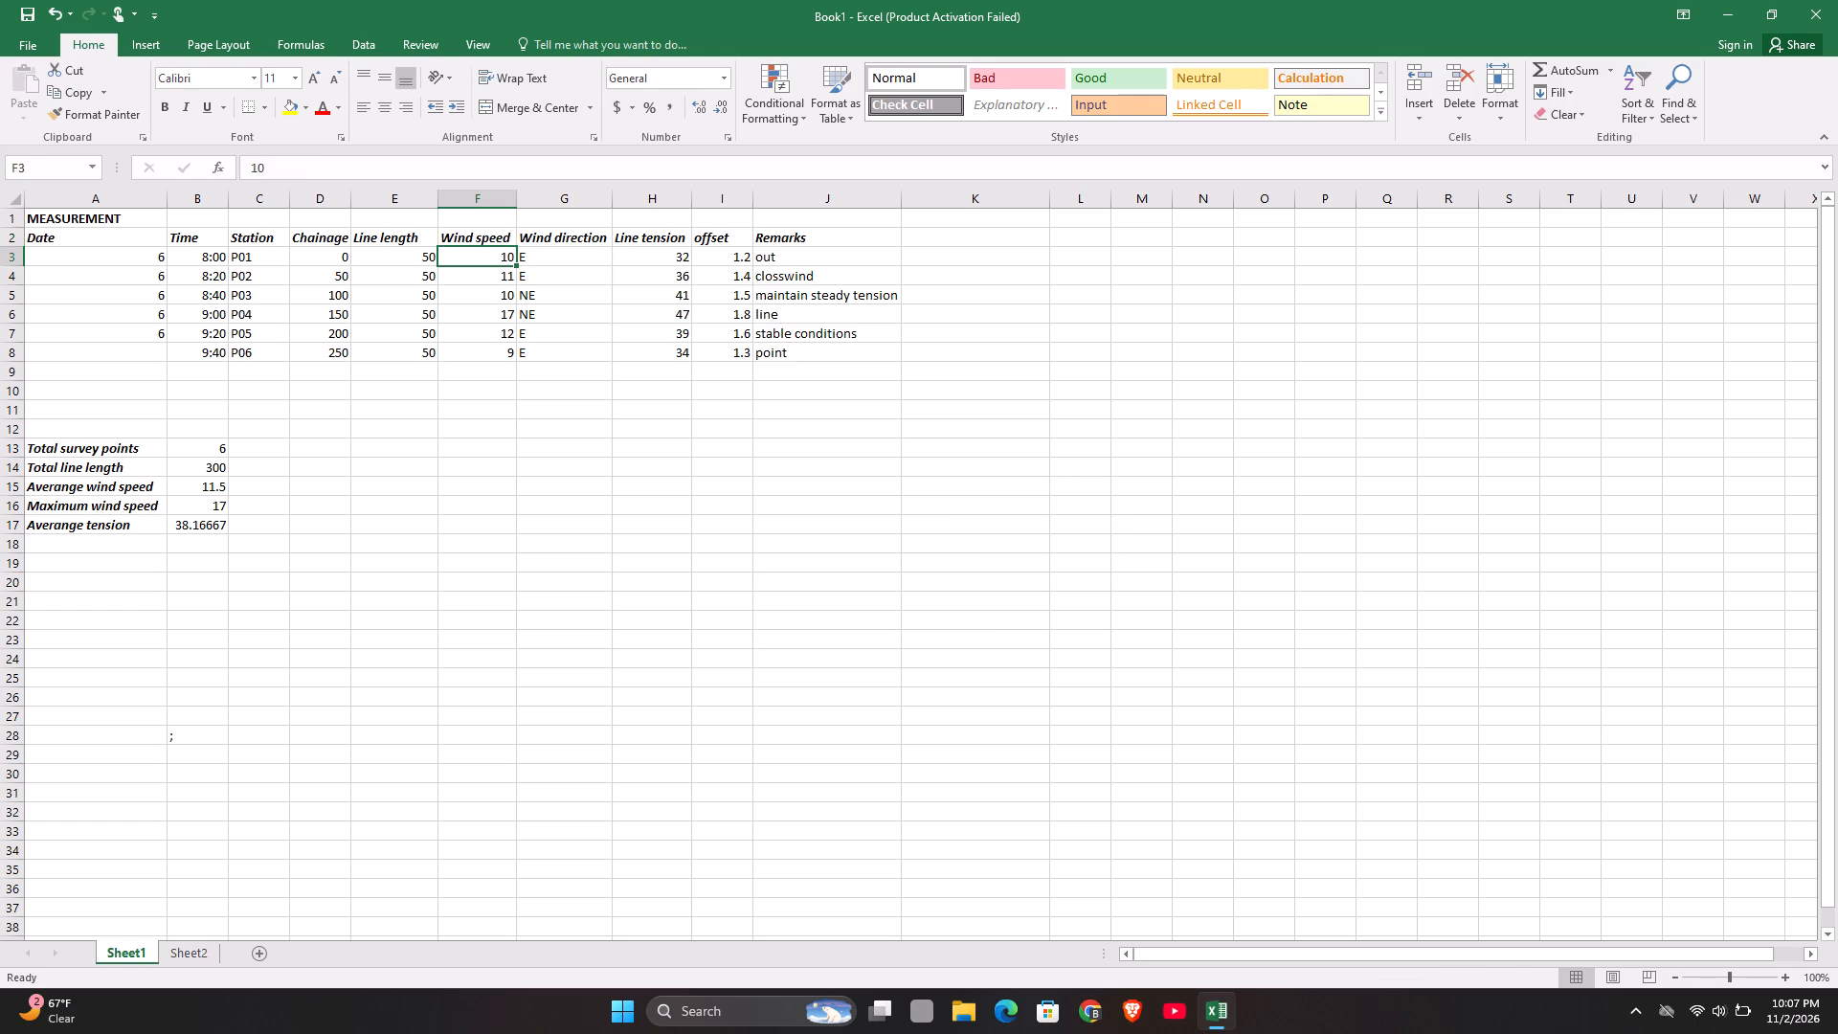
drag(453, 259, 479, 364)
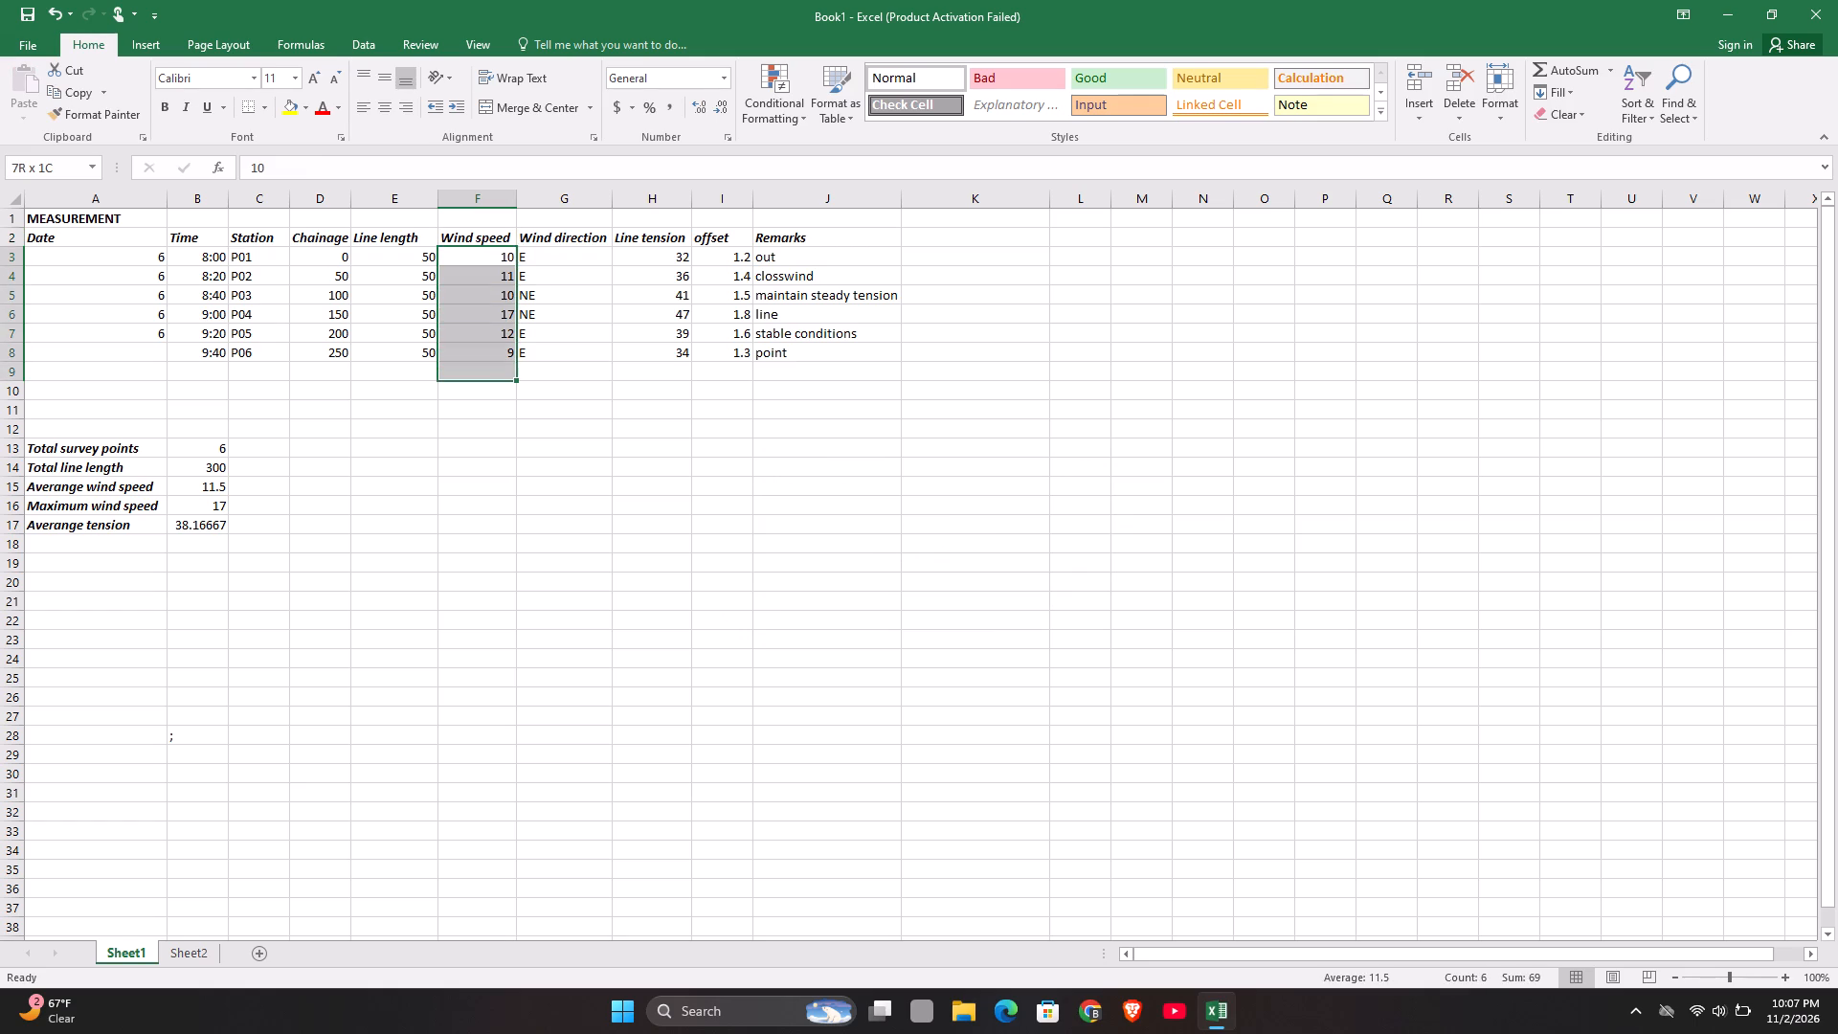
drag(479, 364, 482, 356)
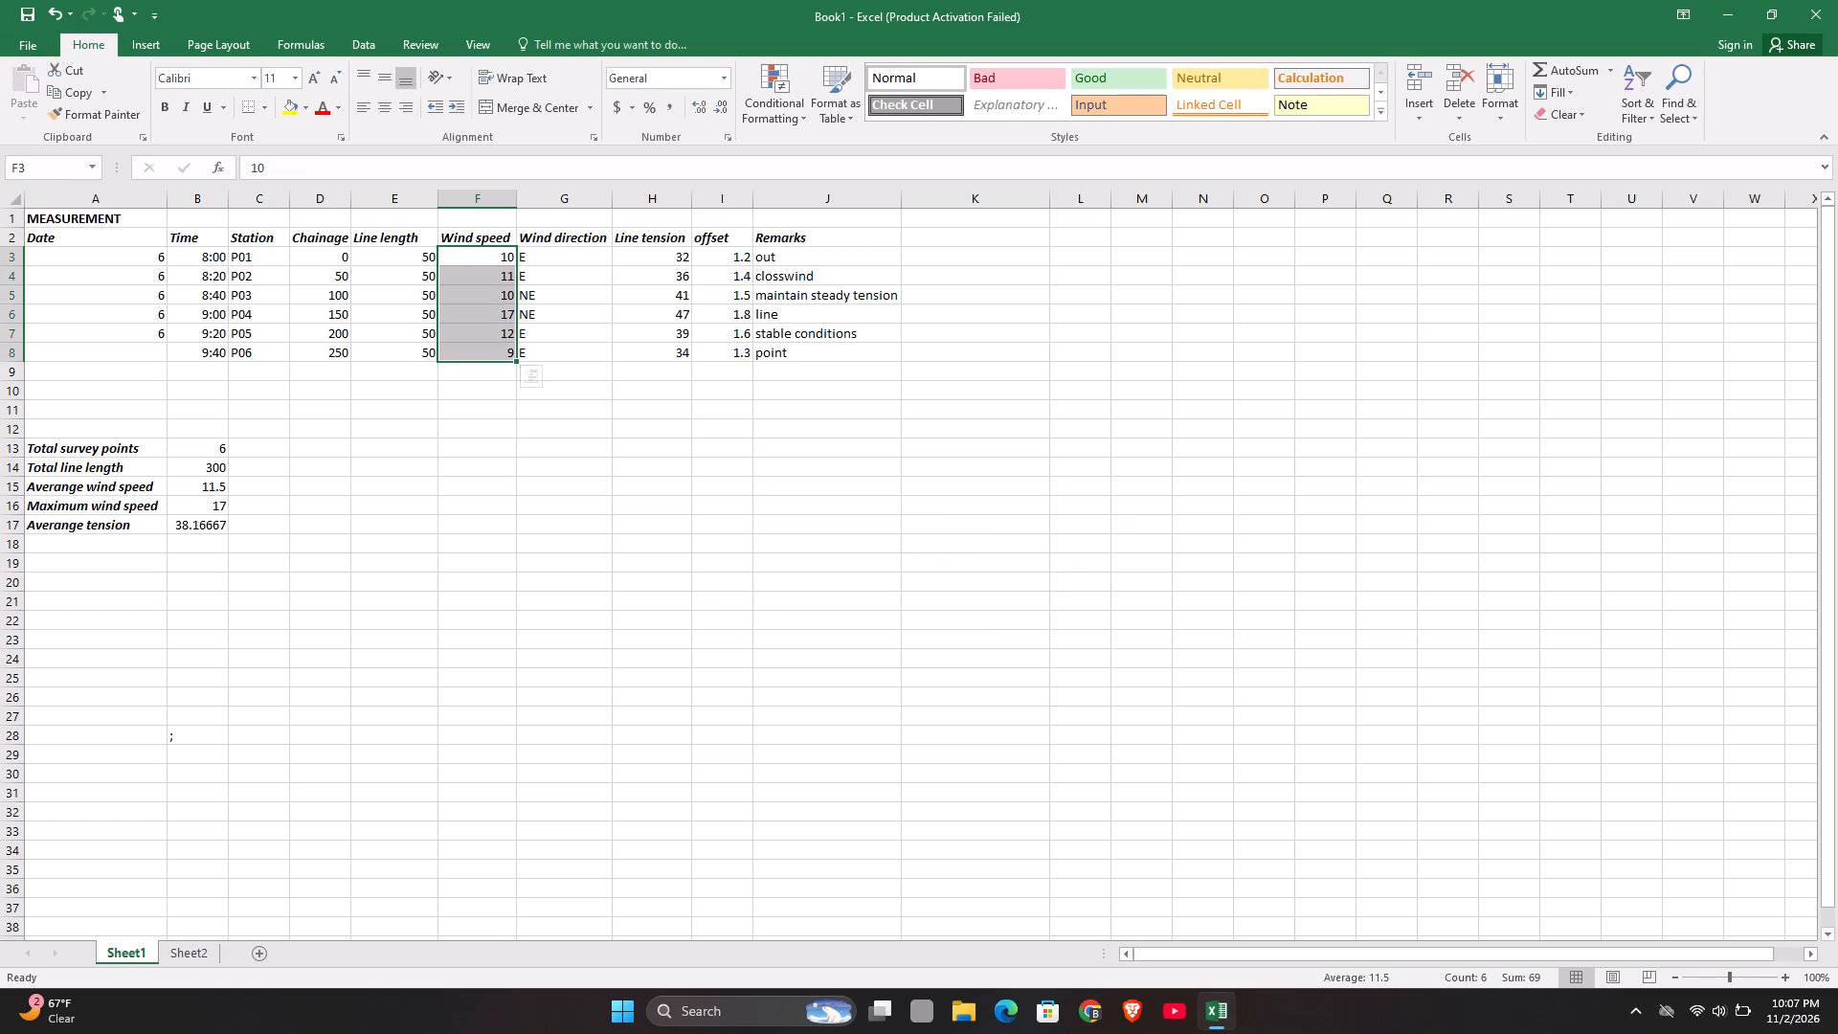
click(358, 42)
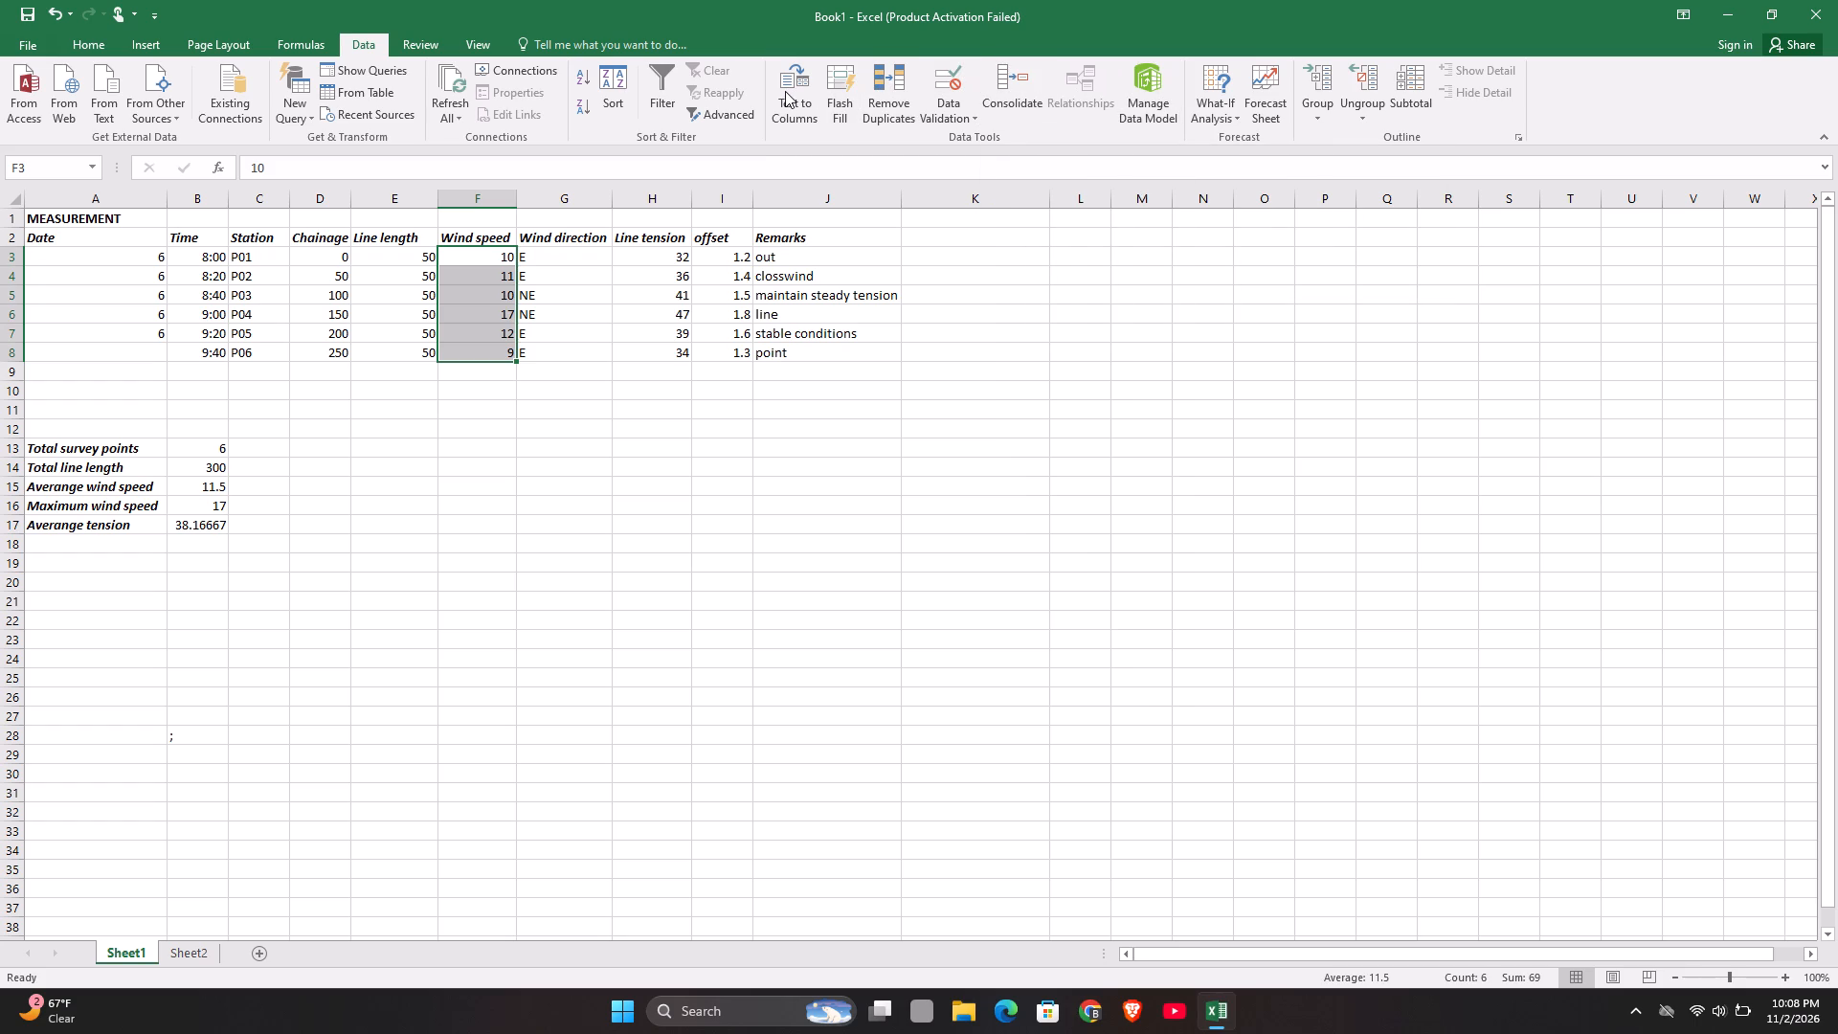
click(617, 93)
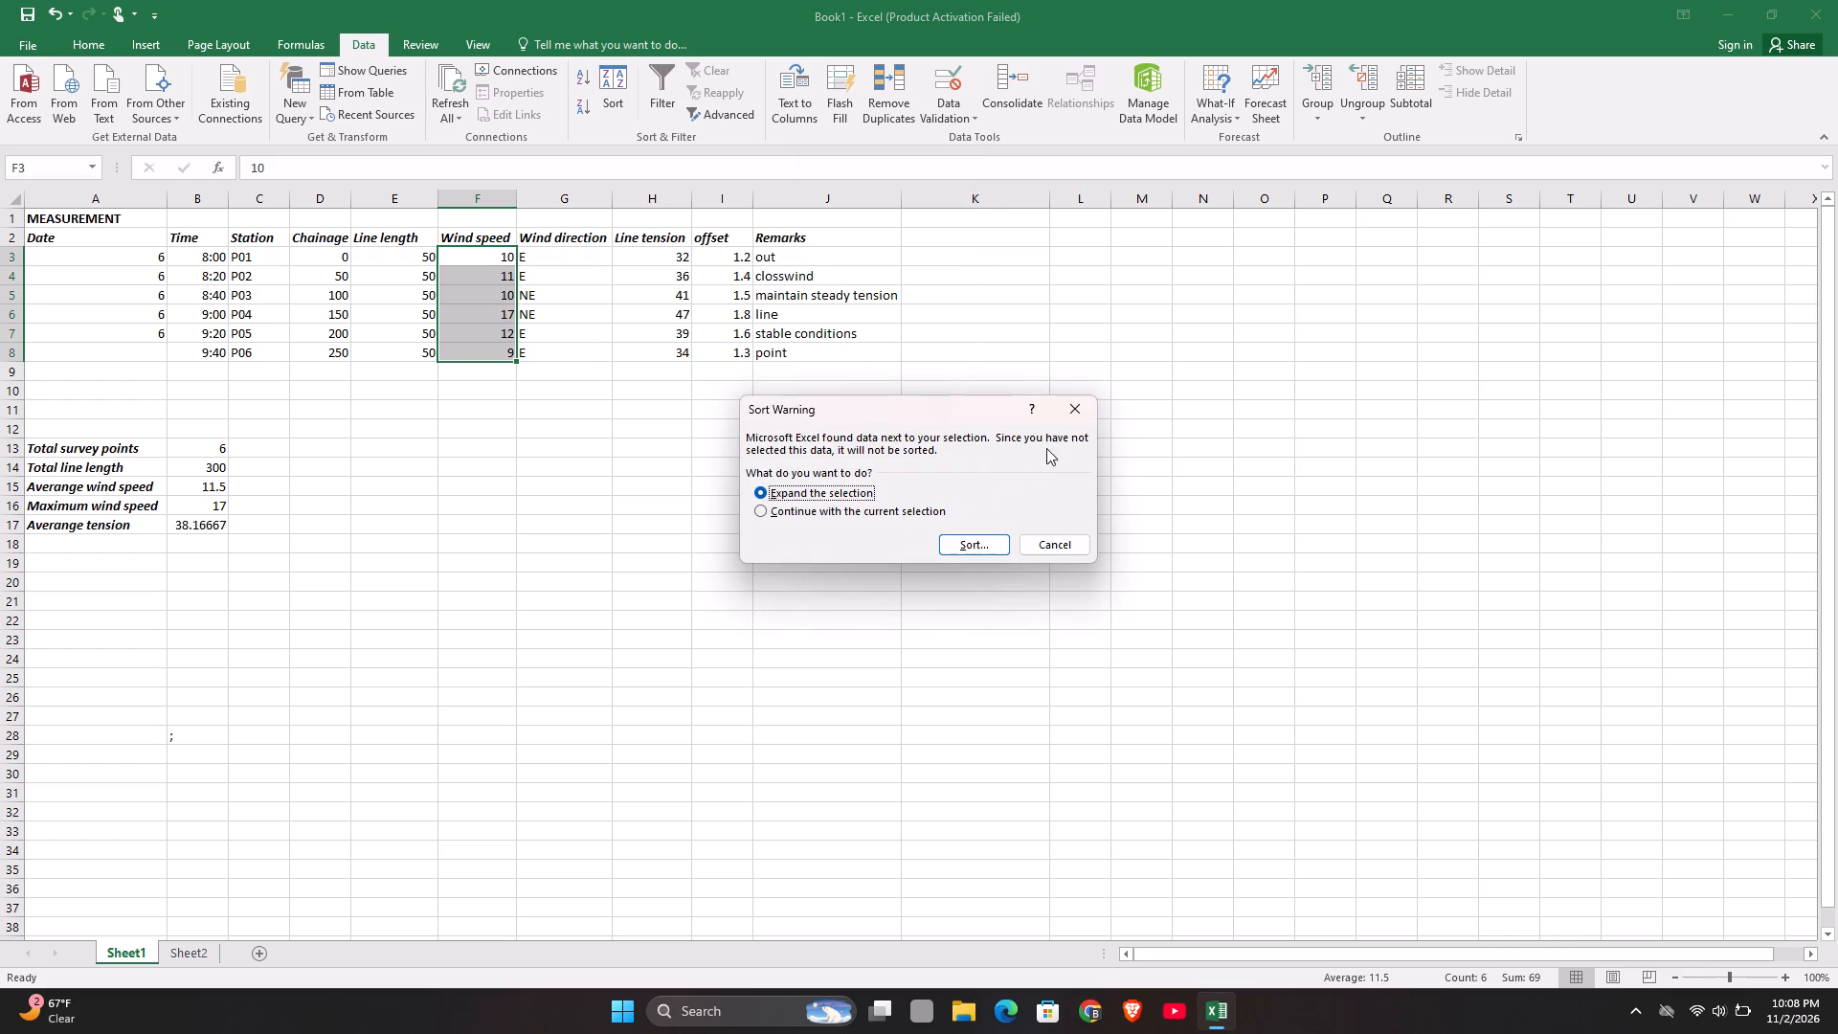
click(759, 507)
click(965, 544)
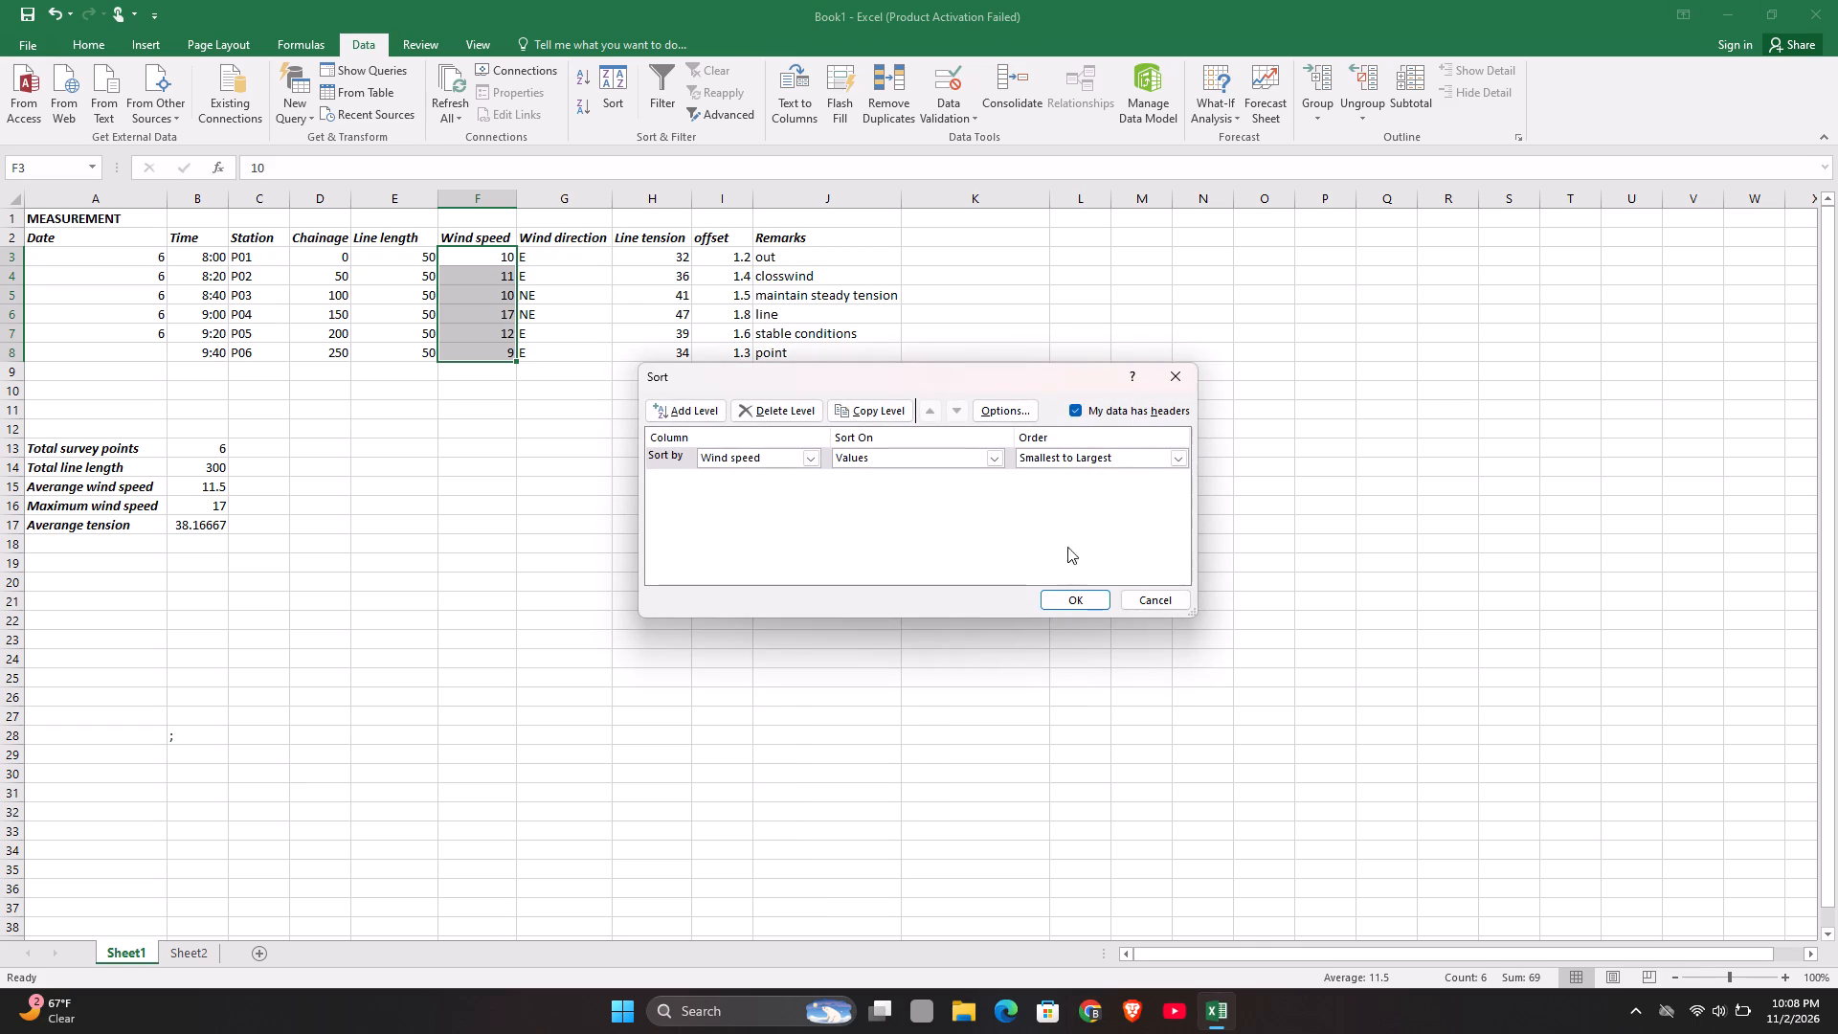
click(1174, 457)
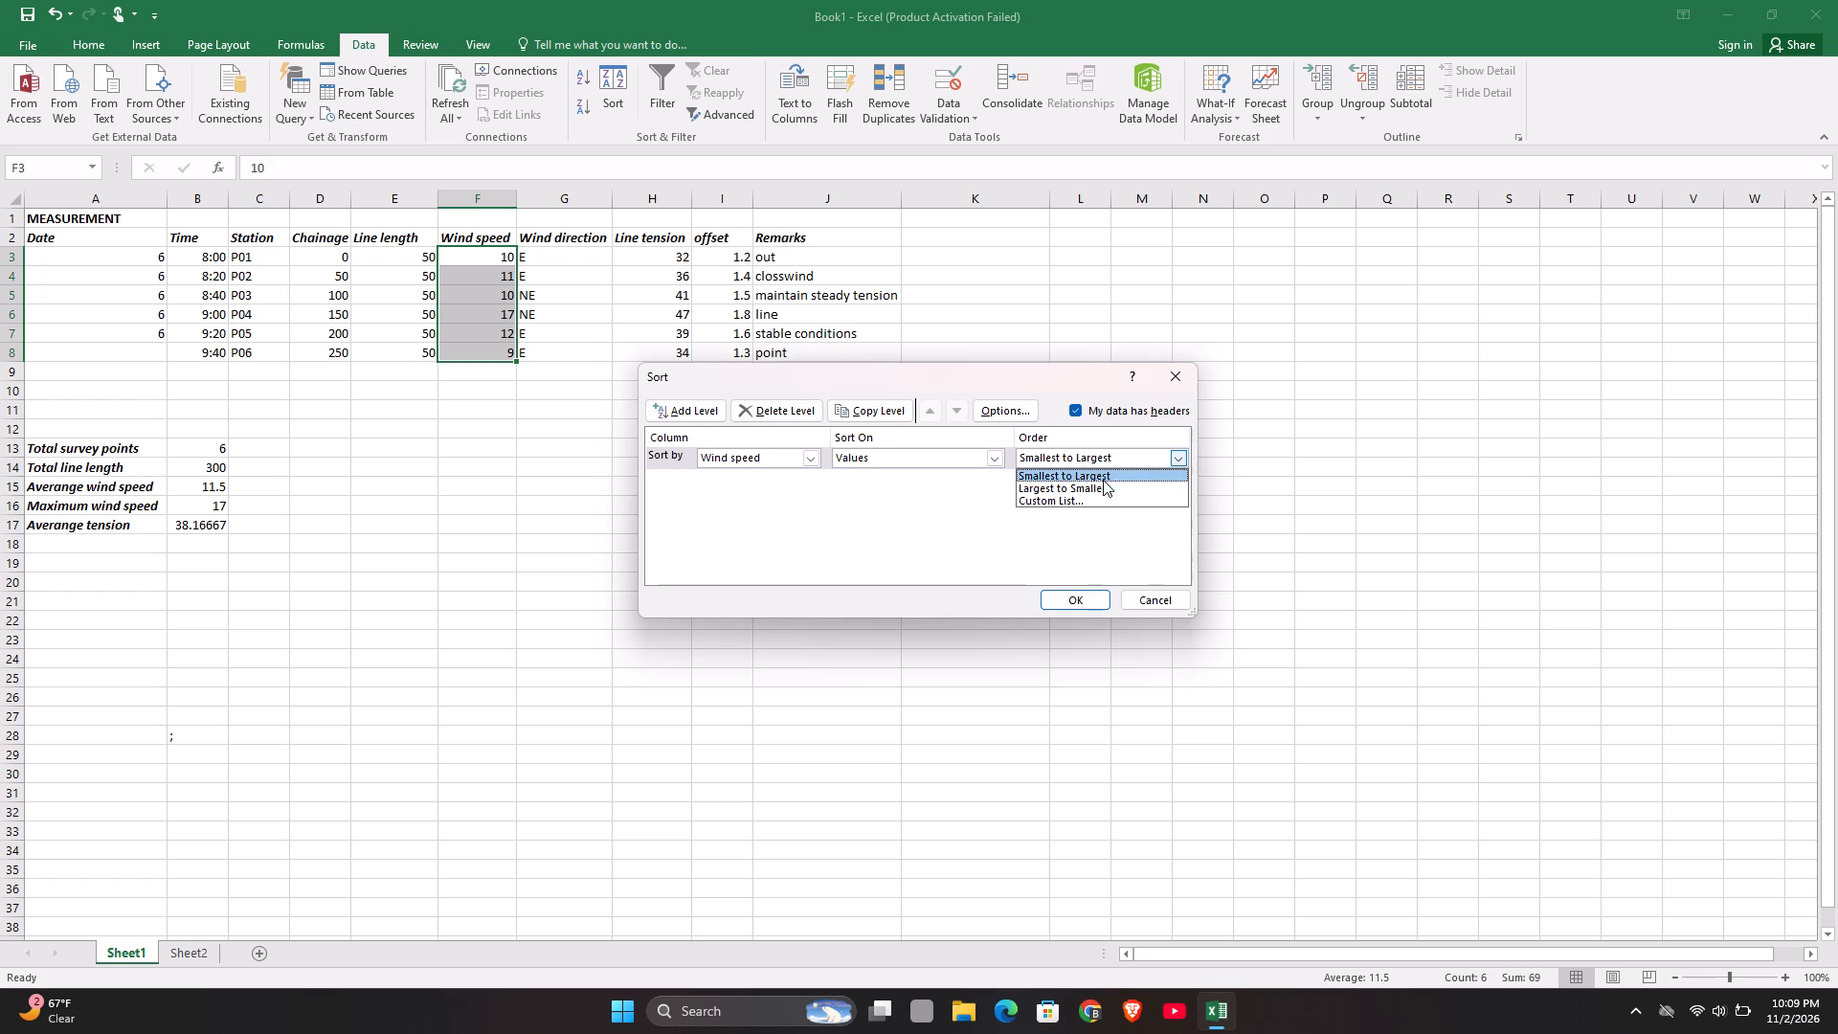
click(813, 454)
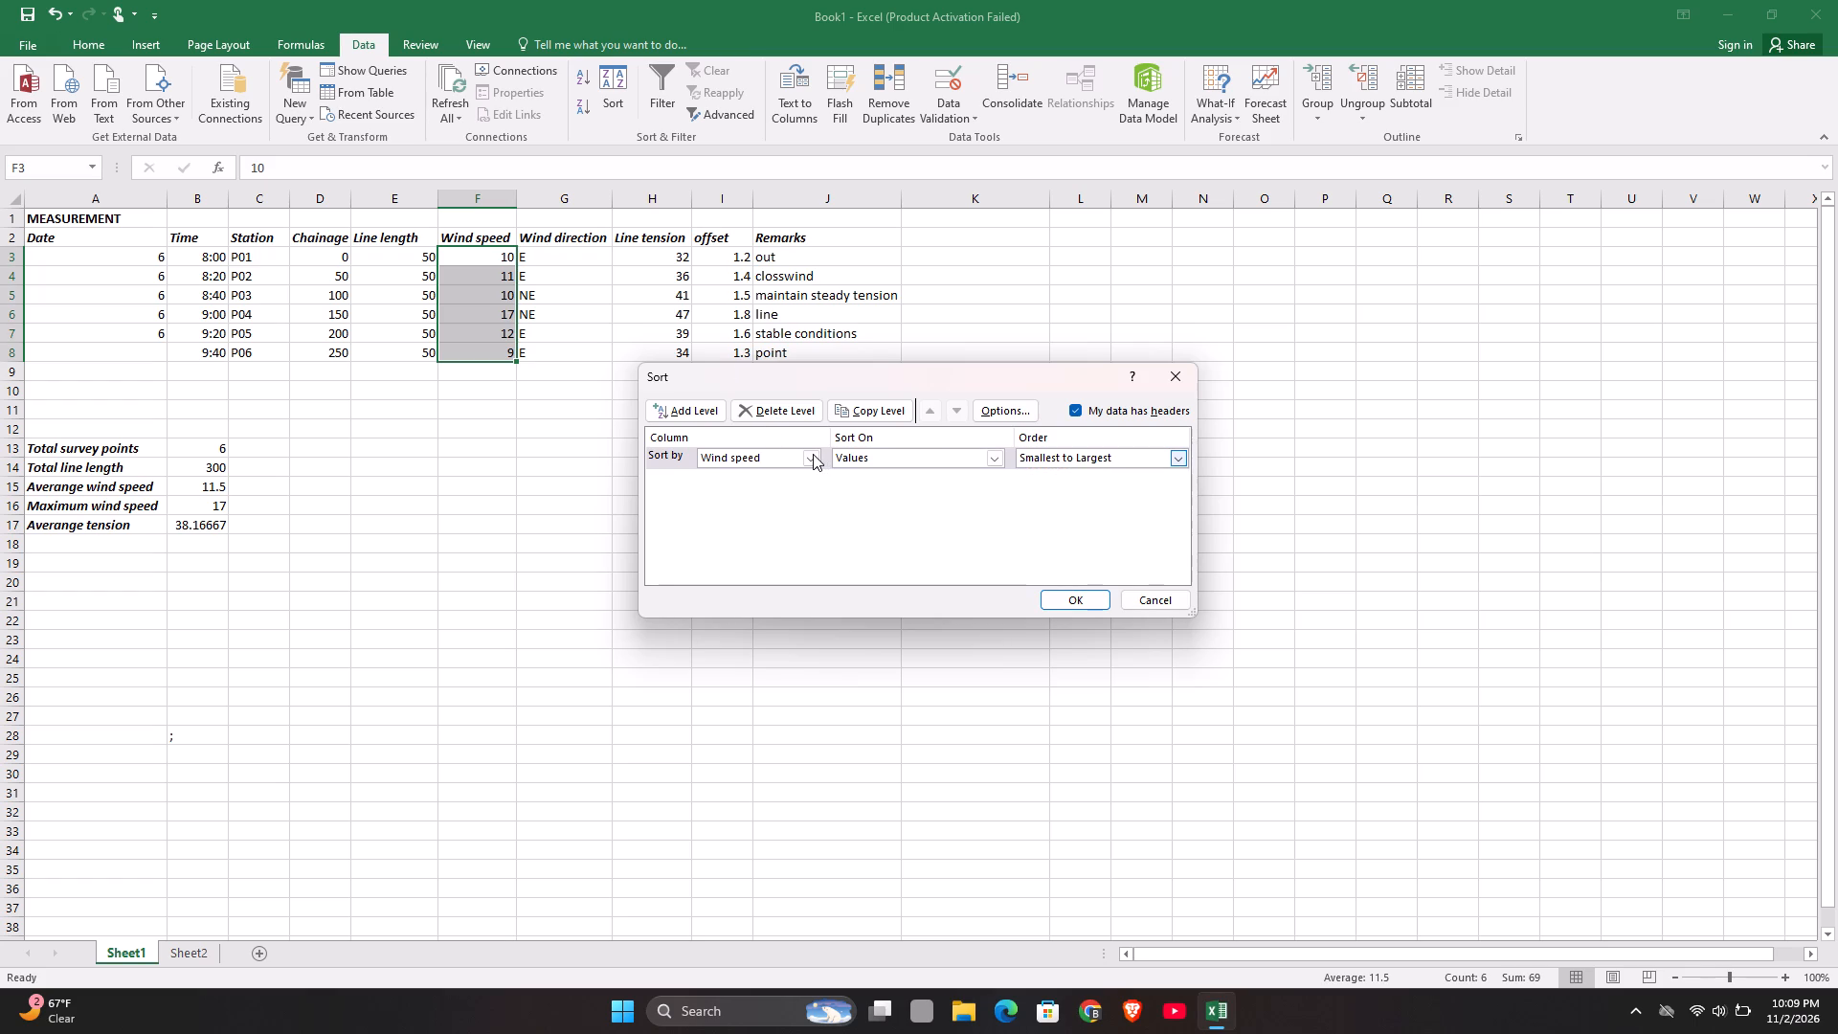
click(813, 454)
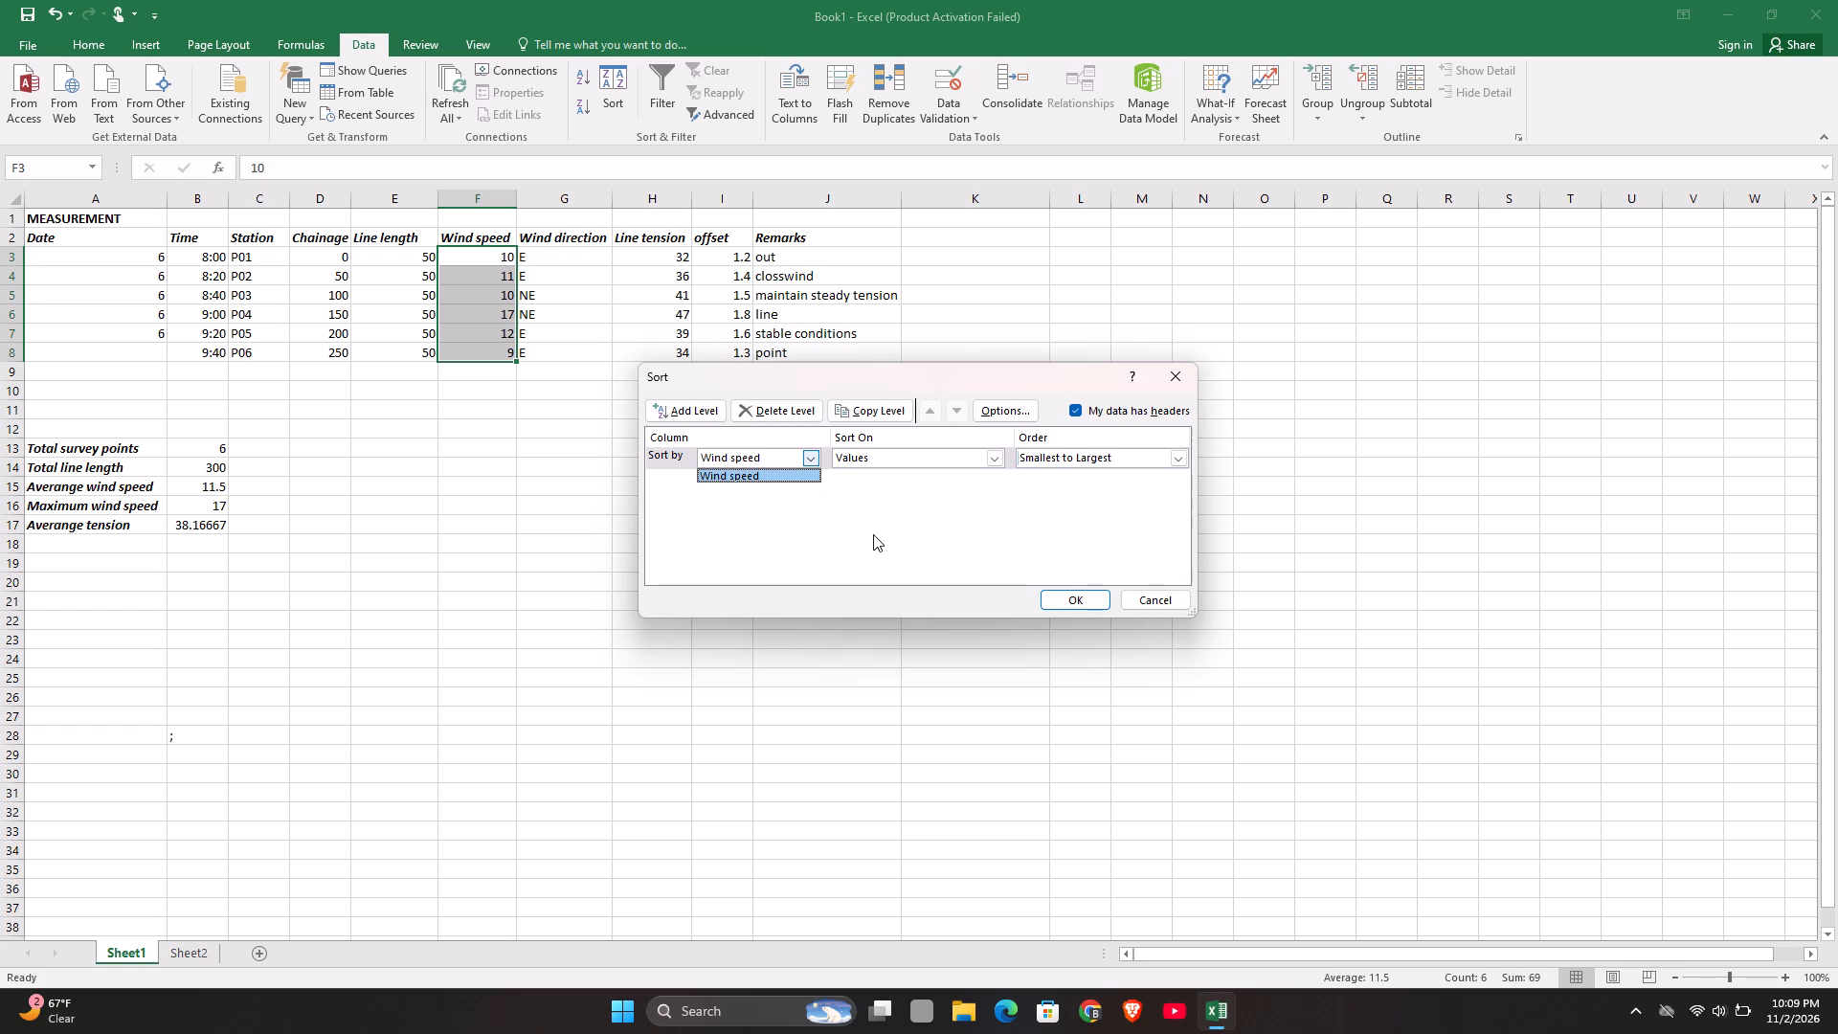
click(995, 457)
click(995, 457)
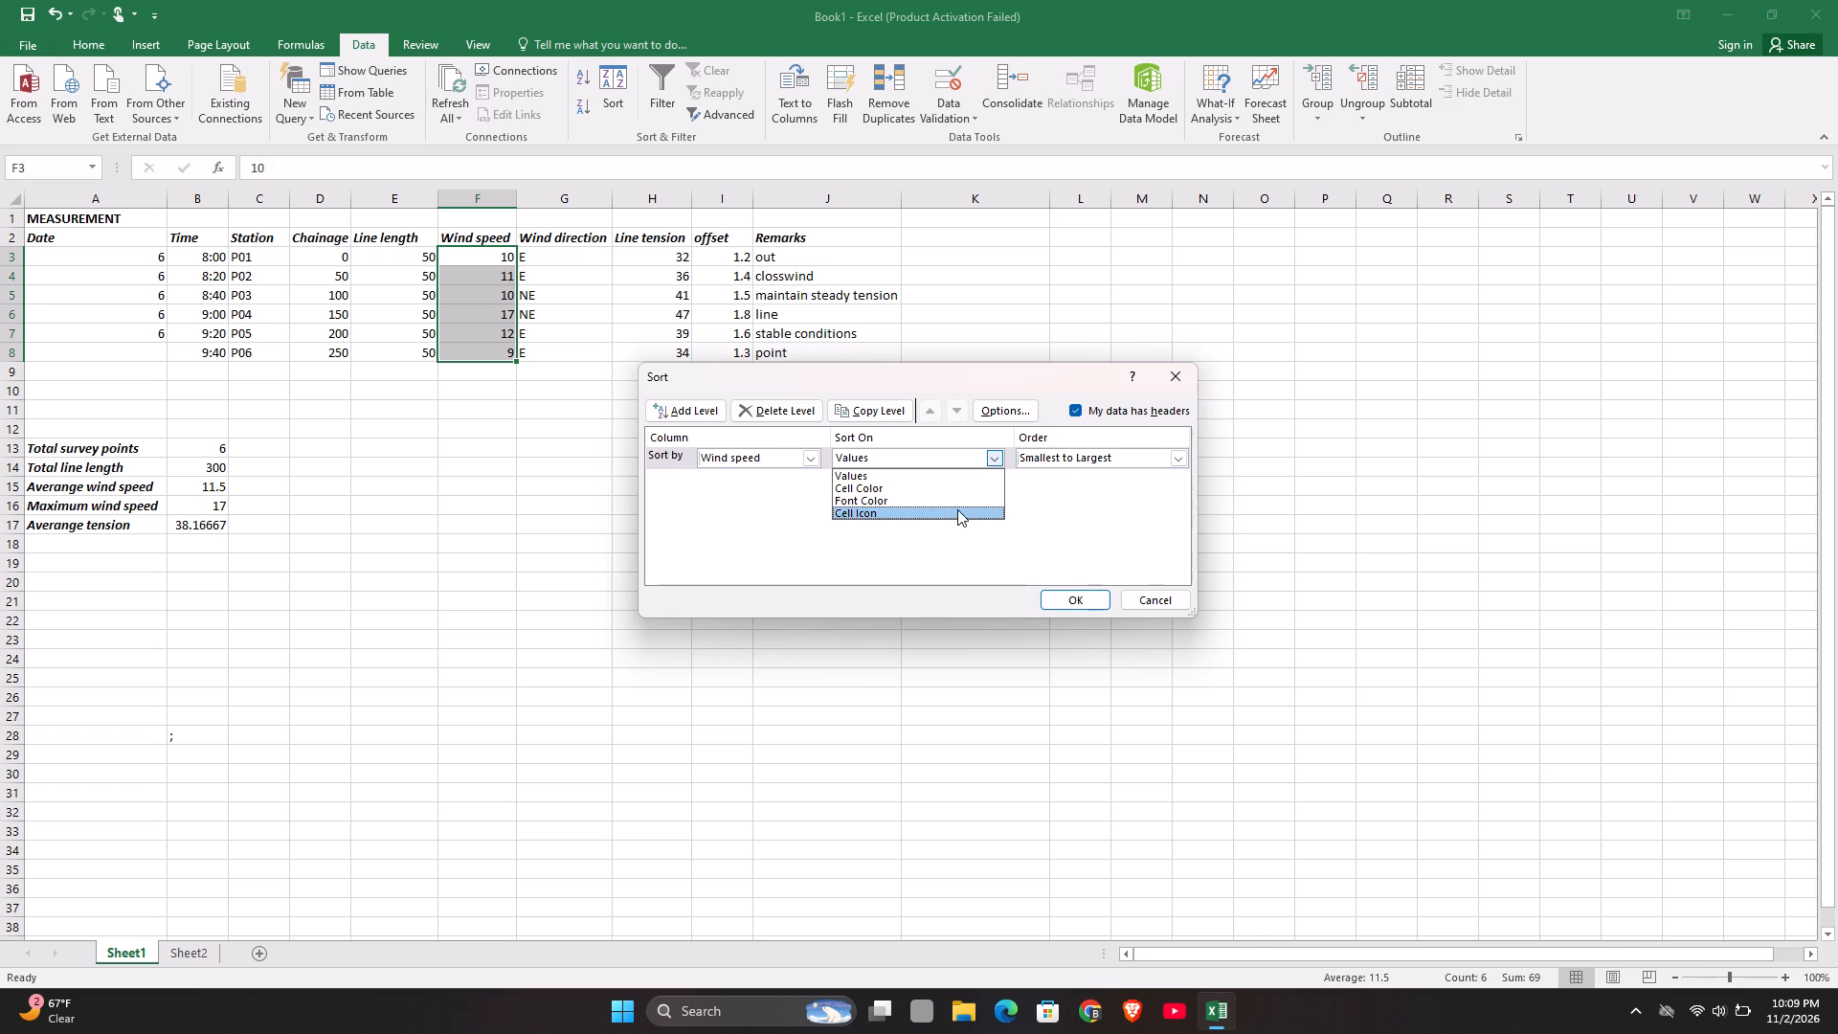
click(955, 474)
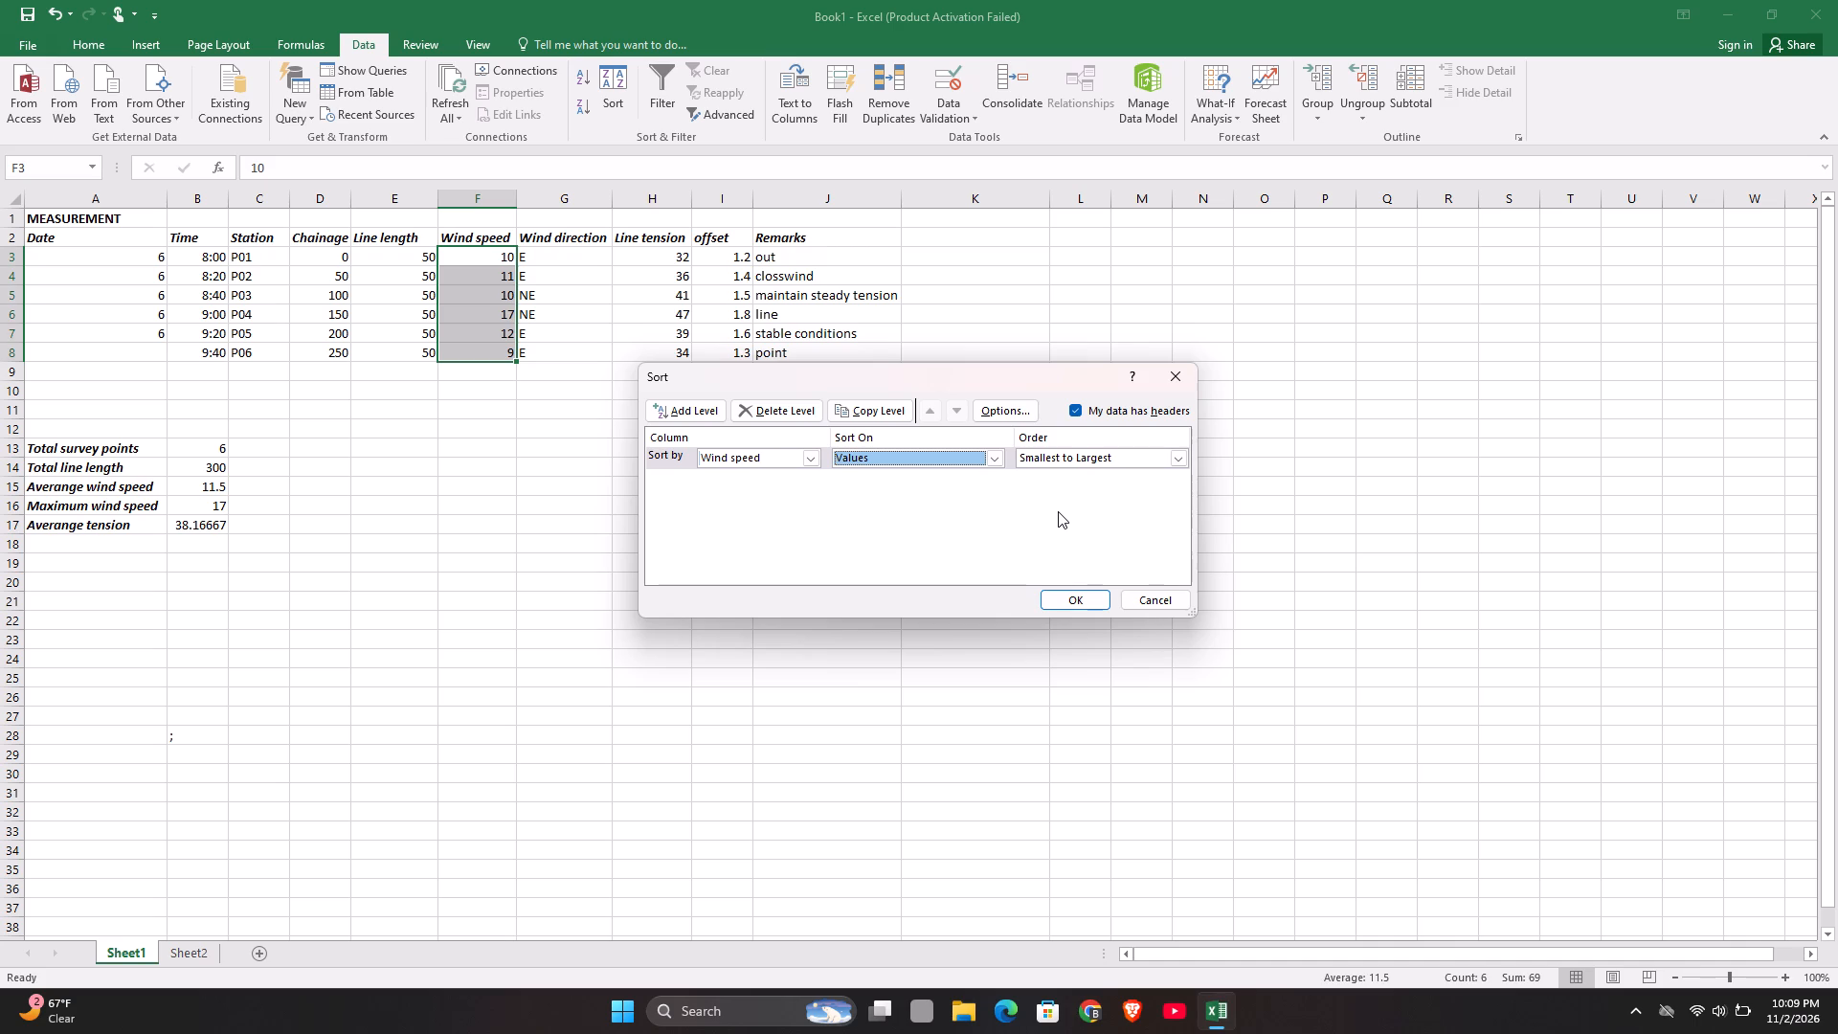
click(1079, 599)
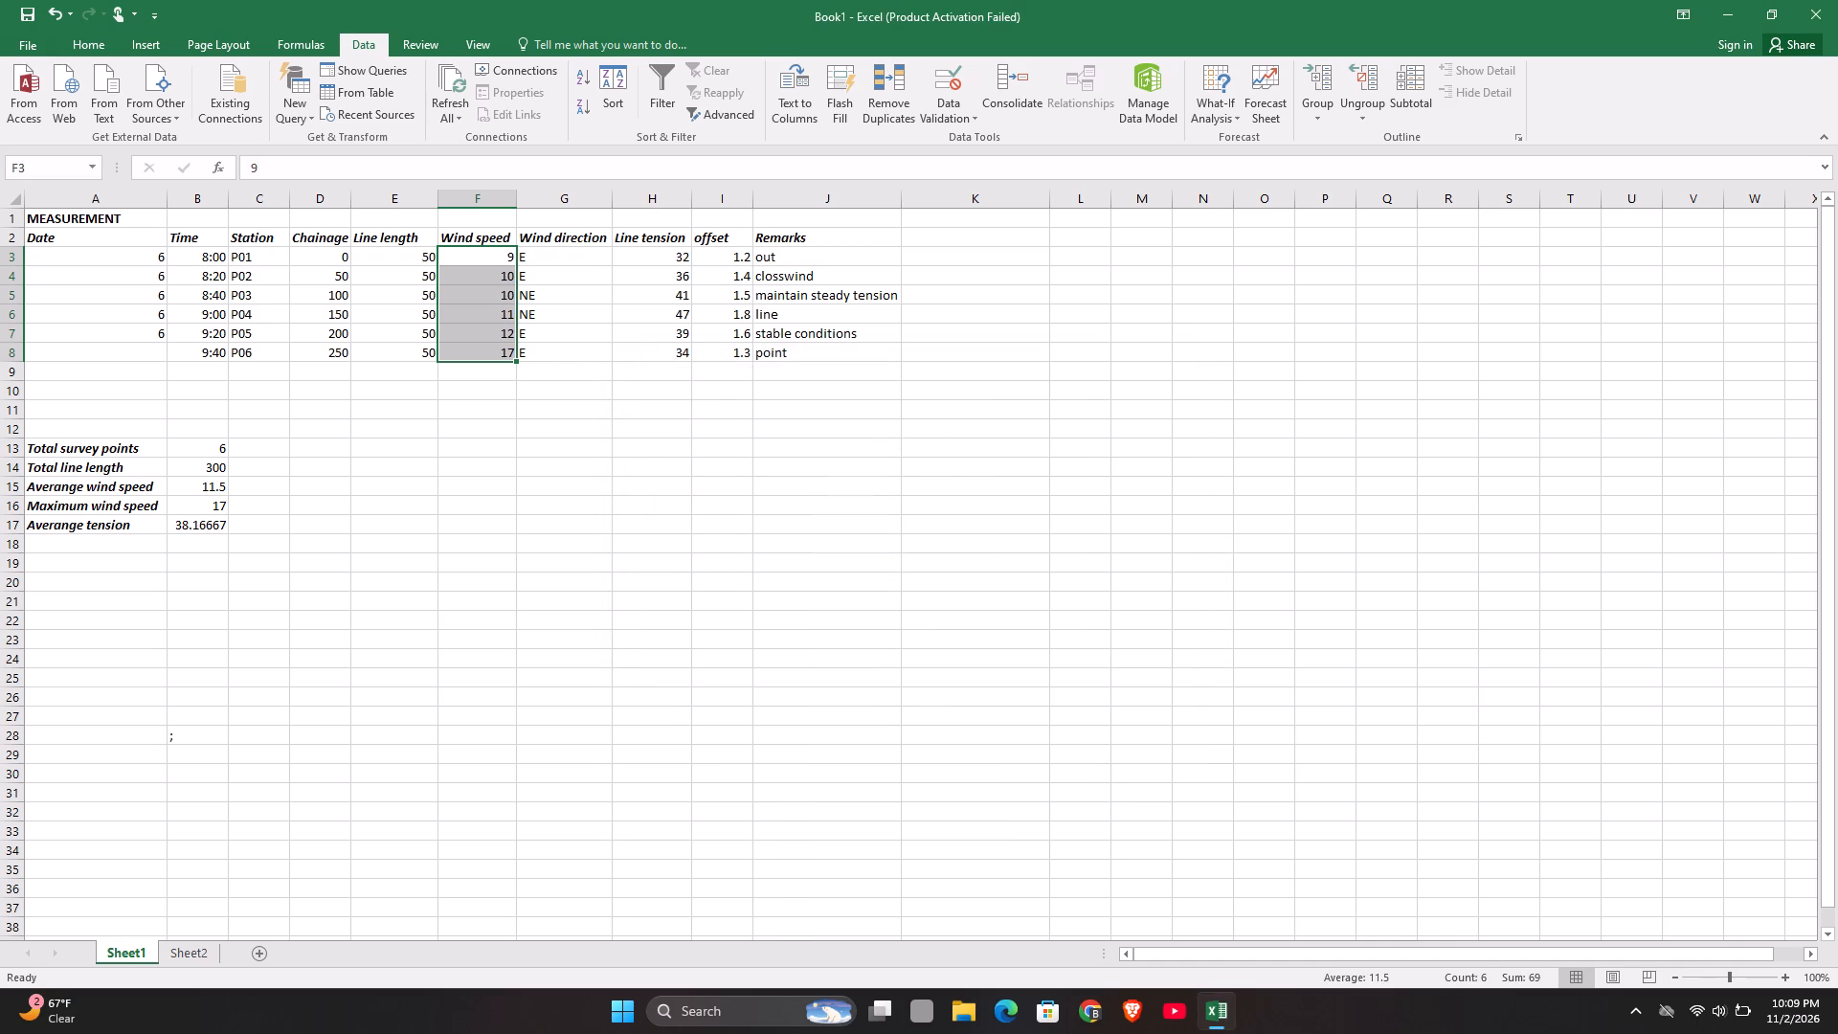
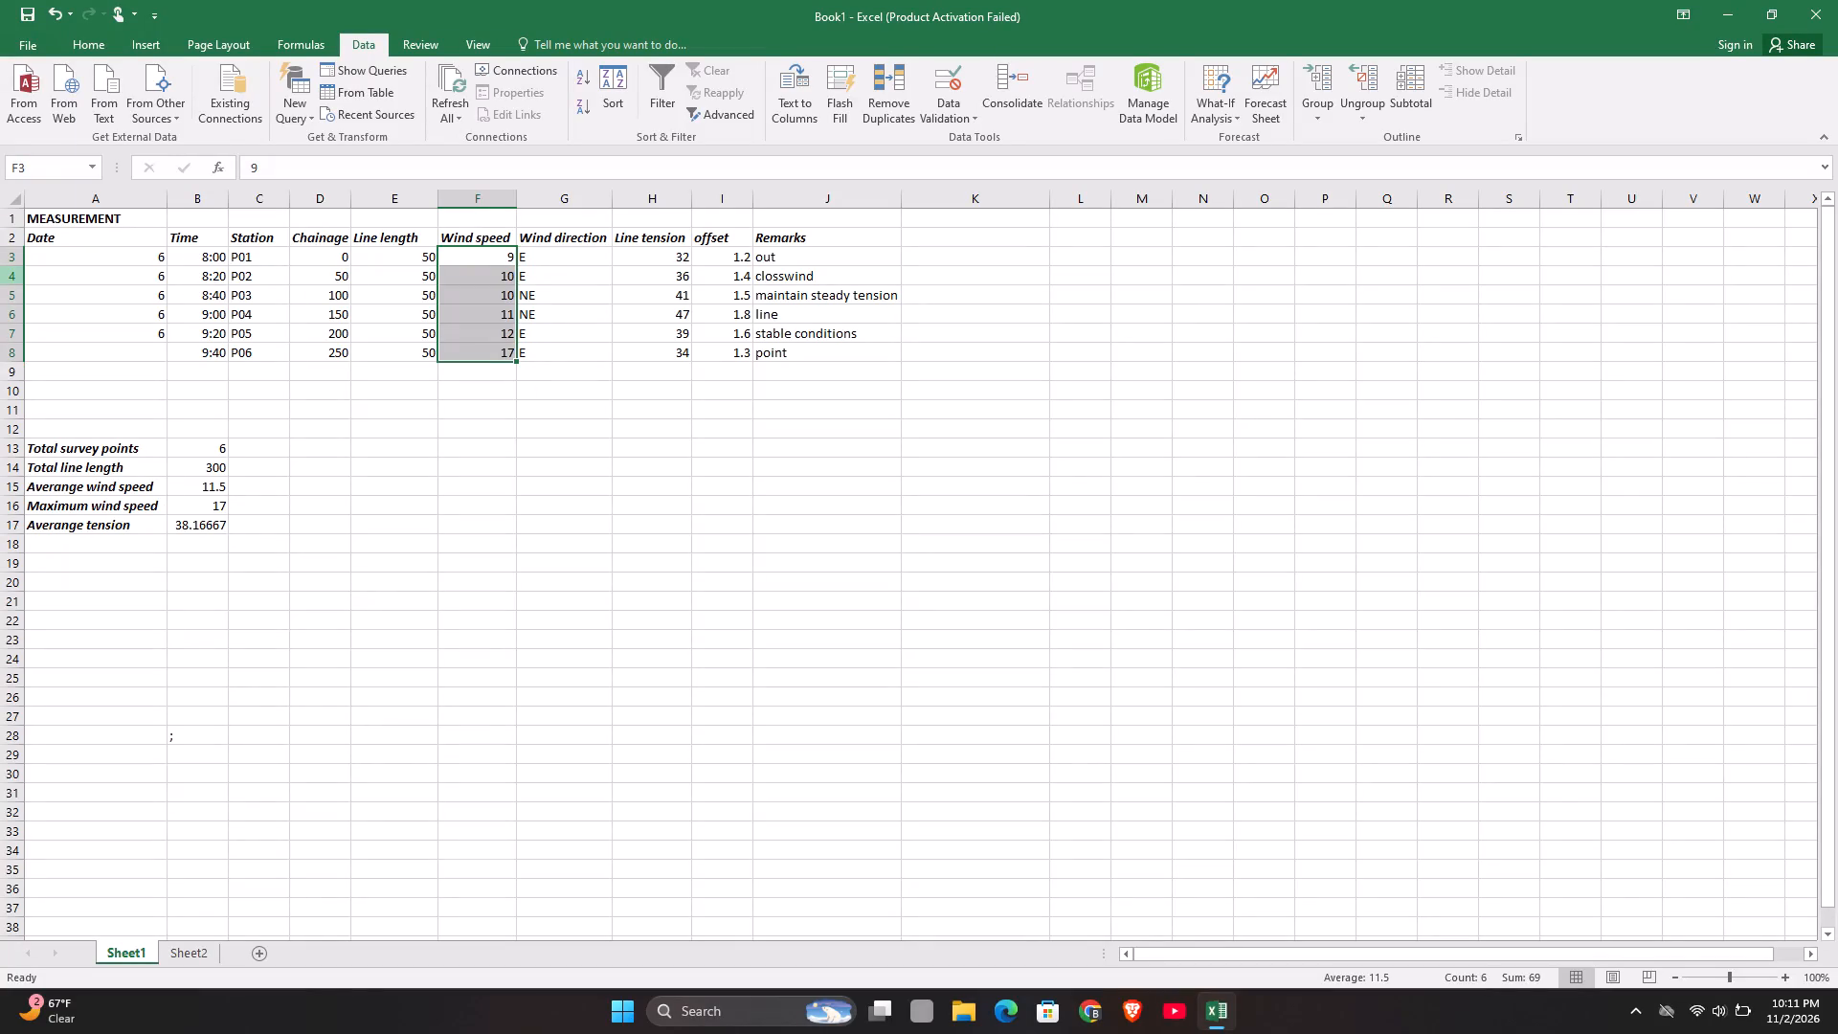
Convert the range A1:J17, including the summary section, into a table with headers.
drag(25, 212, 62, 239)
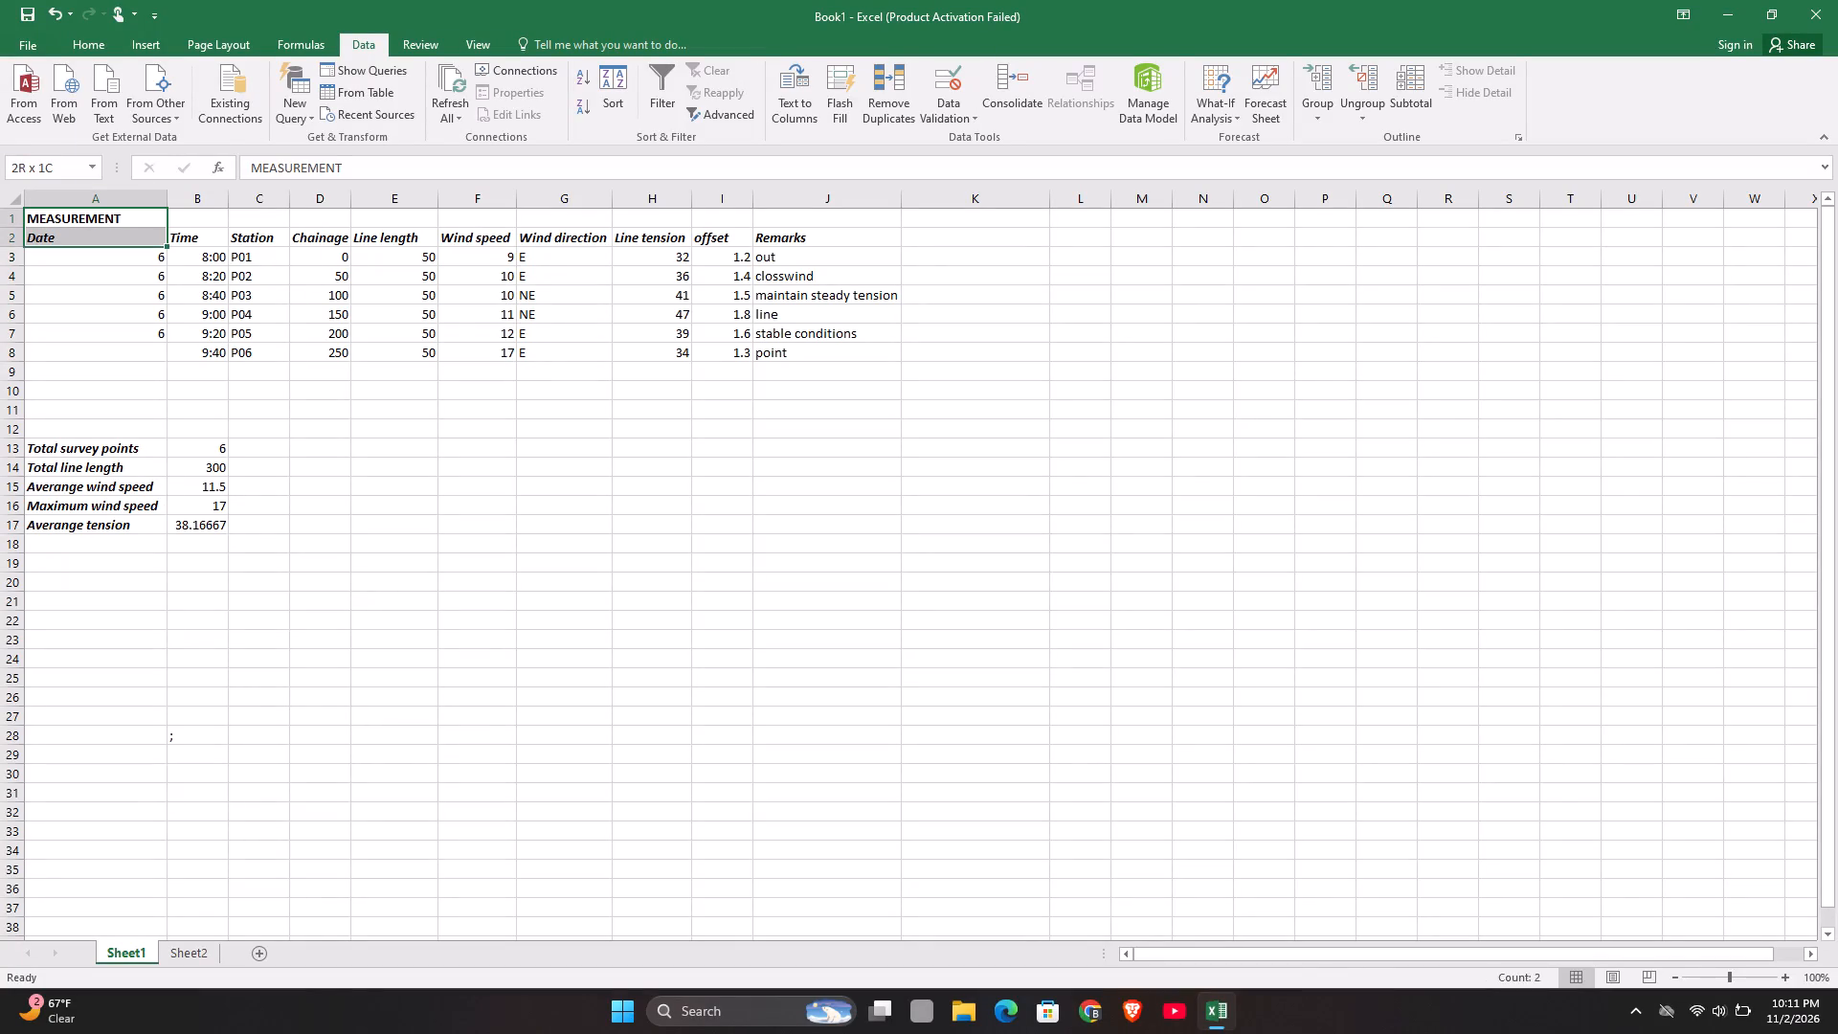
drag(62, 239, 826, 398)
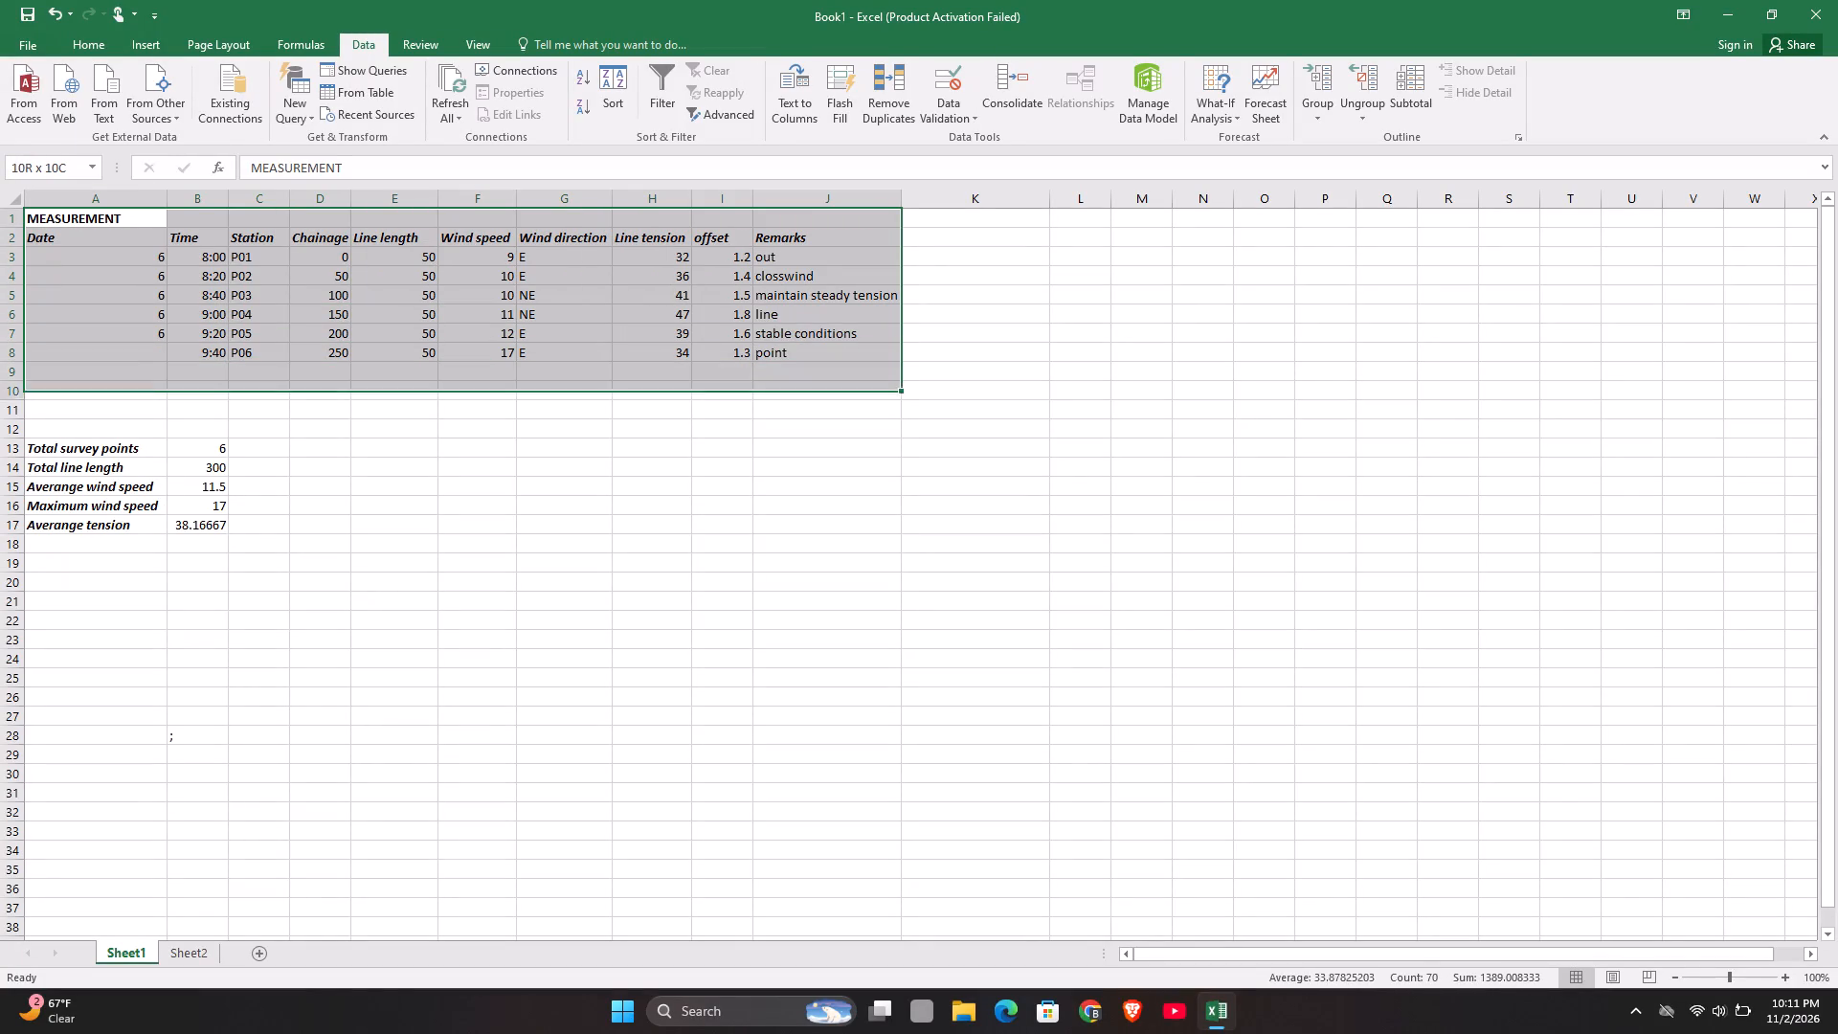
drag(826, 398, 839, 522)
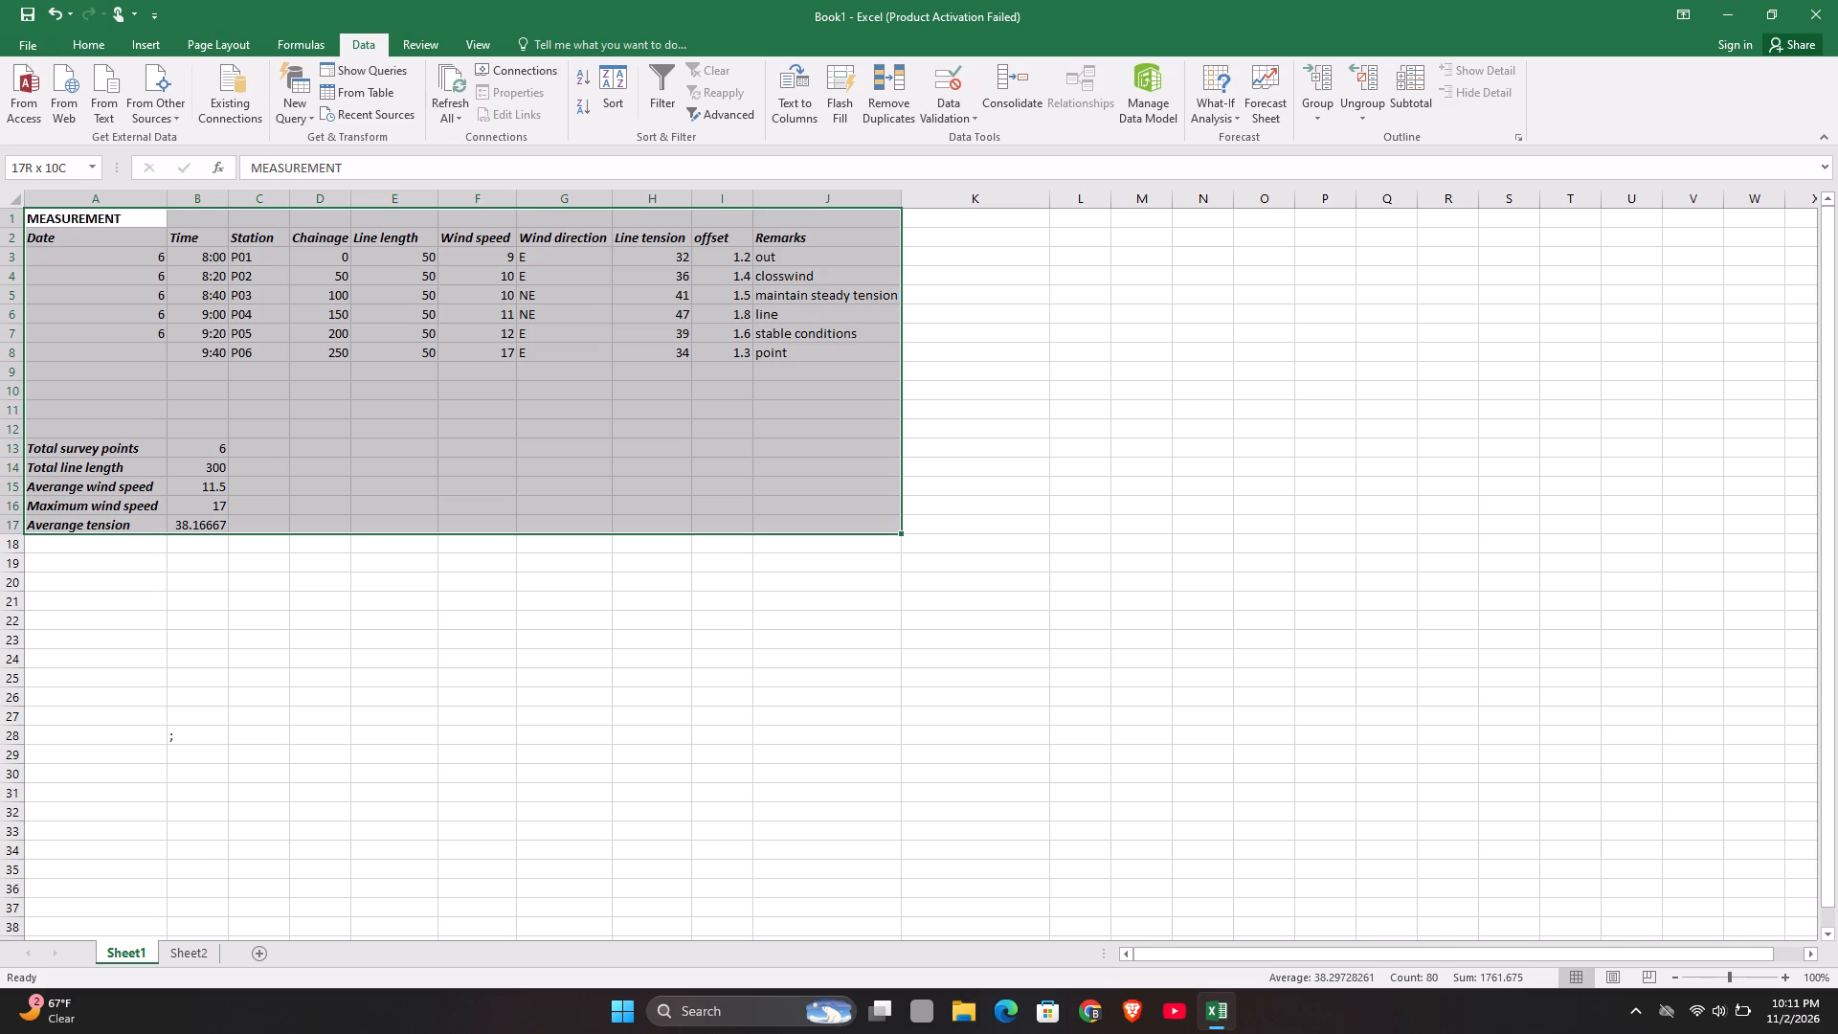
key(ctrl+t)
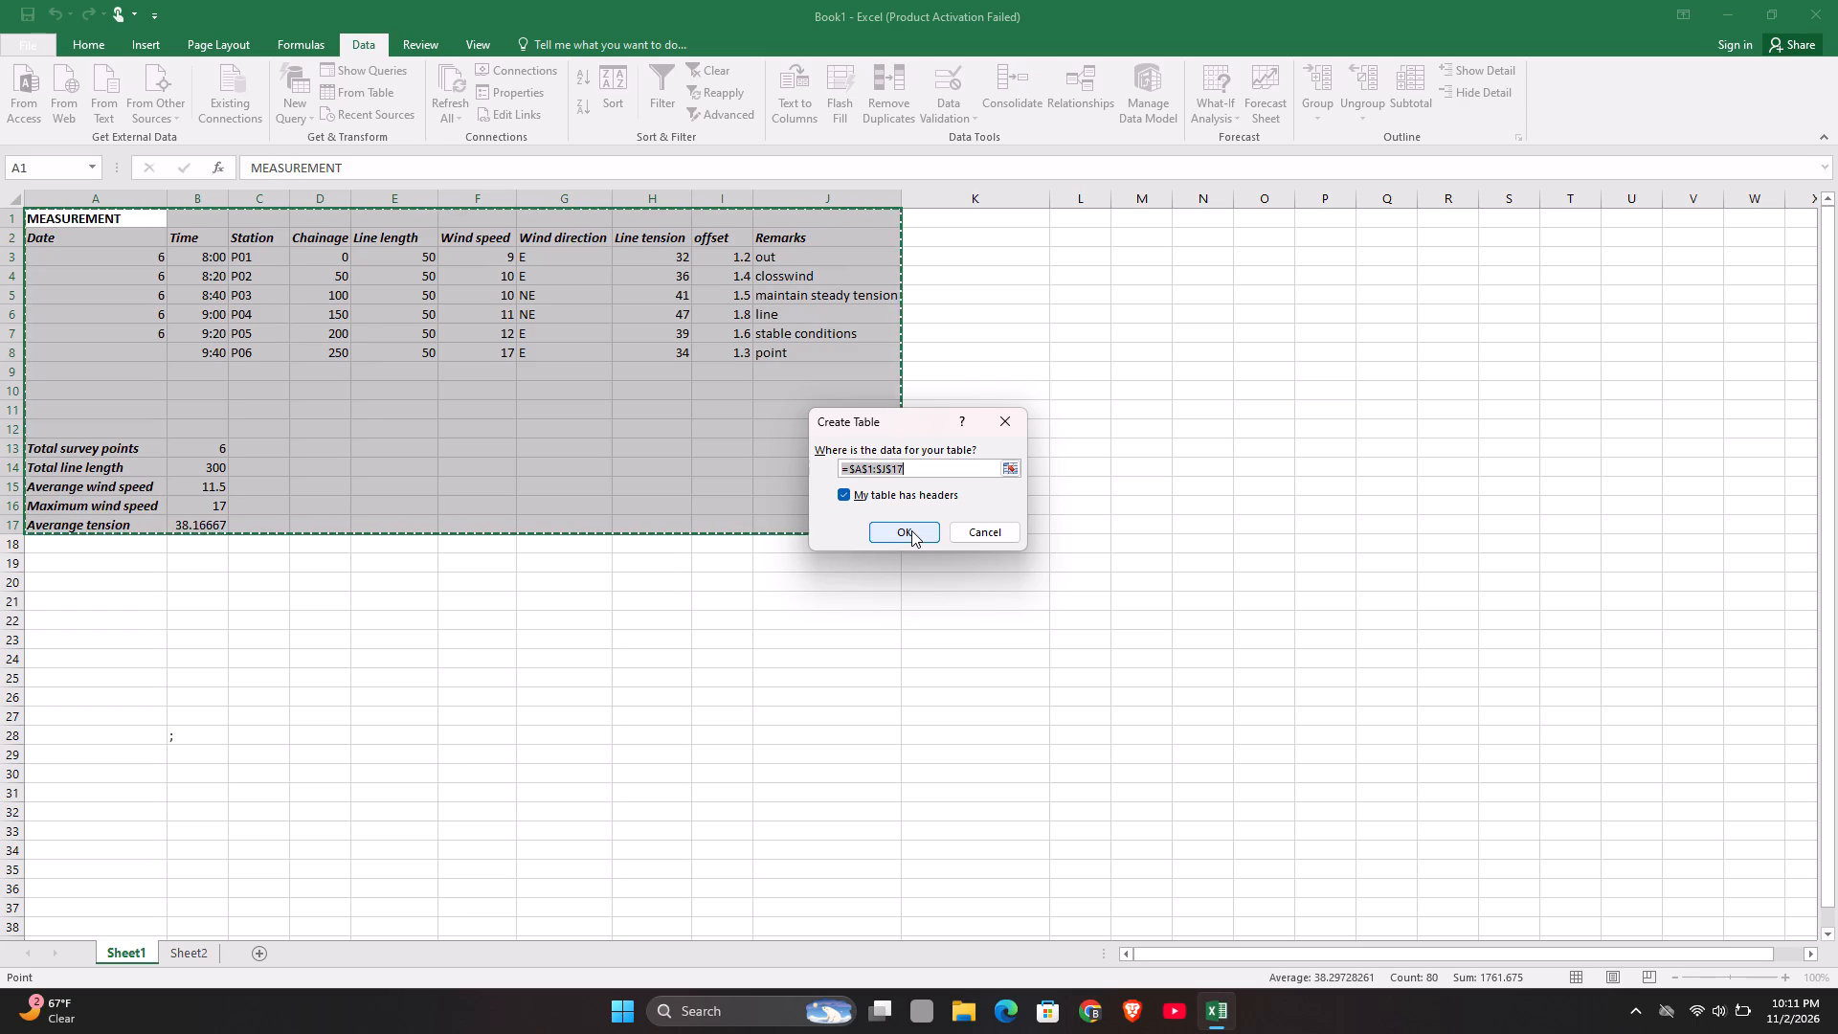
click(911, 530)
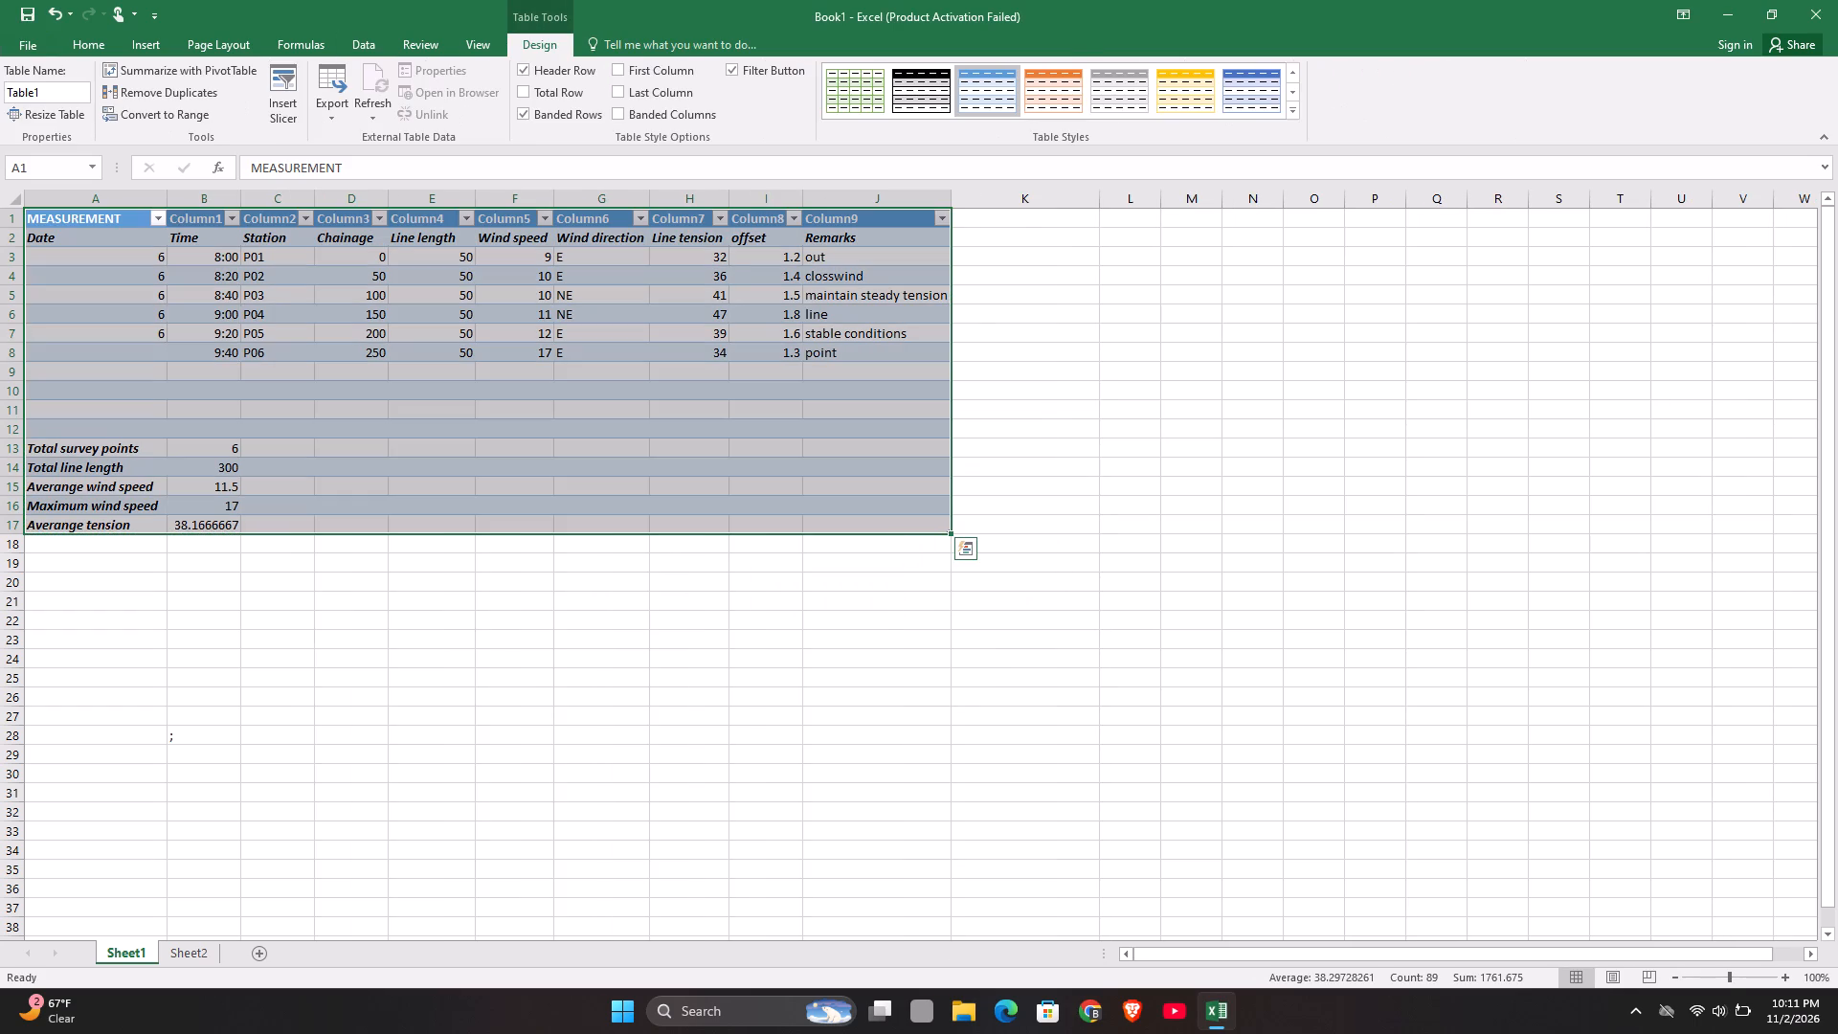
click(1043, 452)
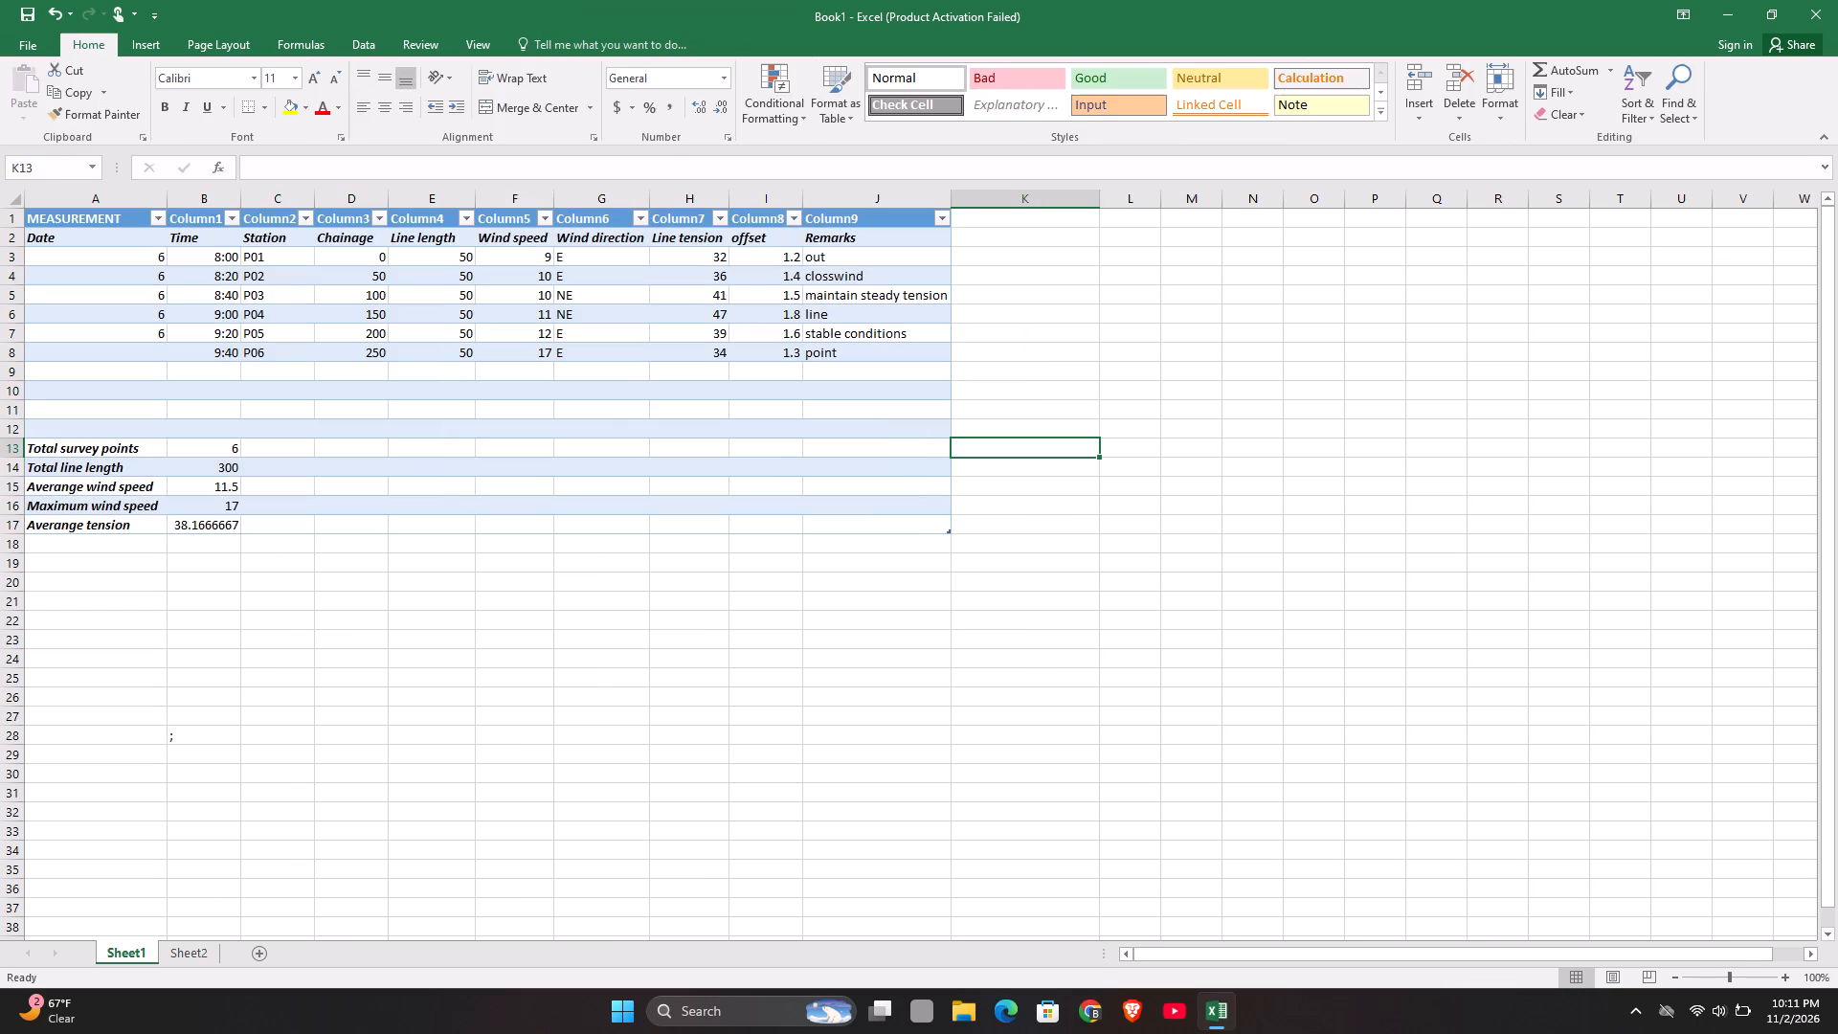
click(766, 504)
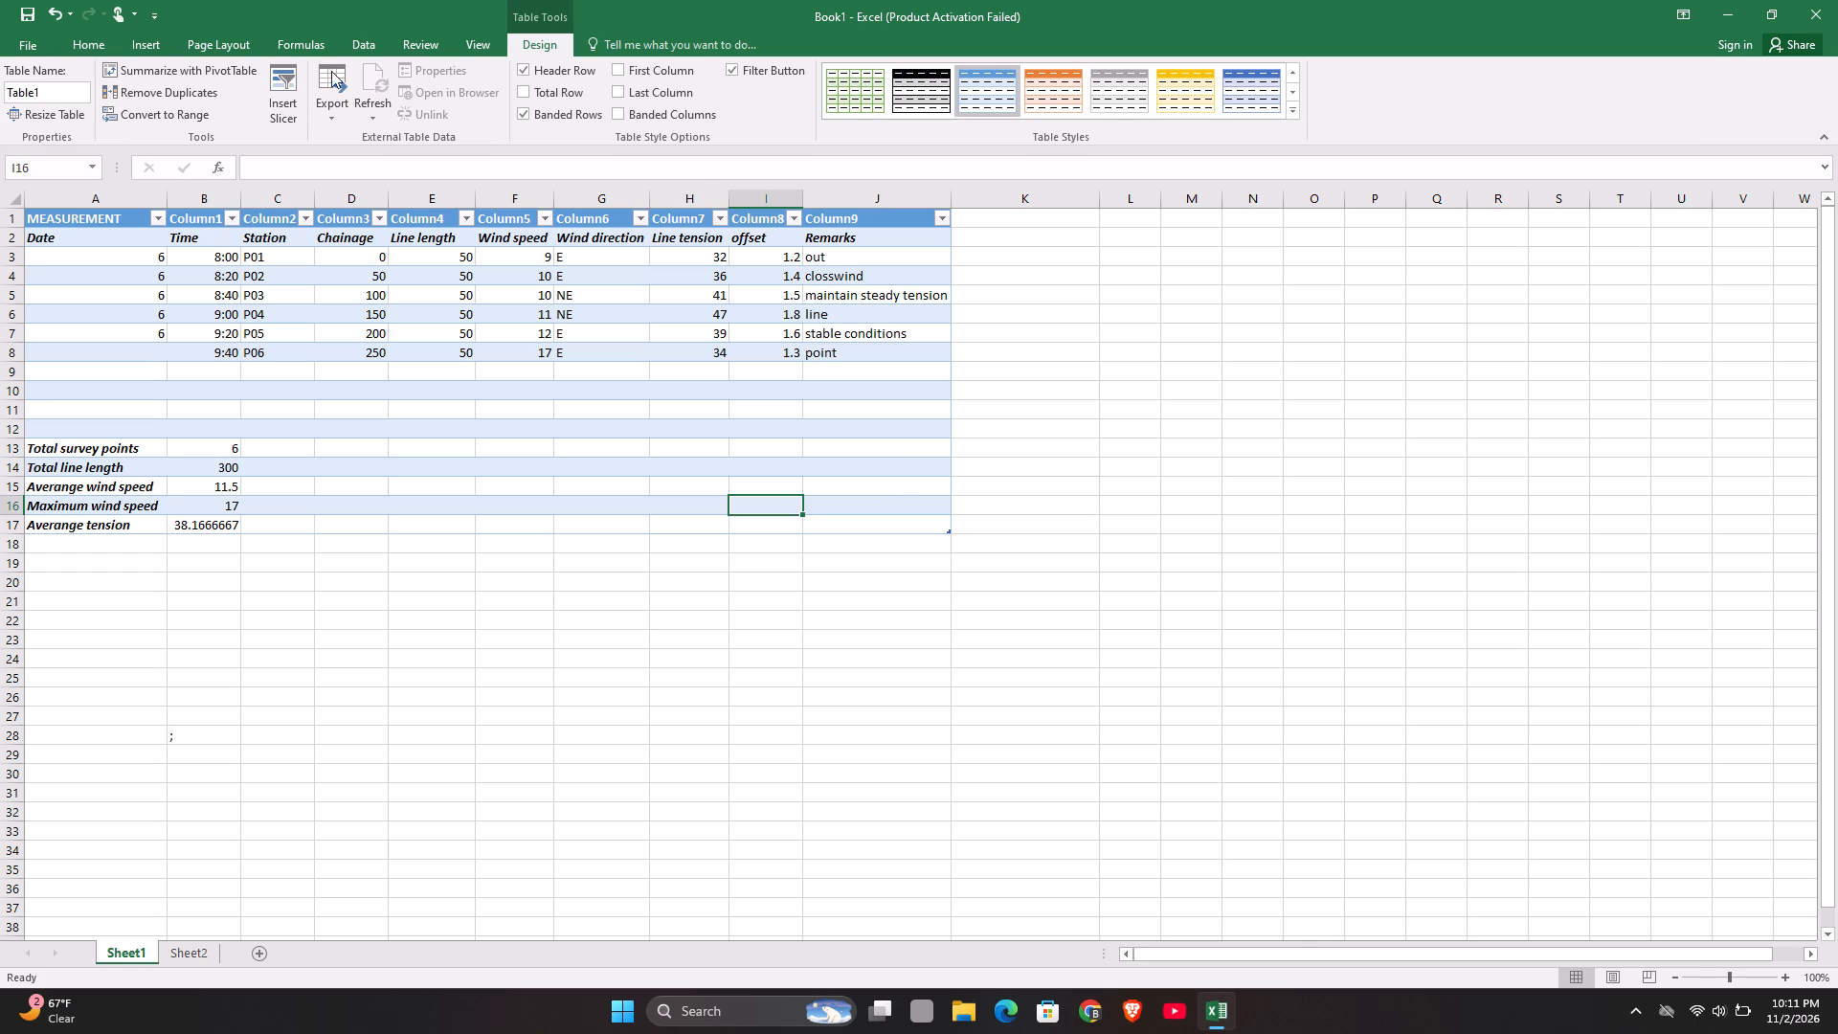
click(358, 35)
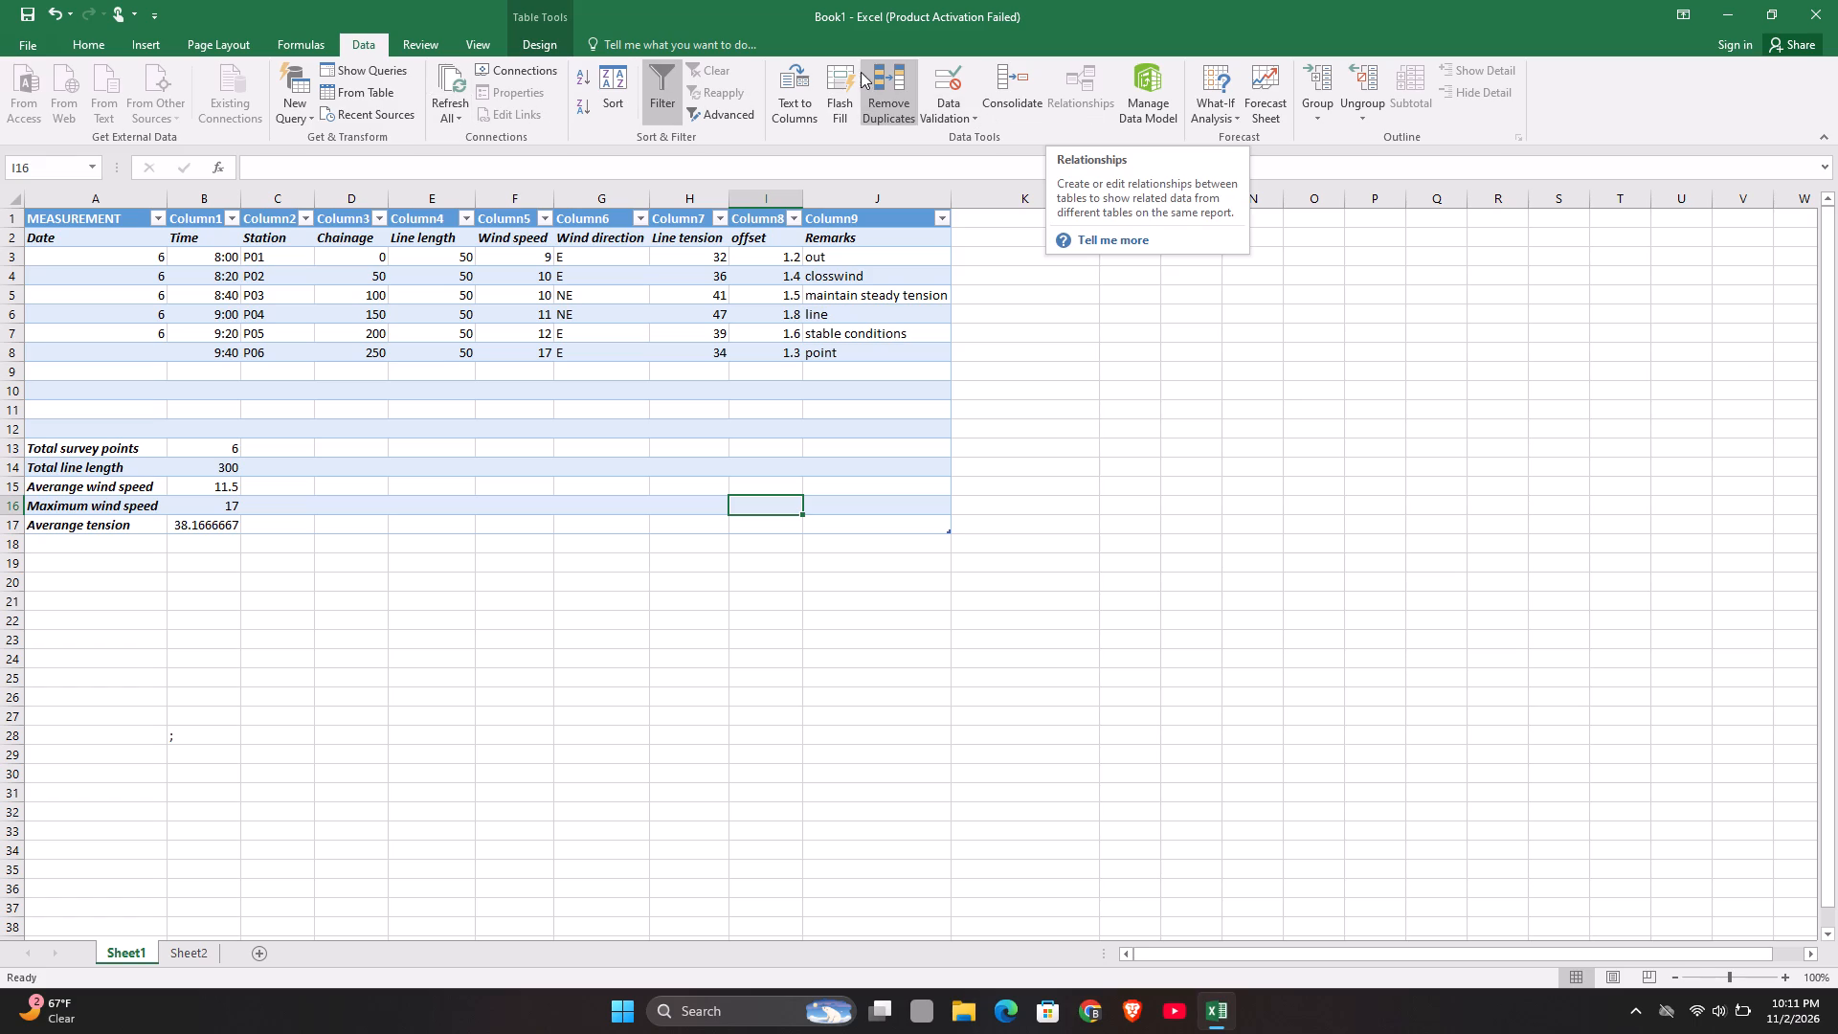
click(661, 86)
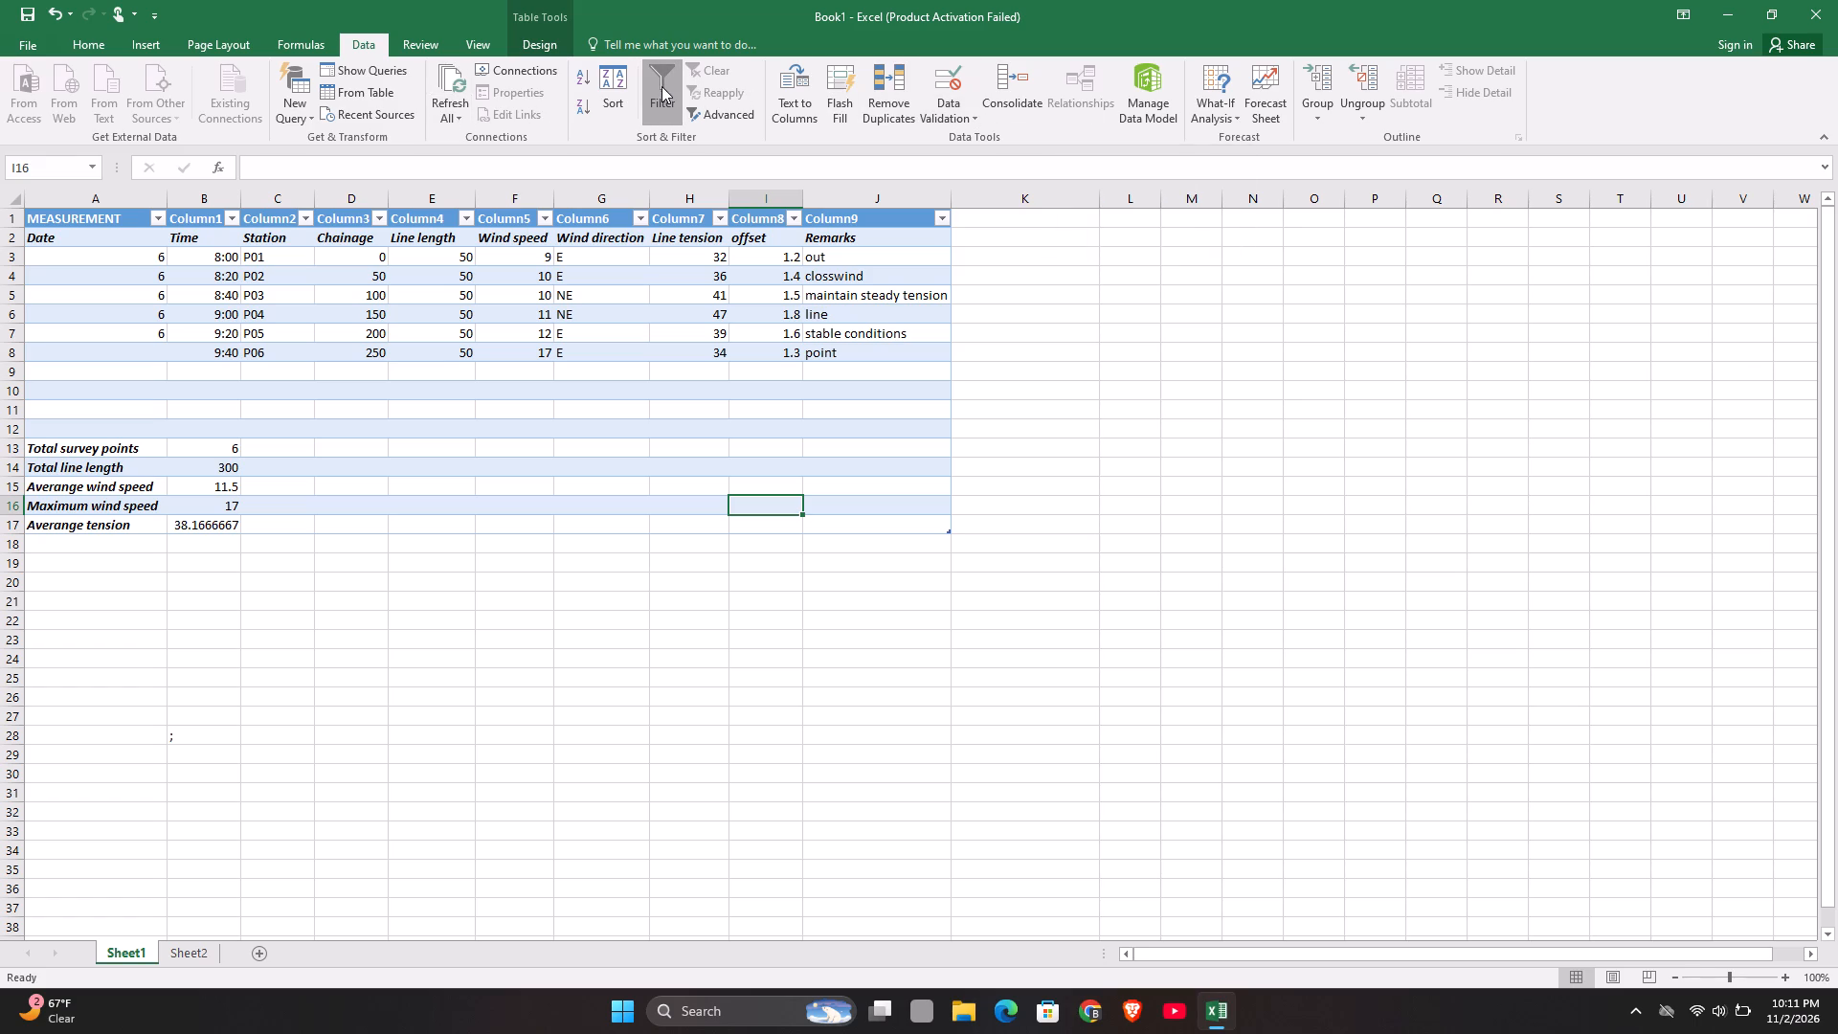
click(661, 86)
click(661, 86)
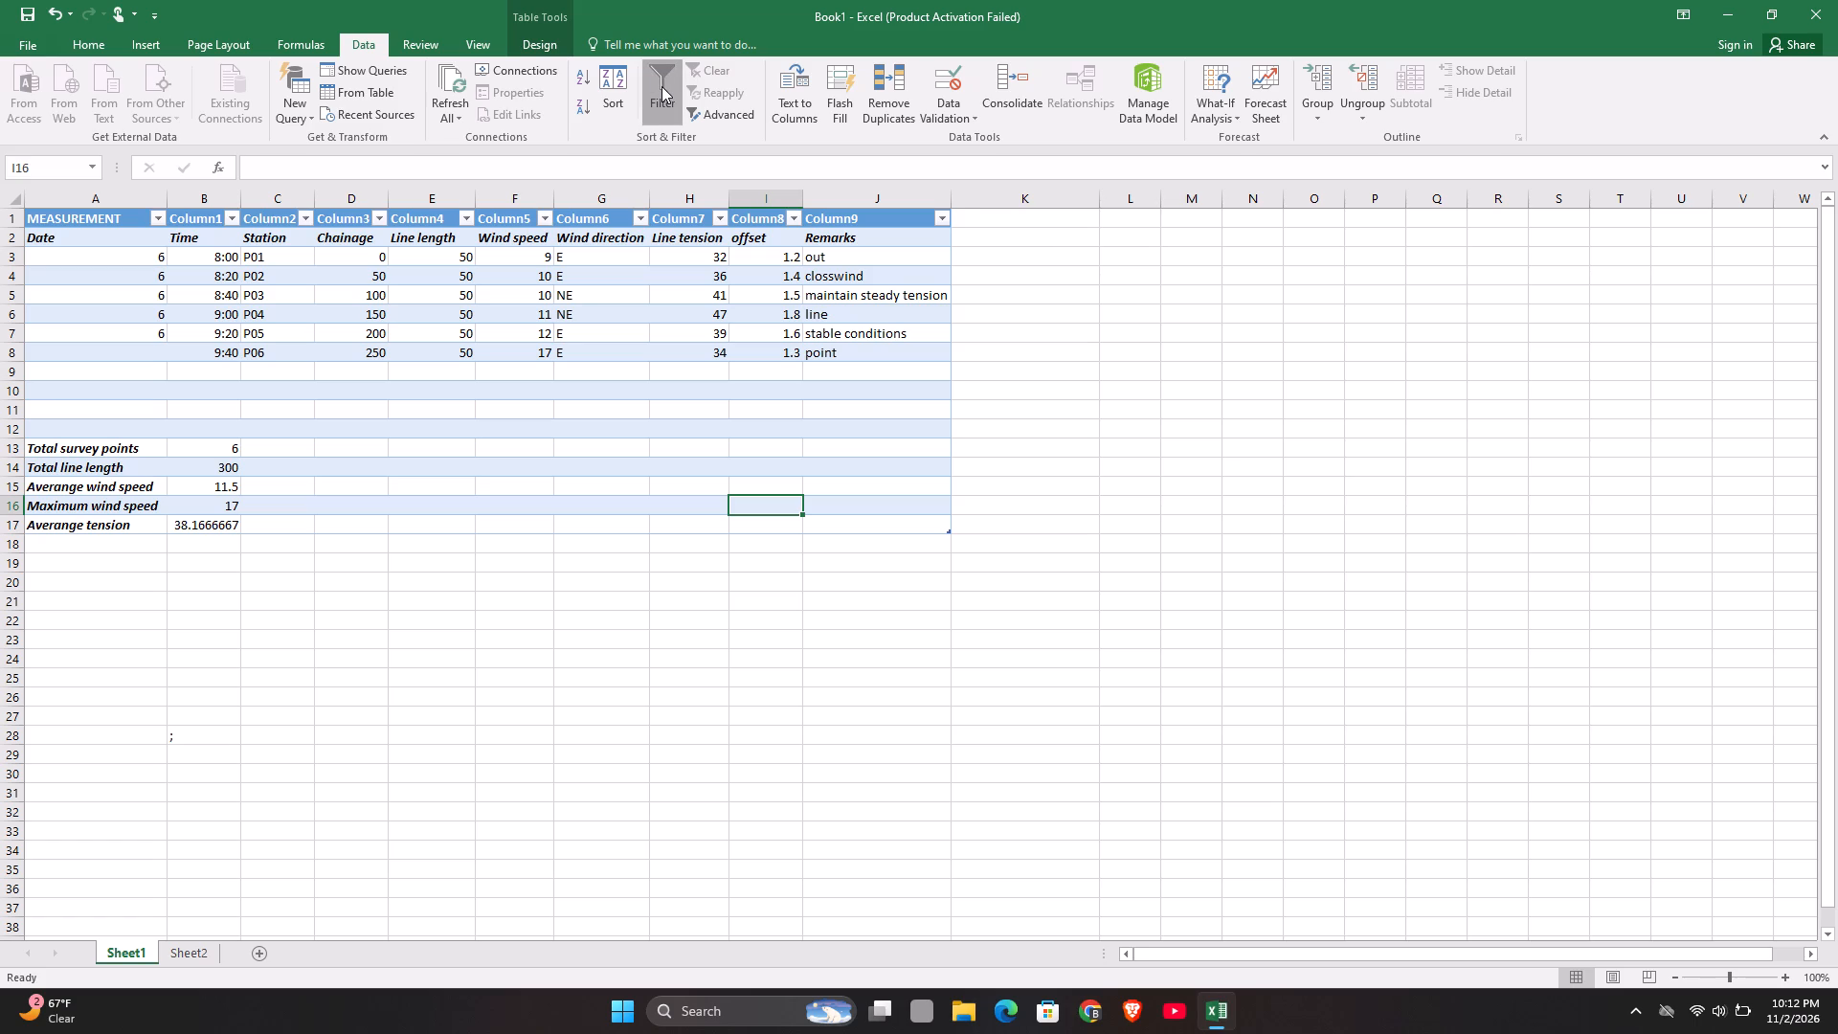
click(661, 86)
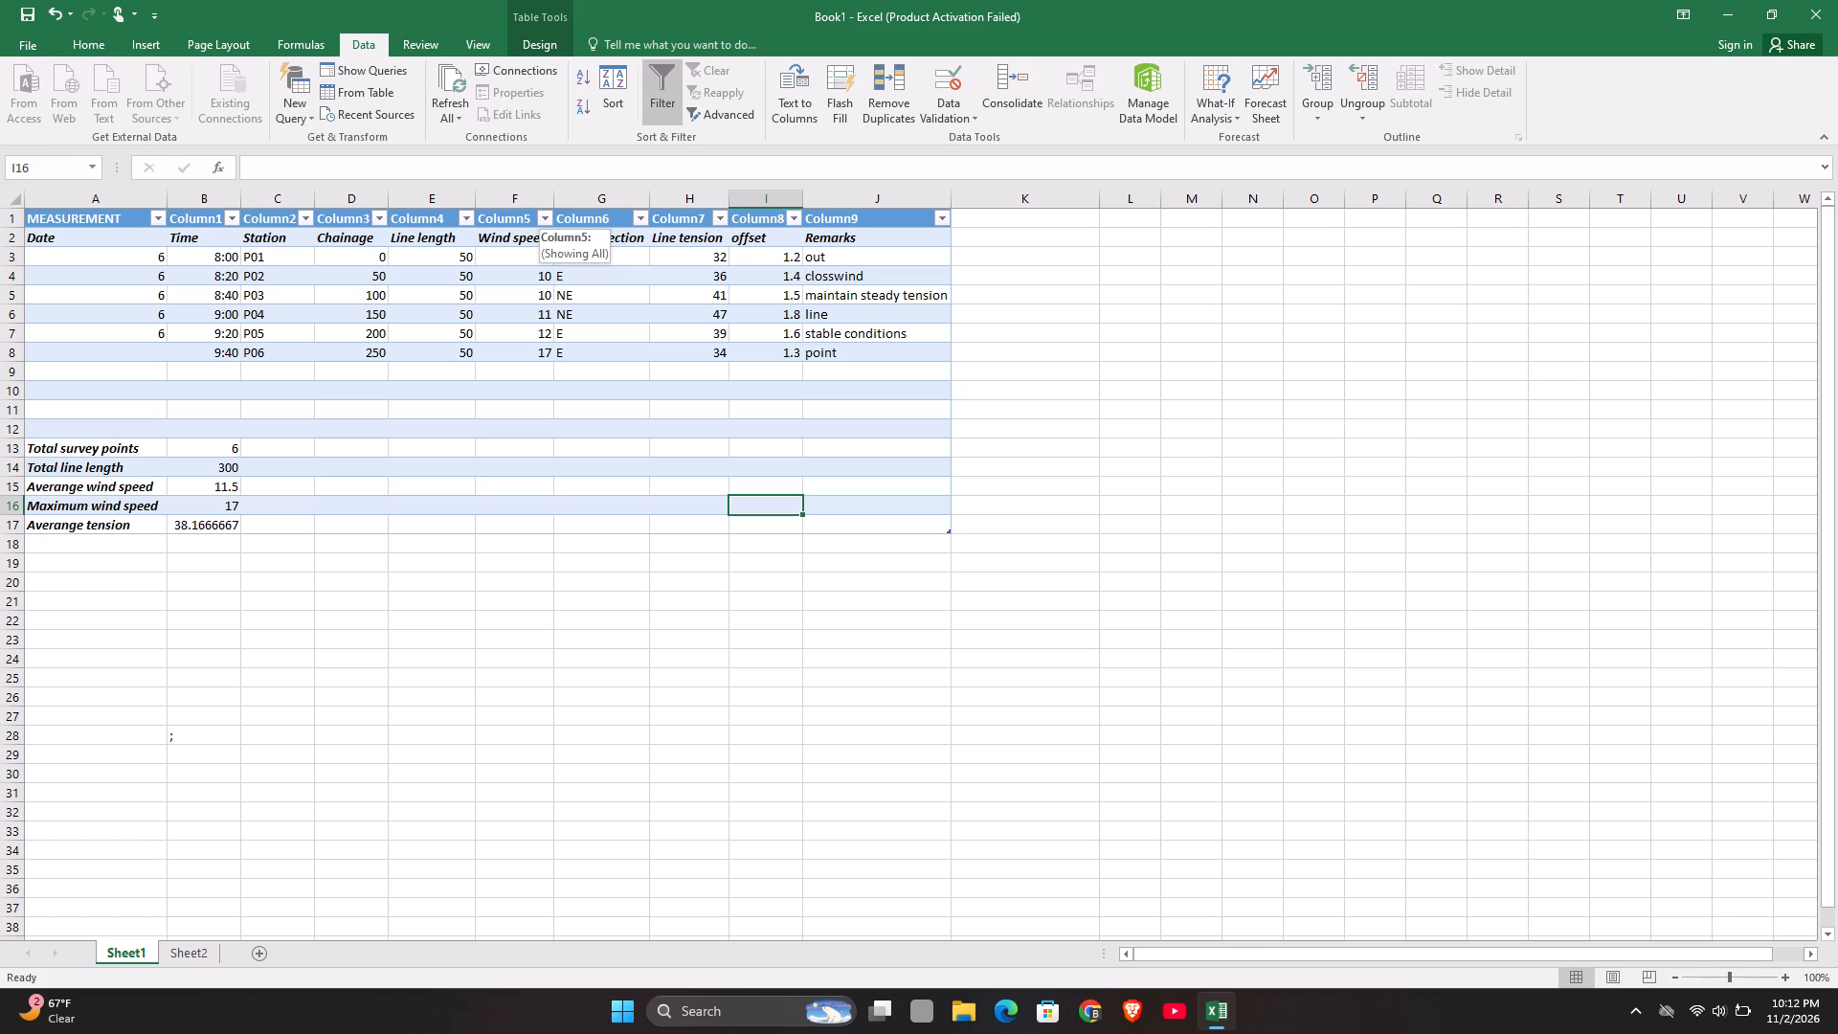
Filter the table's Wind speed column with a number filter showing only values greater than 10.
click(546, 213)
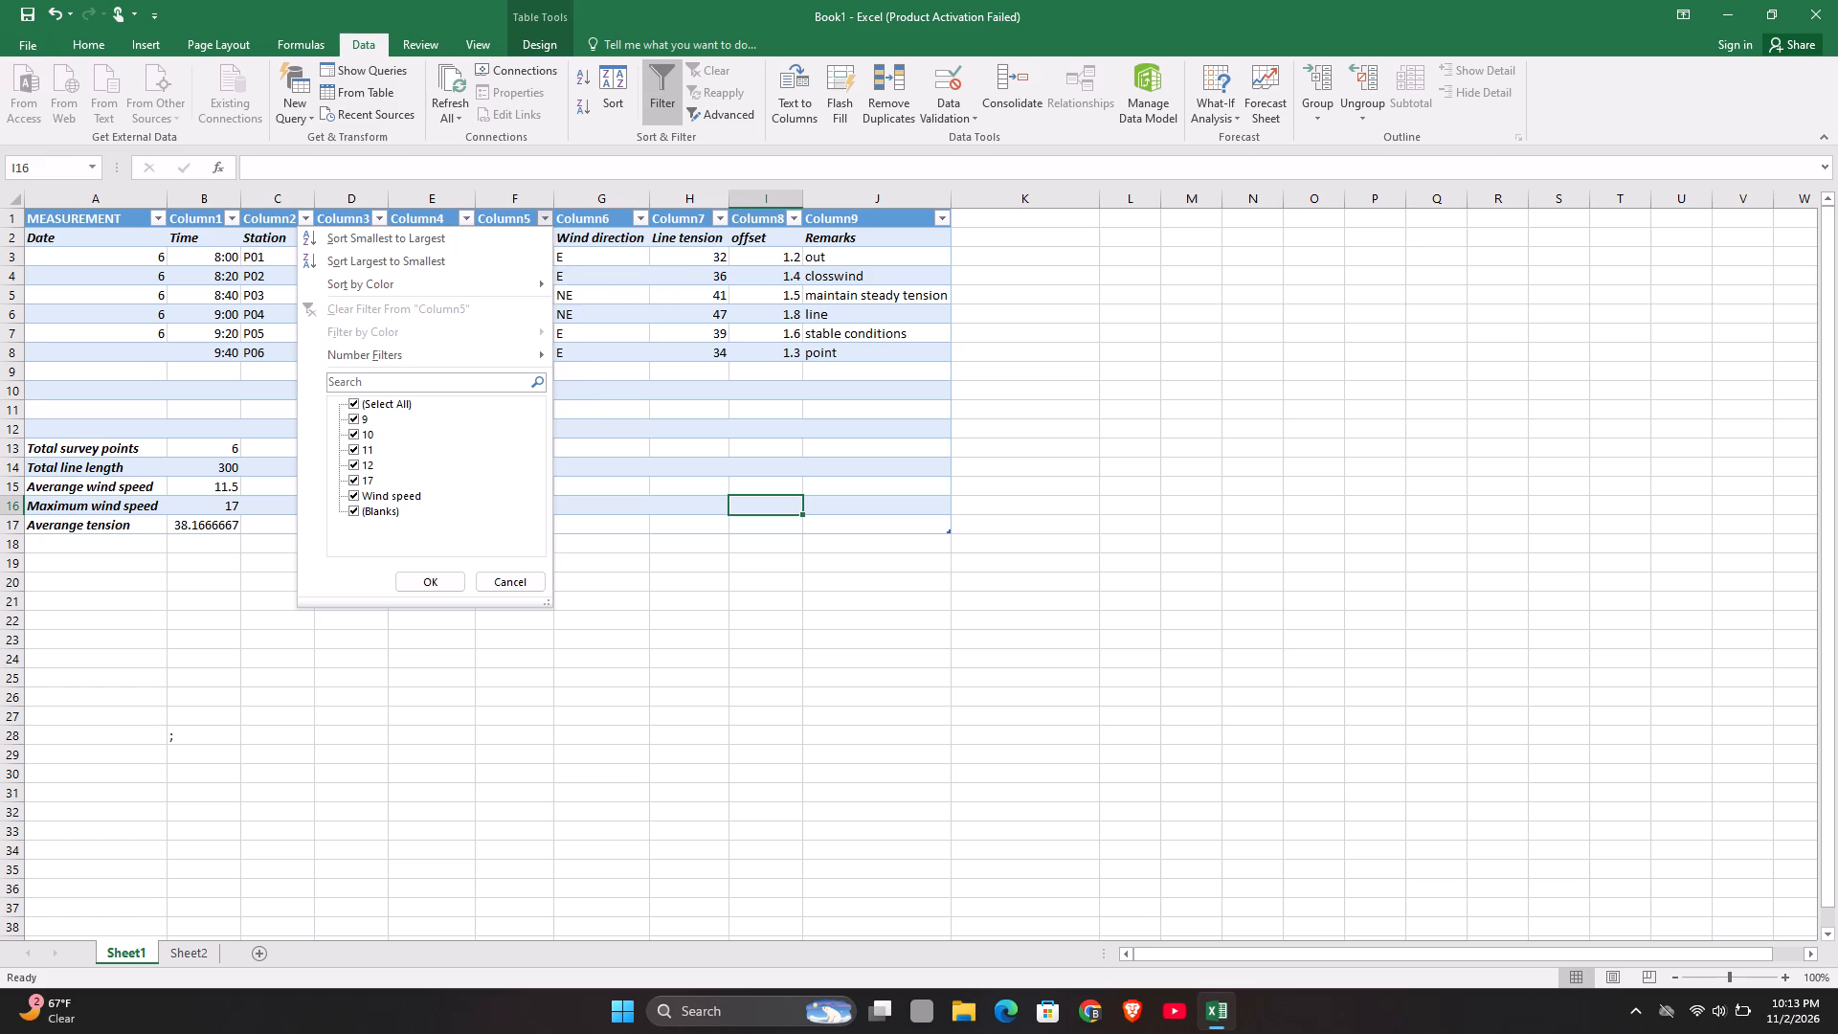
click(476, 361)
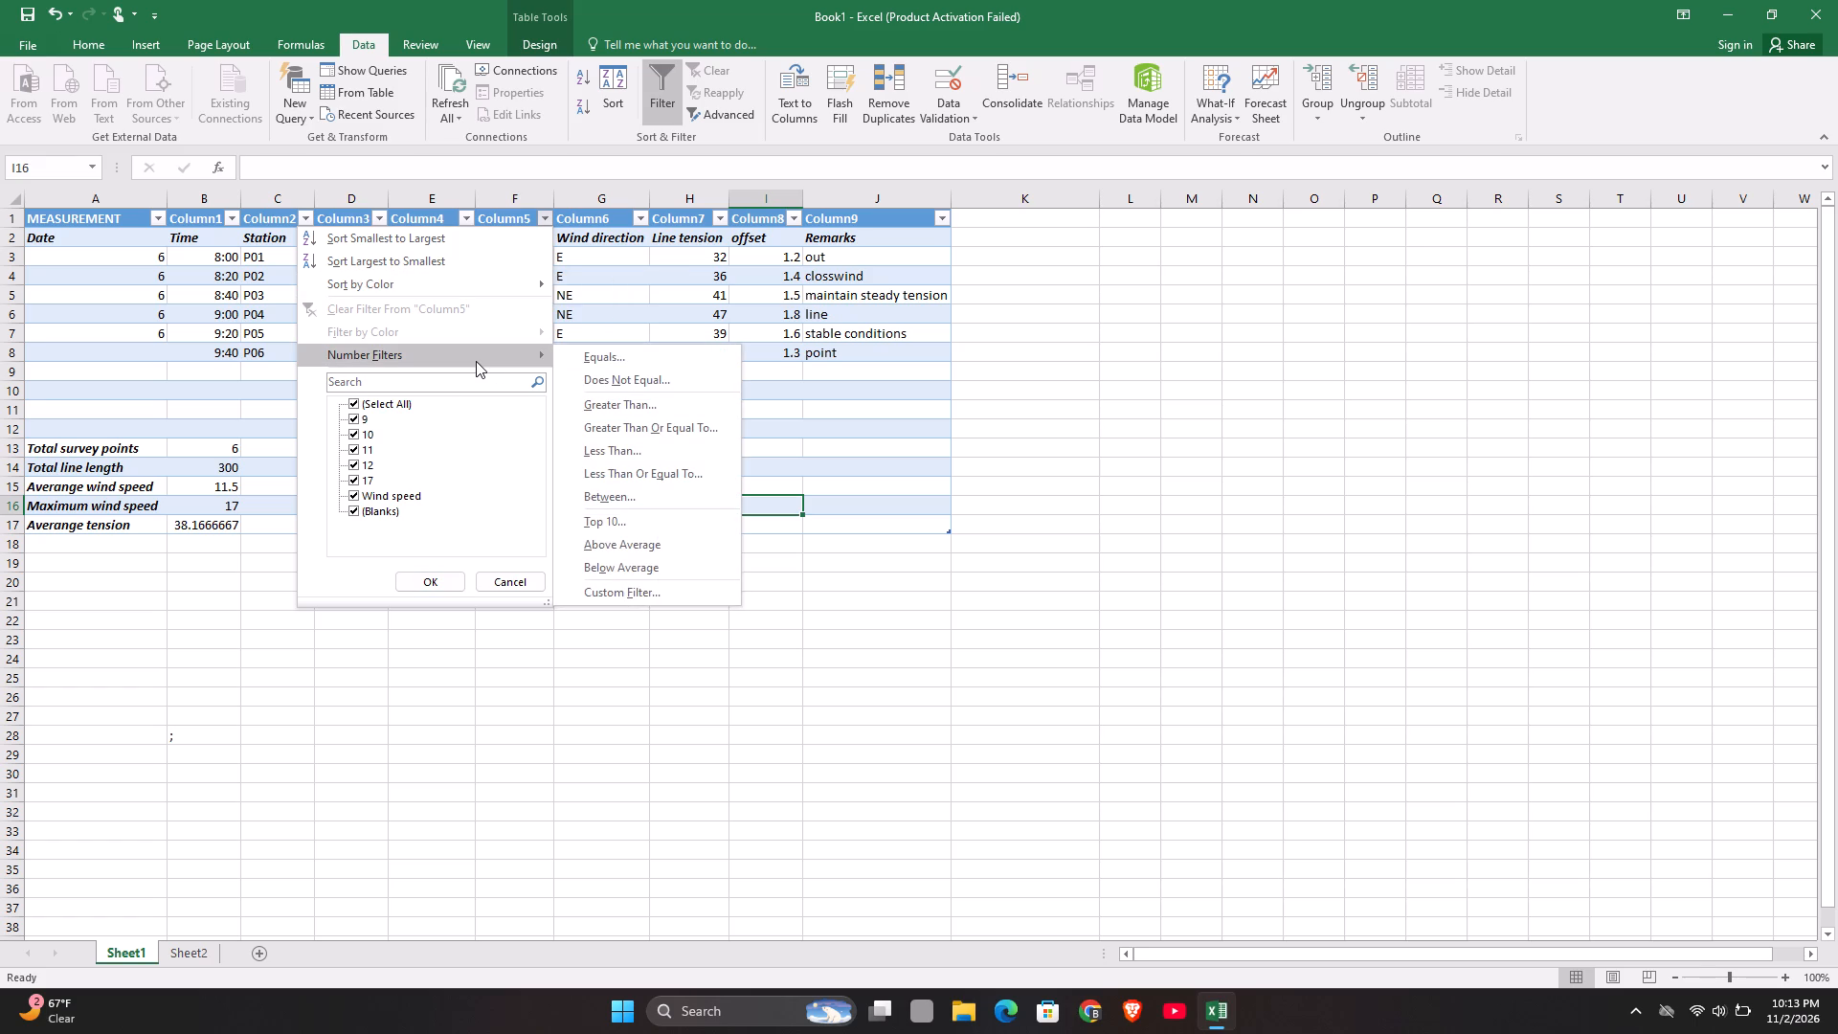
click(621, 402)
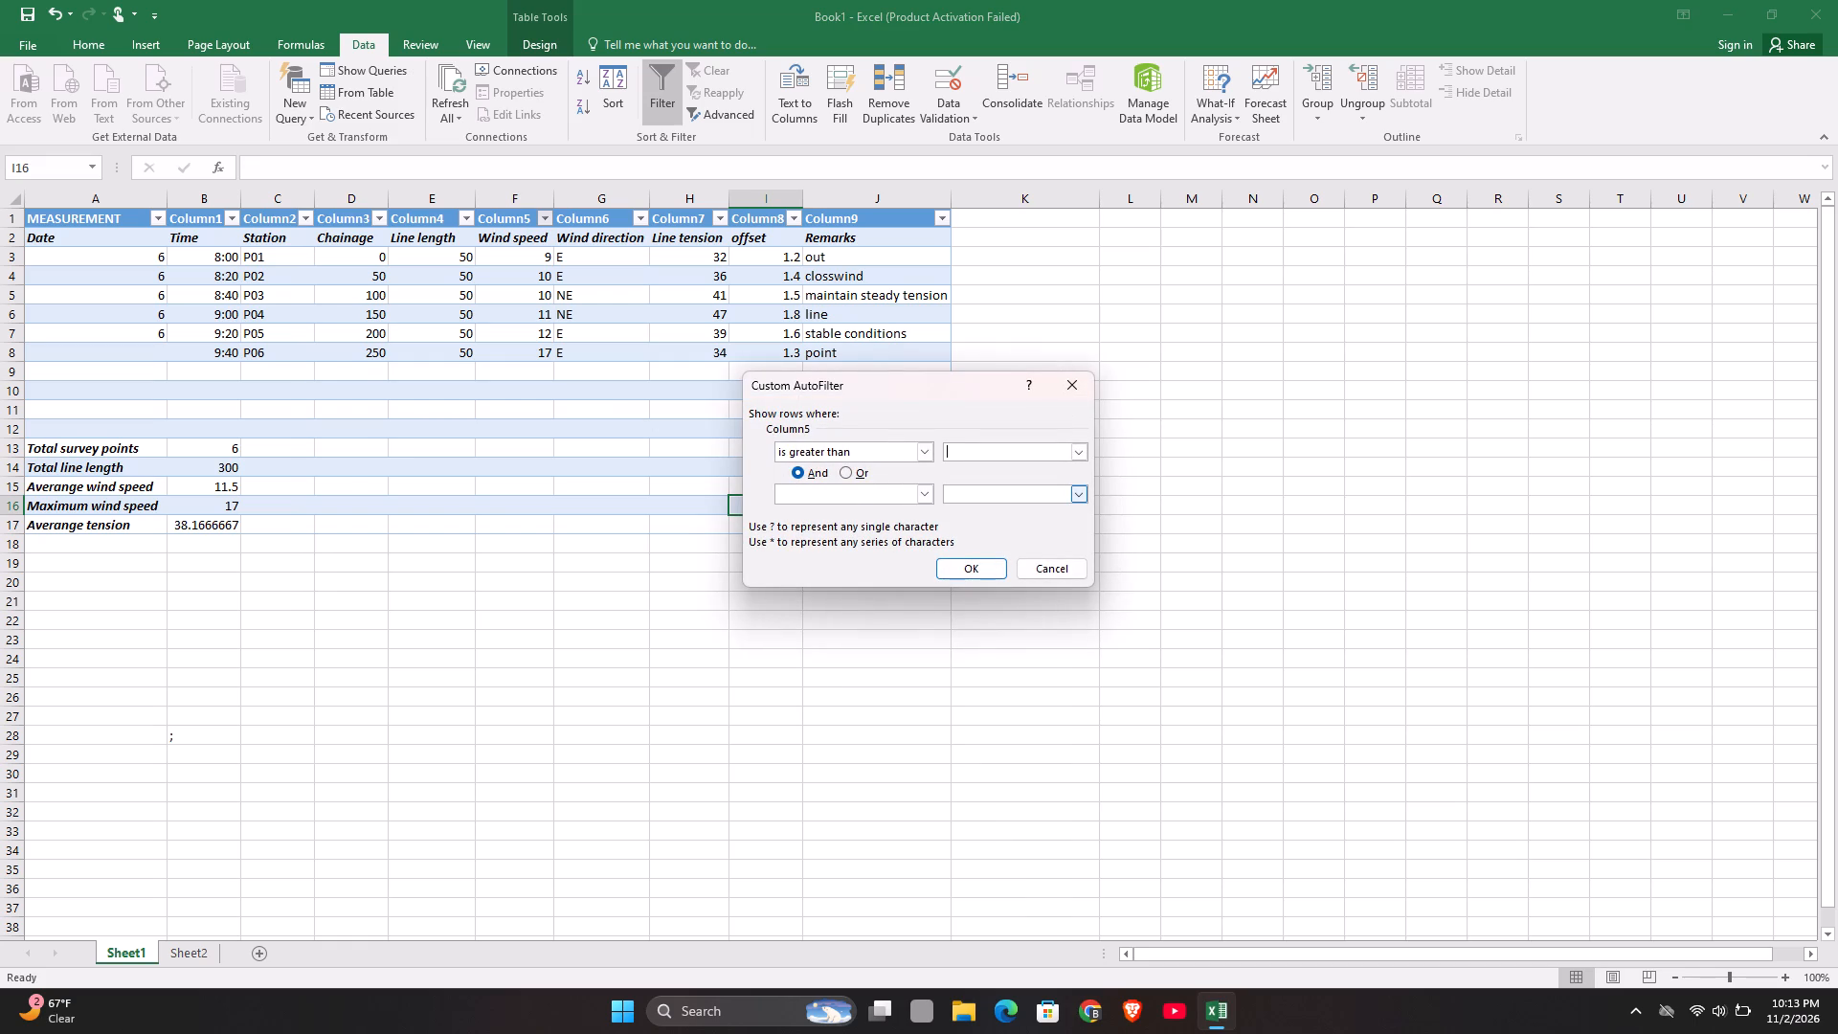
key(1)
key(0)
click(1077, 454)
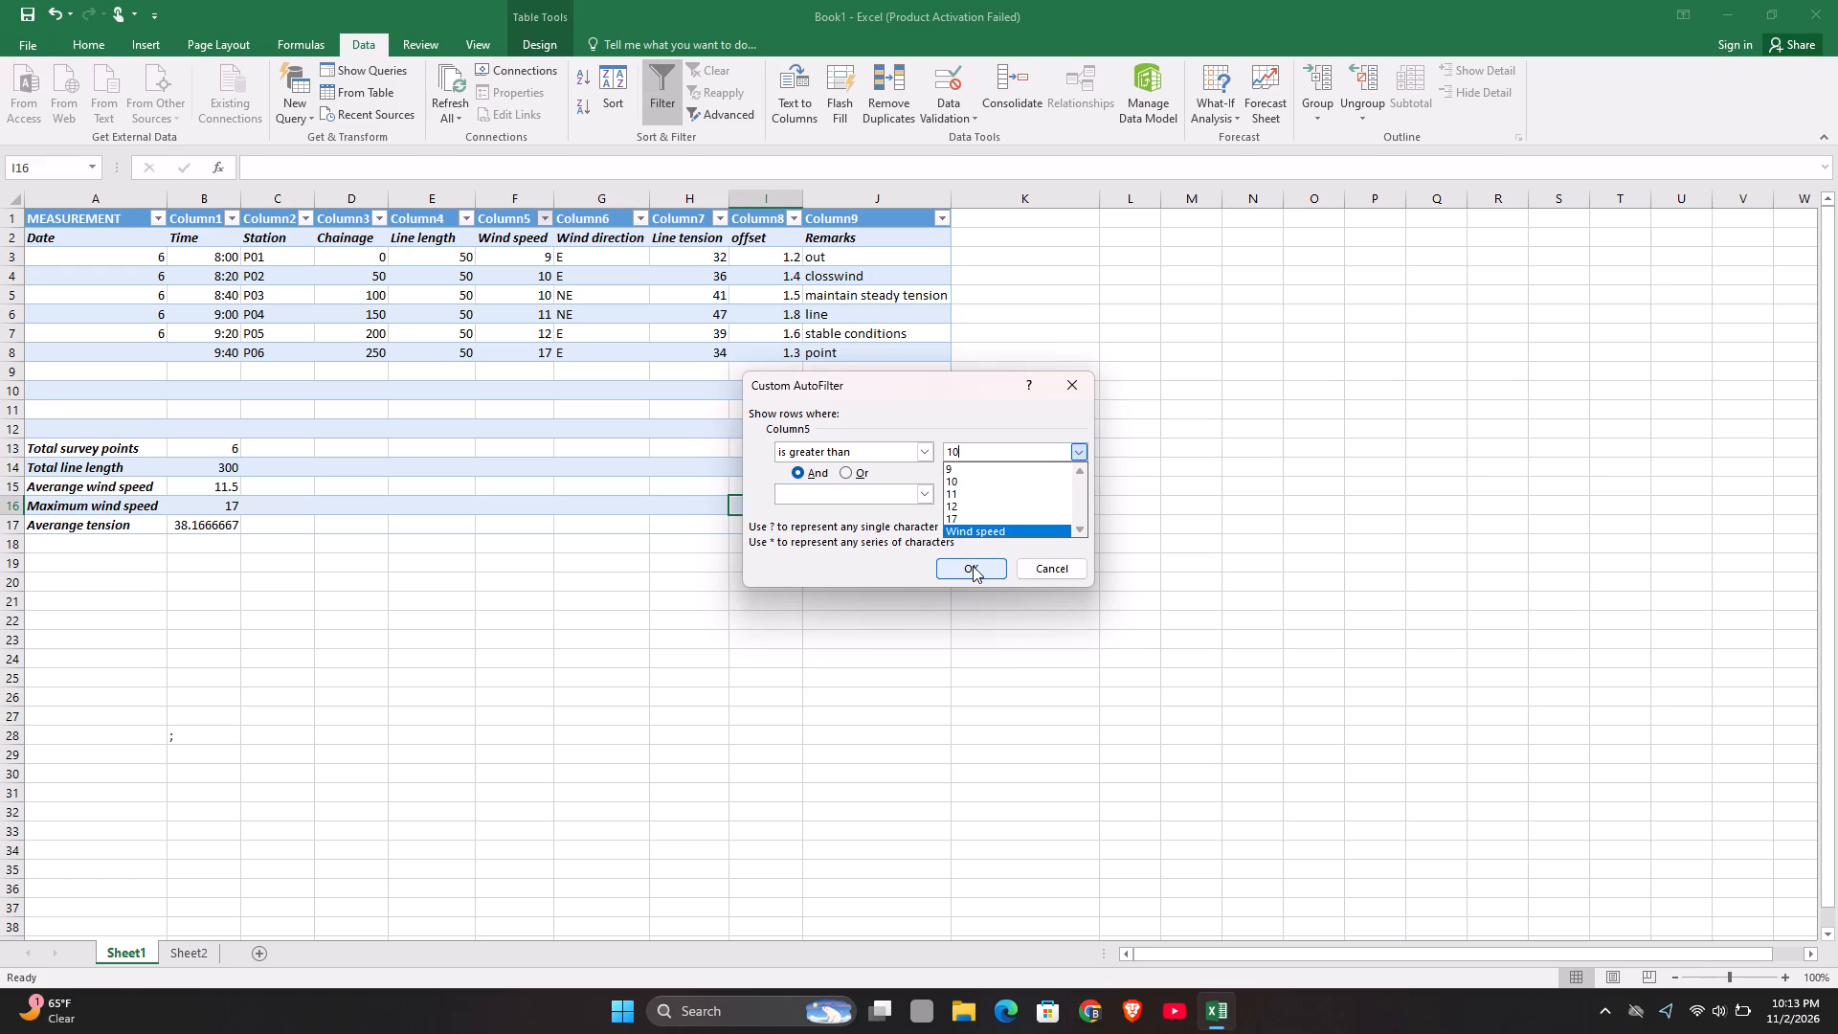
click(973, 566)
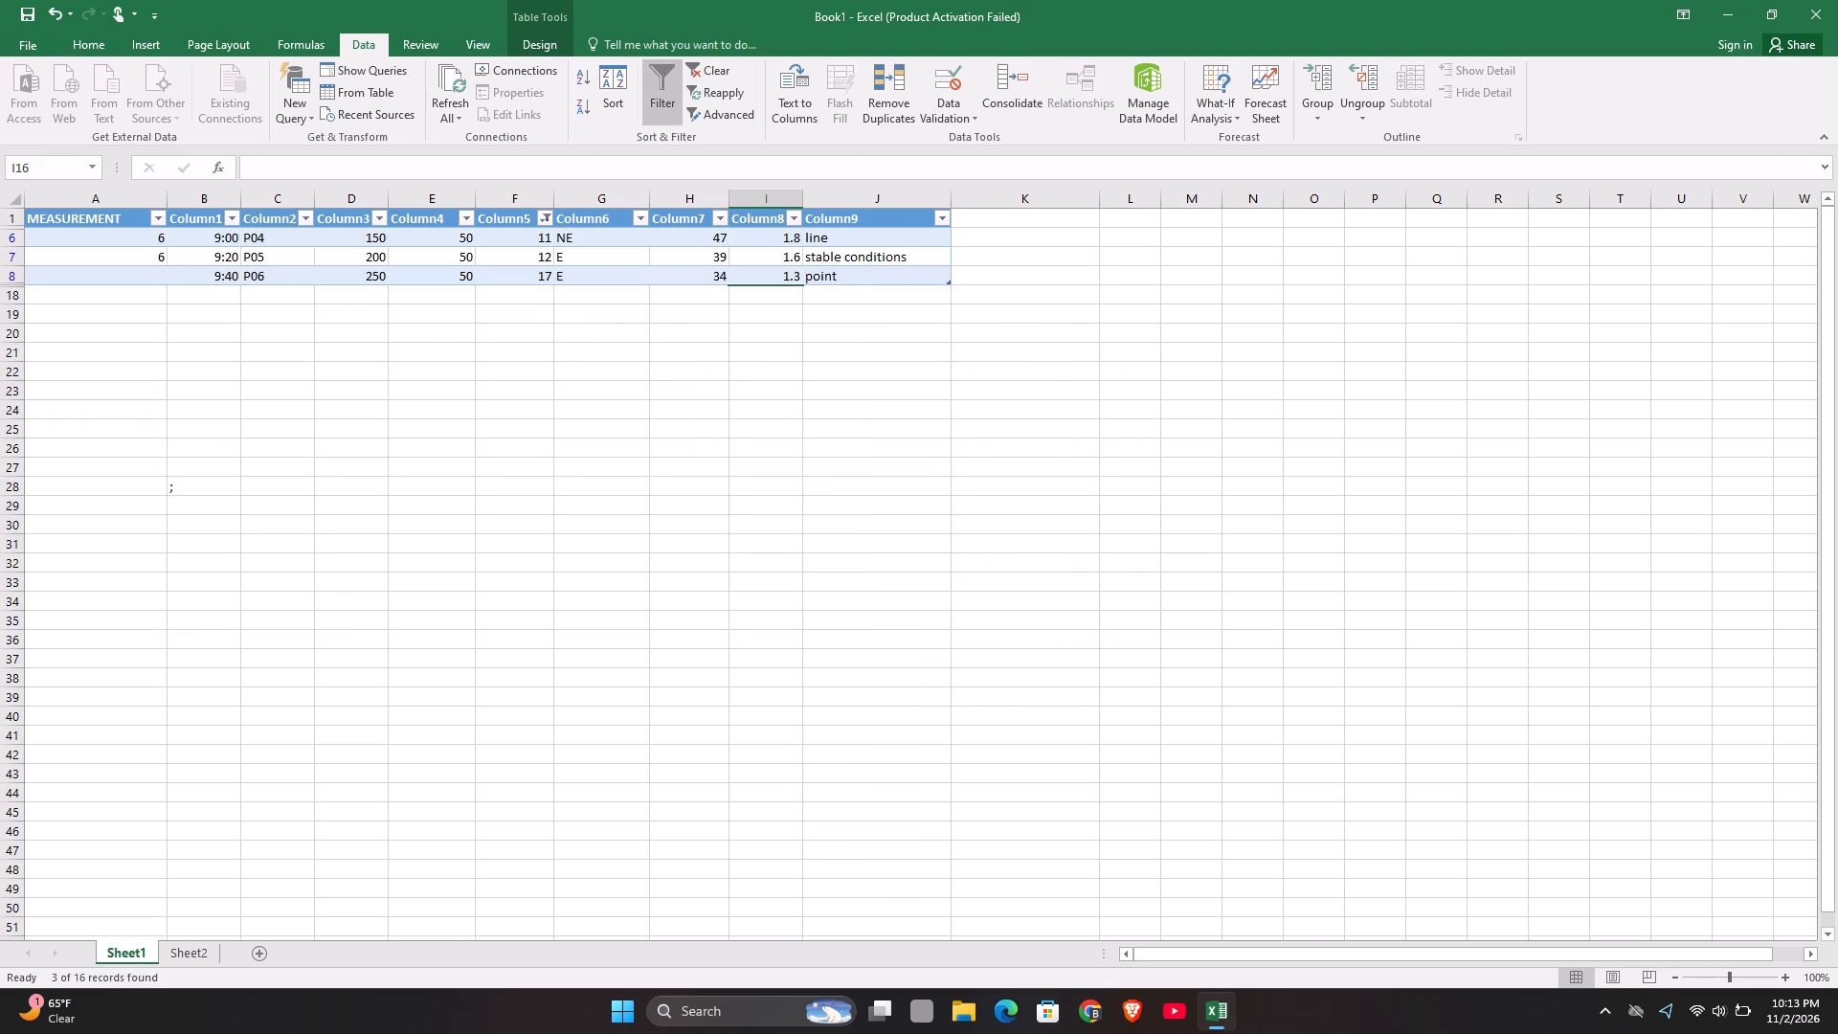
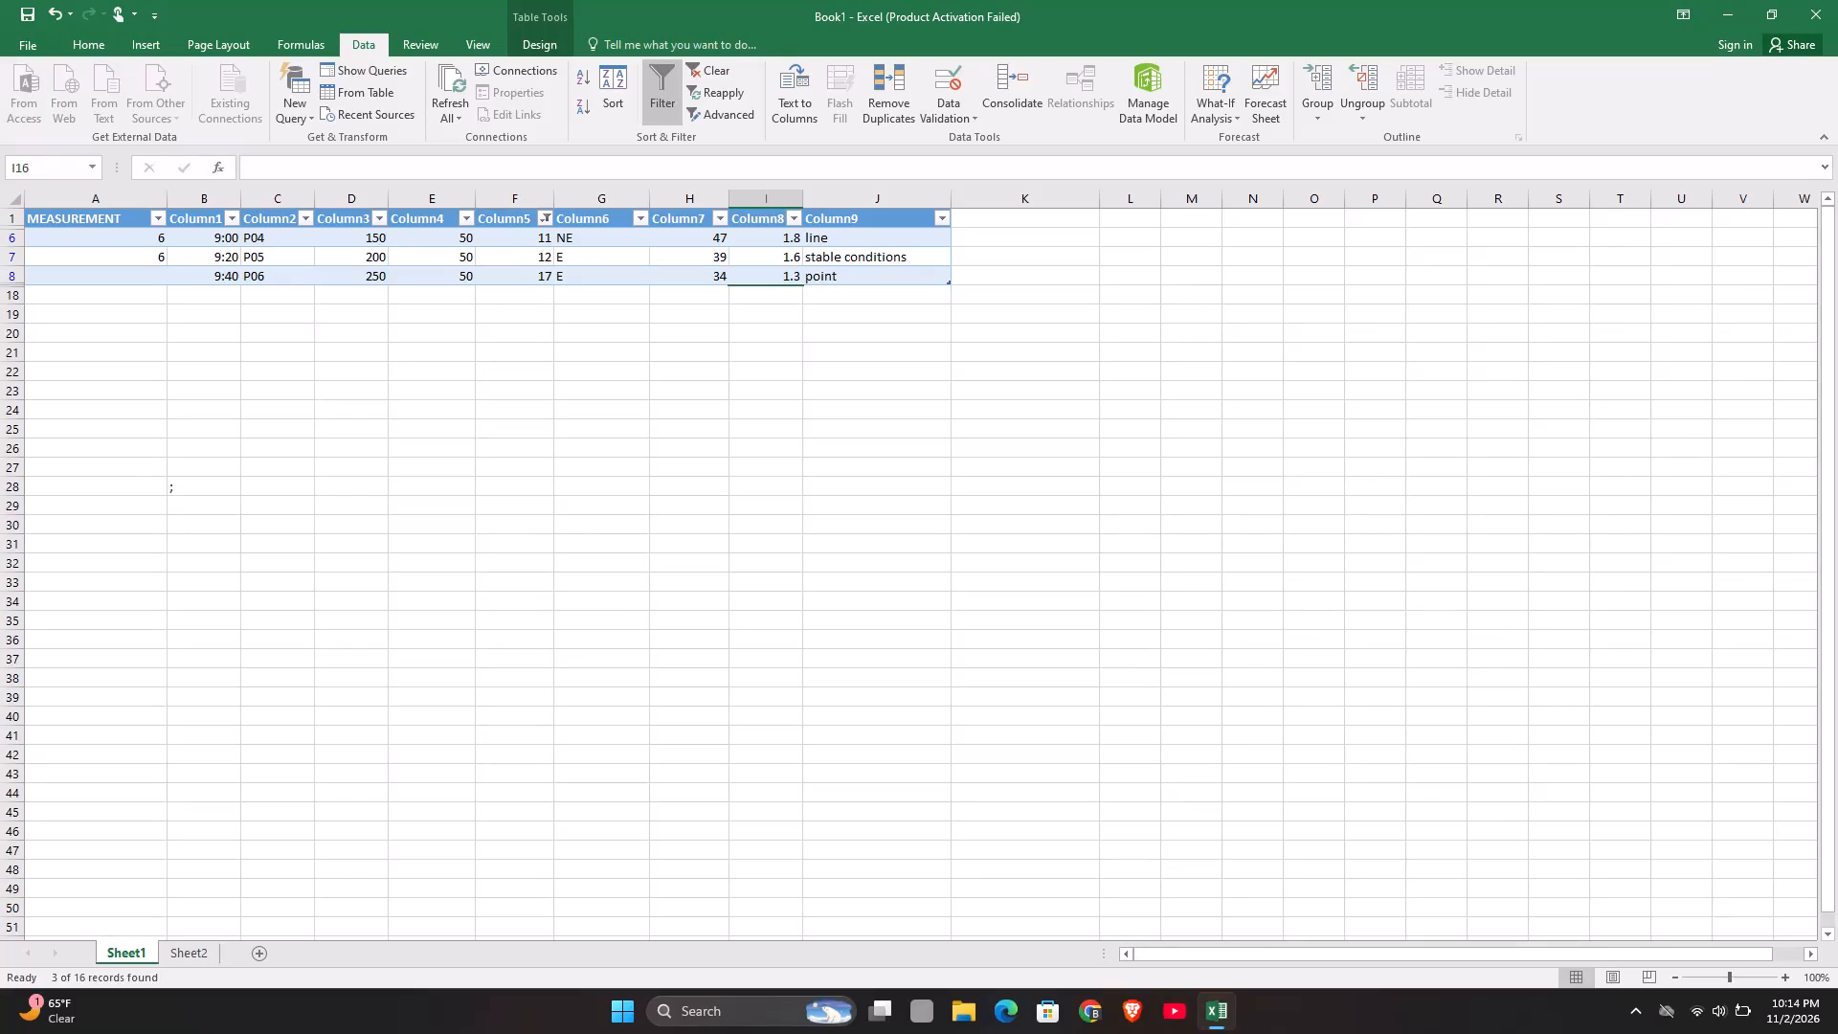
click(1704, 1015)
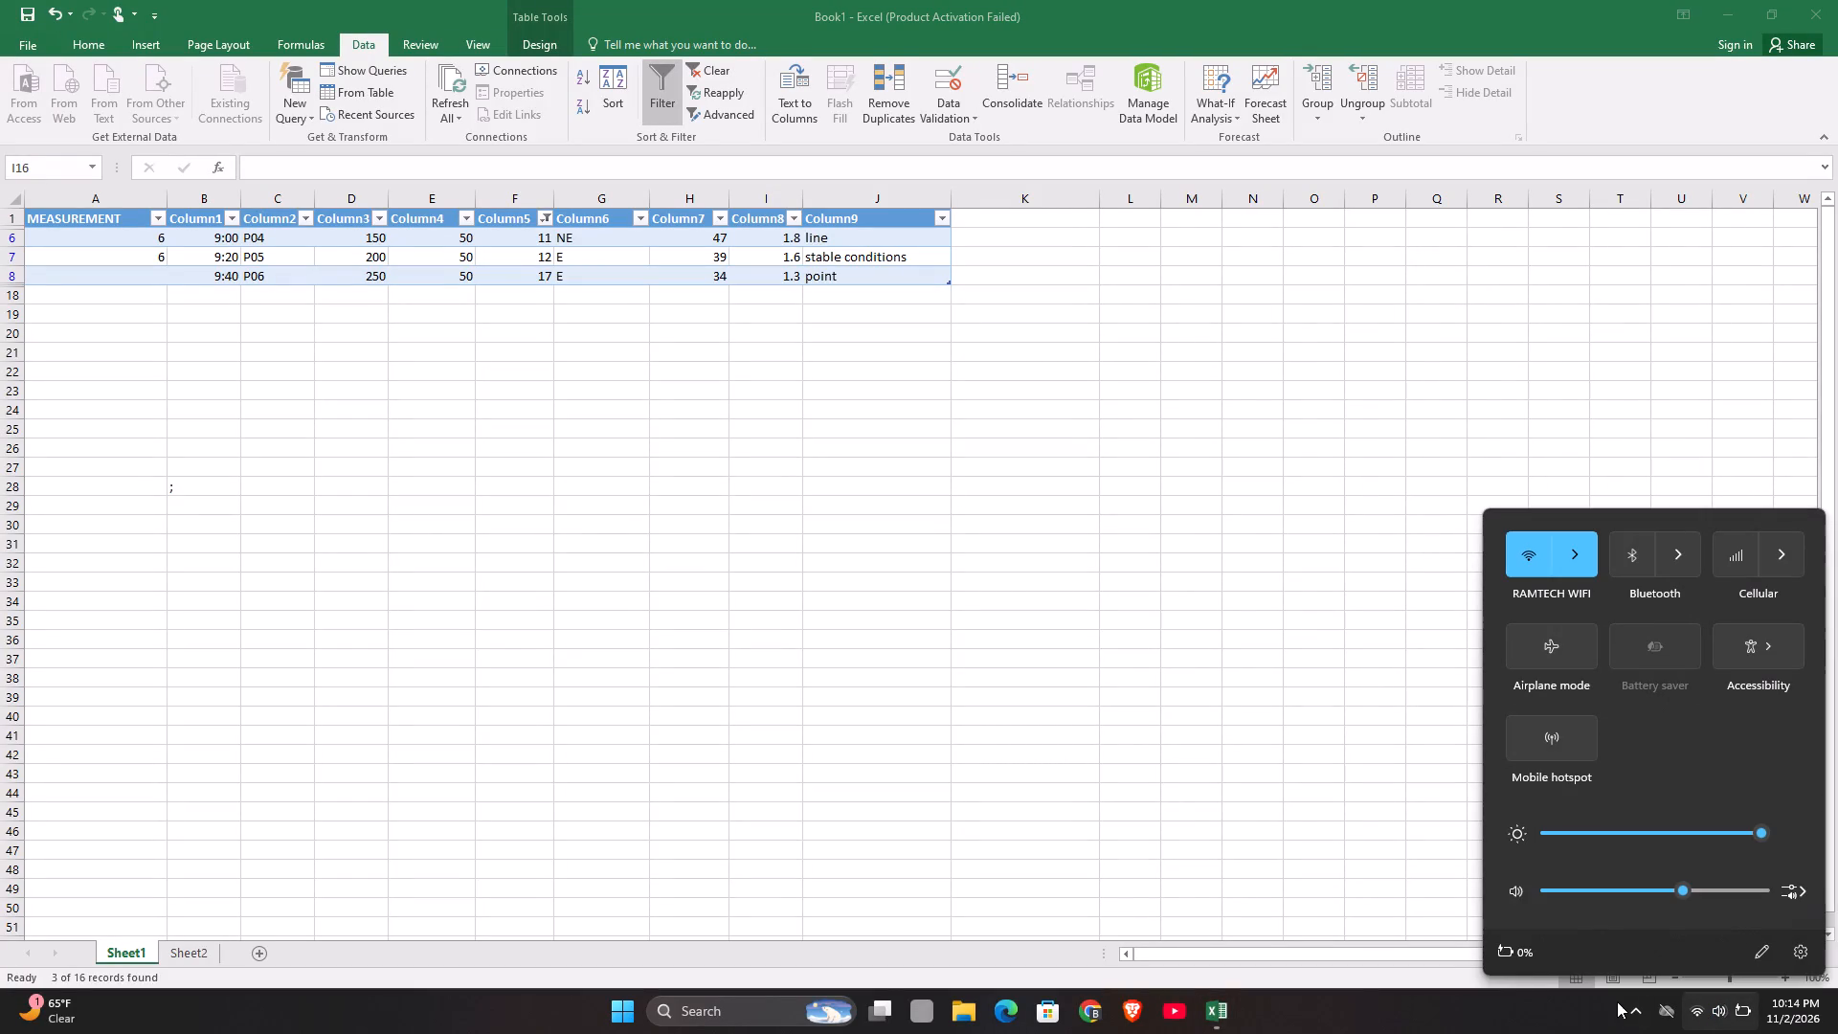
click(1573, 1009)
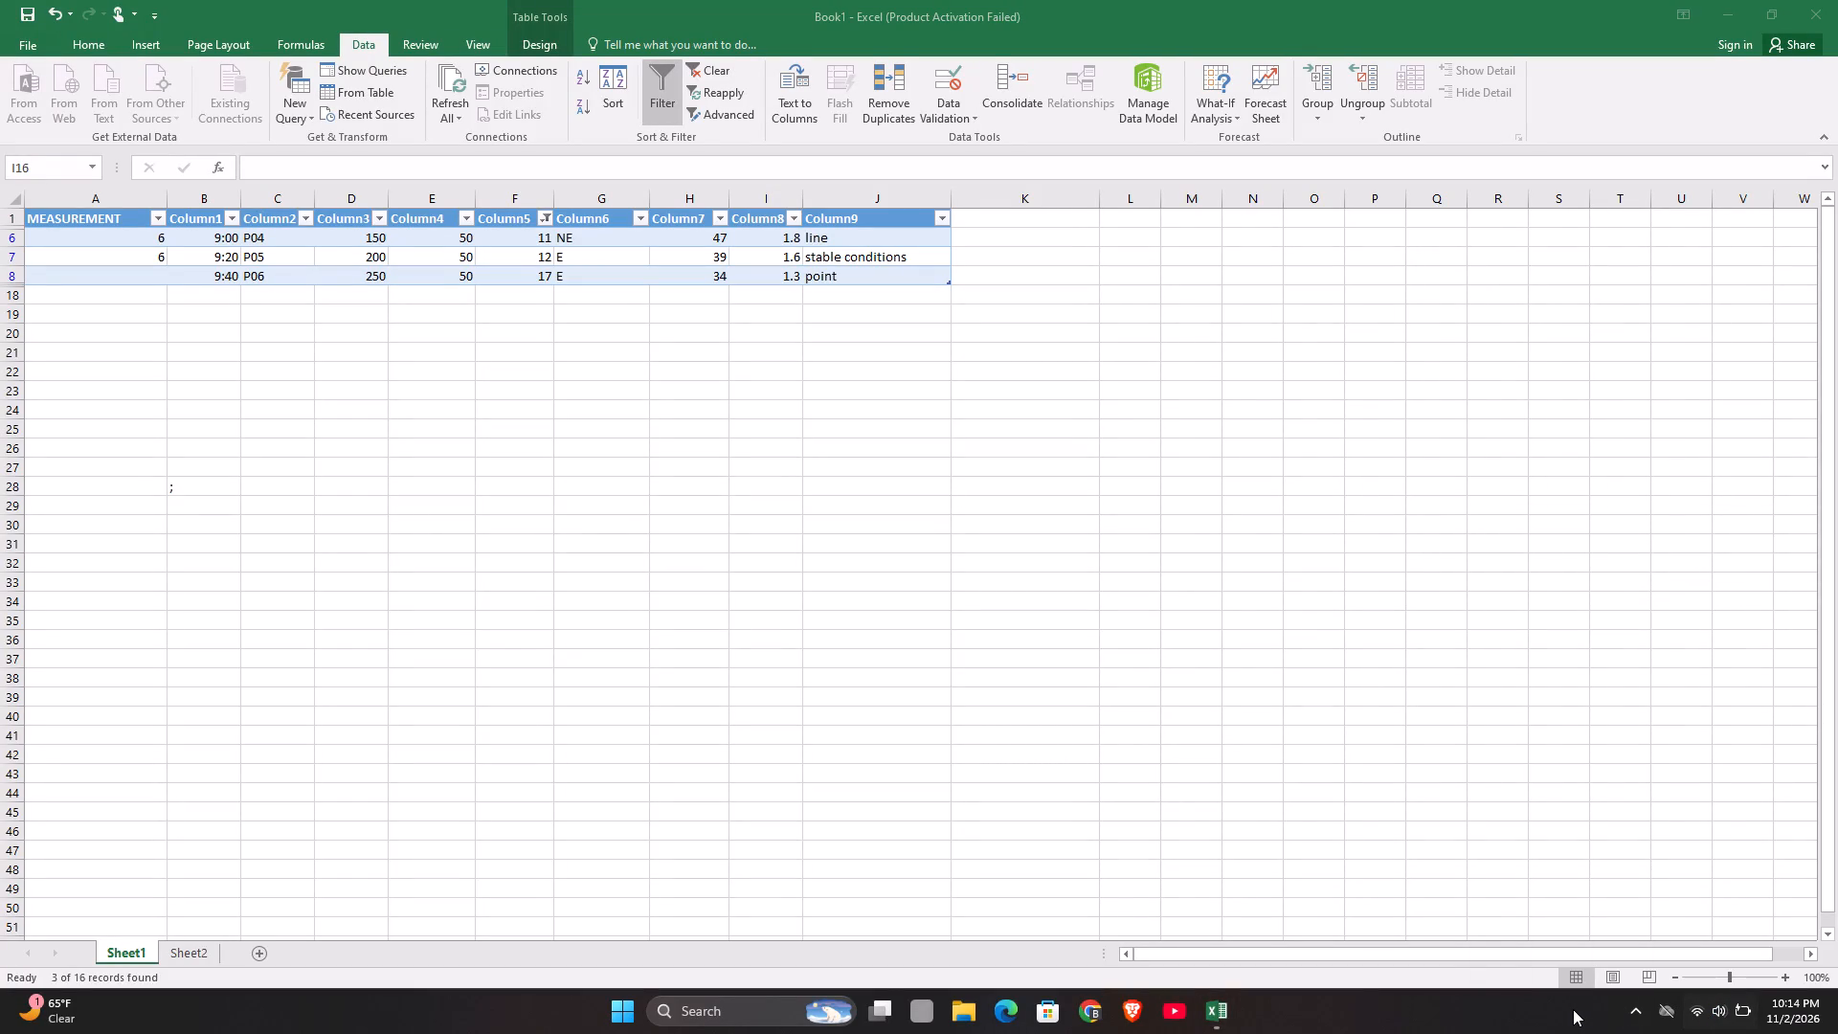
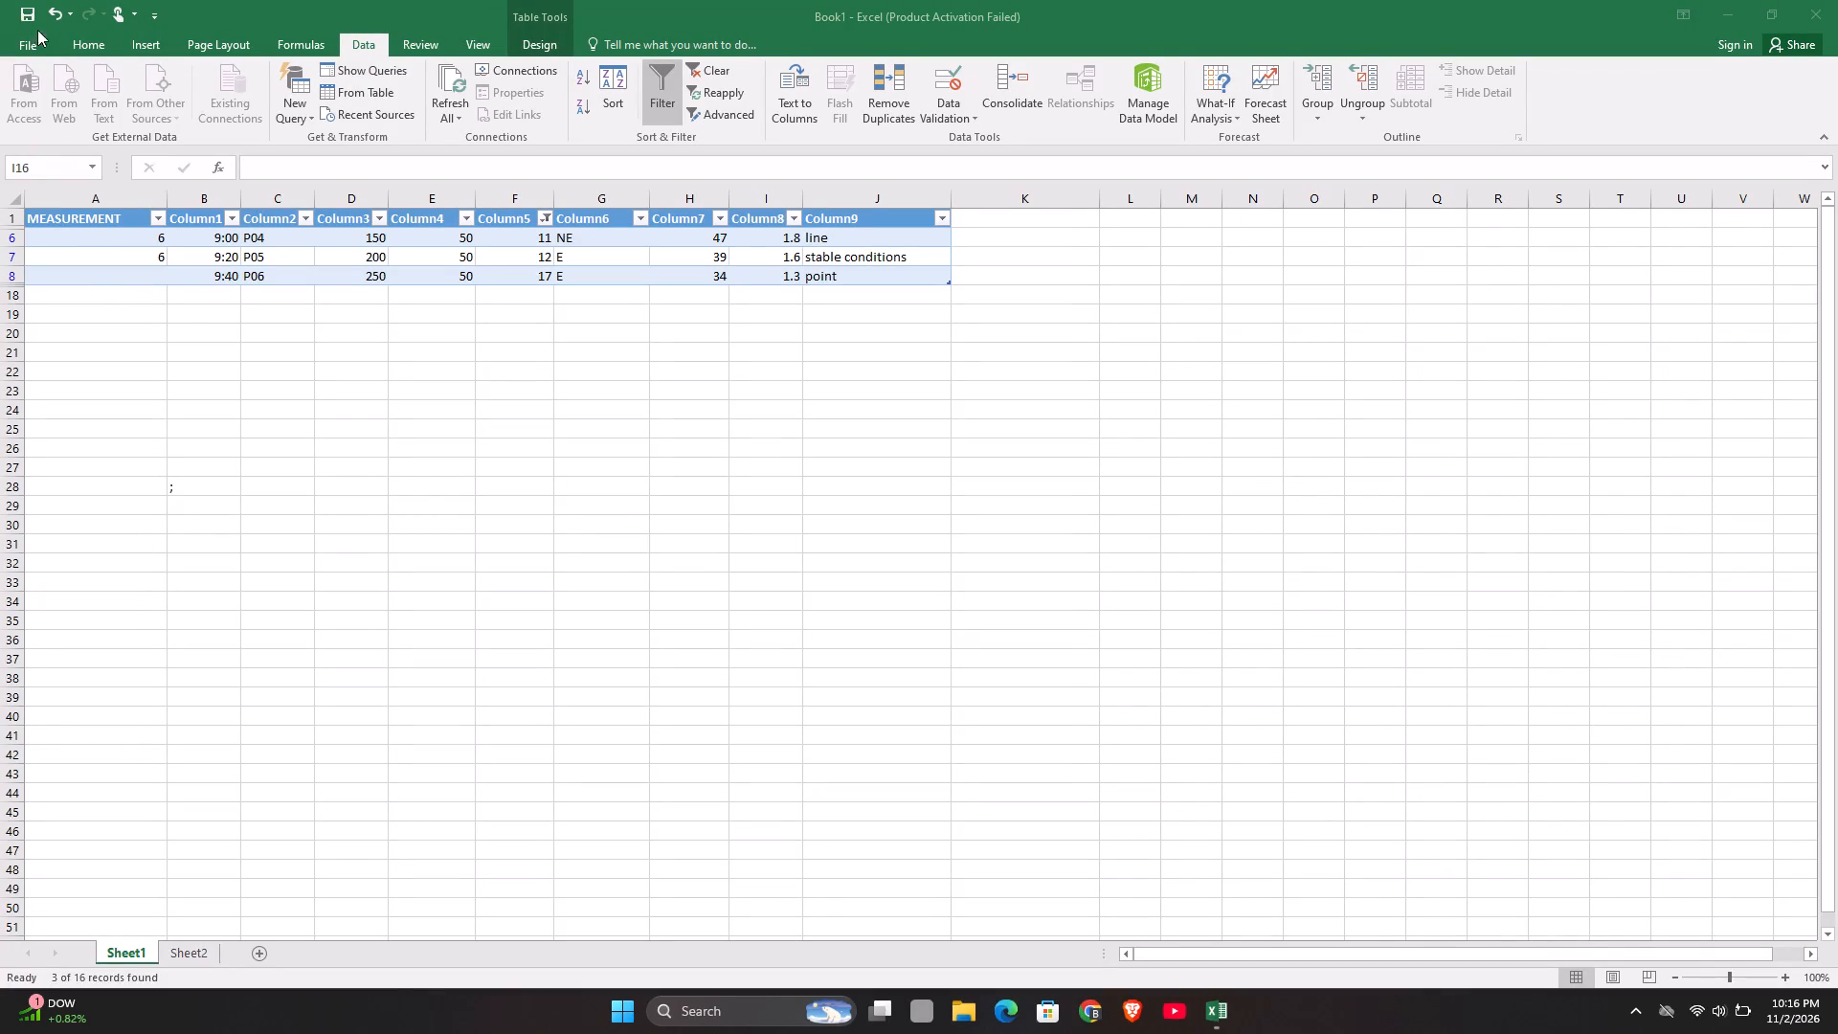
Undo the greater-than-10 number filter on the table's Wind speed column.
click(52, 8)
click(52, 8)
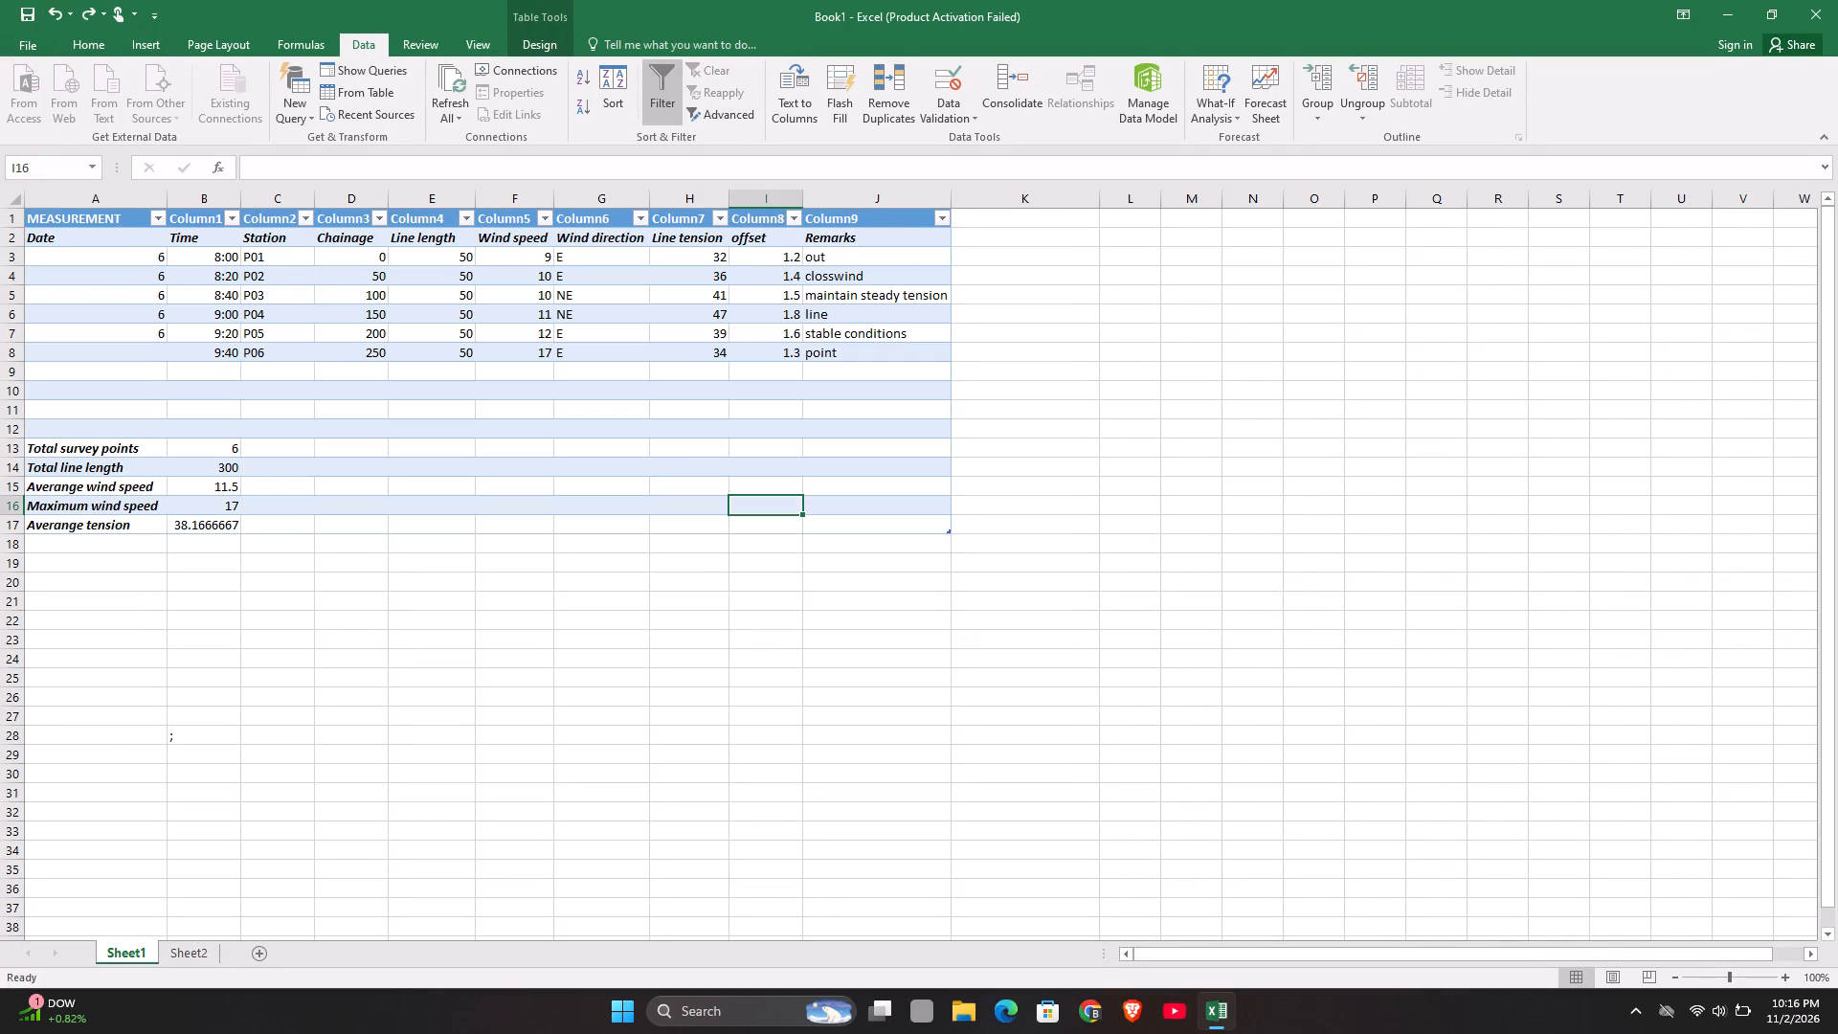
click(254, 559)
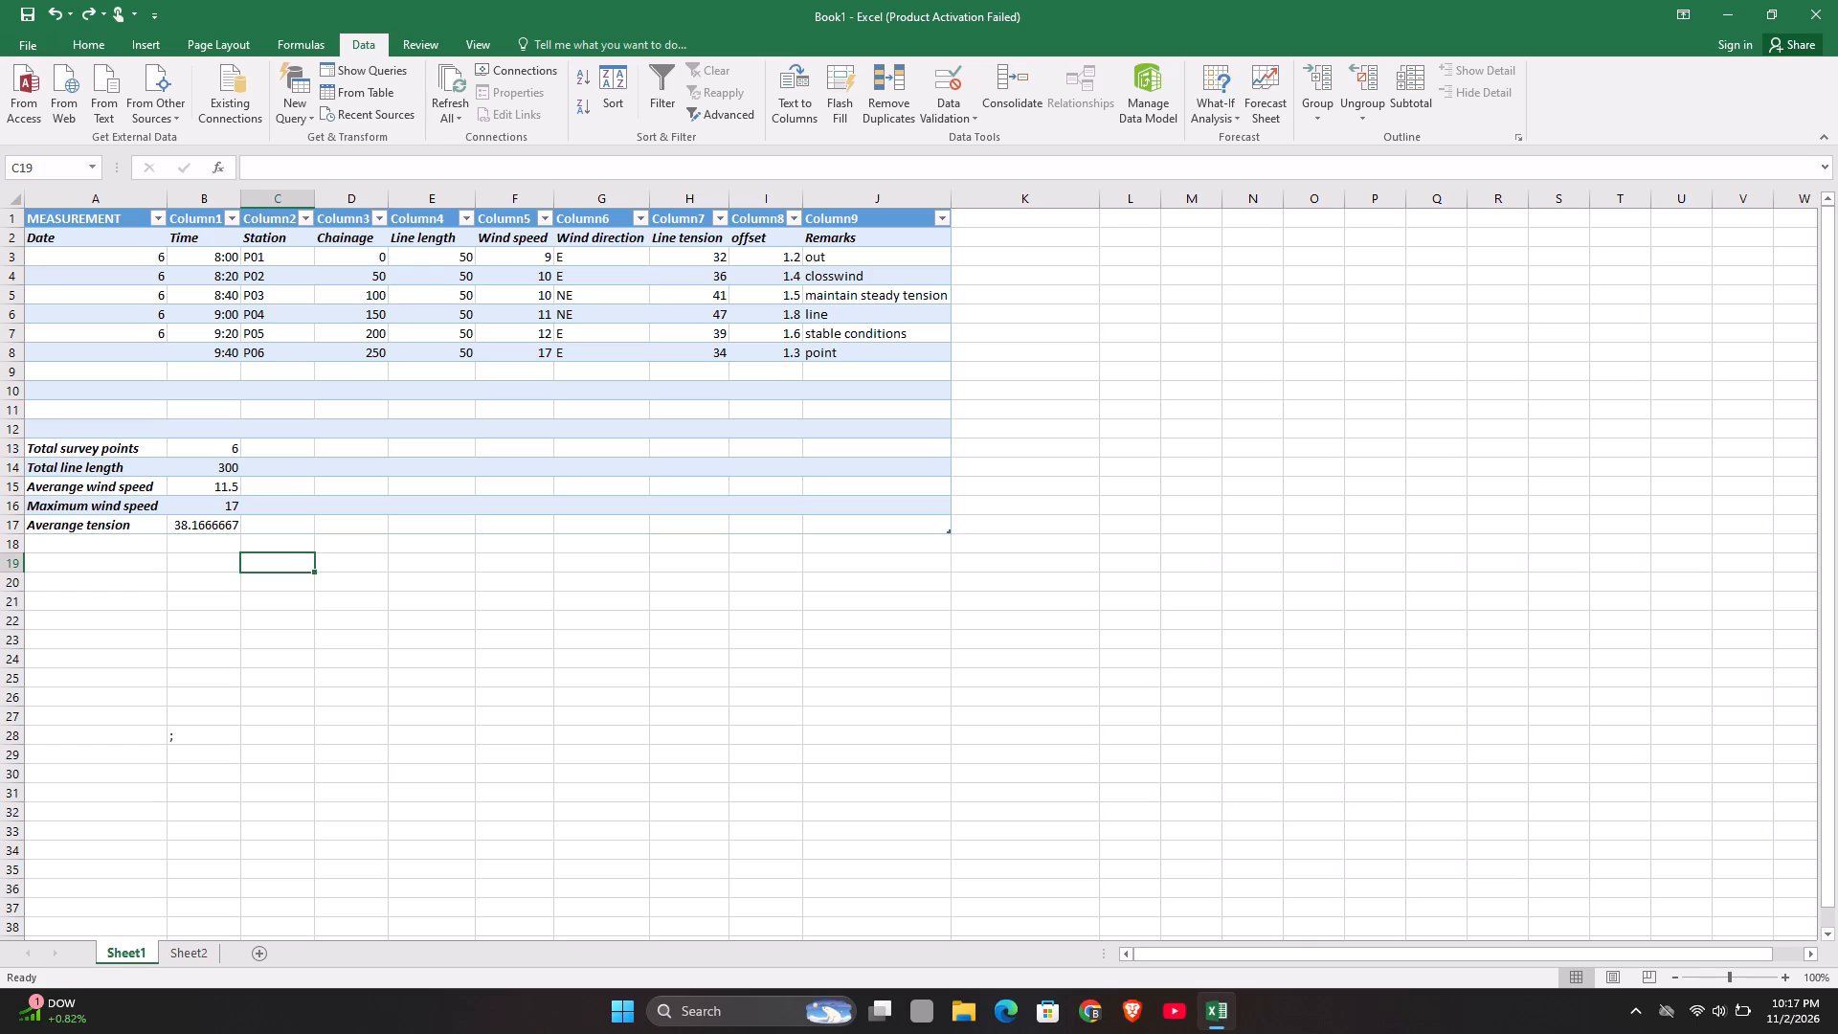
Set the vertical text alignment to Center for the whole table range A1:J17, keeping horizontal alignment at General.
drag(31, 215, 715, 450)
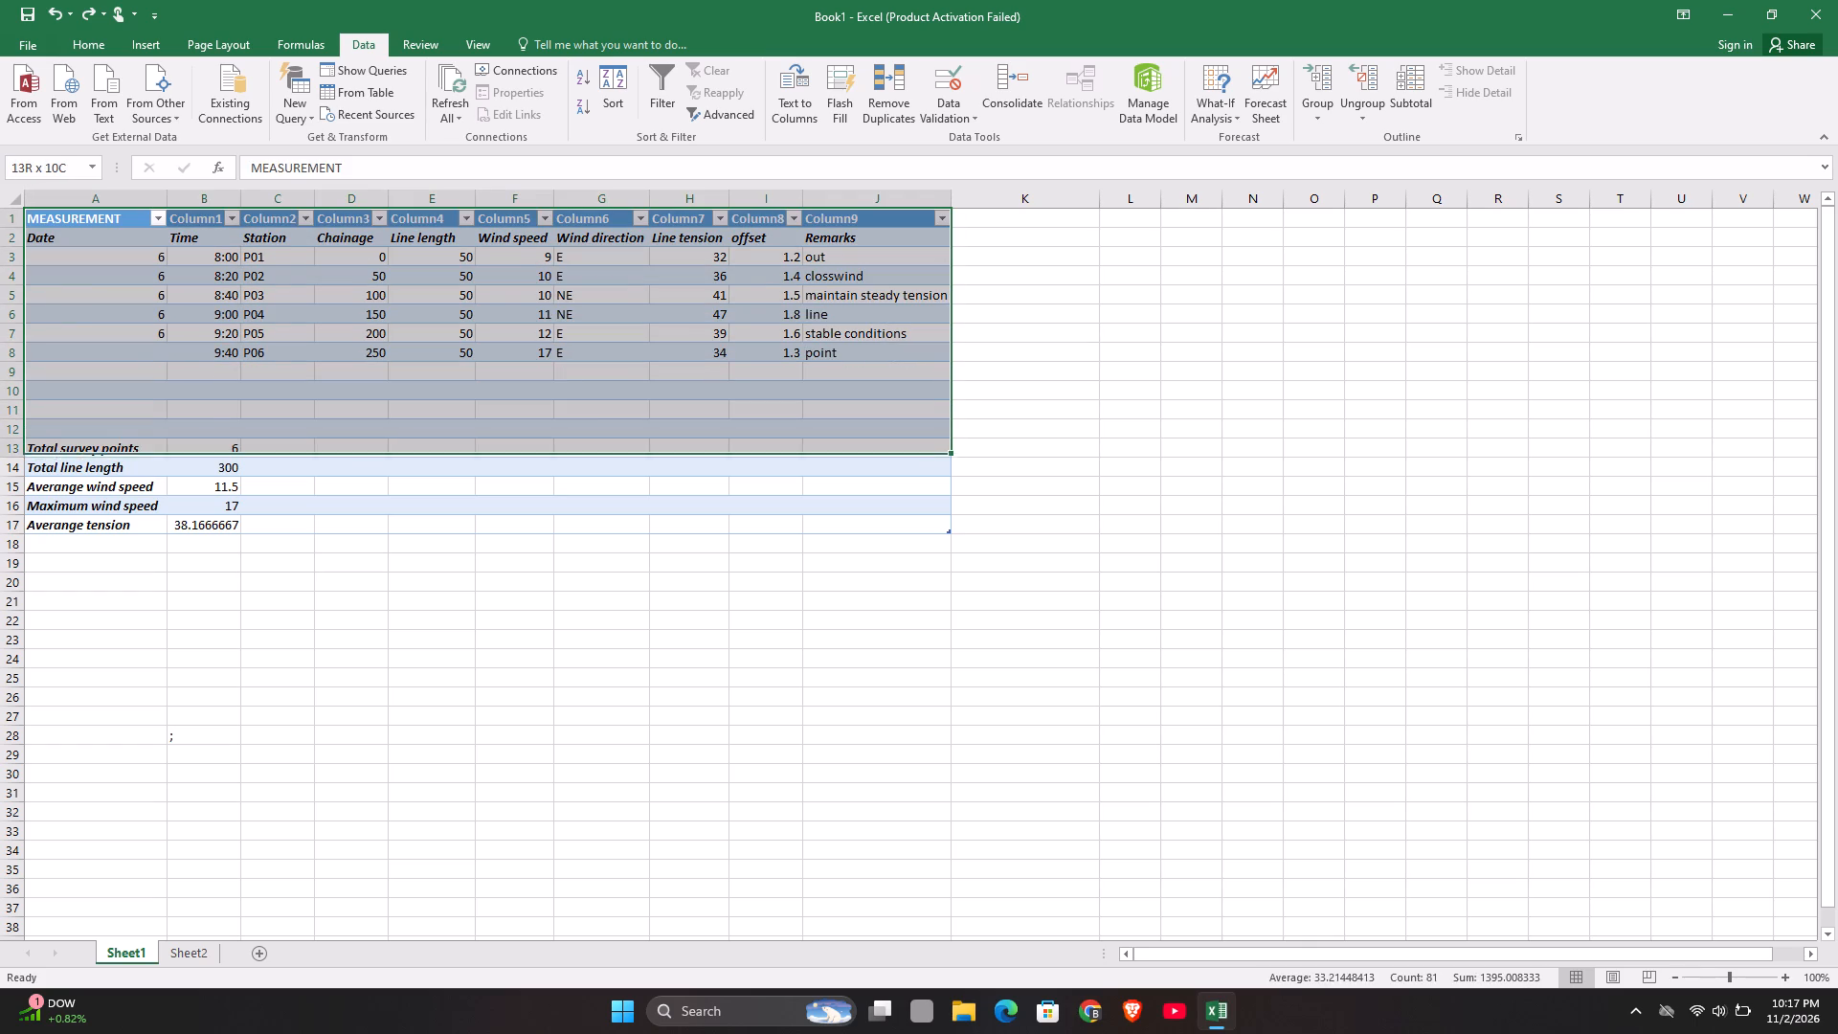
drag(715, 450, 849, 524)
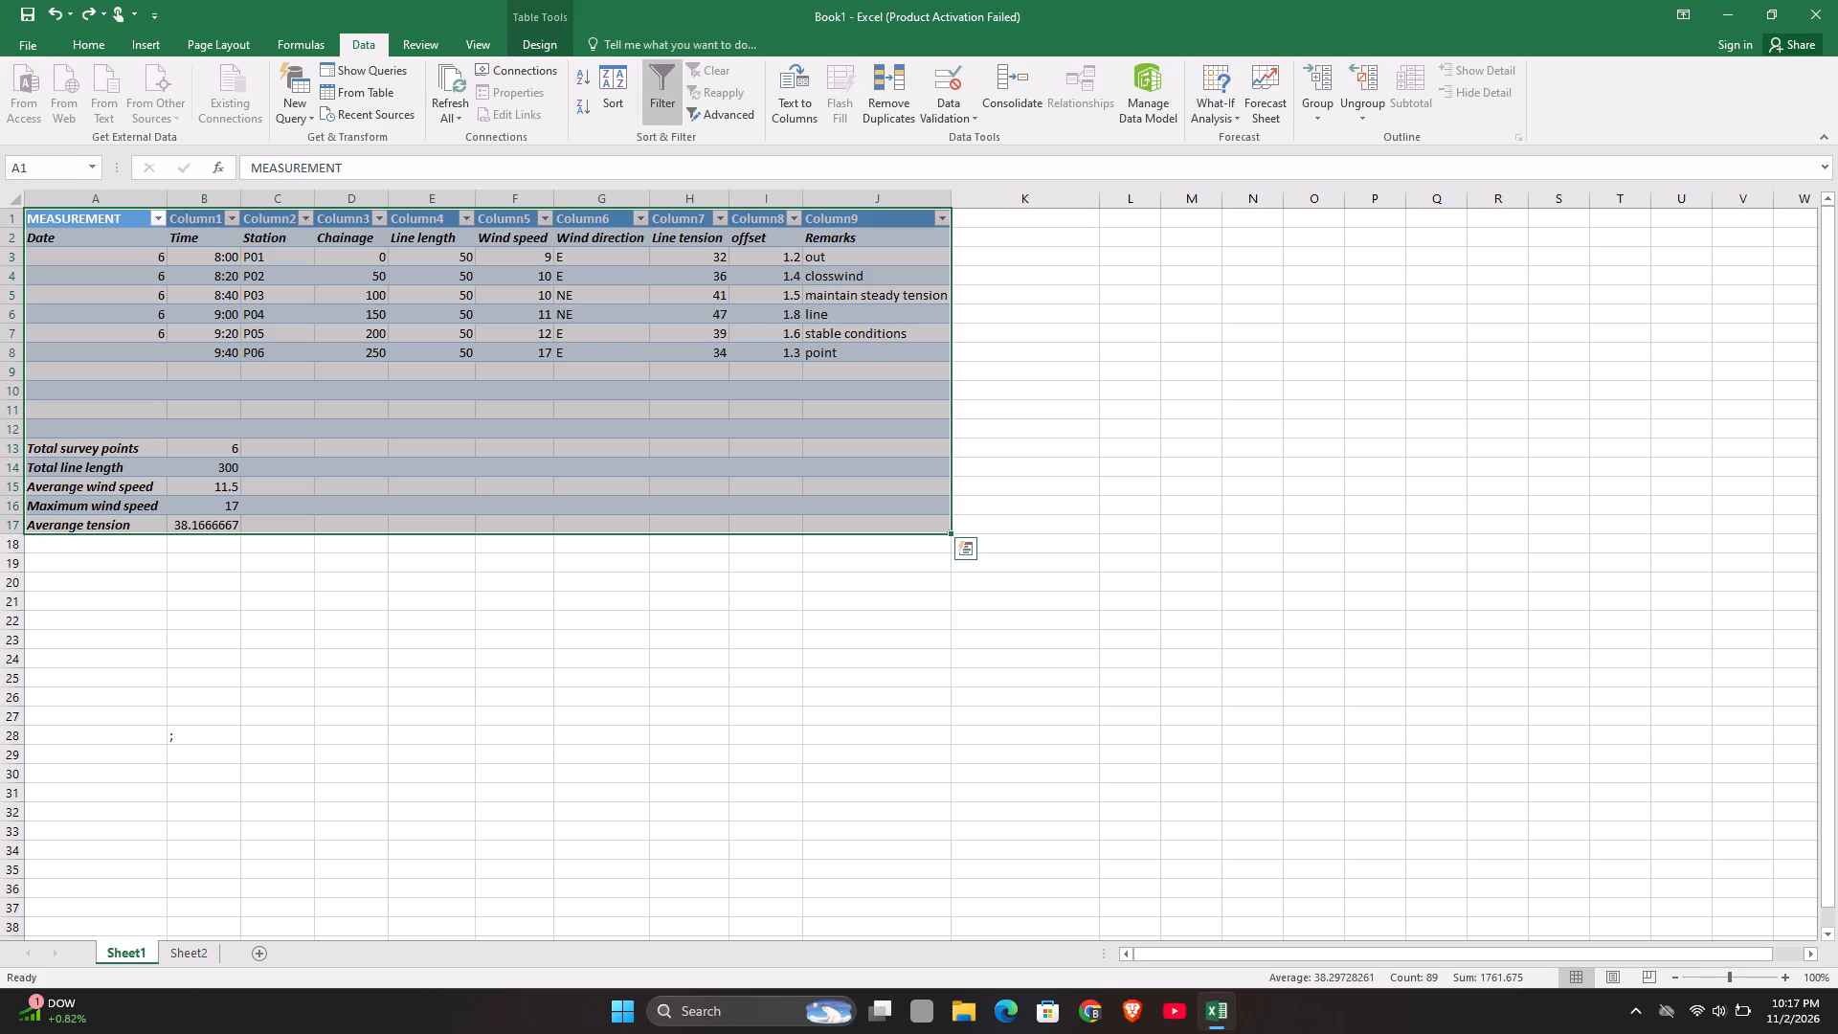
click(38, 37)
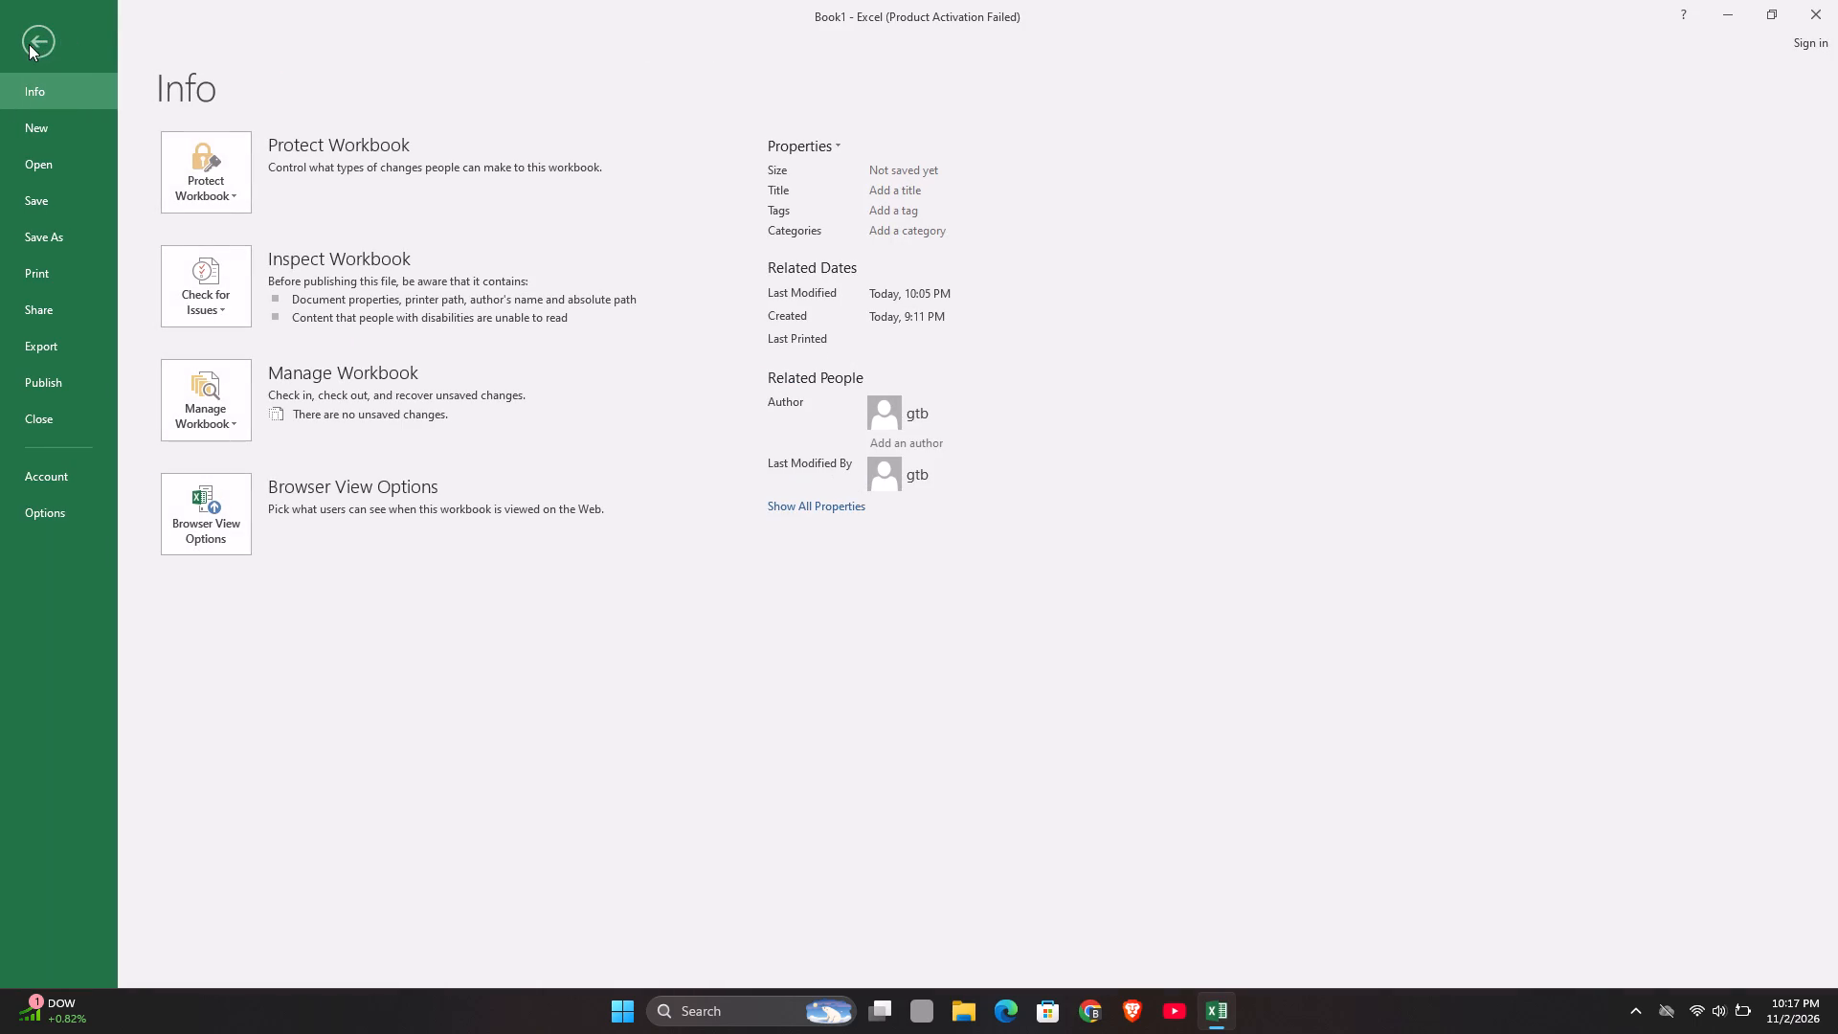
click(29, 44)
click(82, 49)
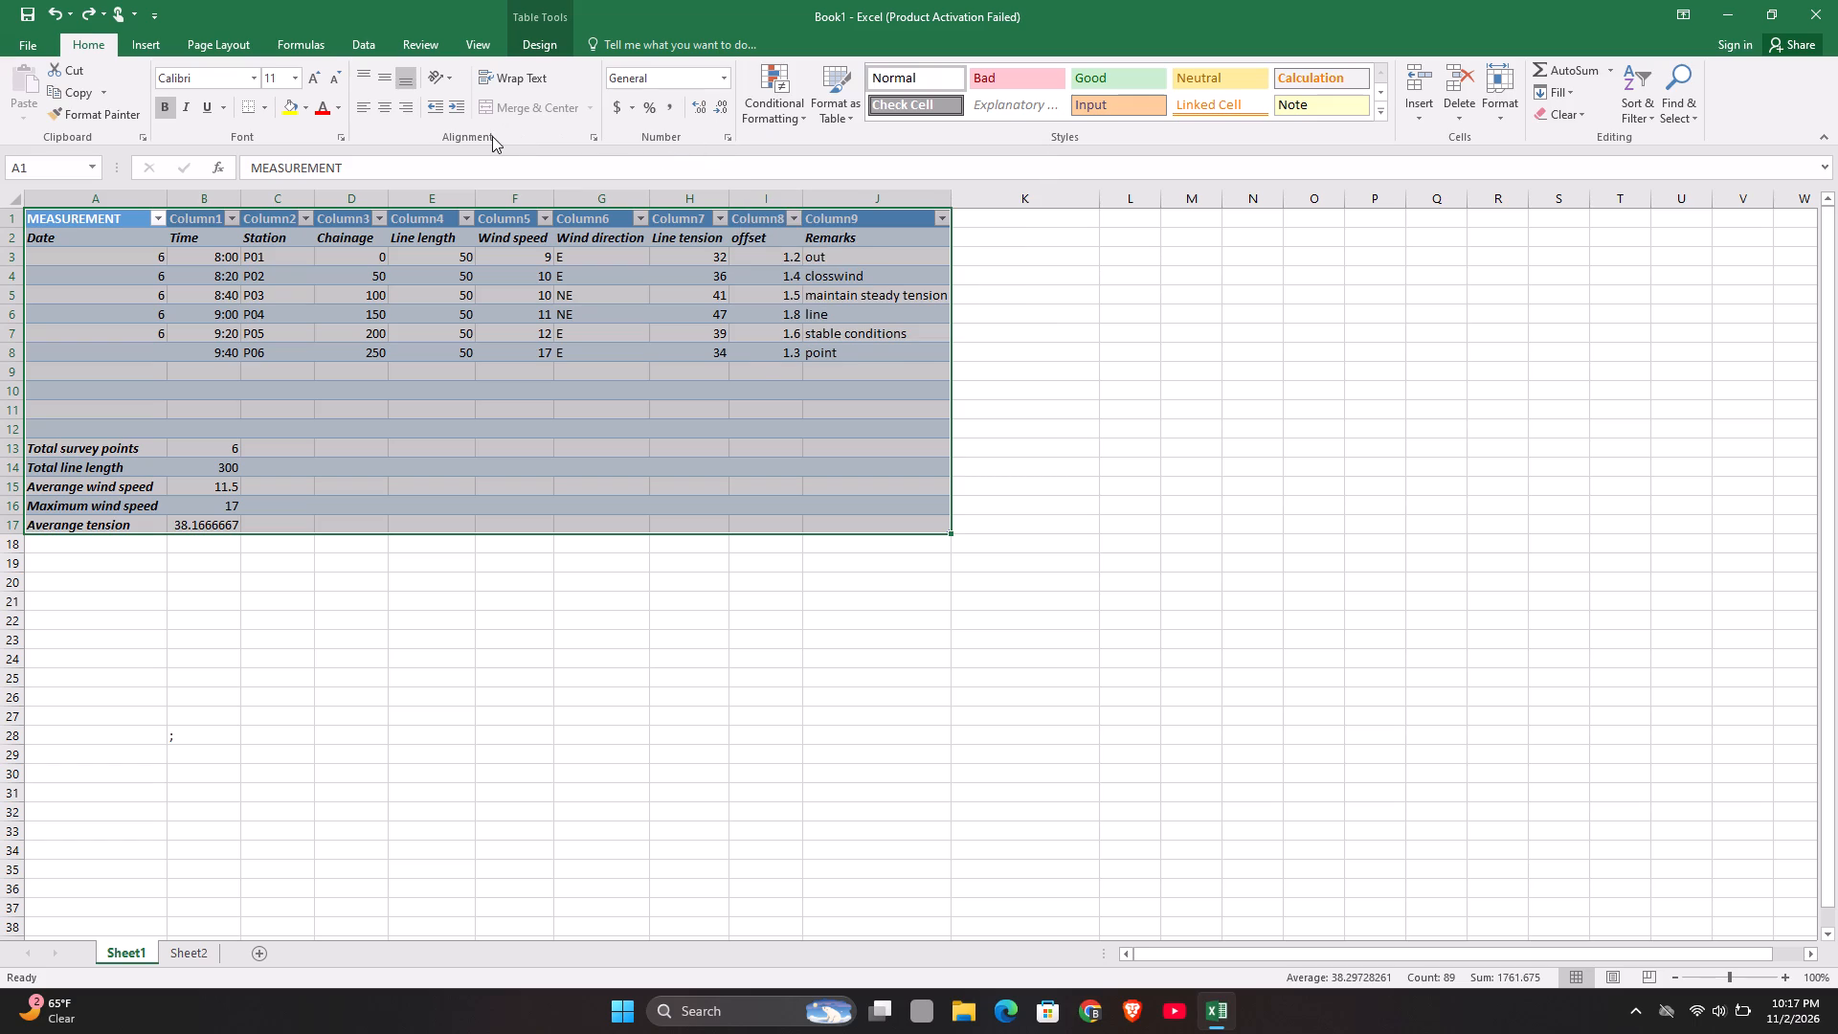
click(587, 138)
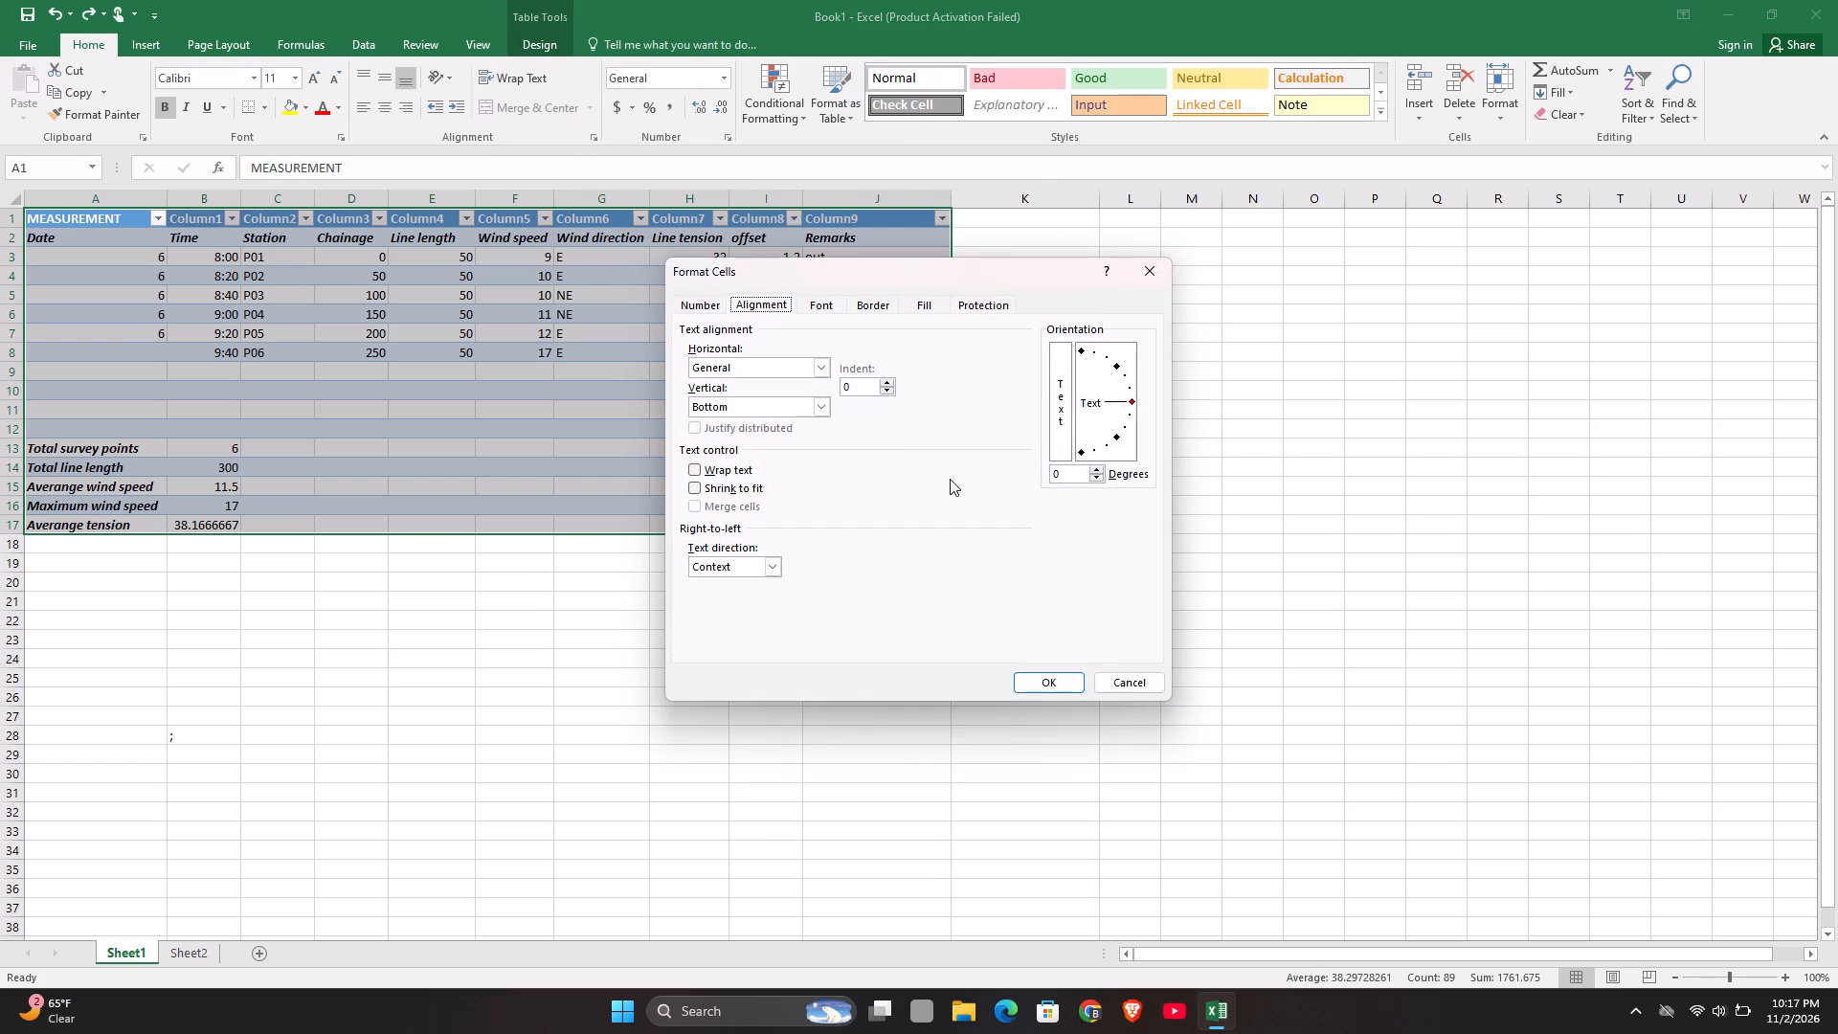
click(819, 404)
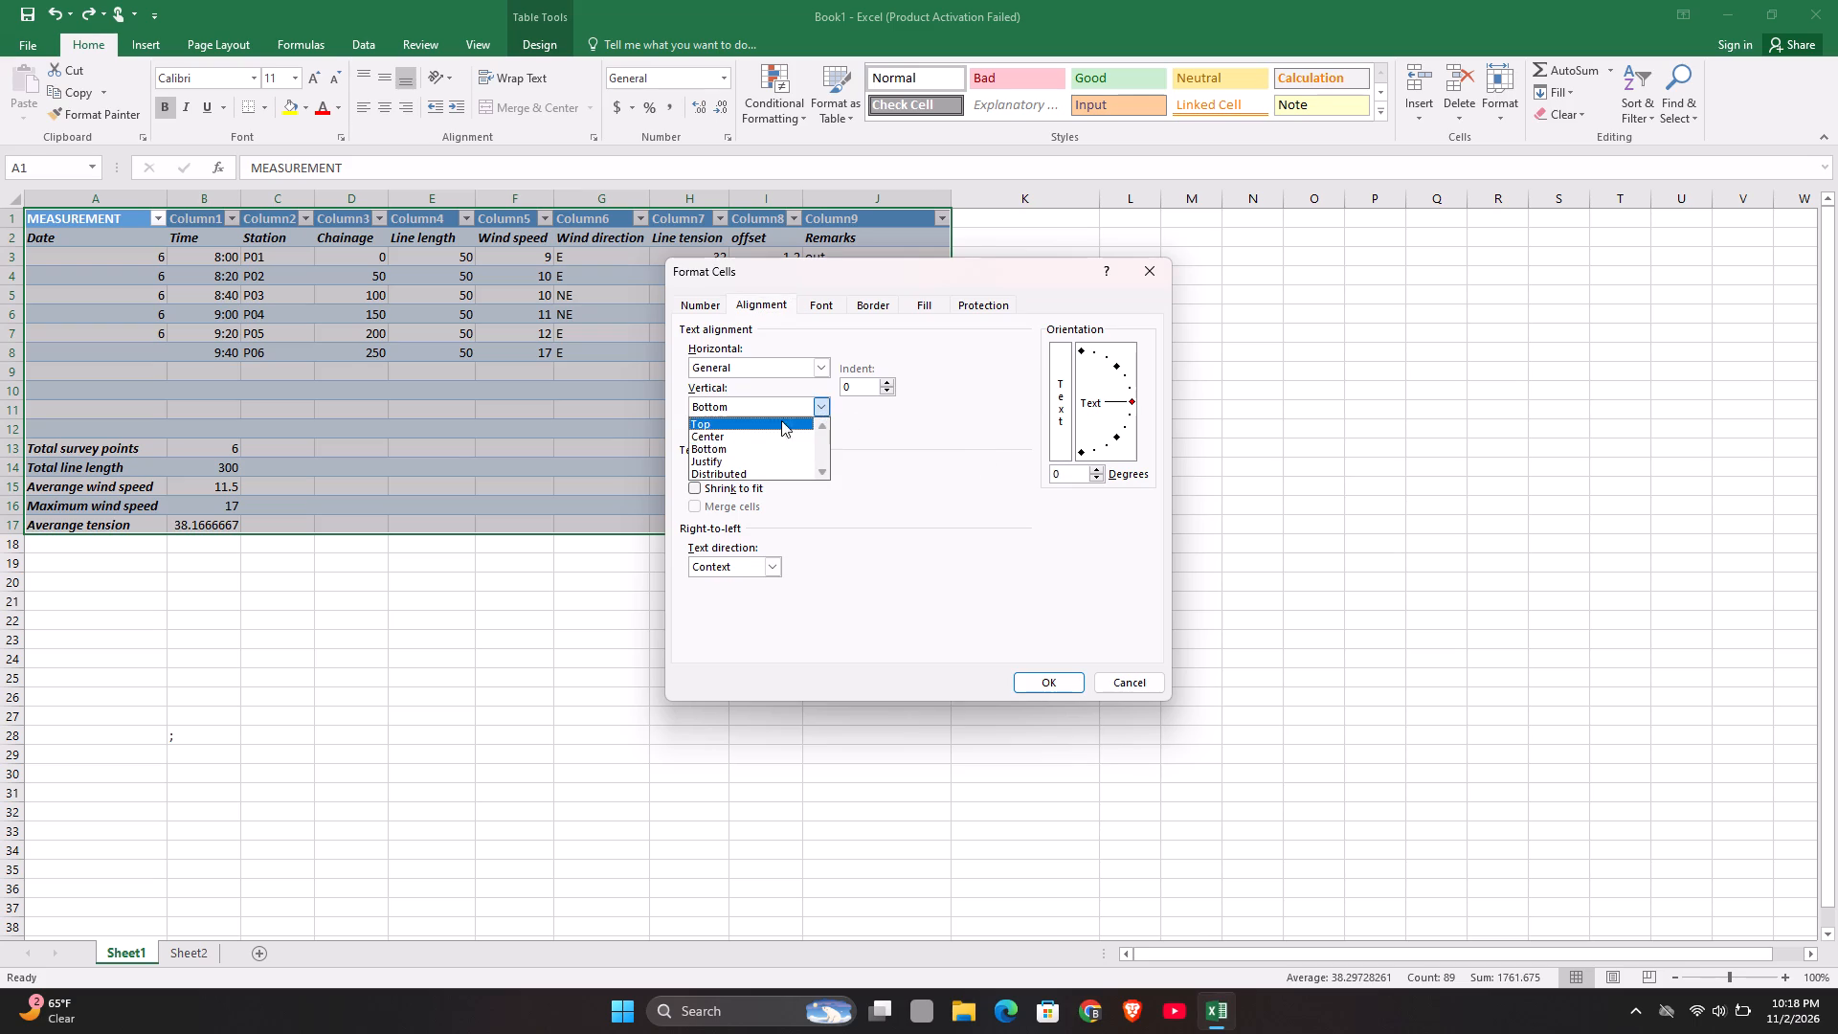
click(781, 435)
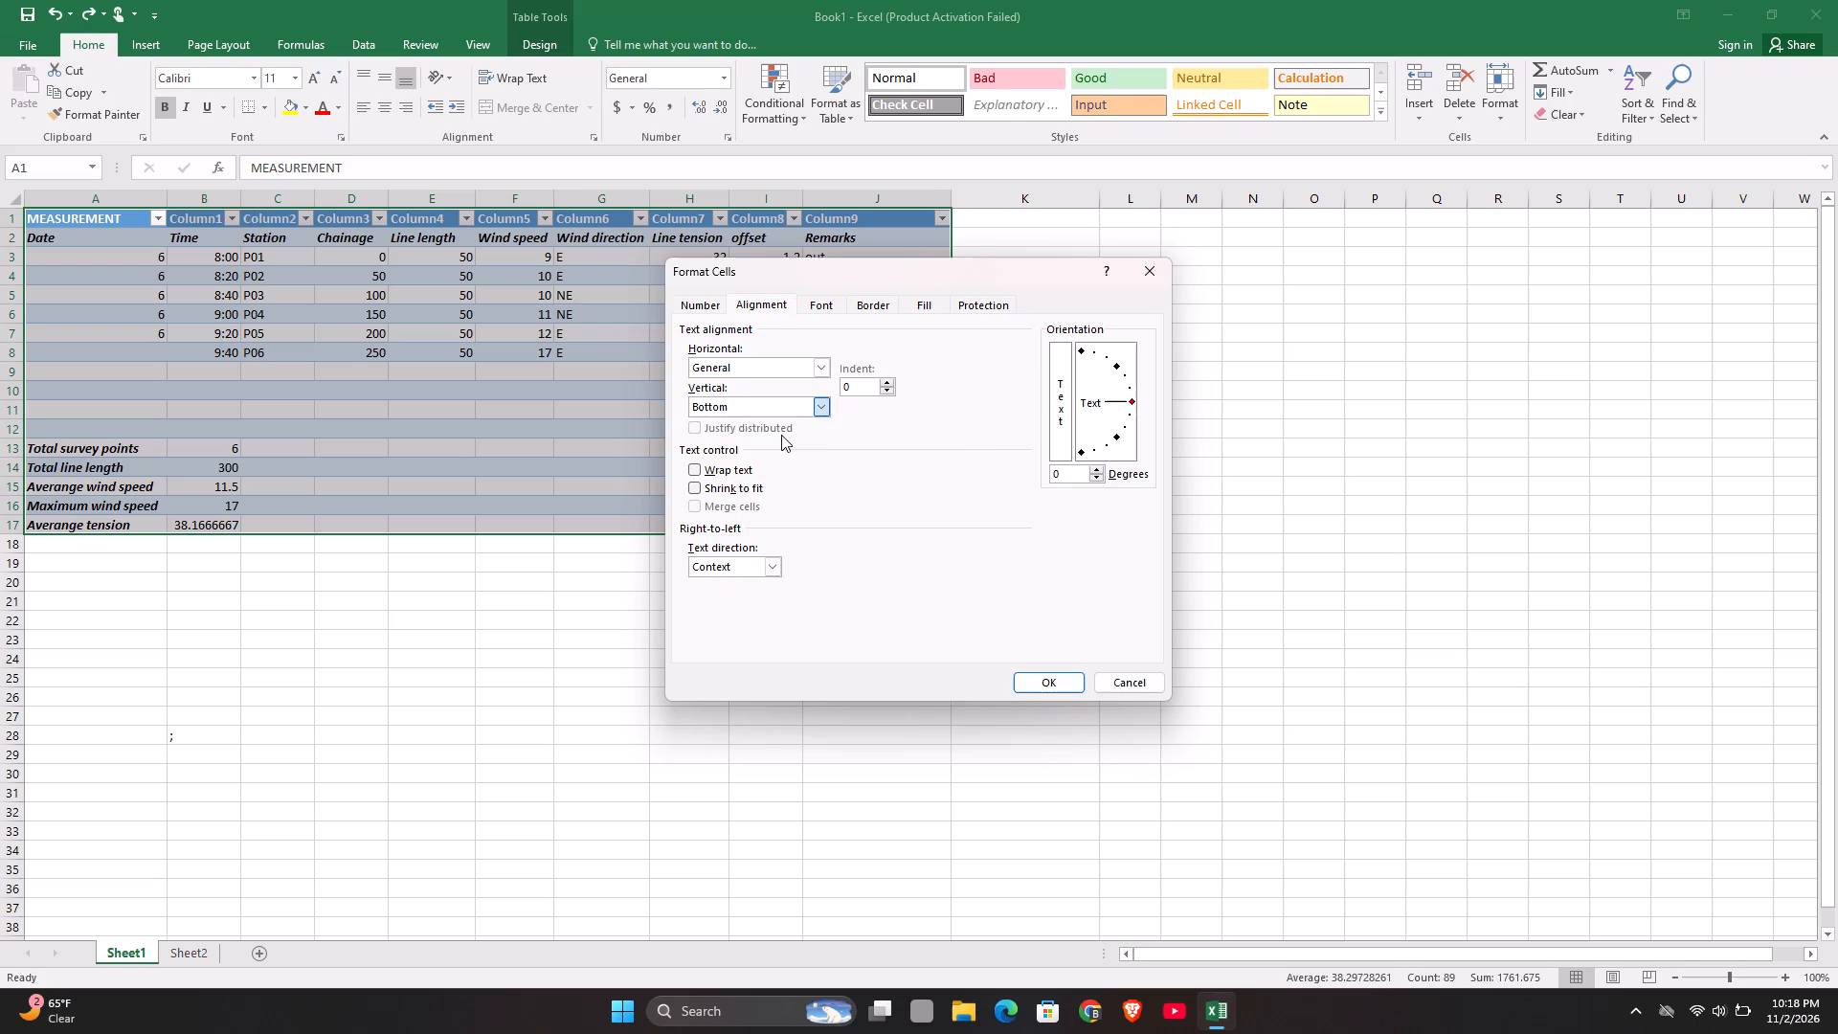
click(818, 358)
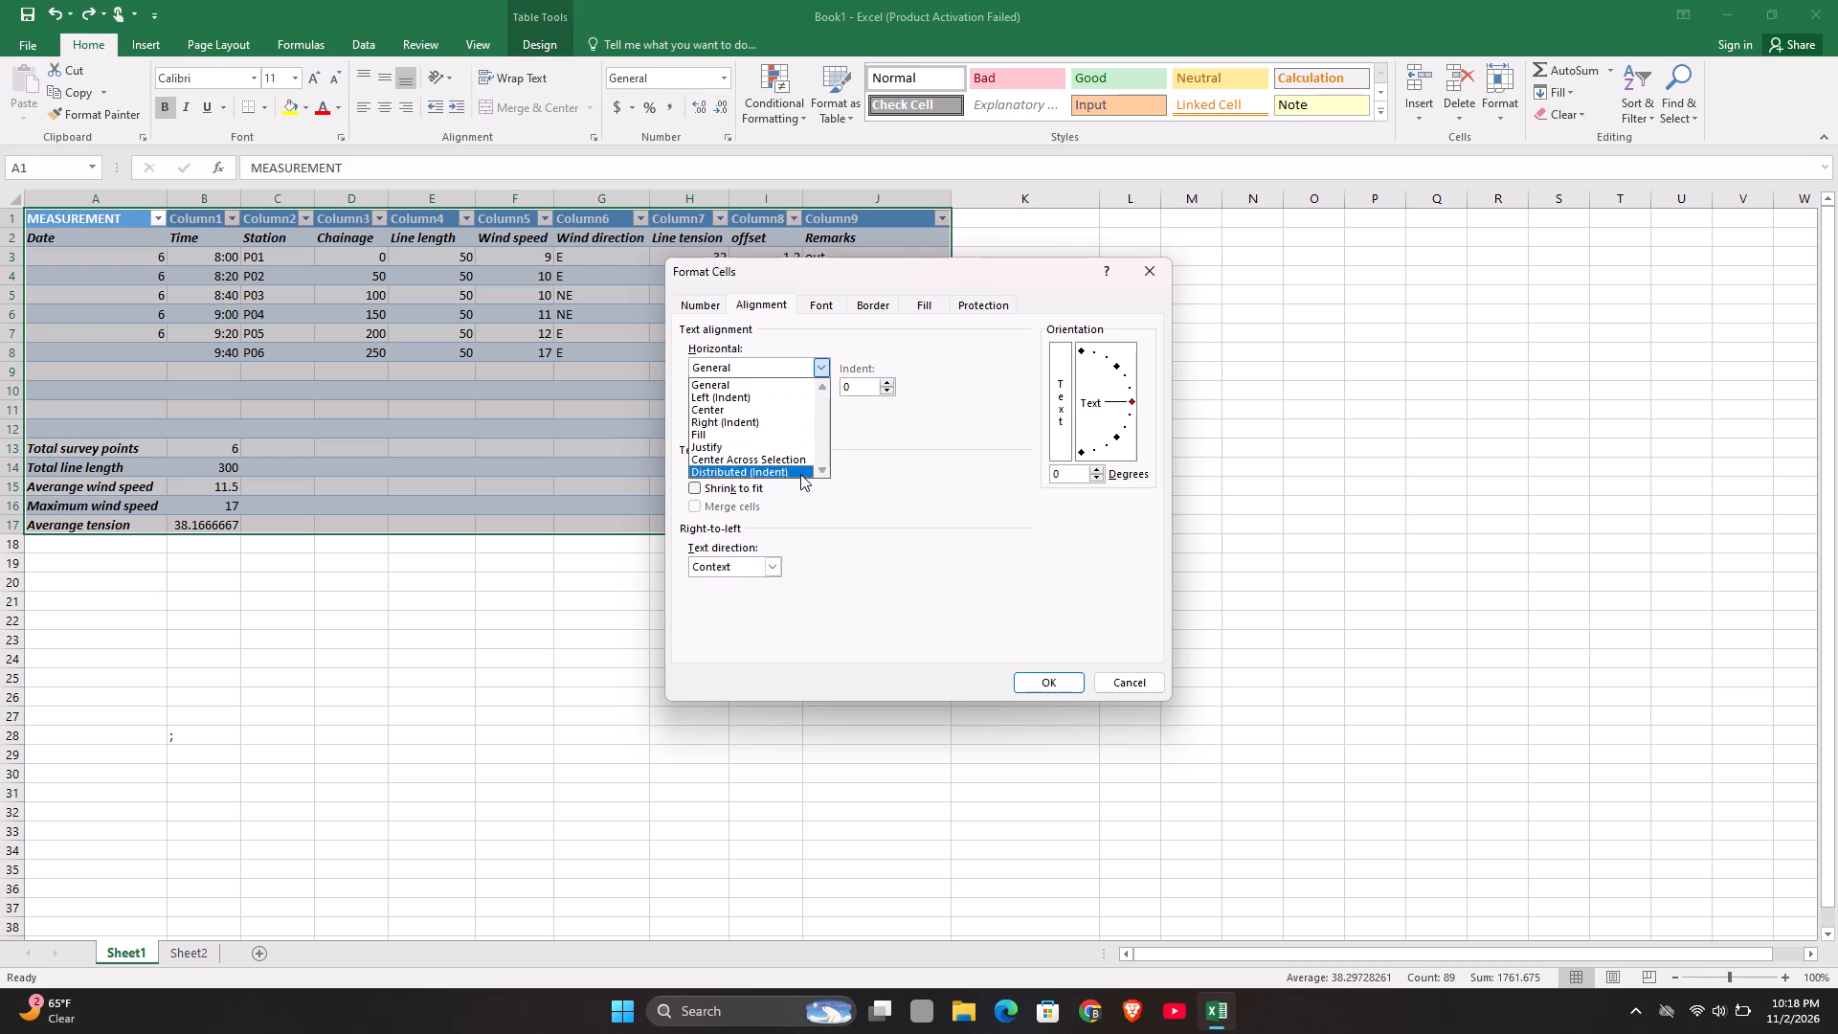
click(878, 496)
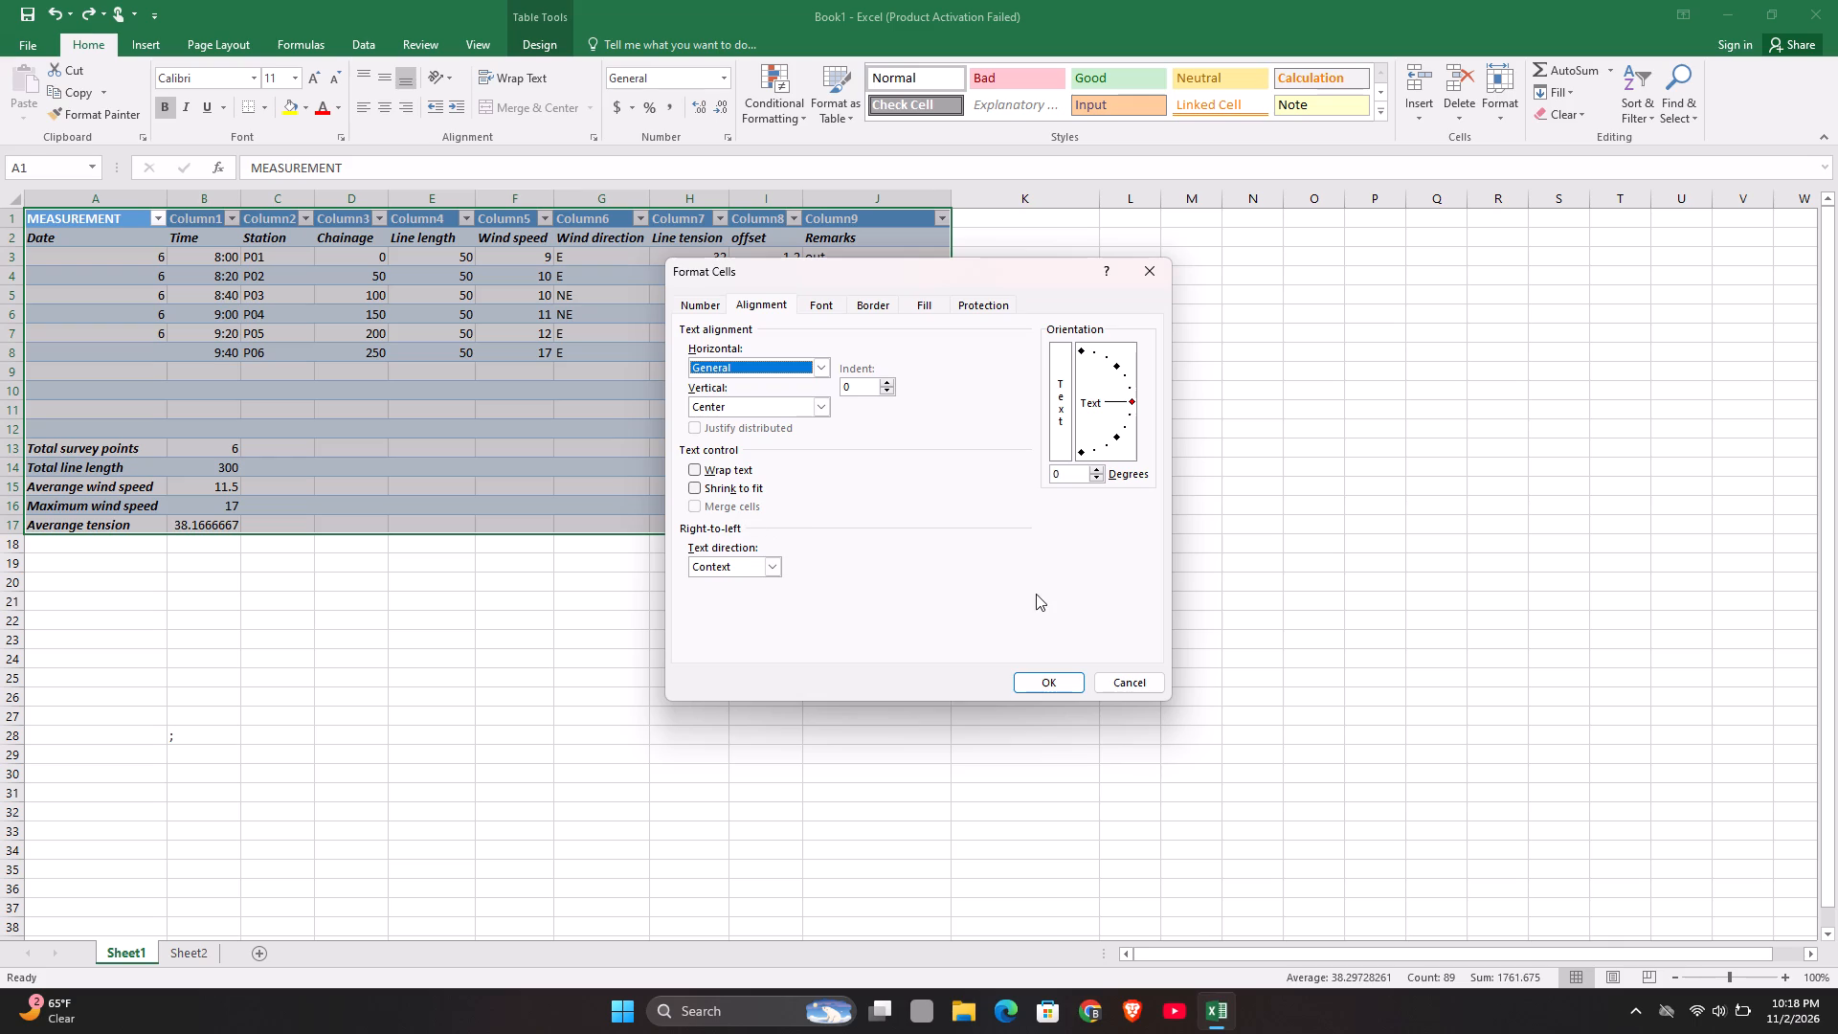
click(1059, 680)
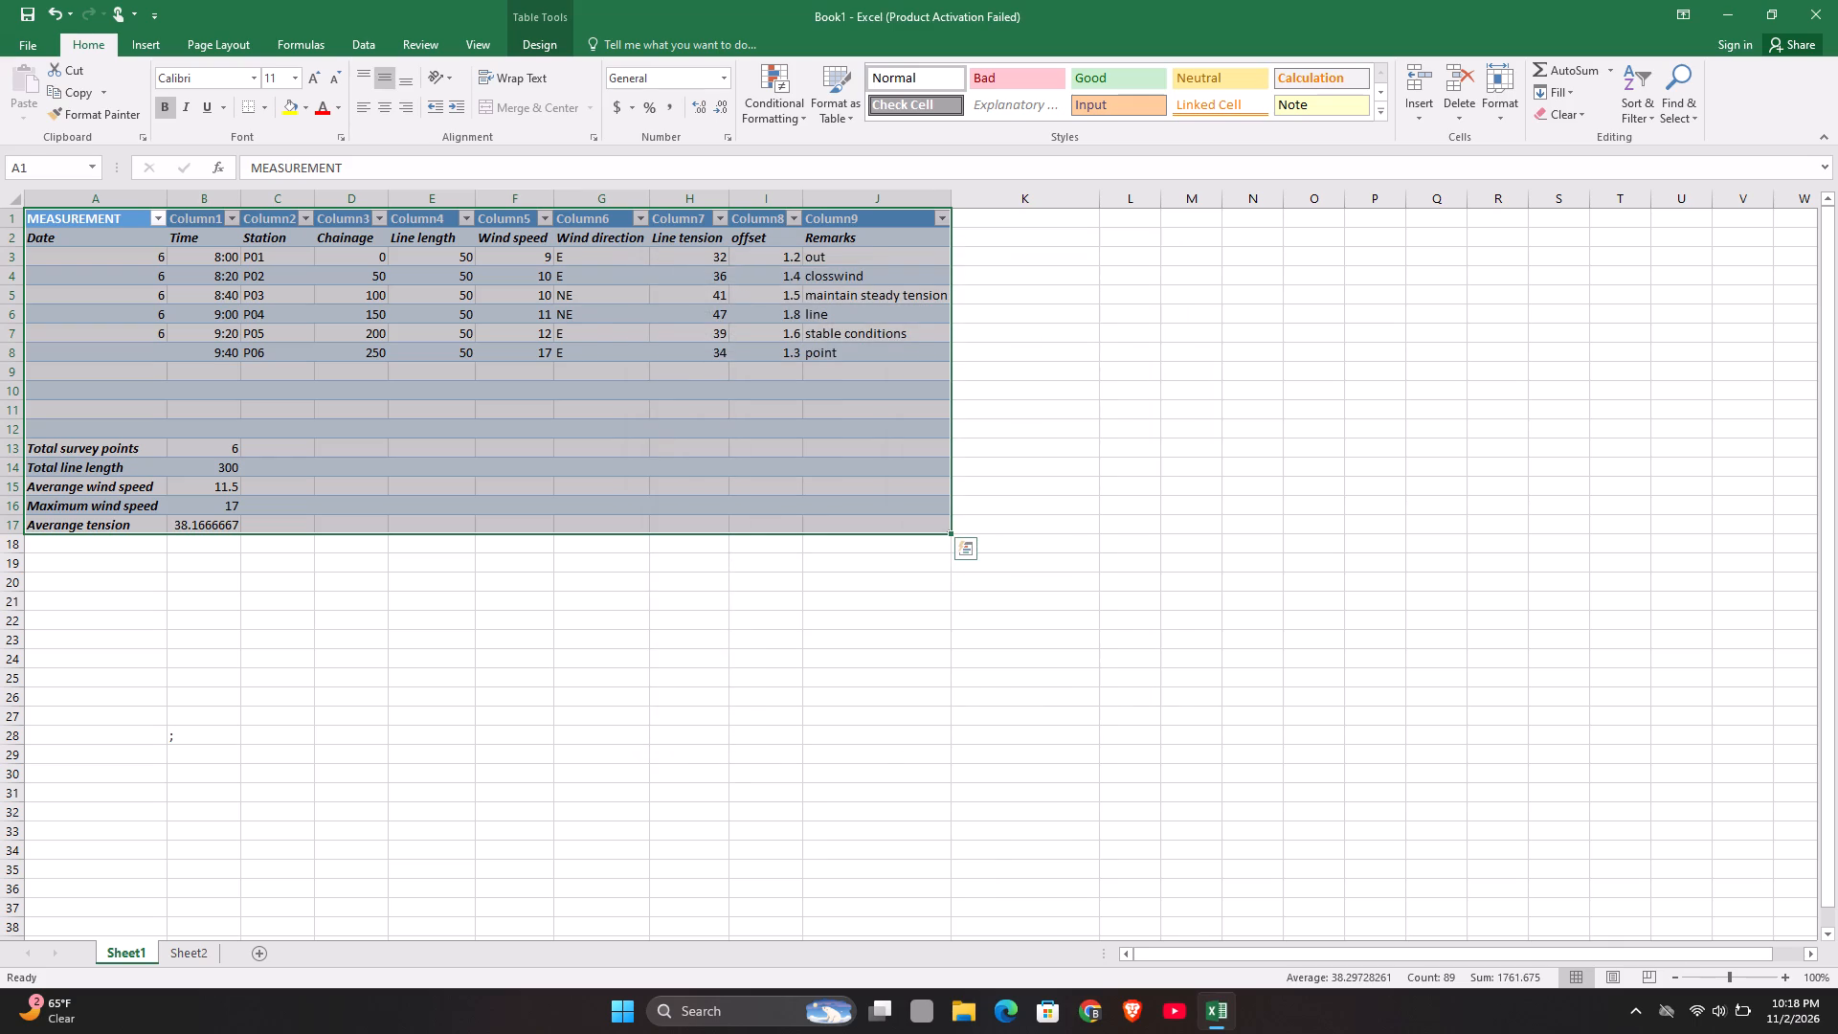
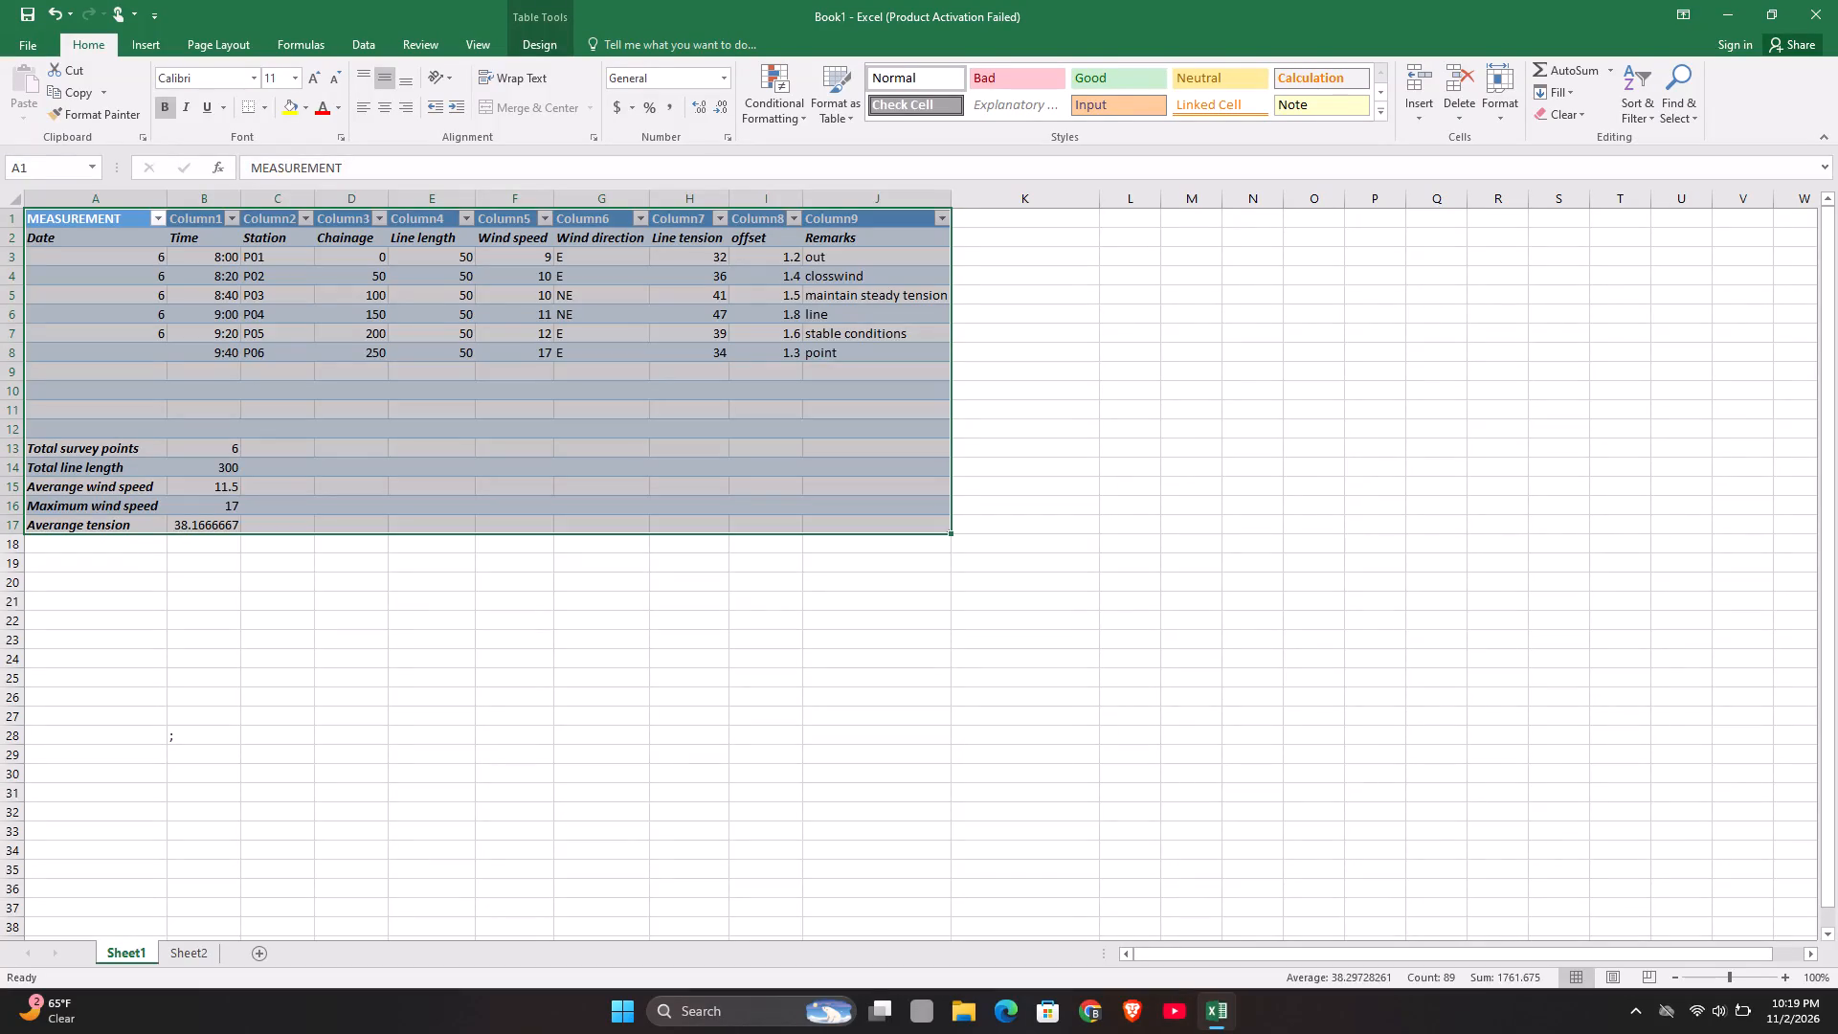
Apply the Short Date number format to the Date column cells A3:A8.
click(618, 607)
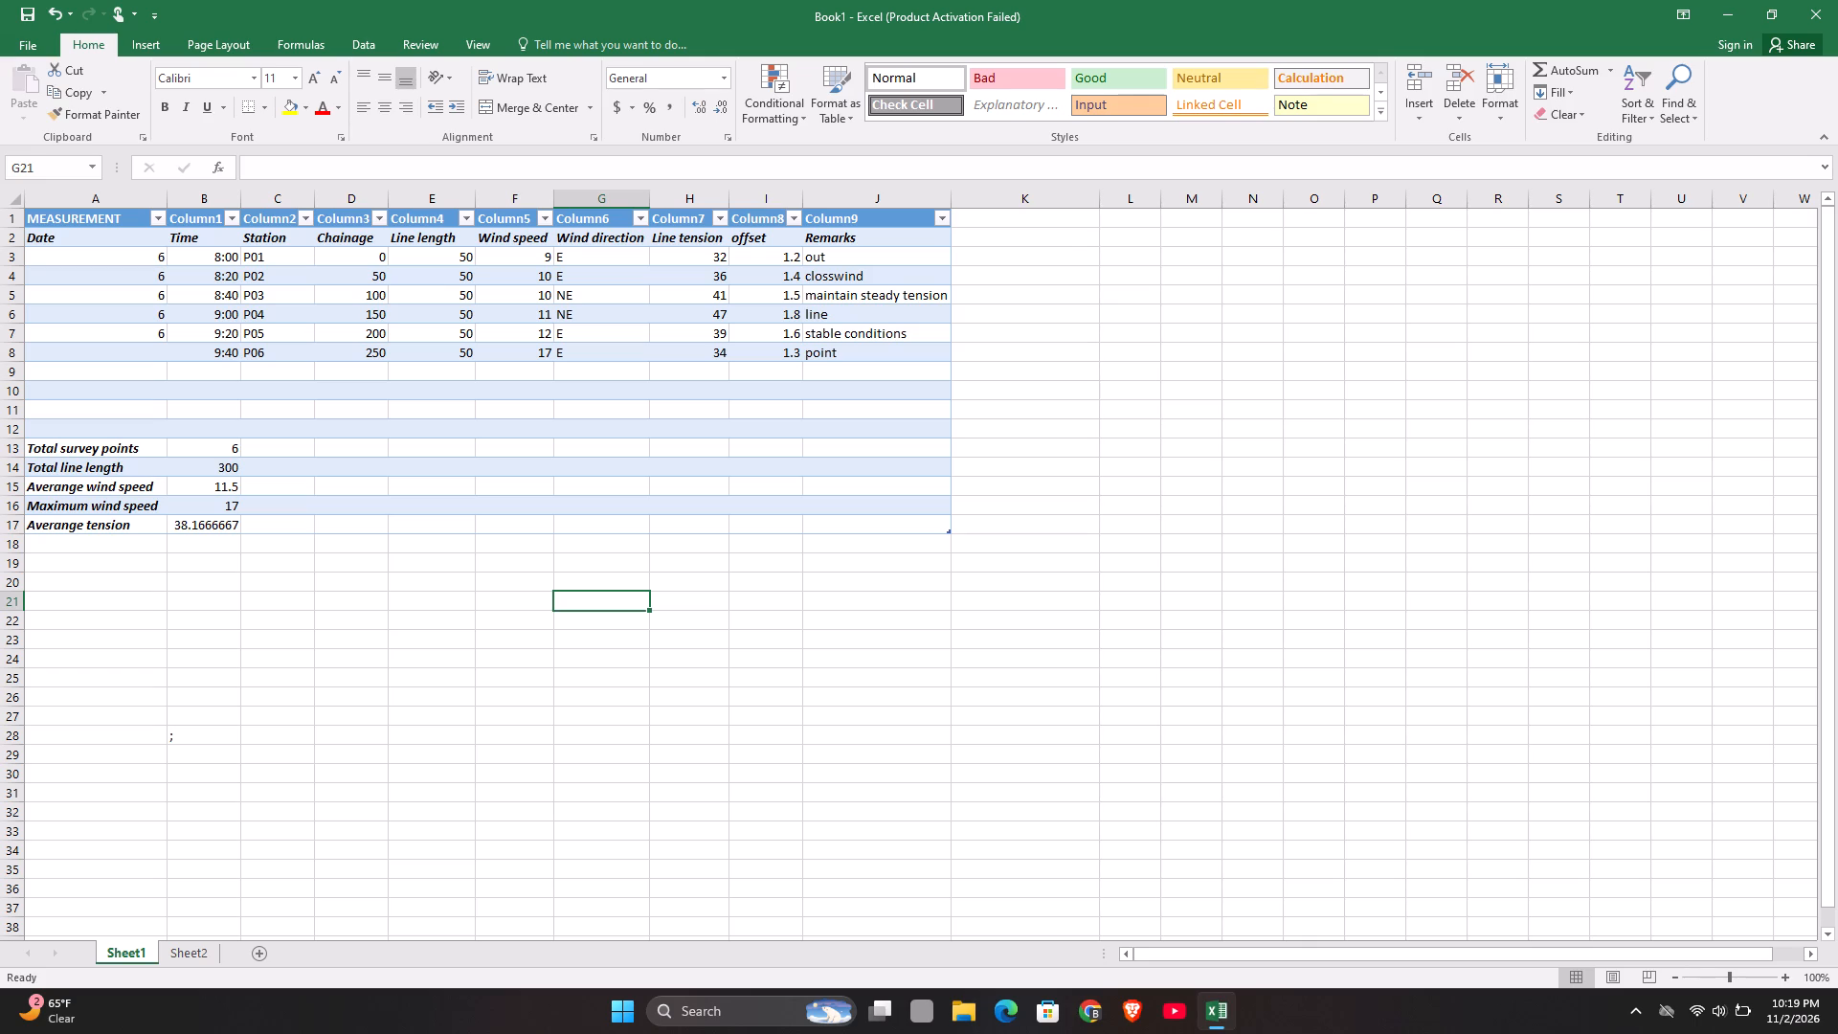
drag(134, 258, 129, 406)
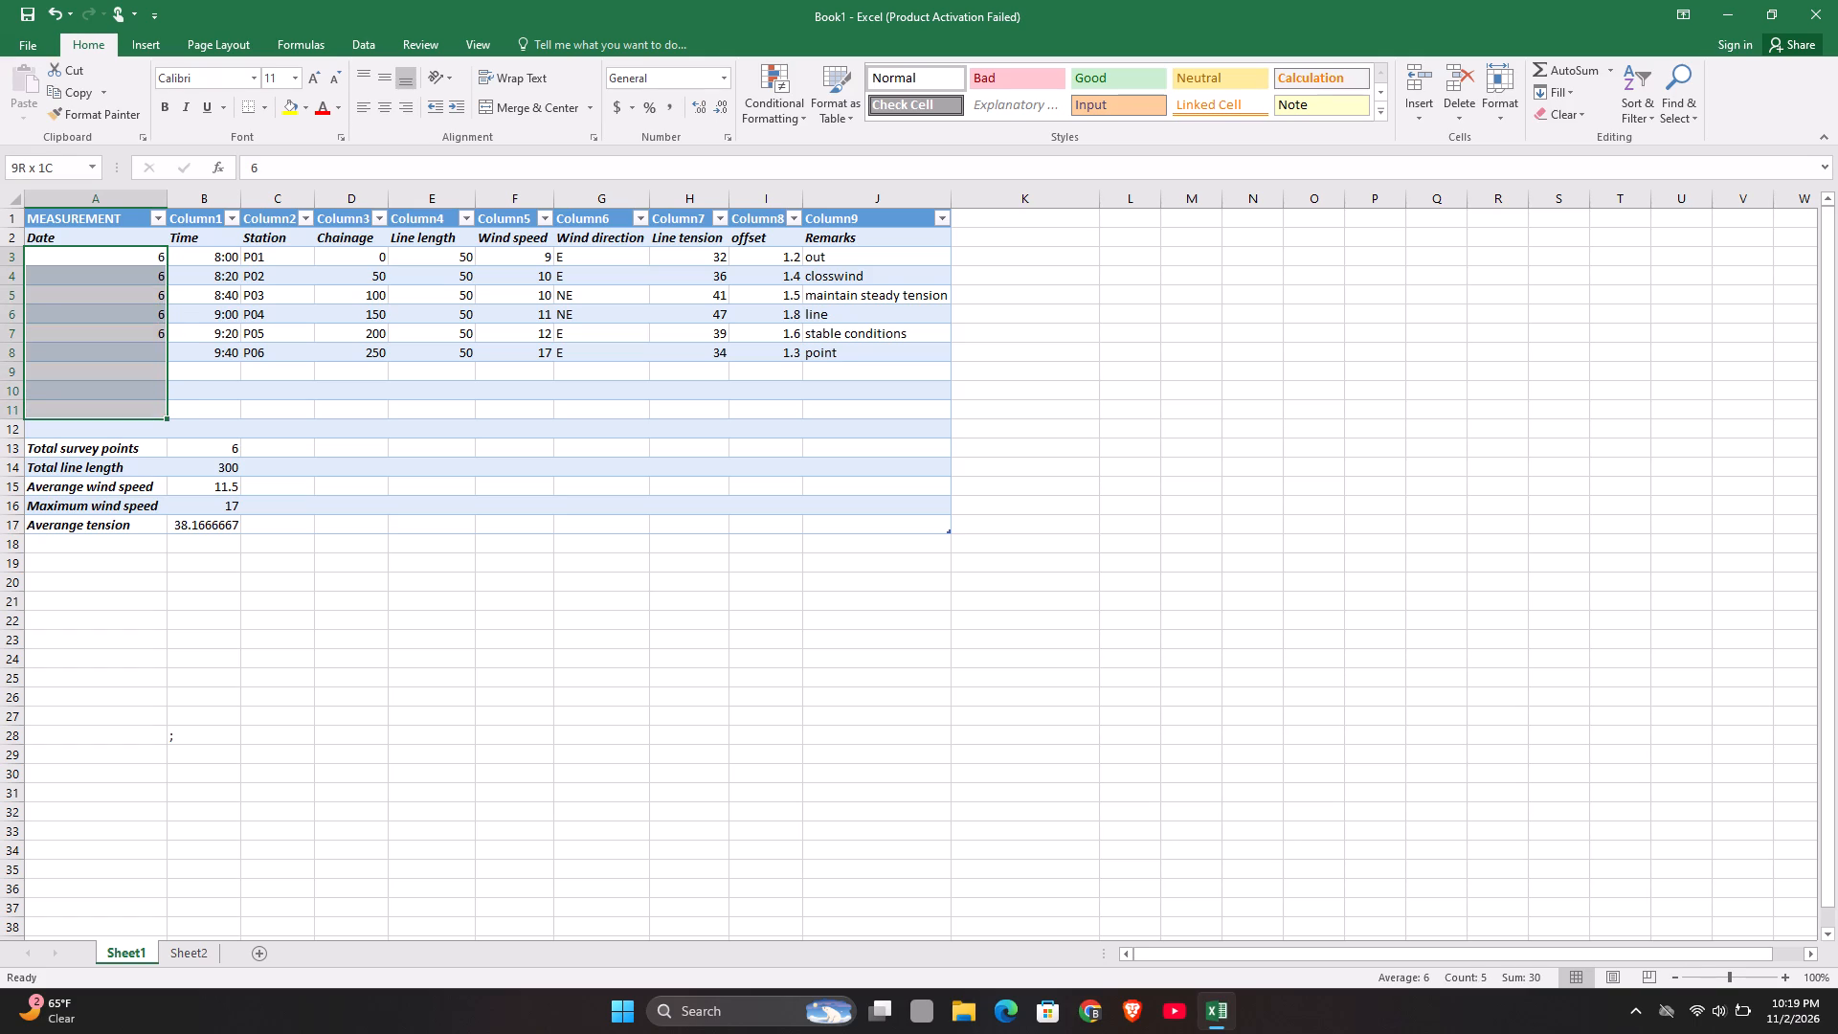
drag(129, 406, 132, 347)
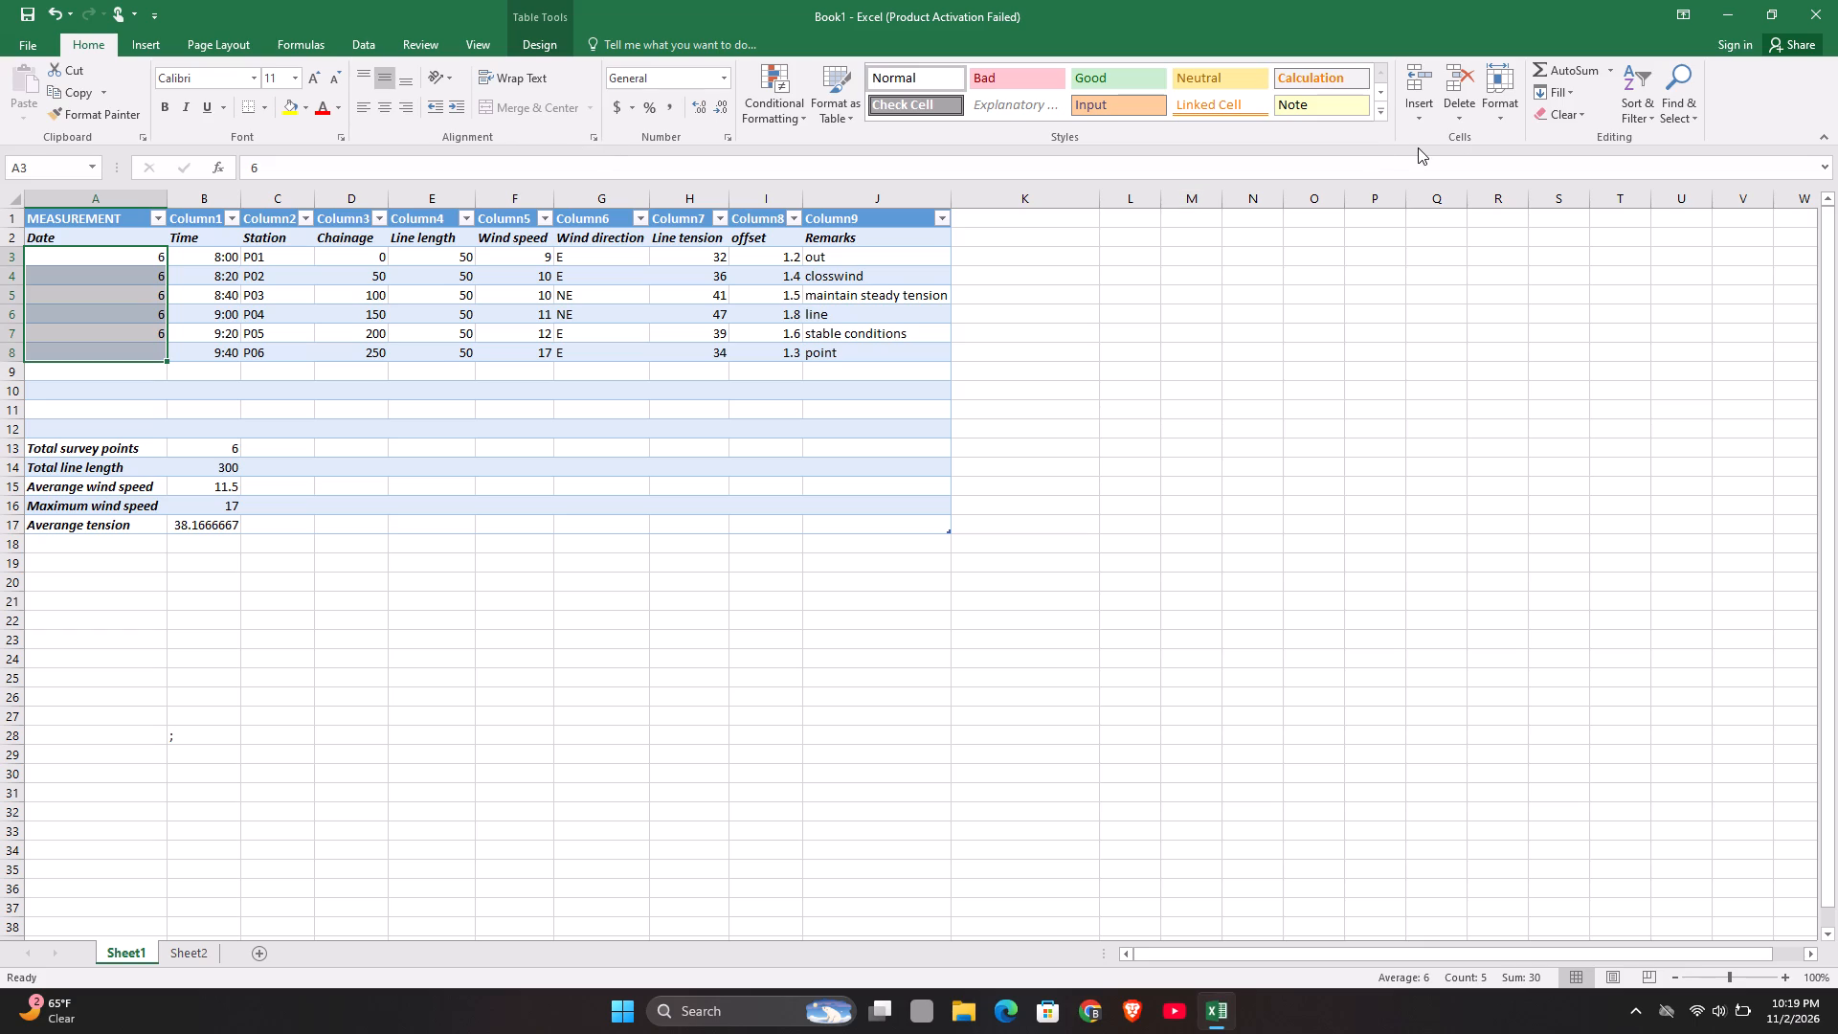
click(1498, 114)
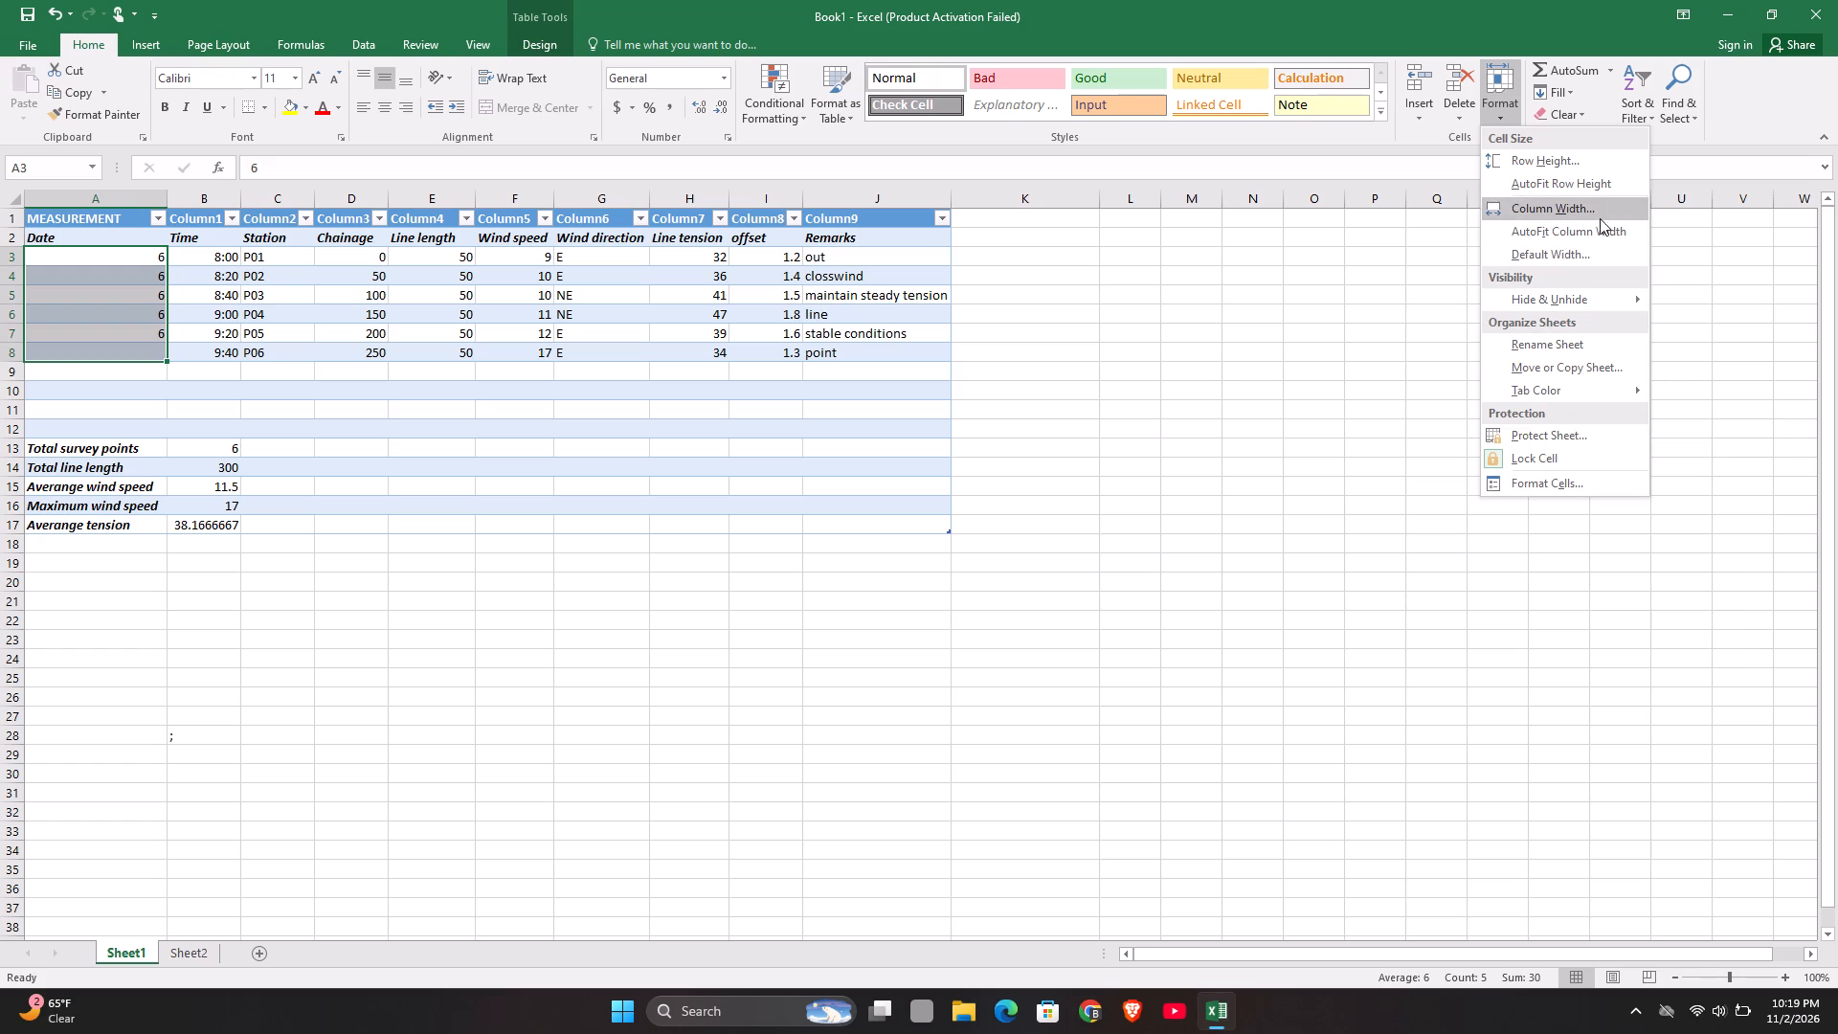
click(1671, 265)
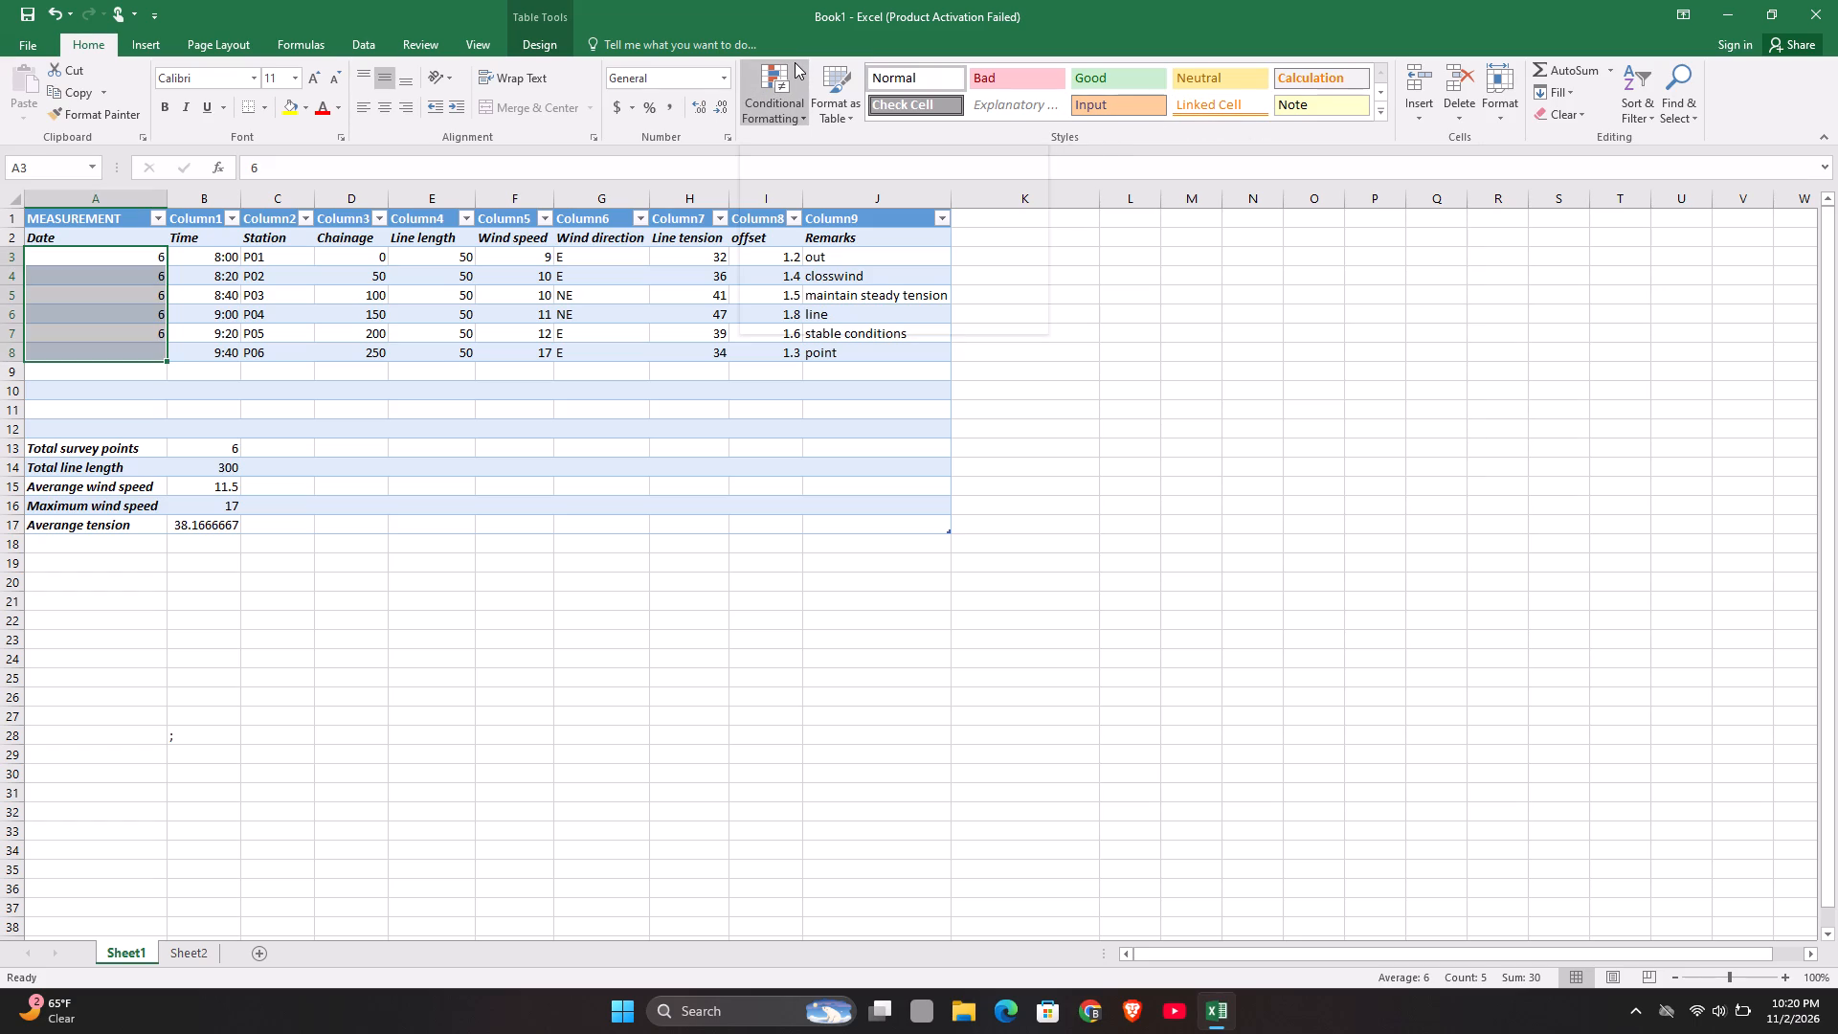
click(802, 110)
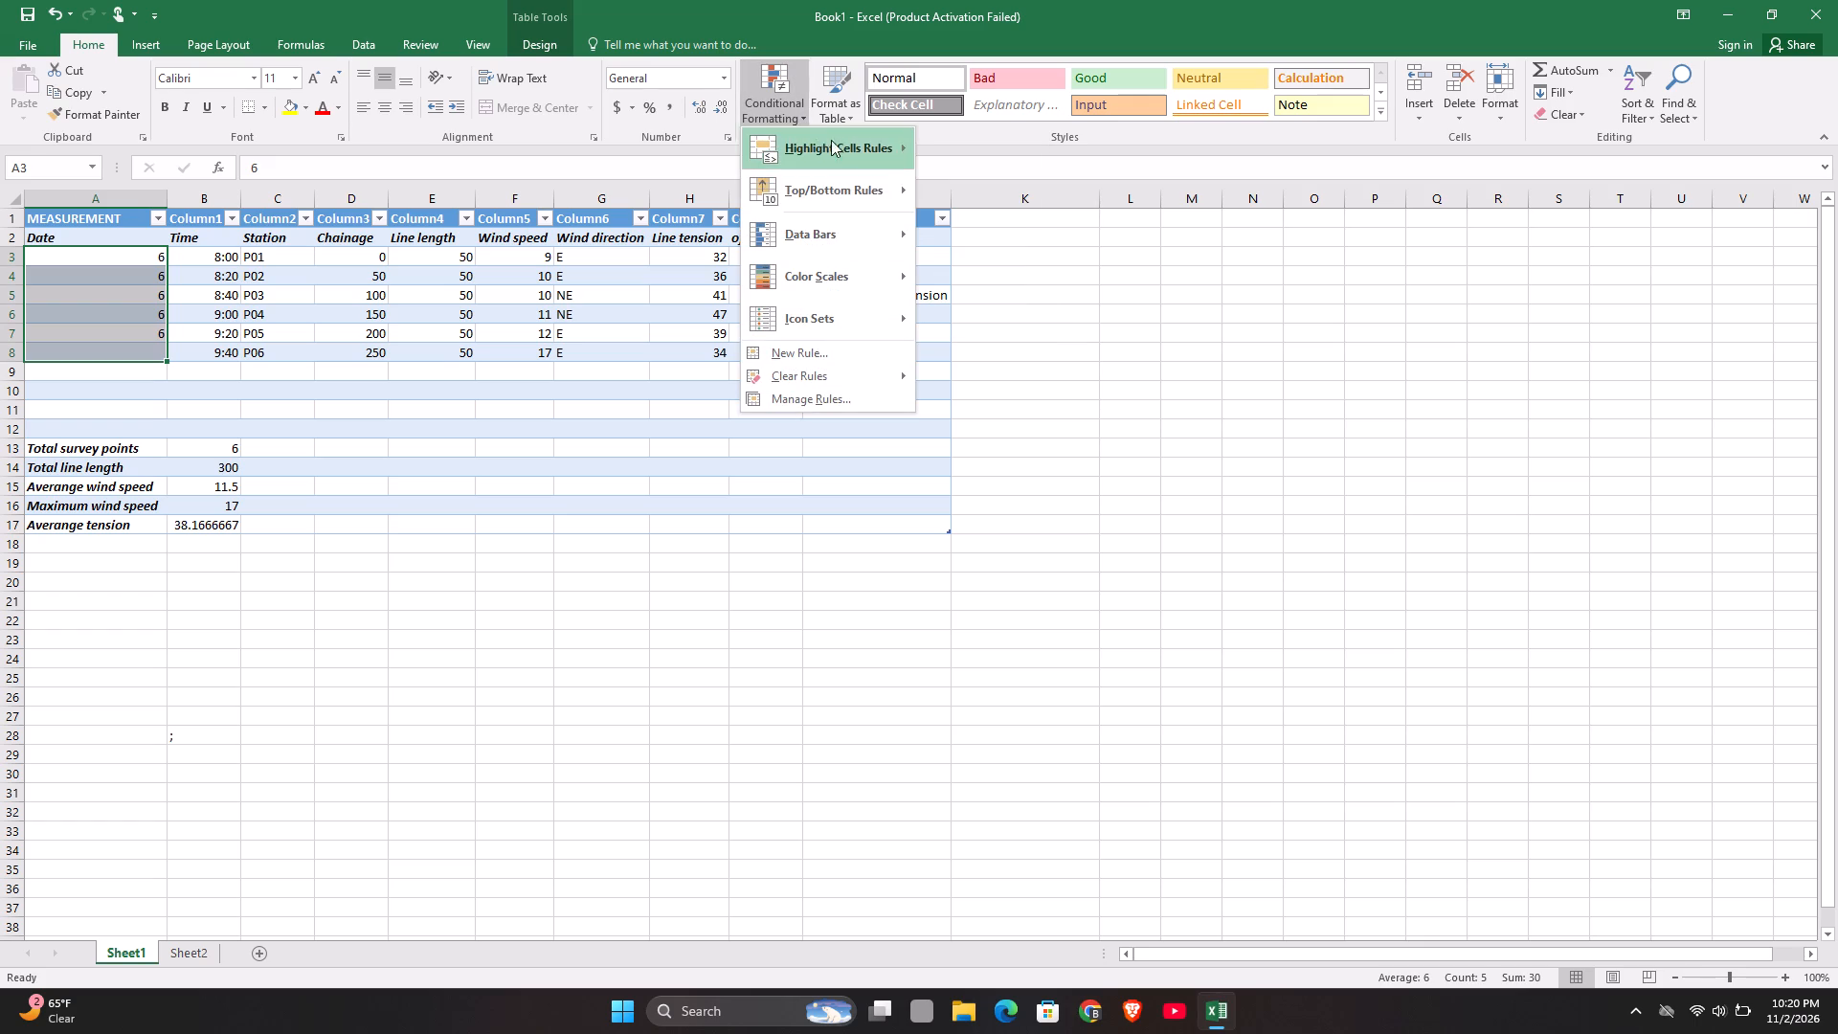
click(1248, 393)
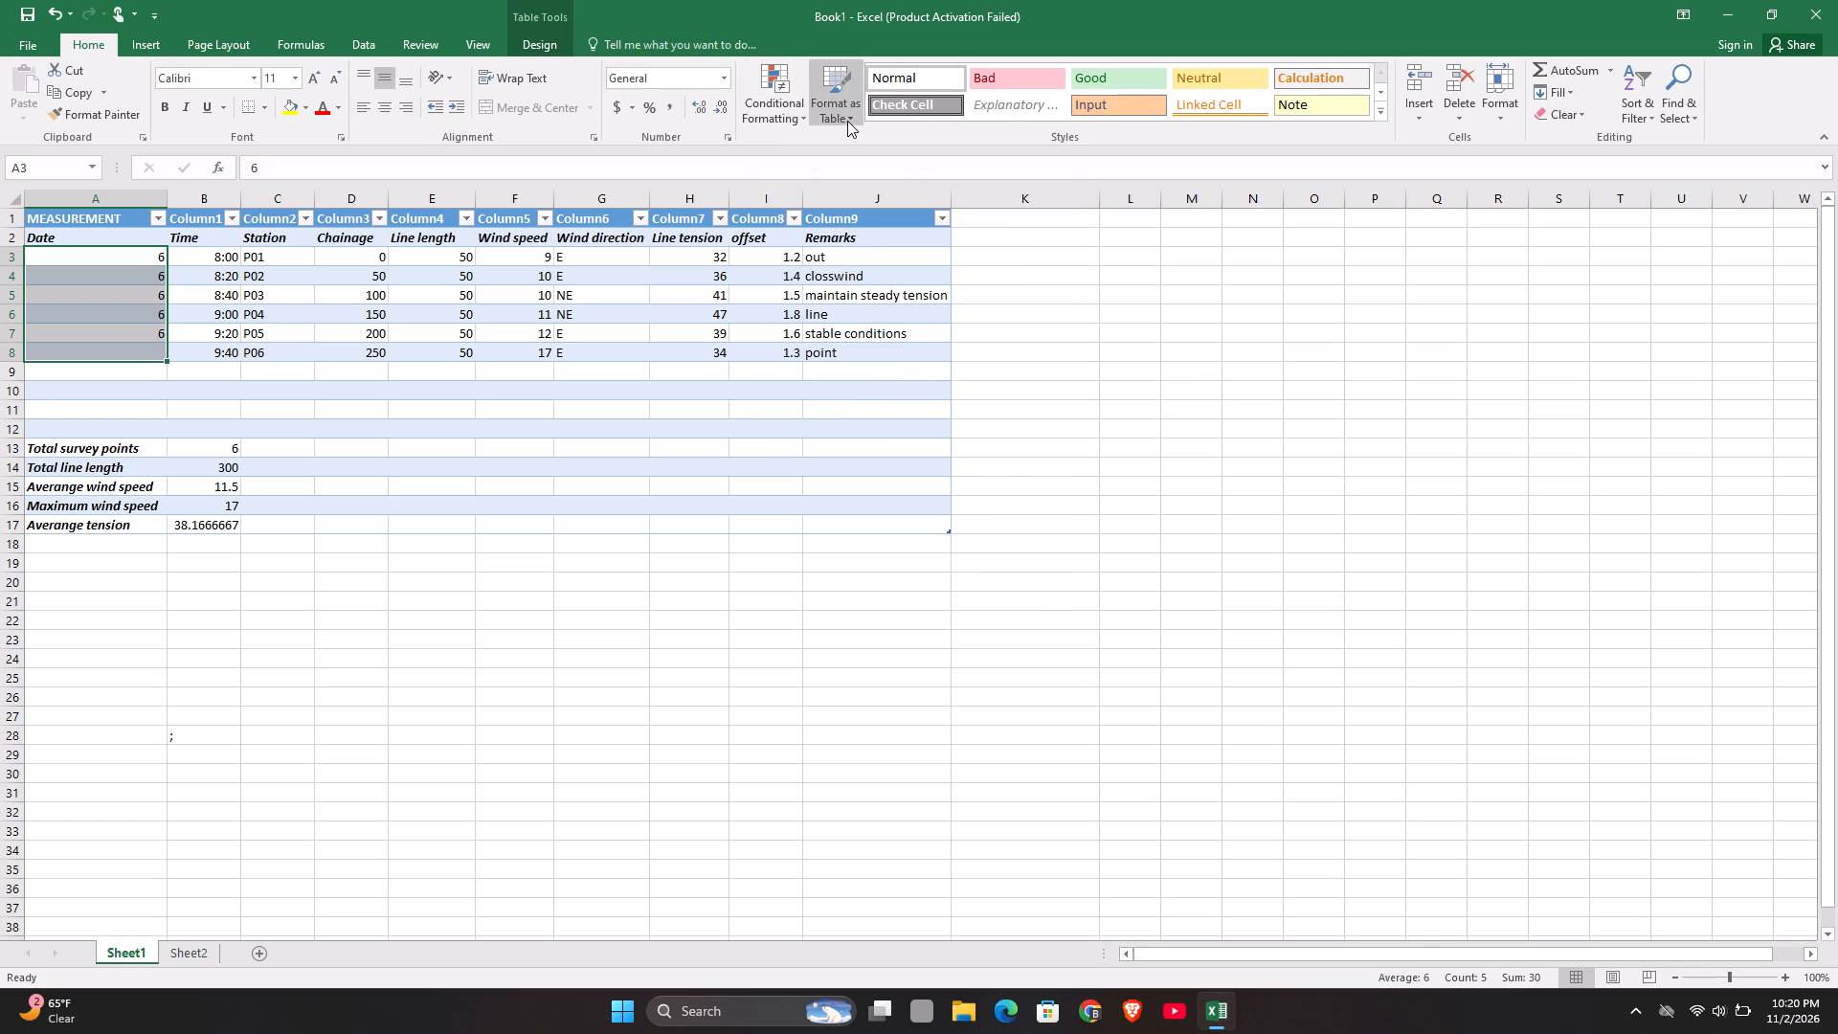
click(848, 113)
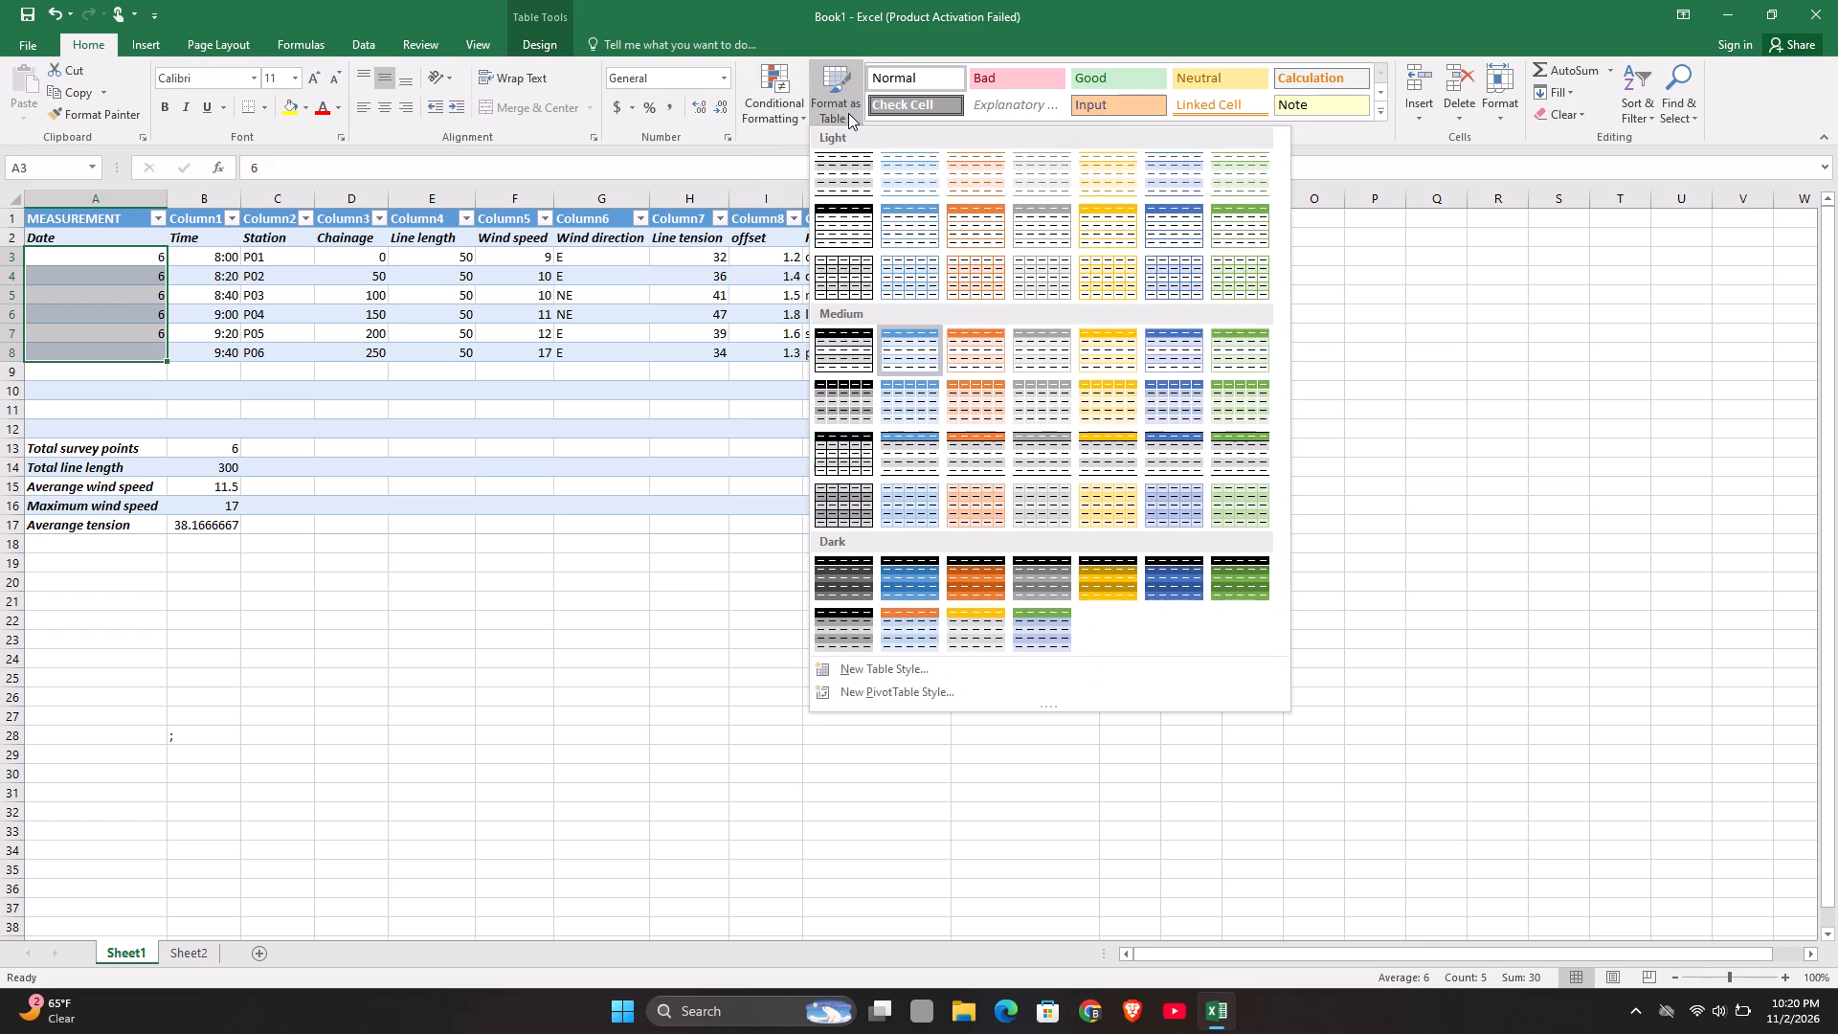
click(1388, 383)
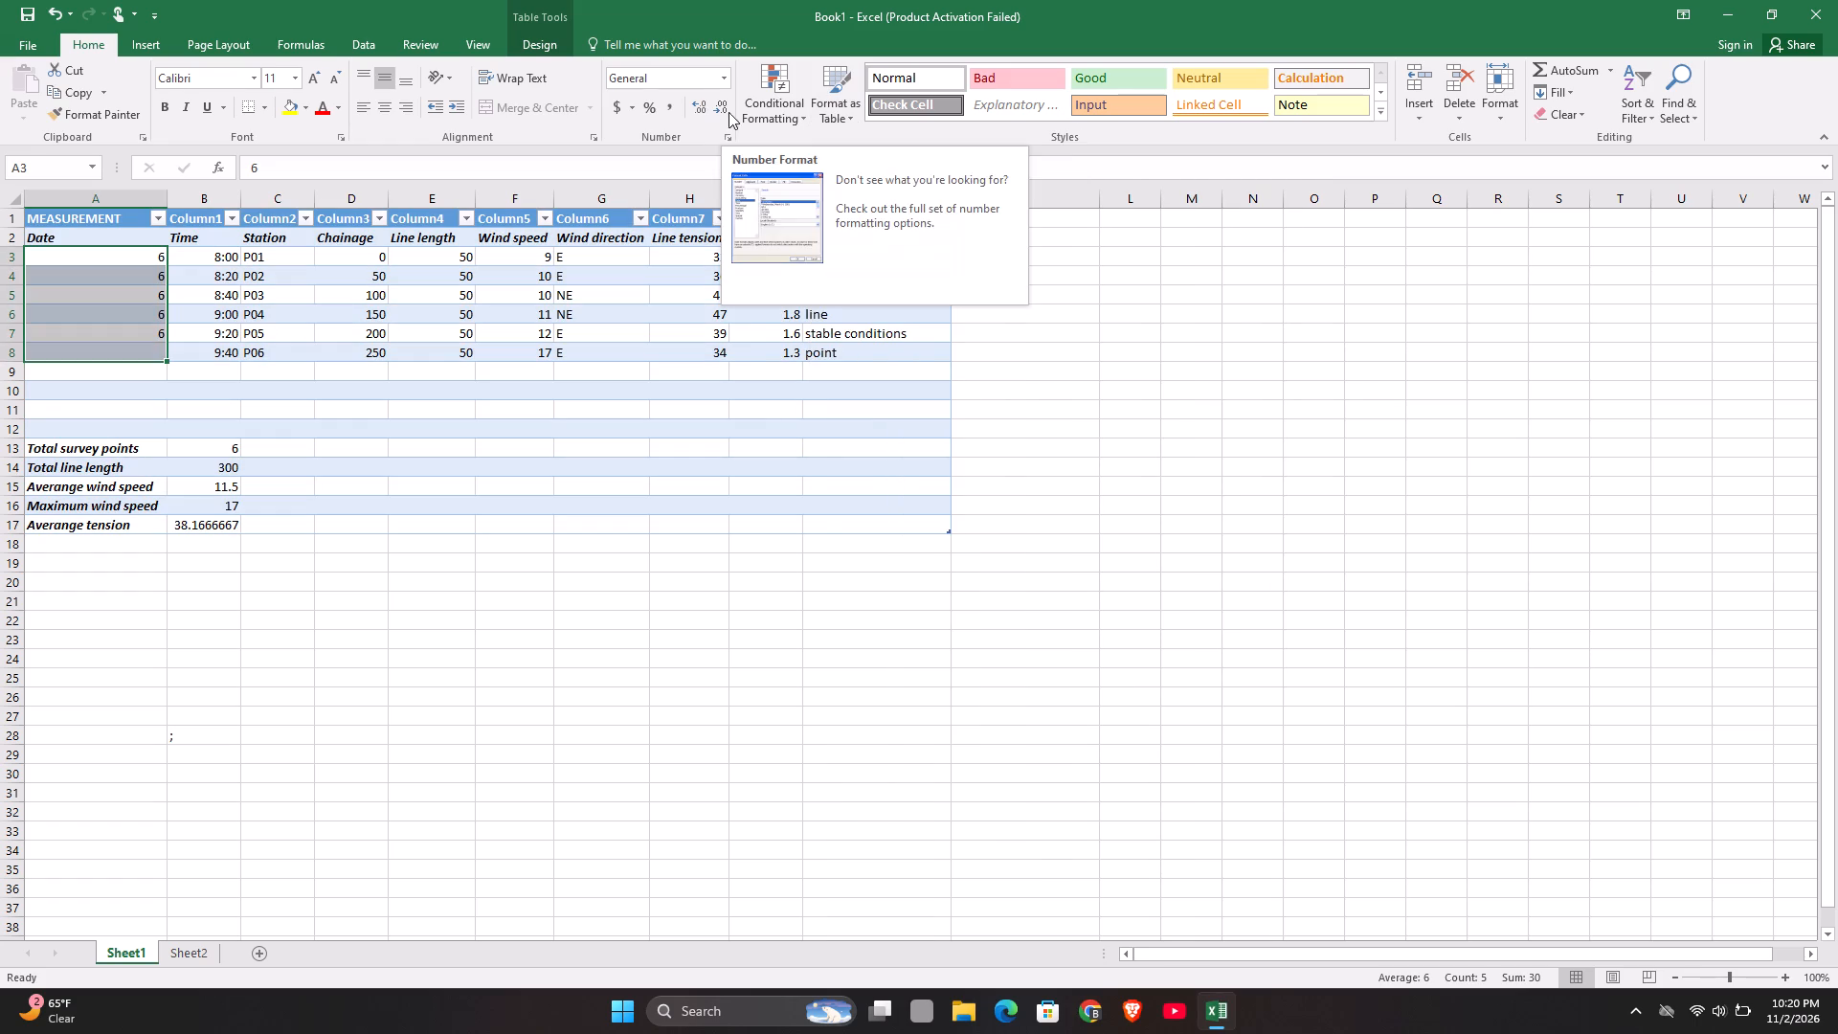
click(722, 80)
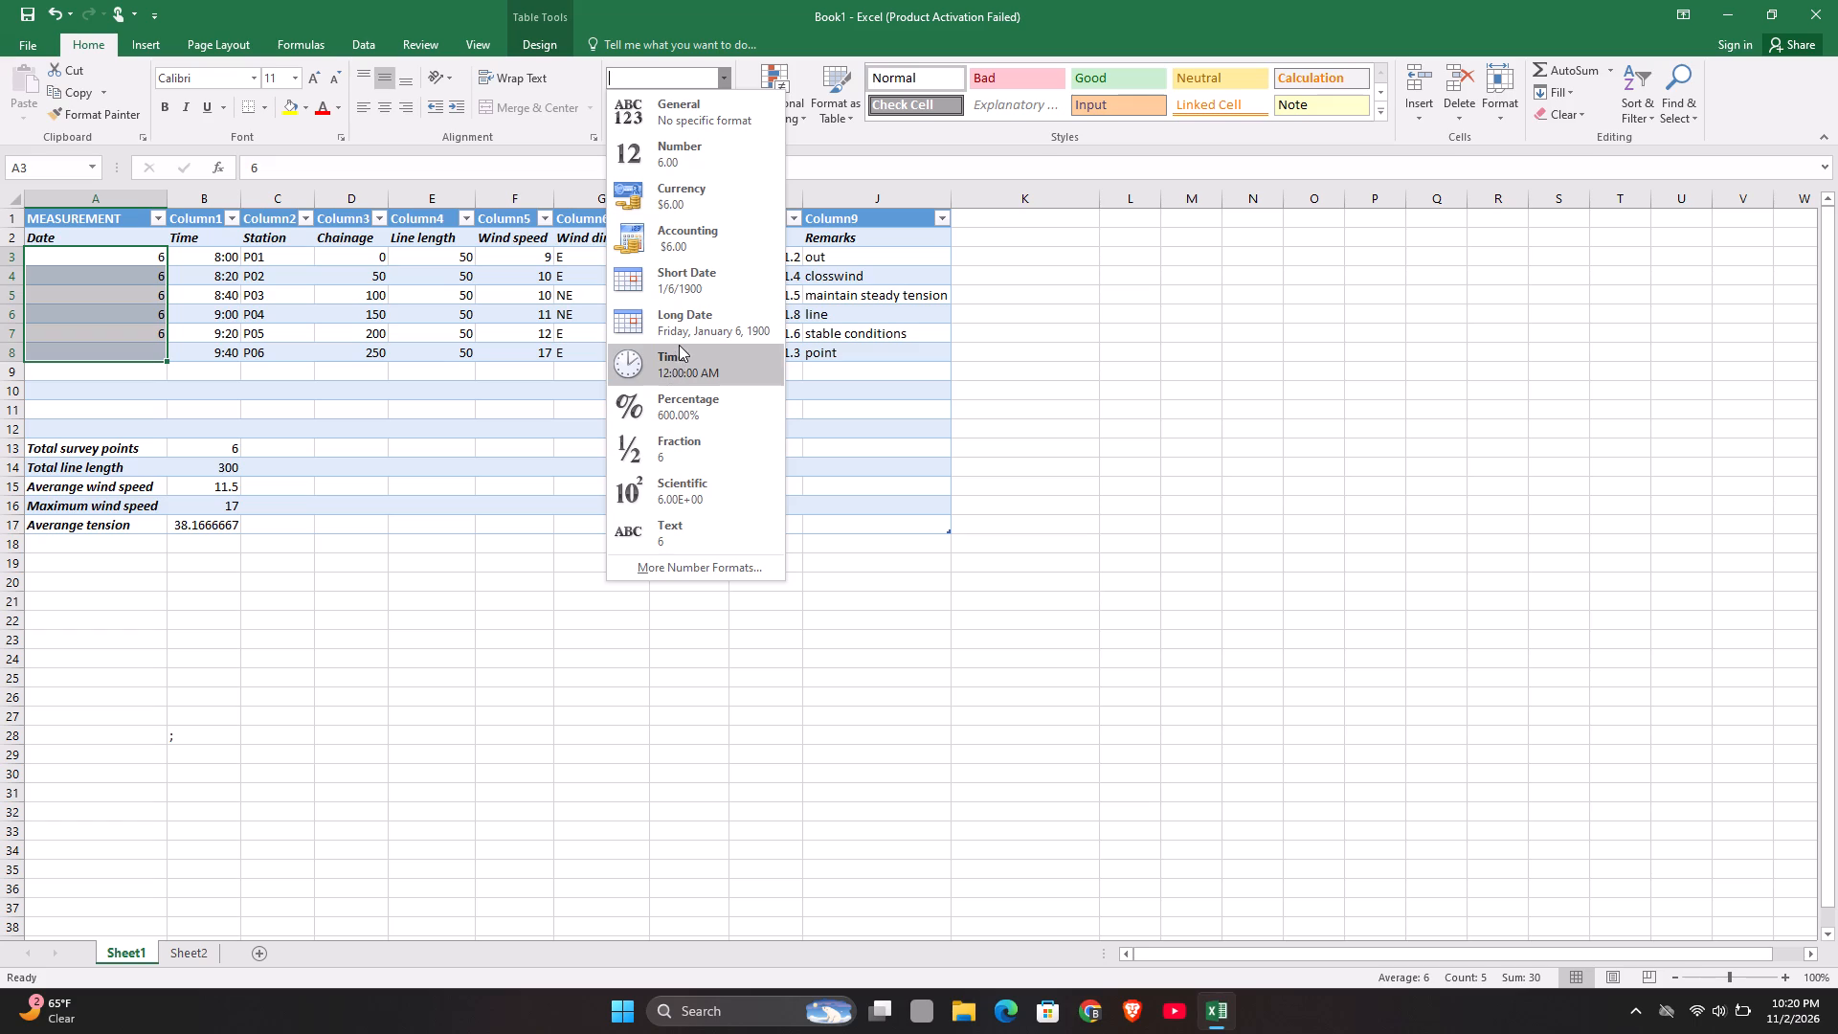
click(689, 281)
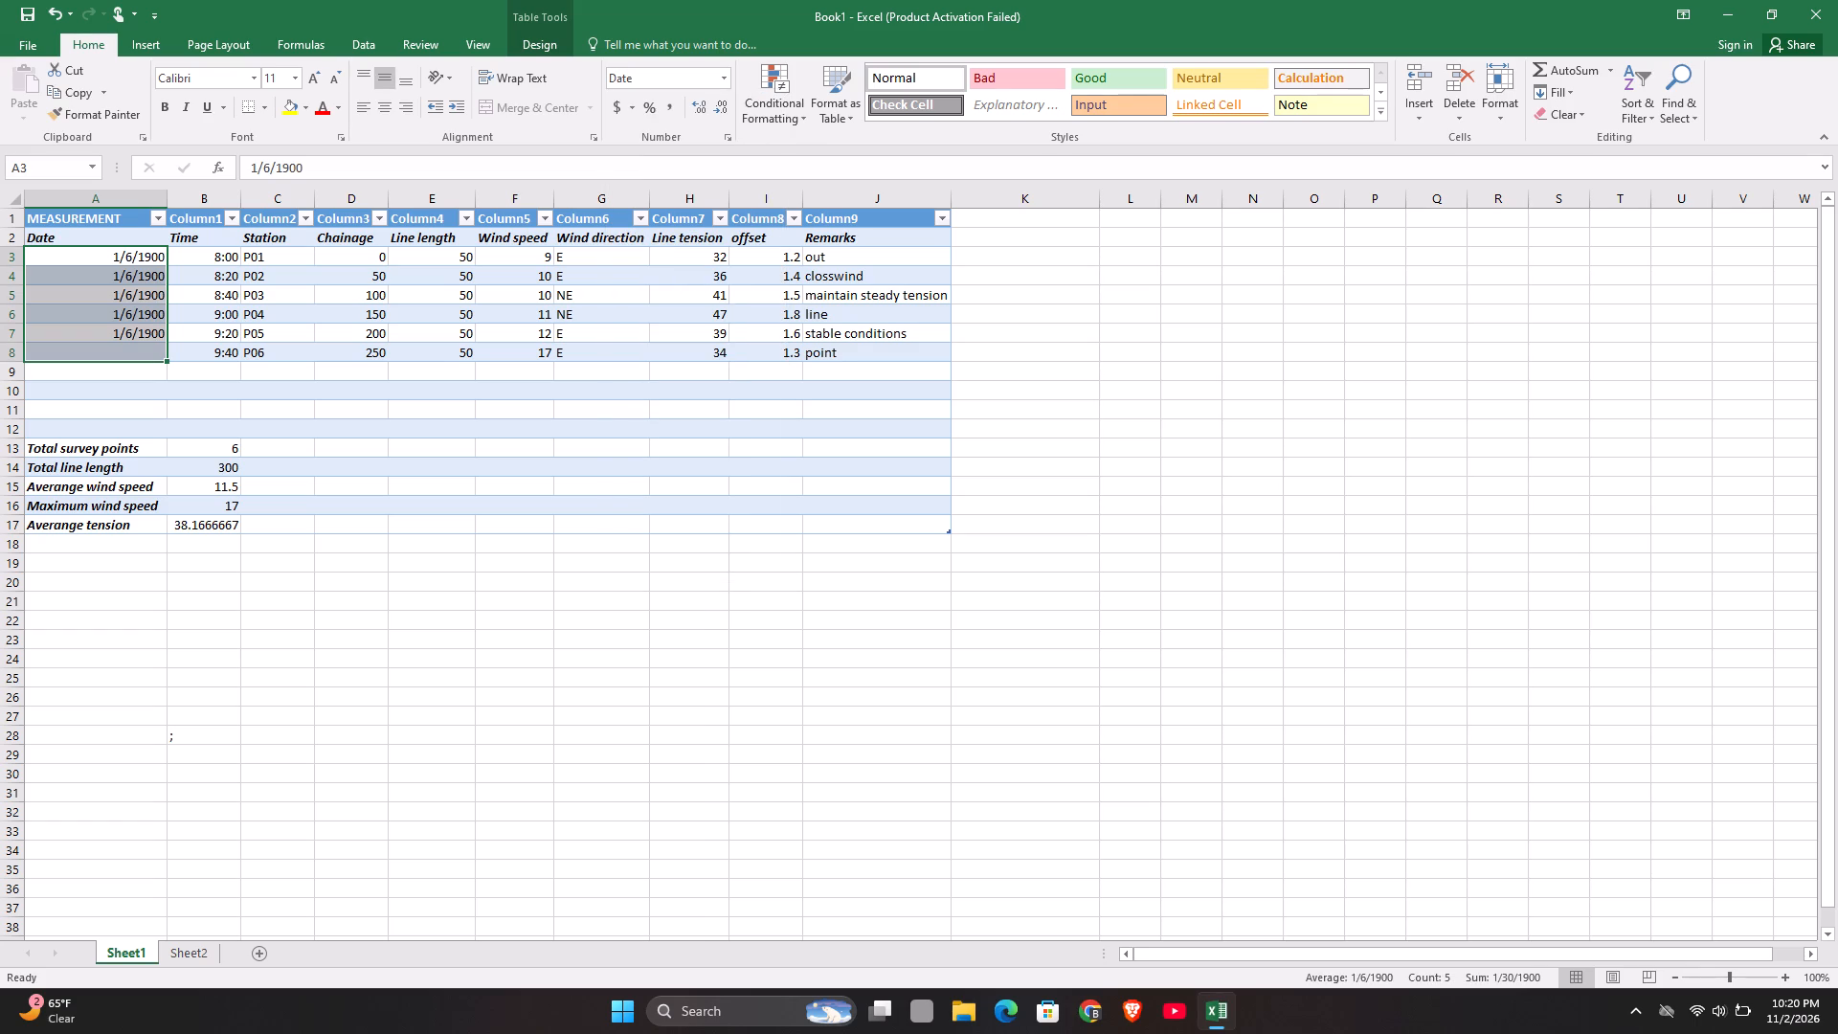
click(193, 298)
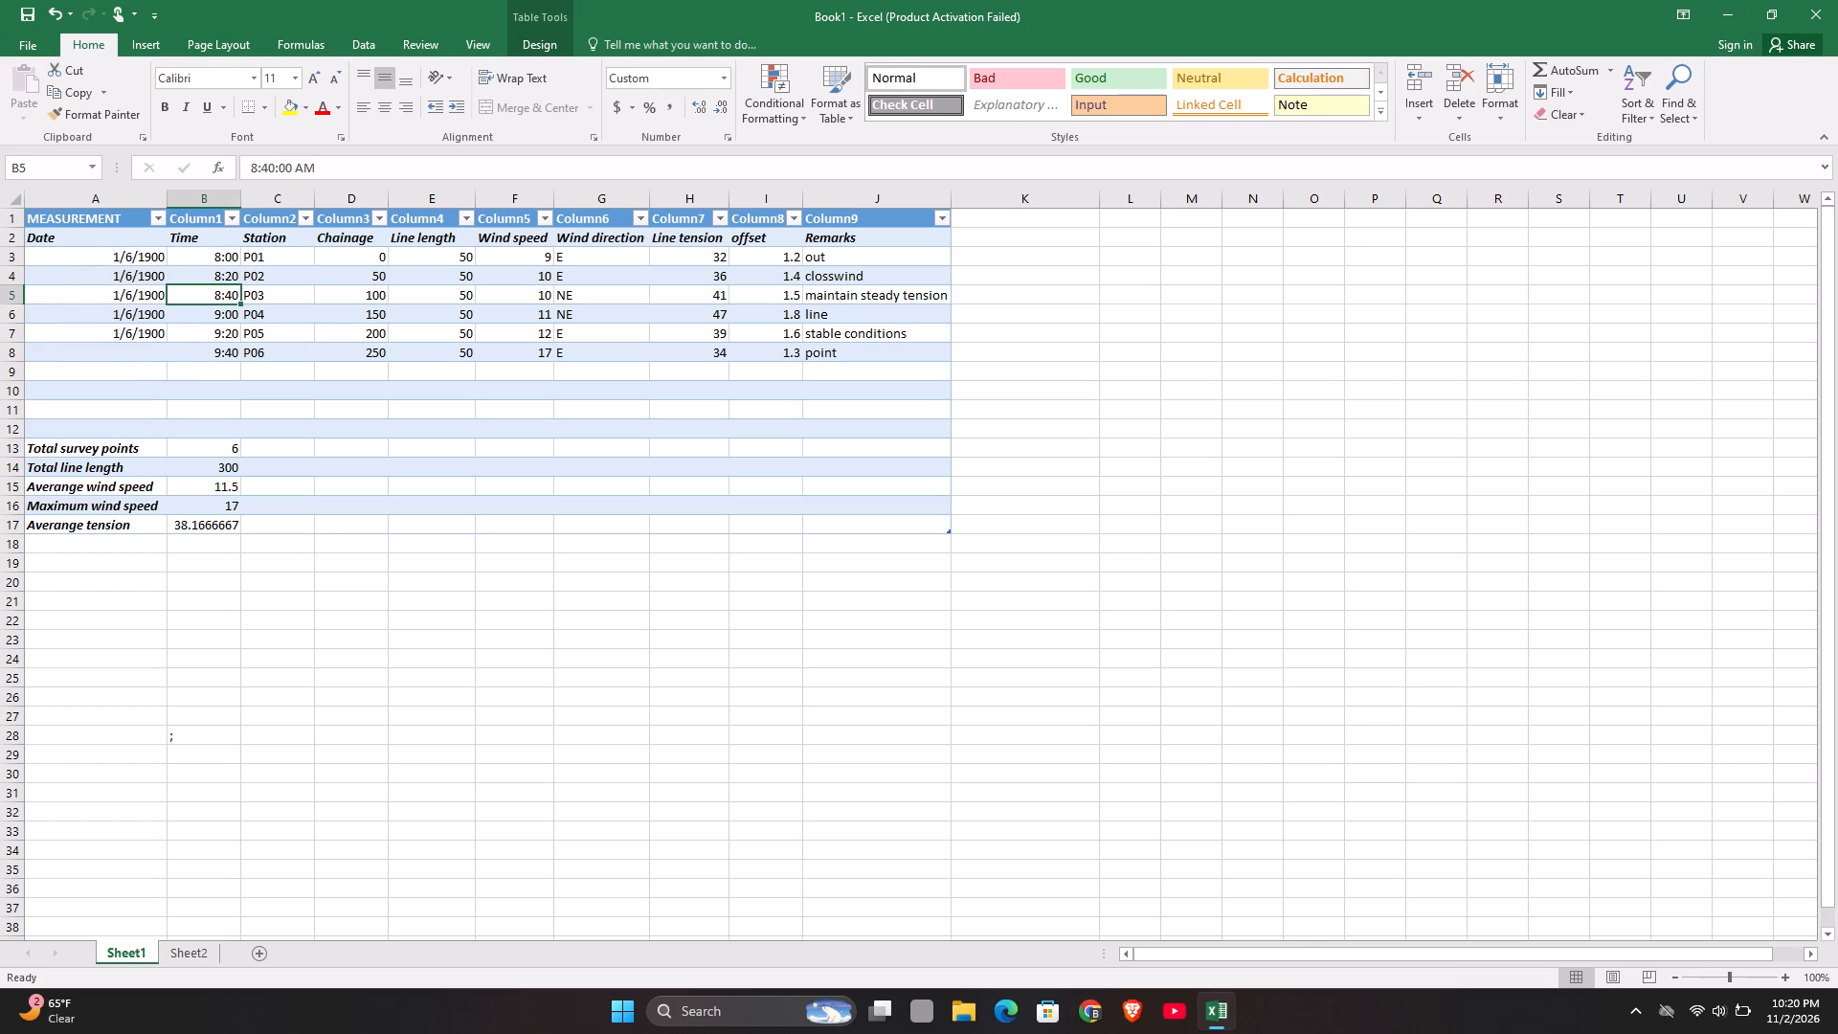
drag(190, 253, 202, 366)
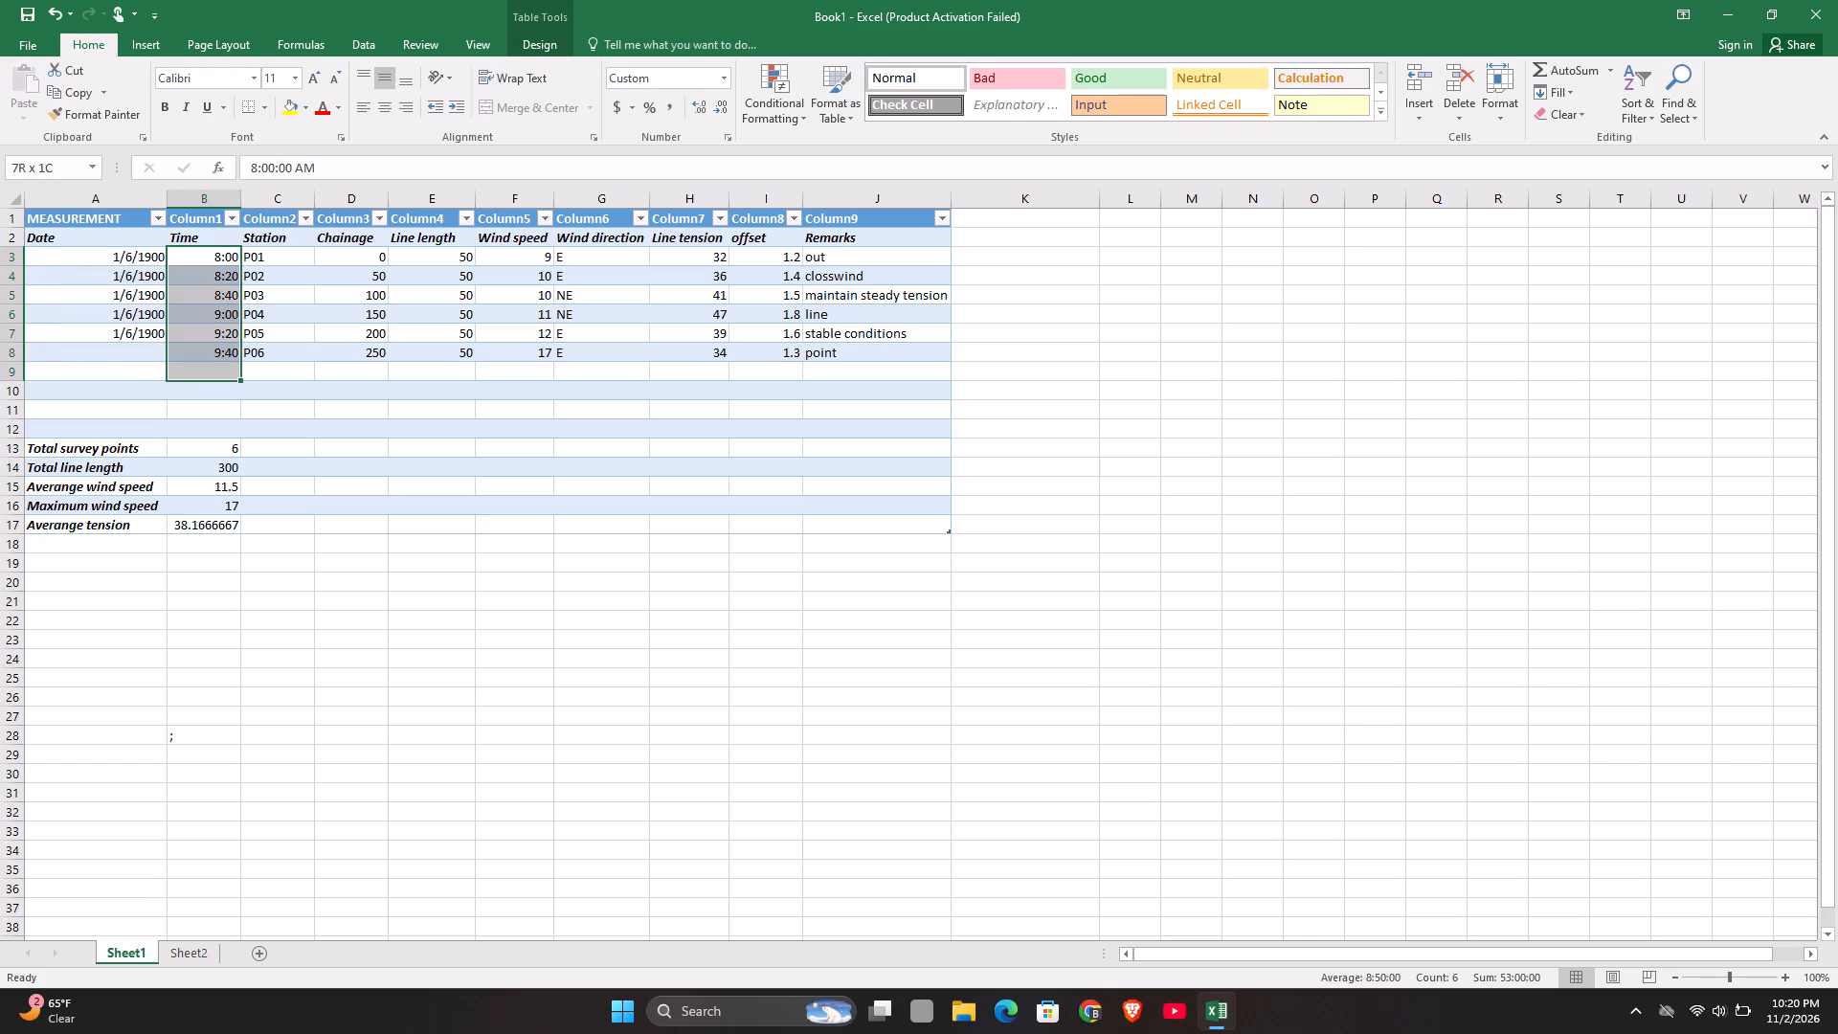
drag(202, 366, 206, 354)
Enter 6 in the empty Date cell A8 of the P06 row.
click(137, 354)
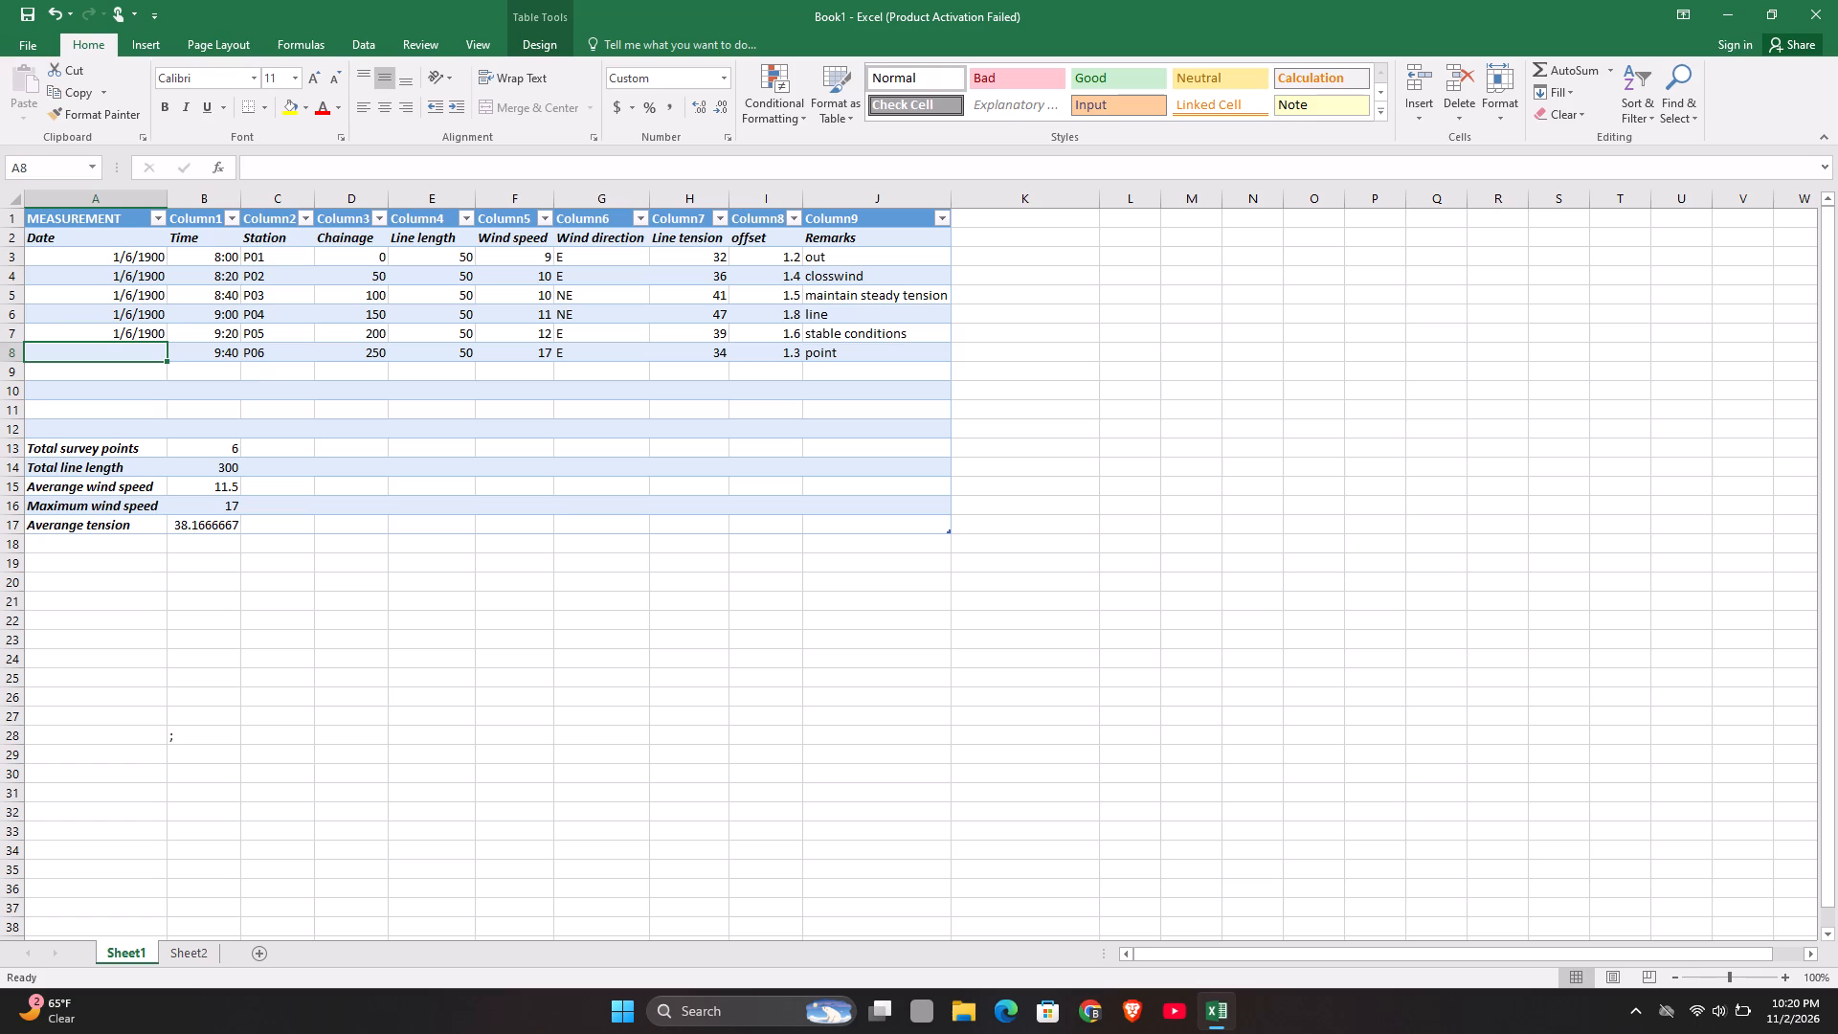
key(6)
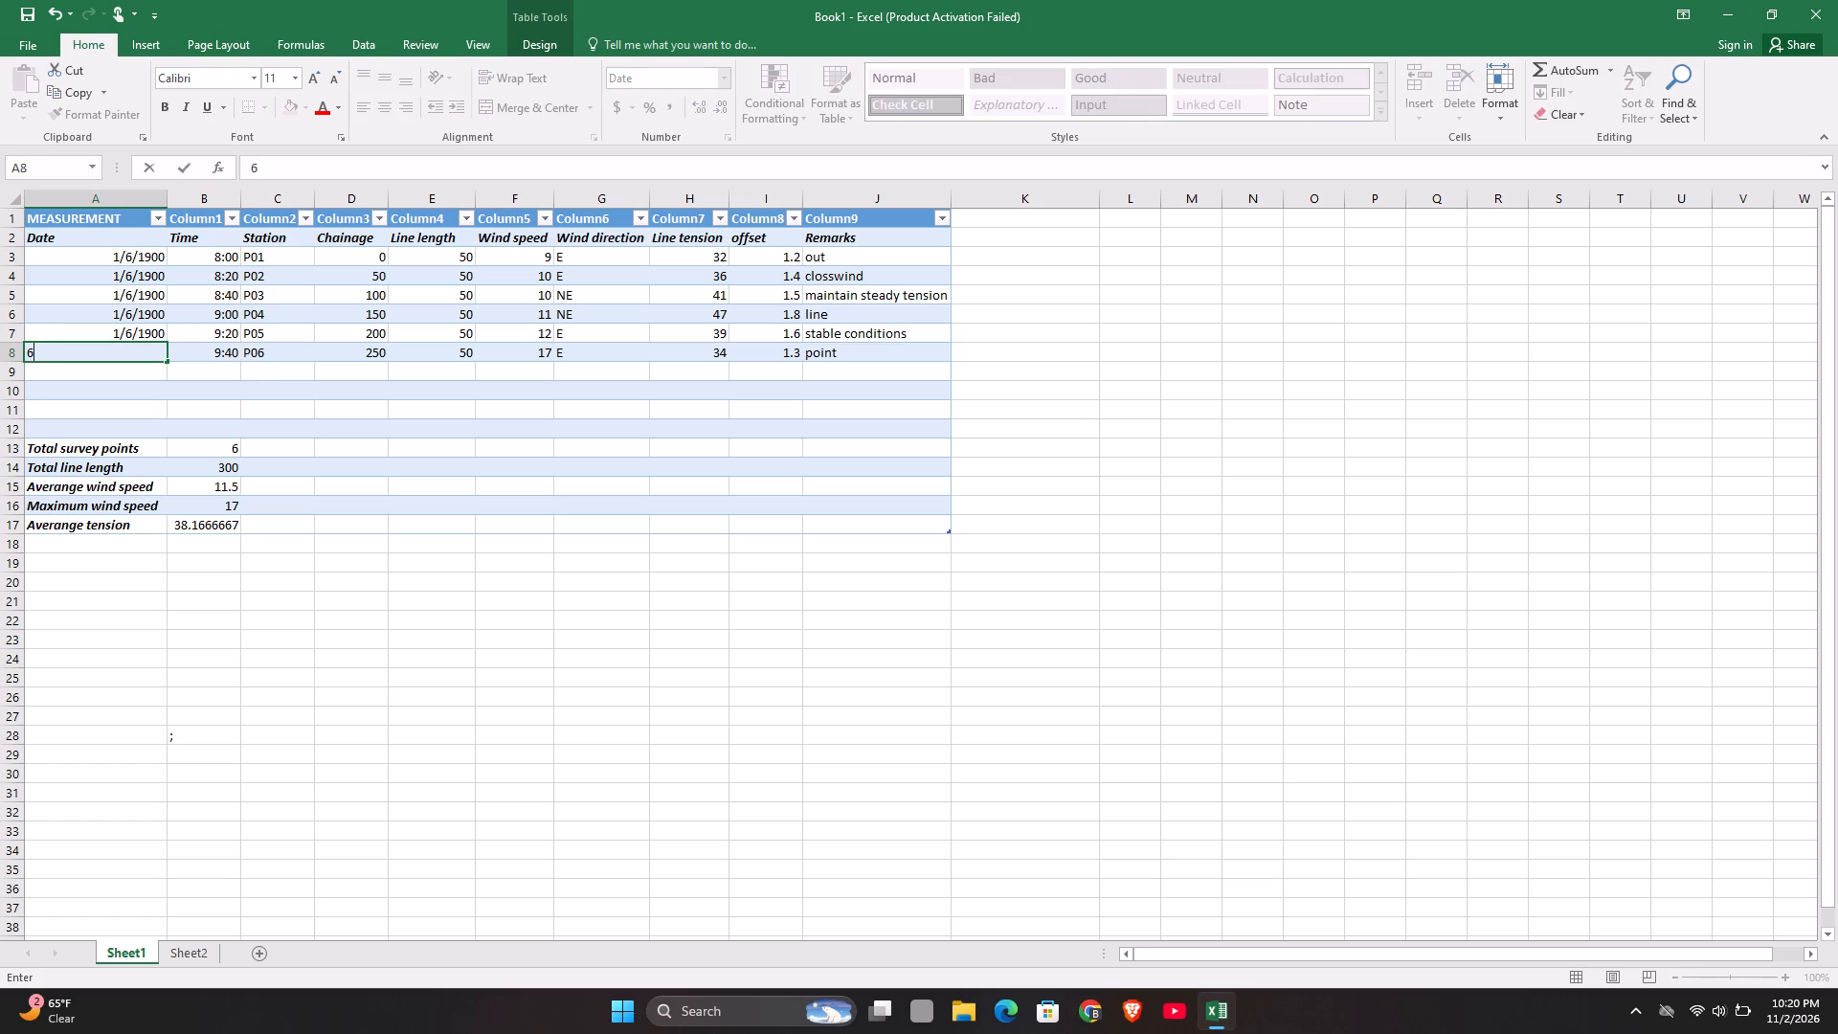
click(220, 354)
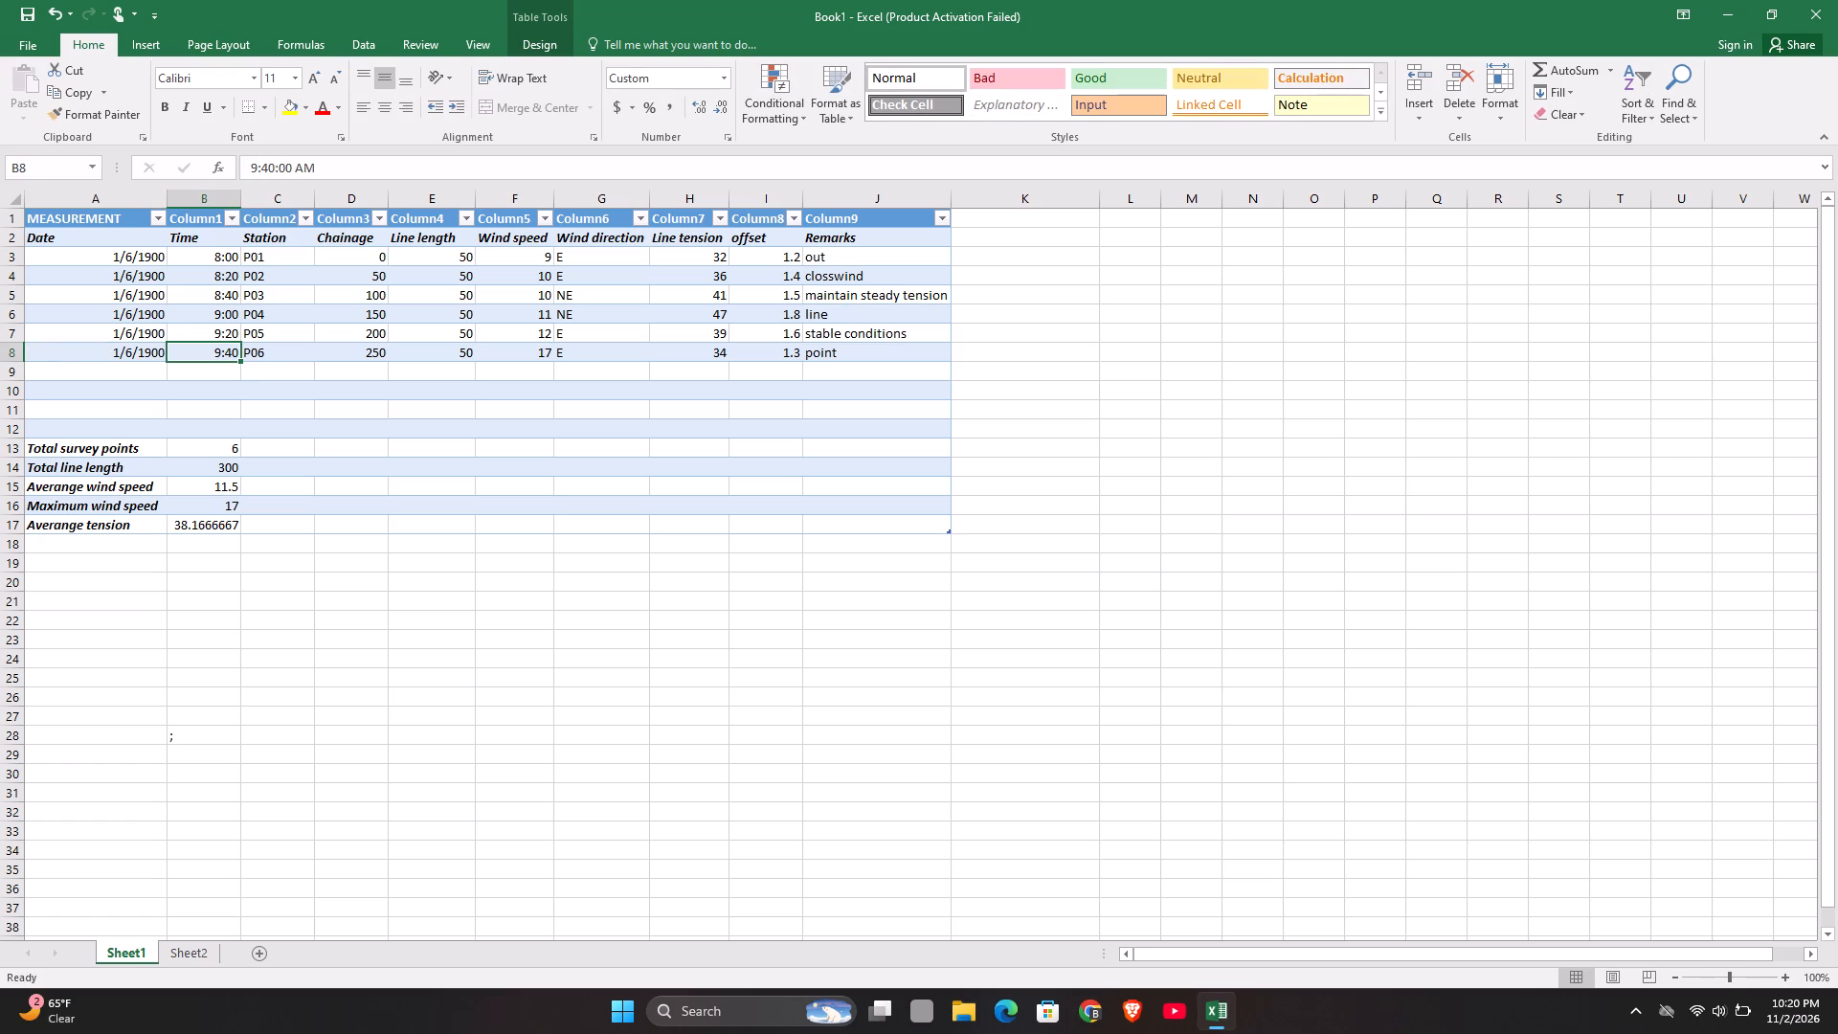
Apply the Time number format to the Time column cells B3:B8.
drag(204, 254, 214, 337)
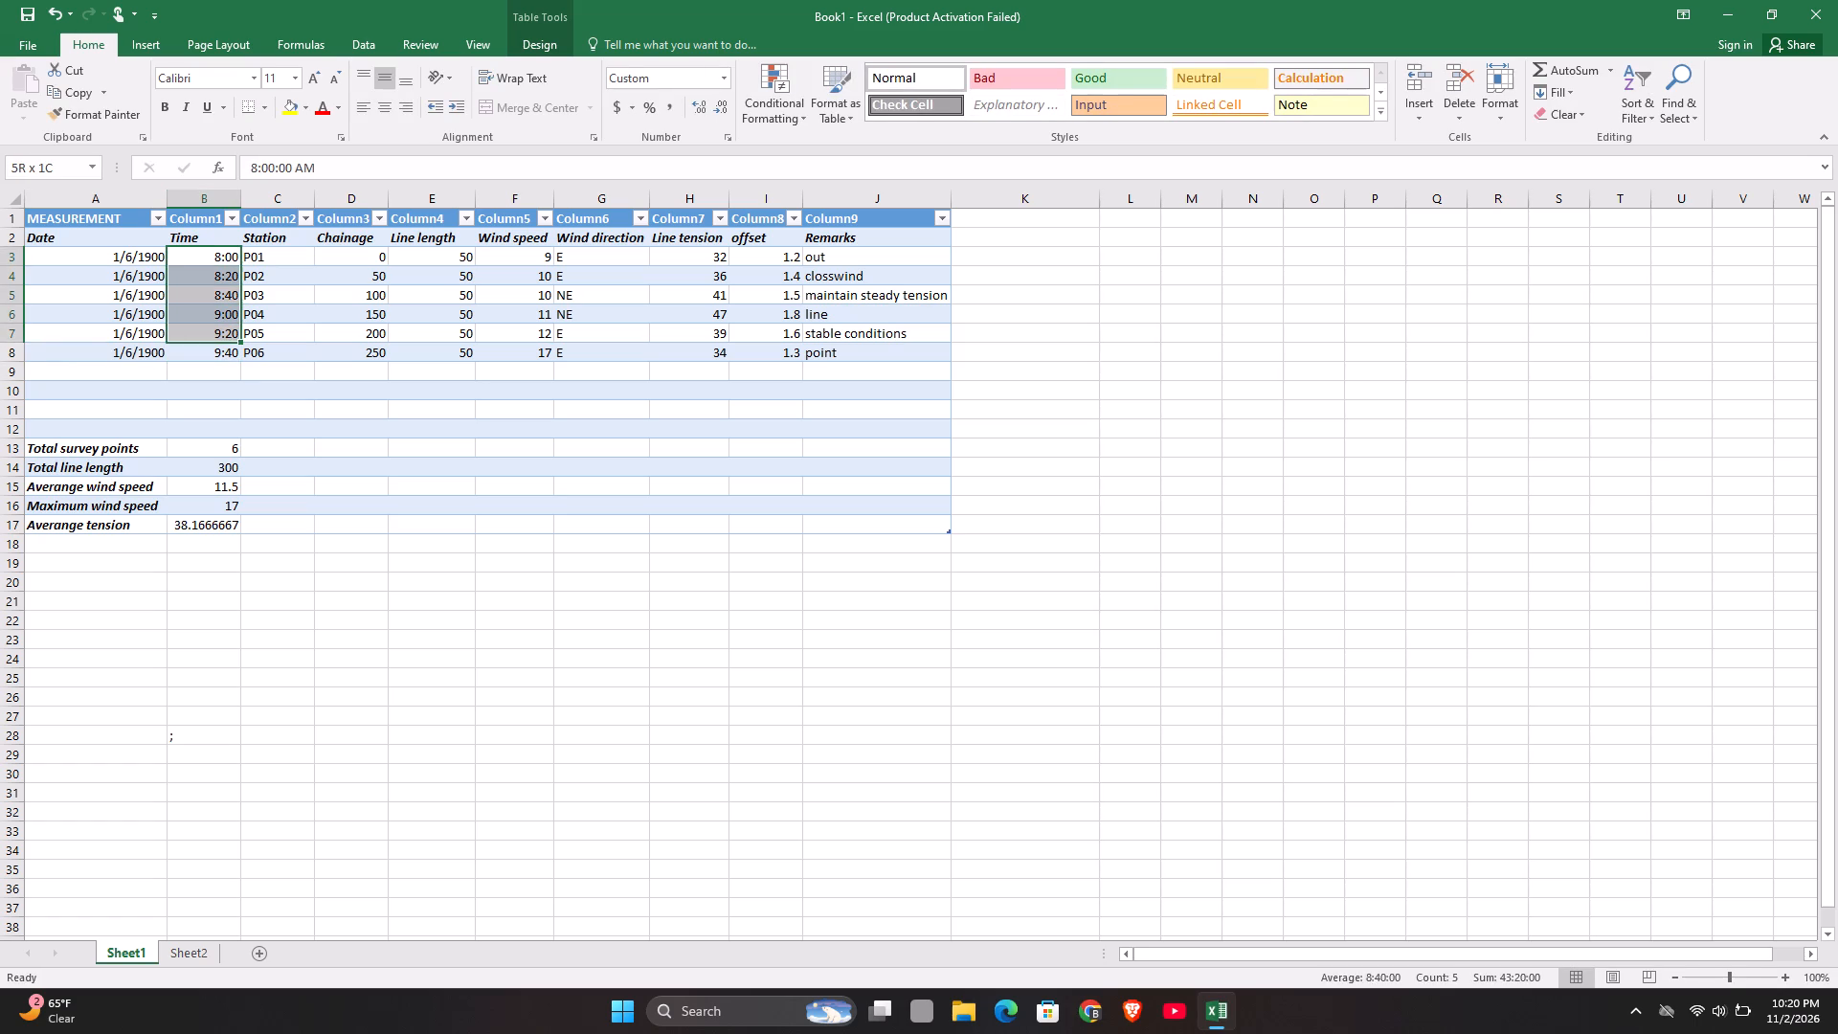
drag(214, 337, 218, 354)
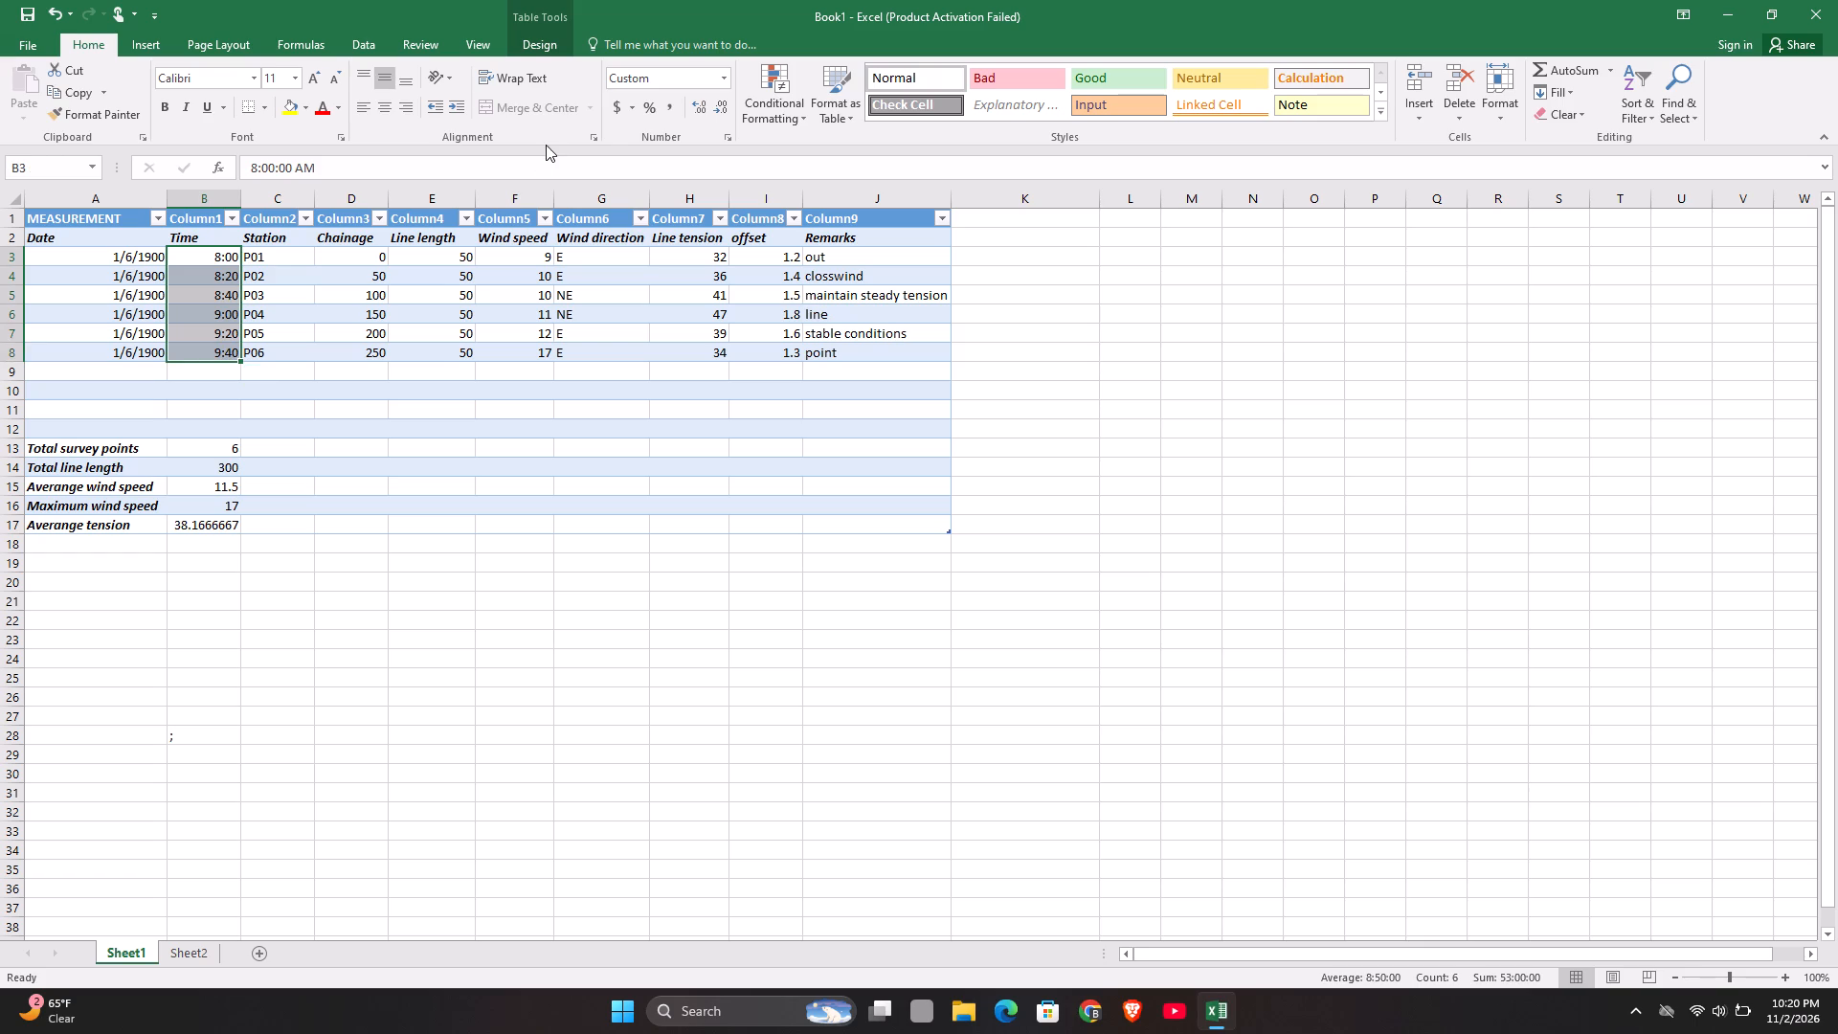
click(723, 135)
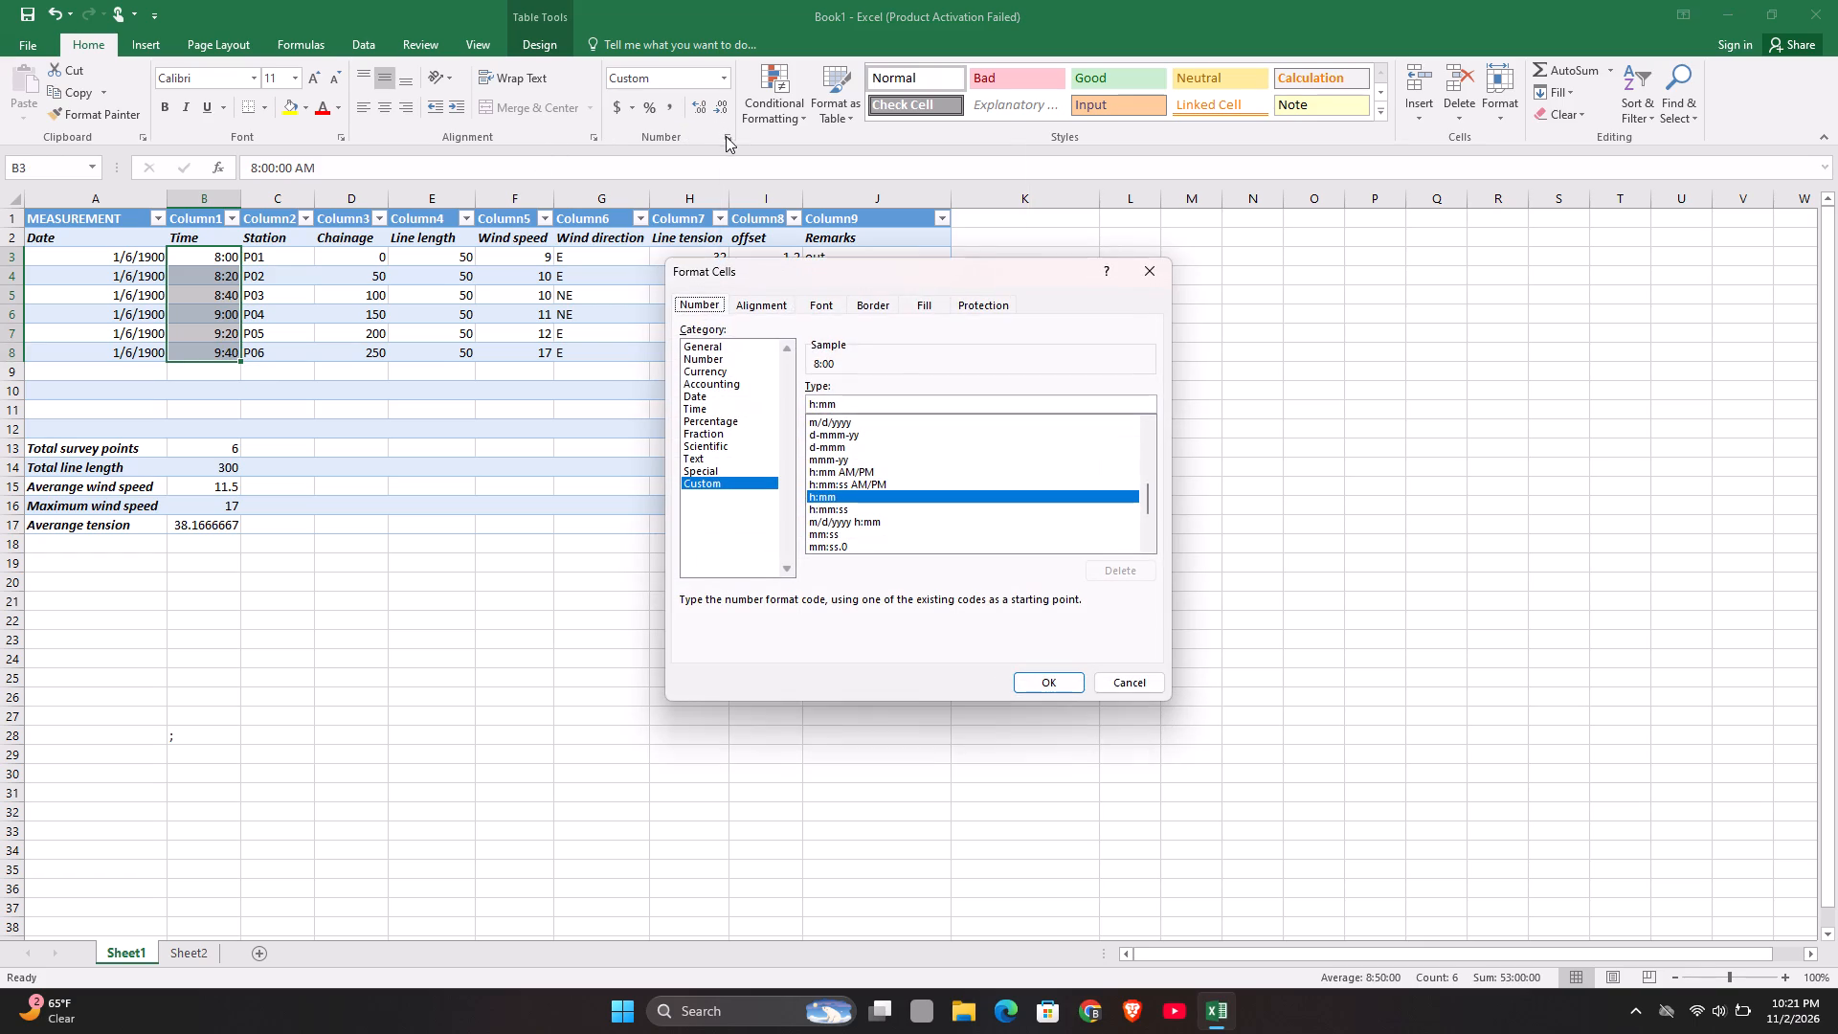
click(1160, 261)
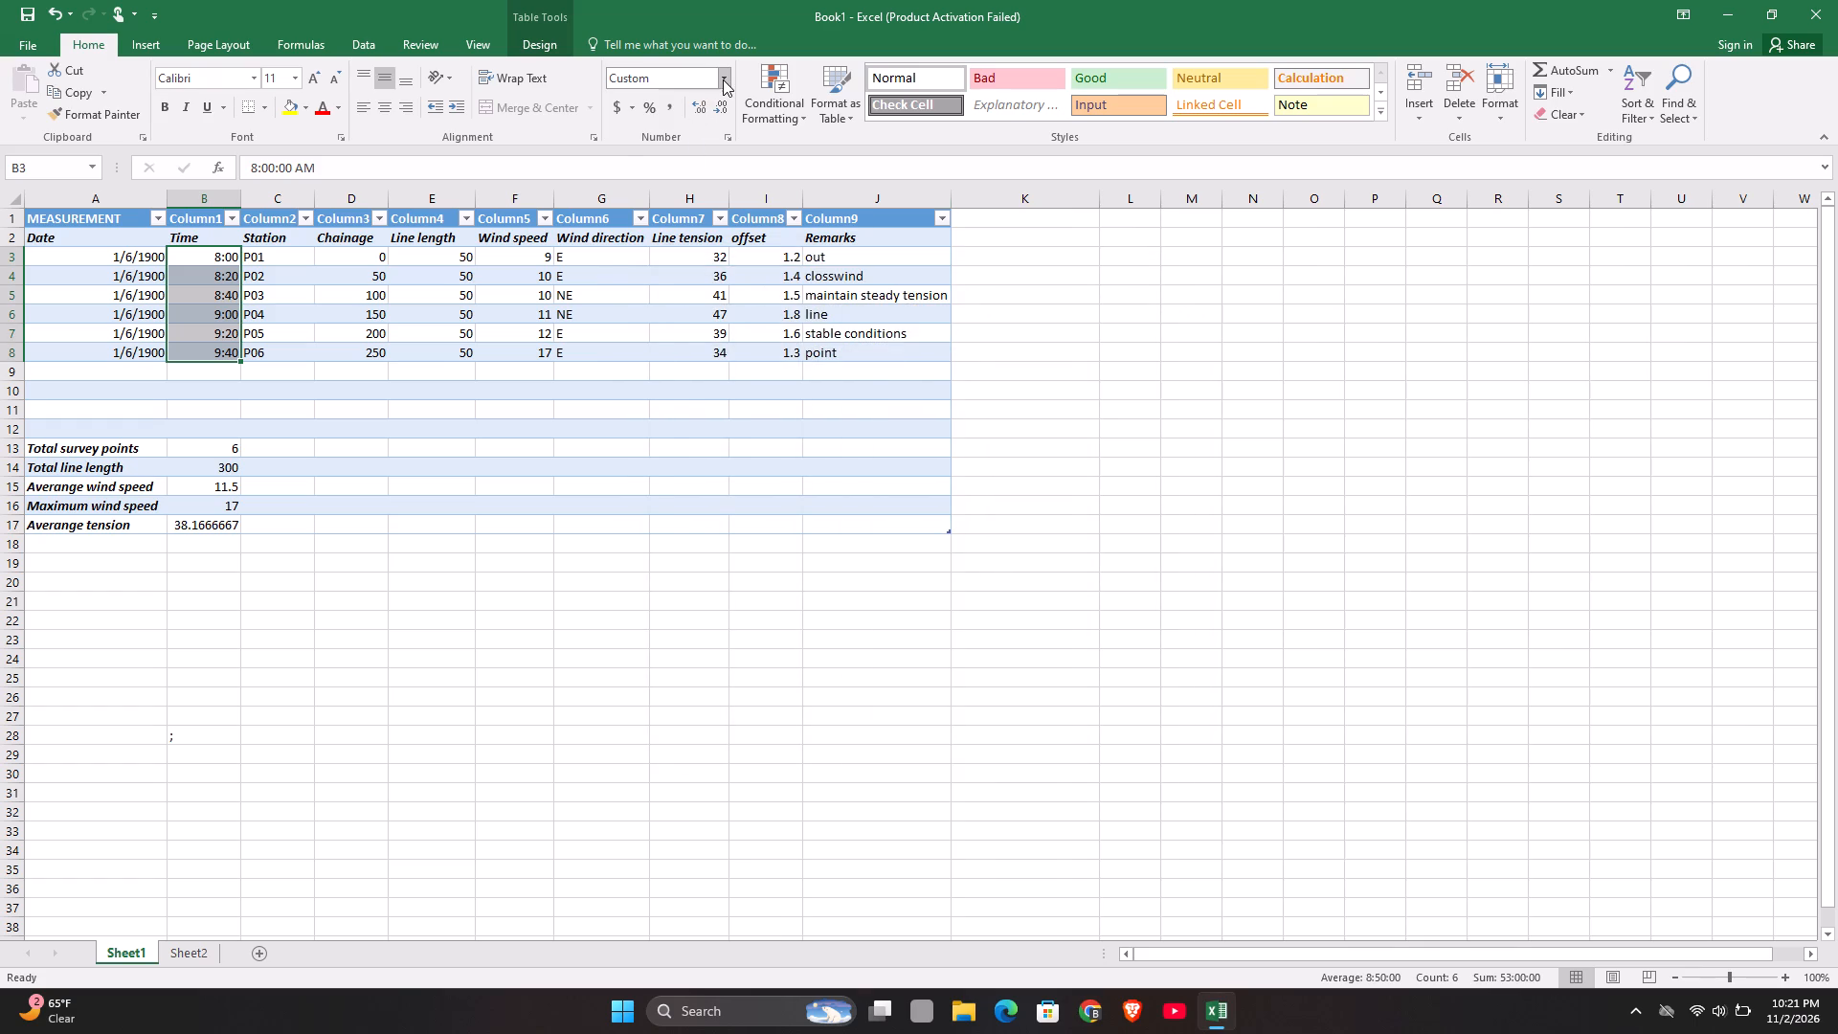
click(723, 79)
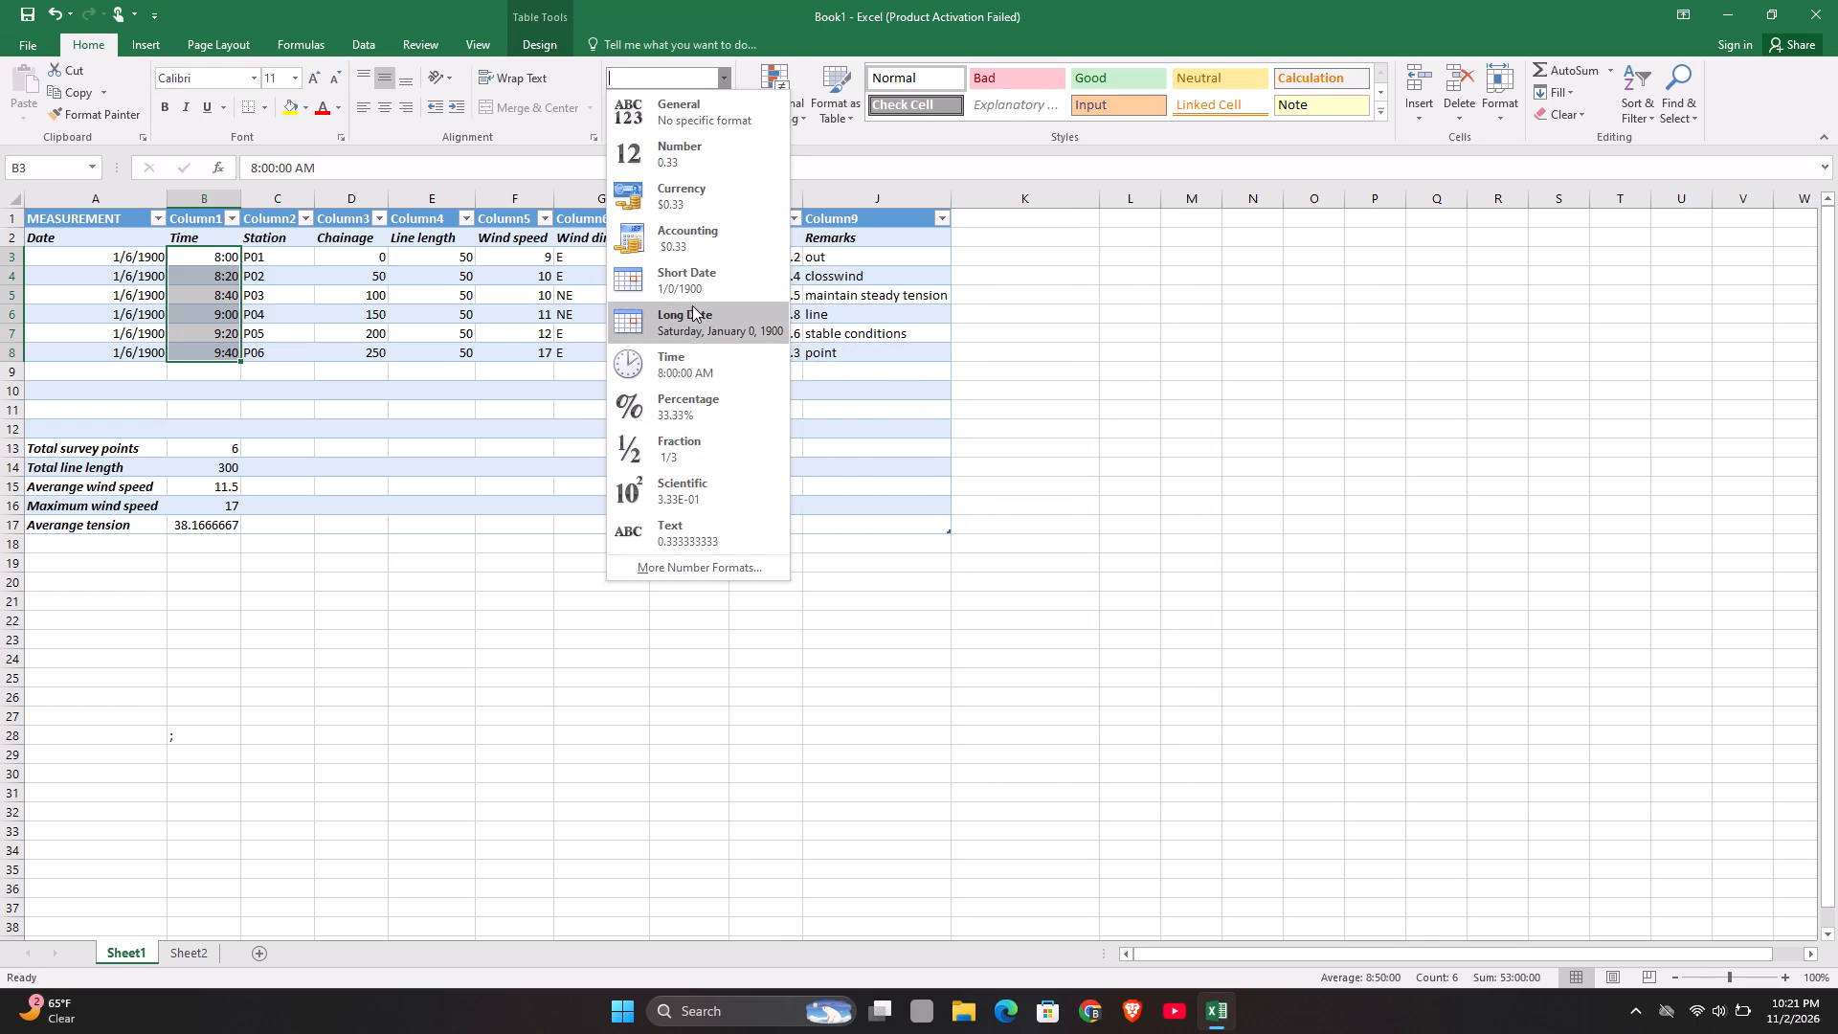
click(684, 364)
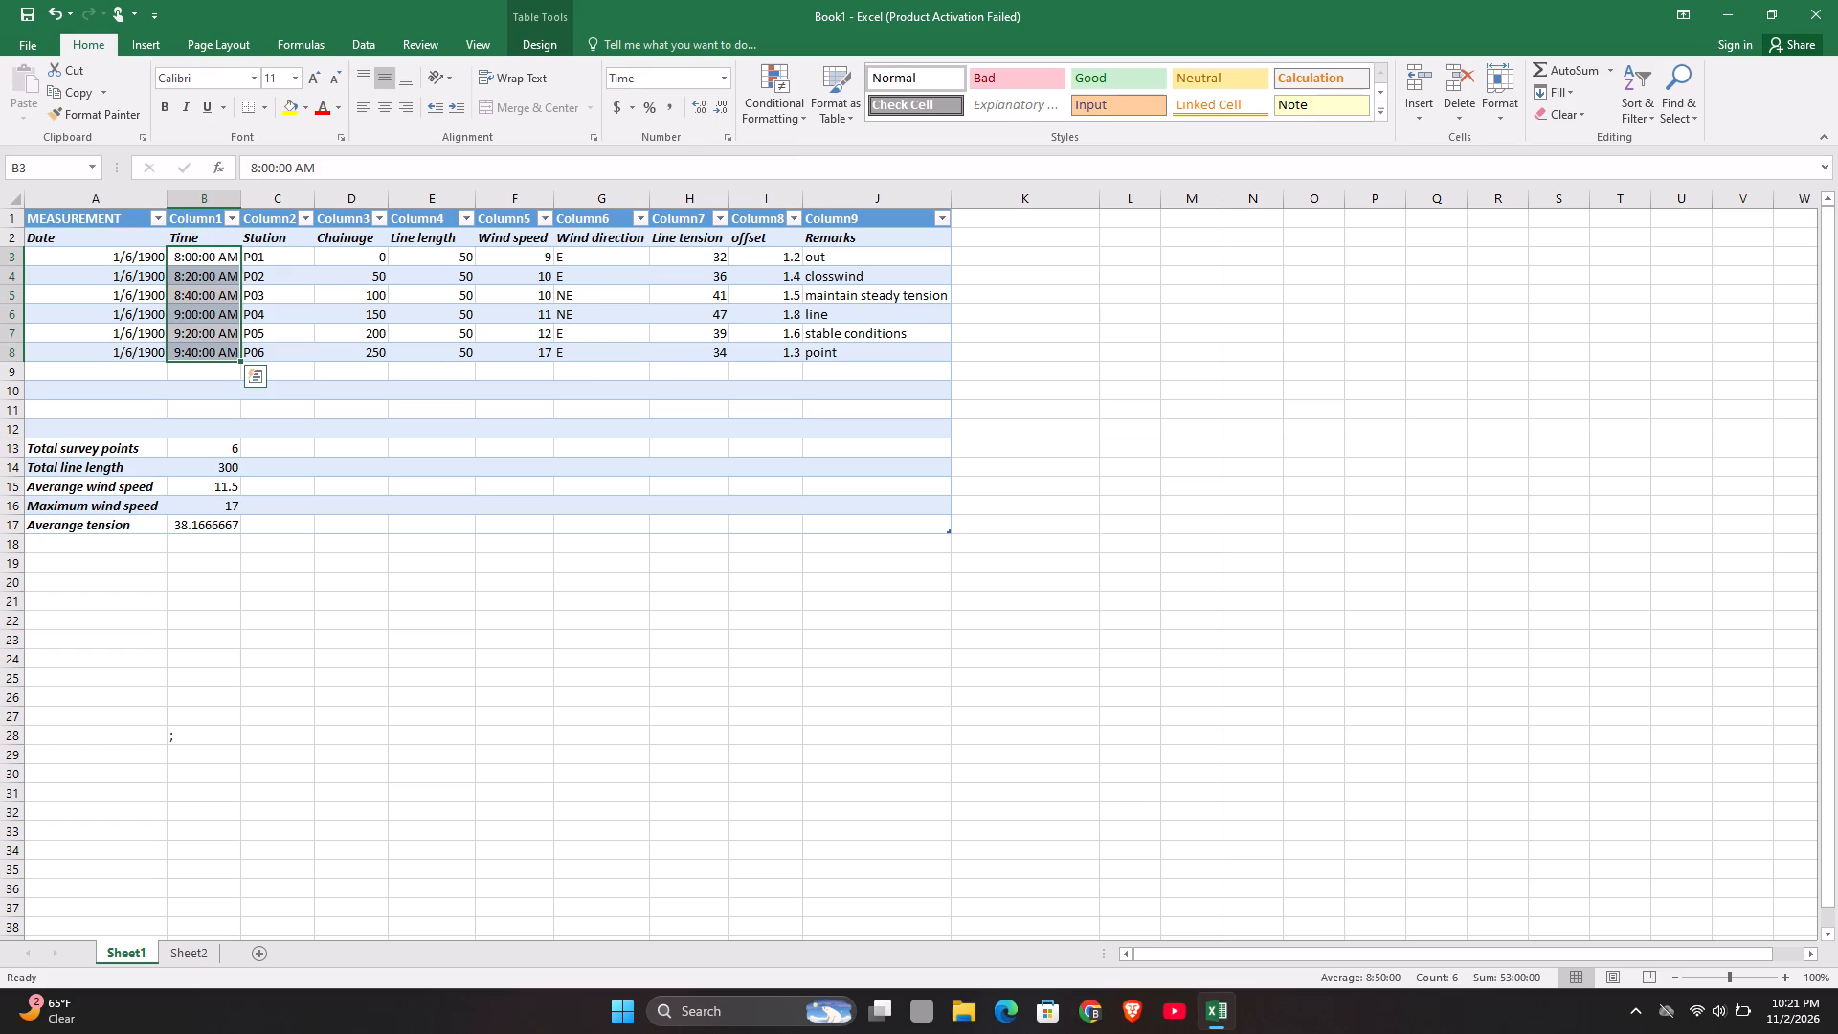
click(286, 297)
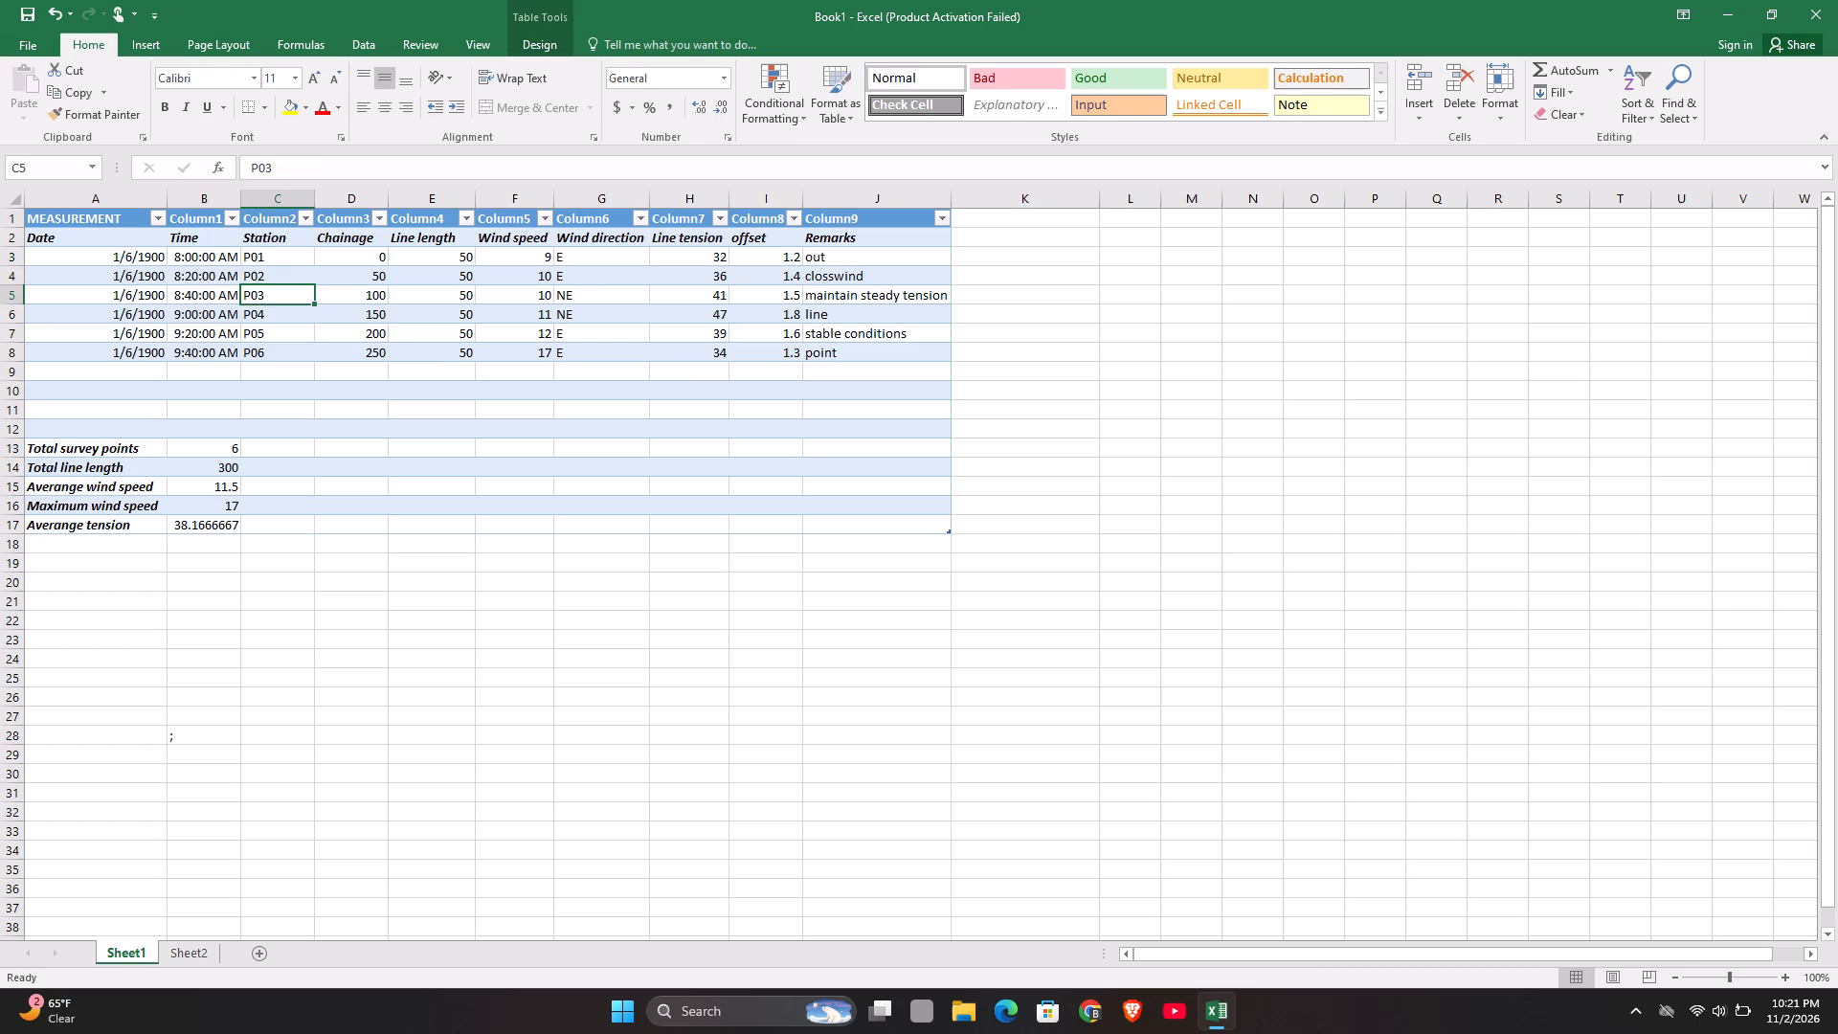
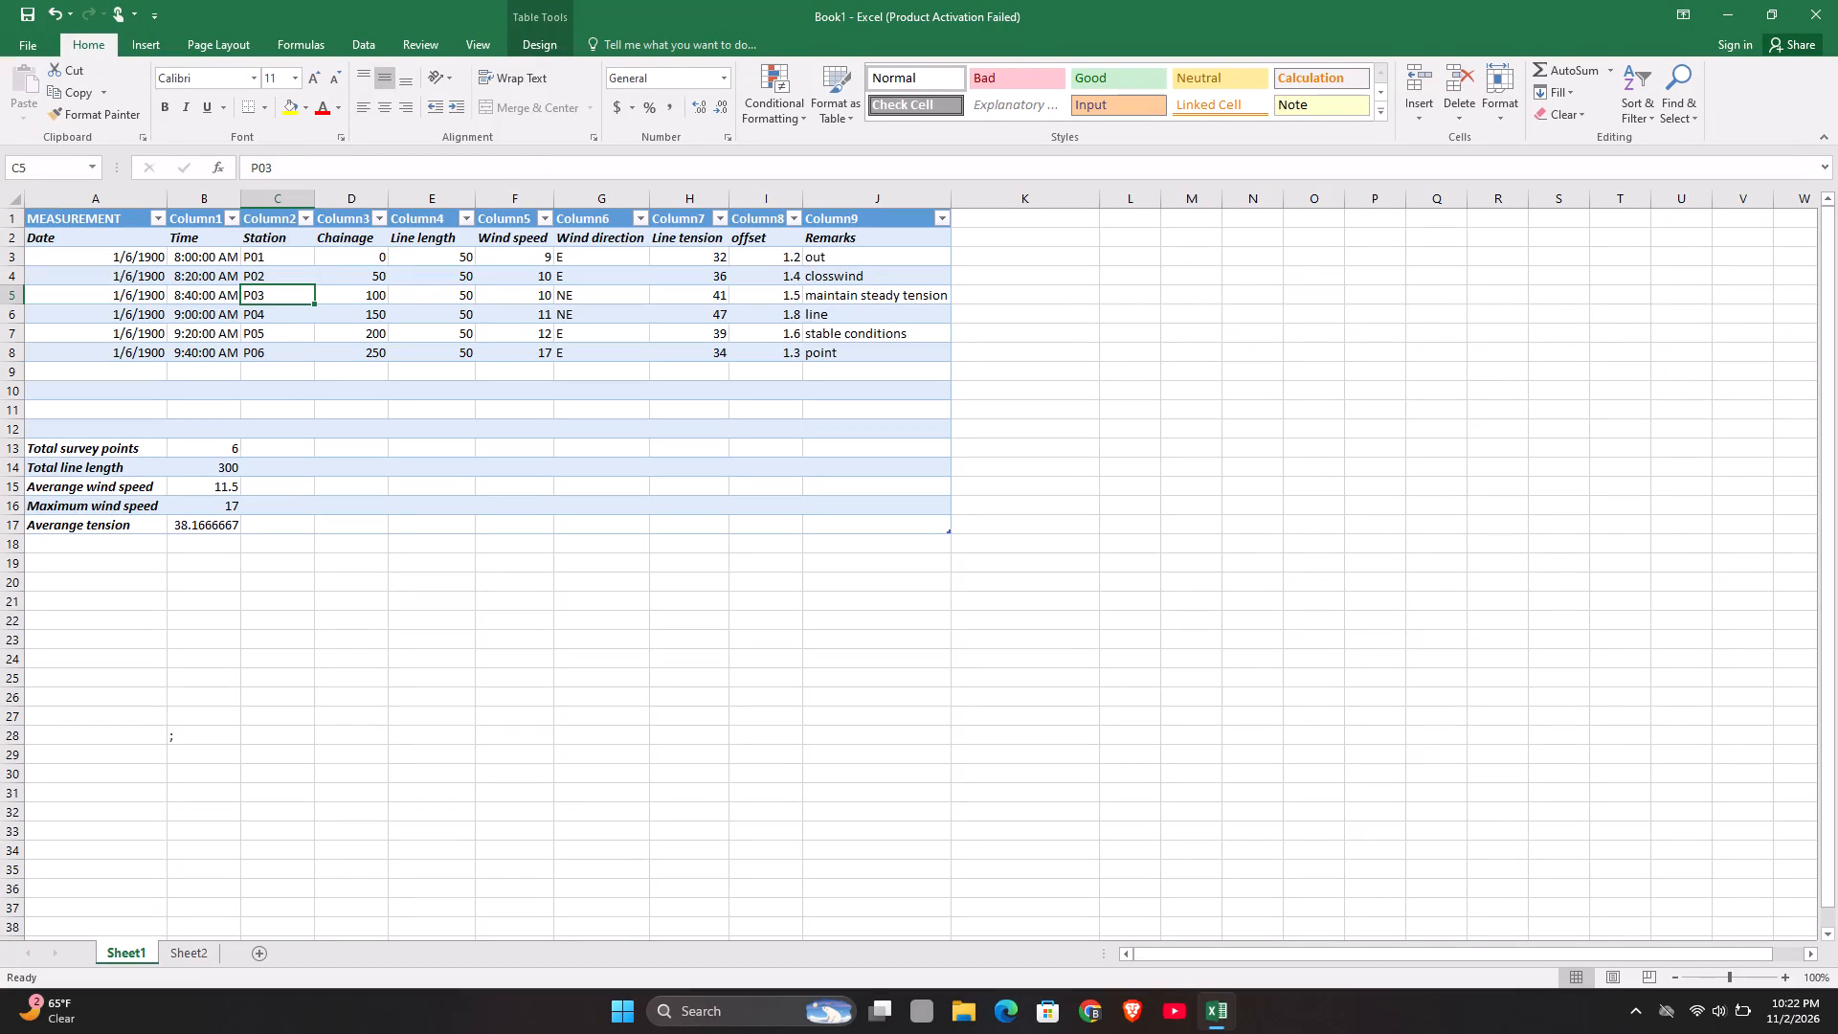
Select the Station cells C3:C8 and Wind speed cells F2:F8 and bring up the Column chart types for them.
drag(250, 257, 292, 353)
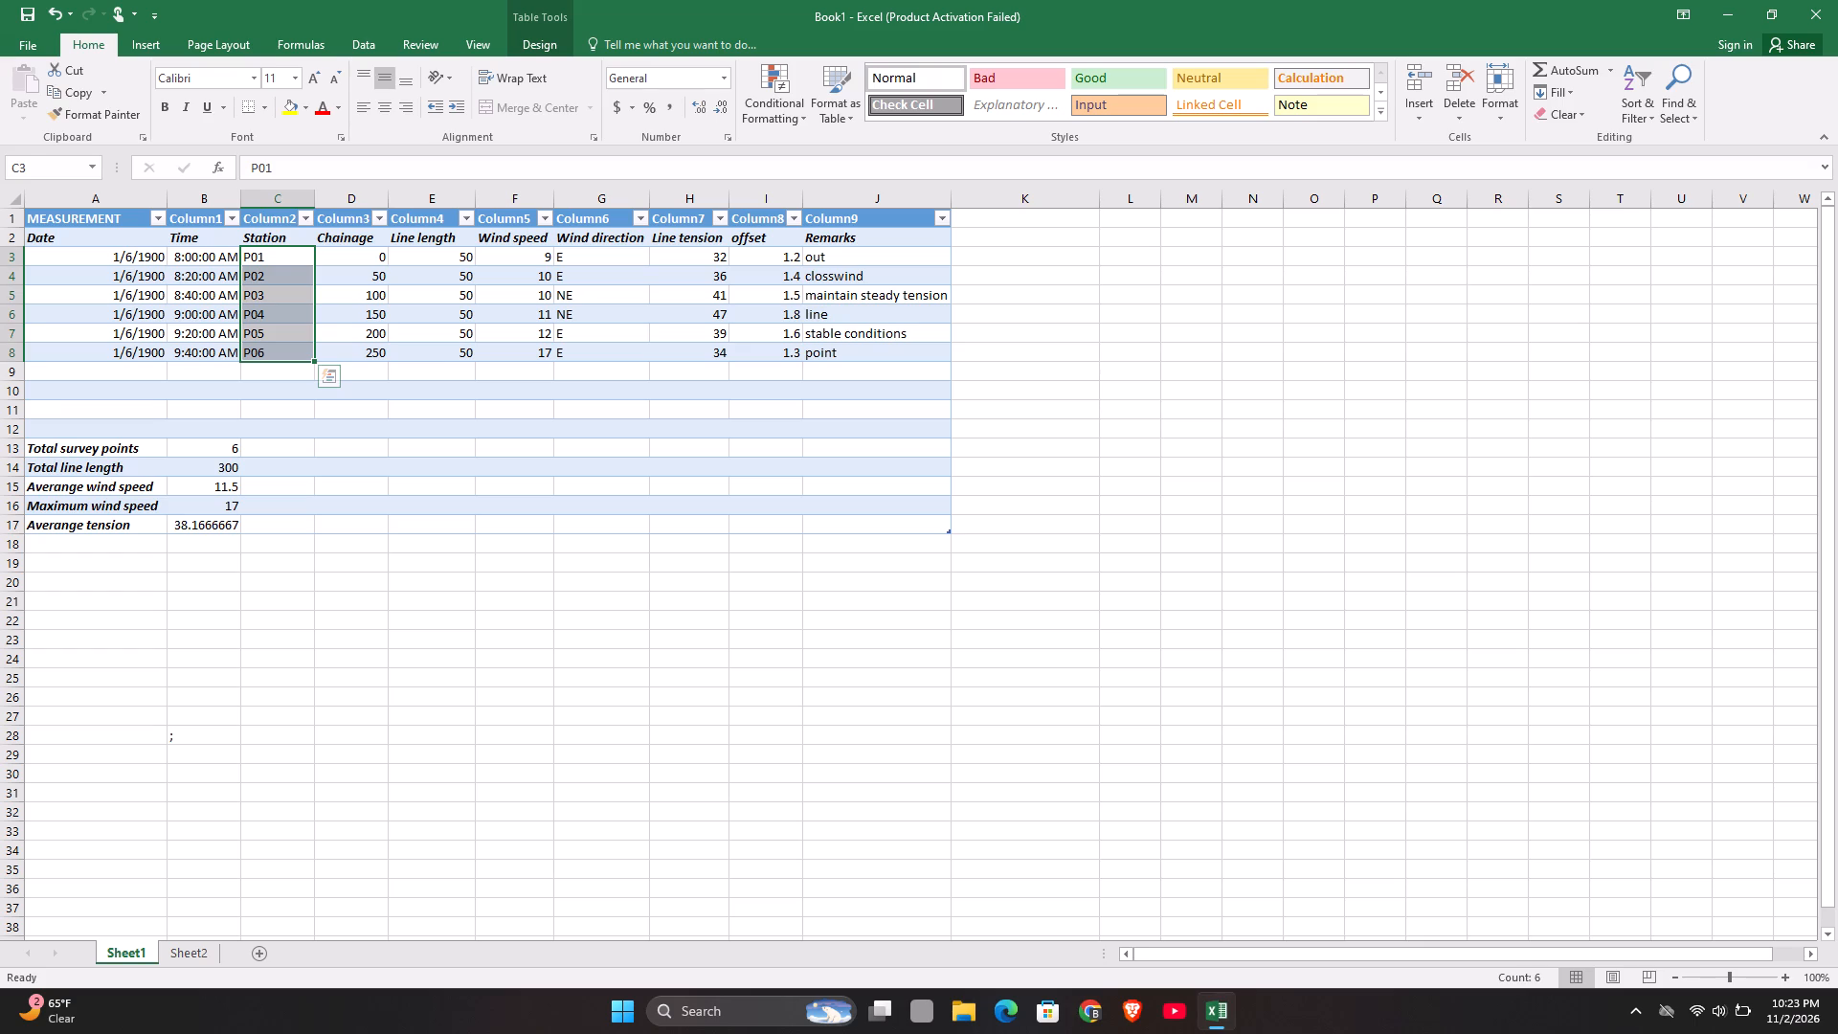
ctrl+drag(482, 240, 504, 253)
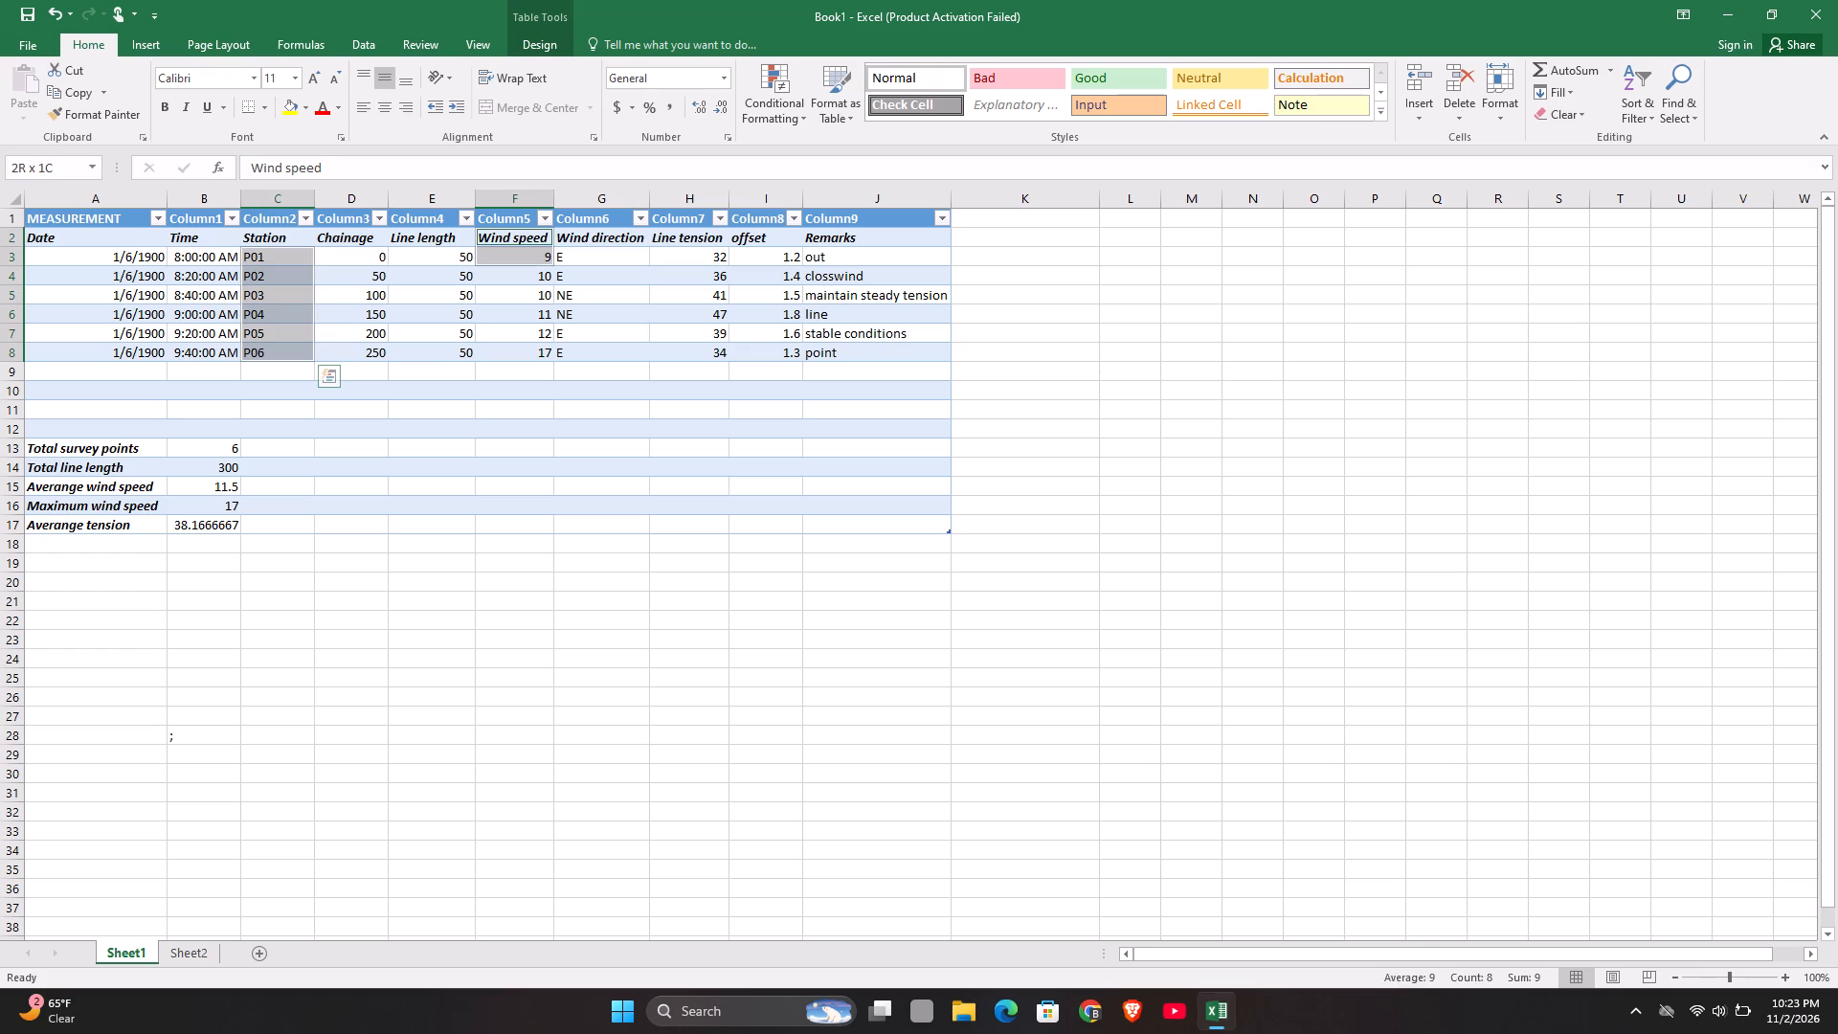
ctrl+drag(504, 253, 522, 330)
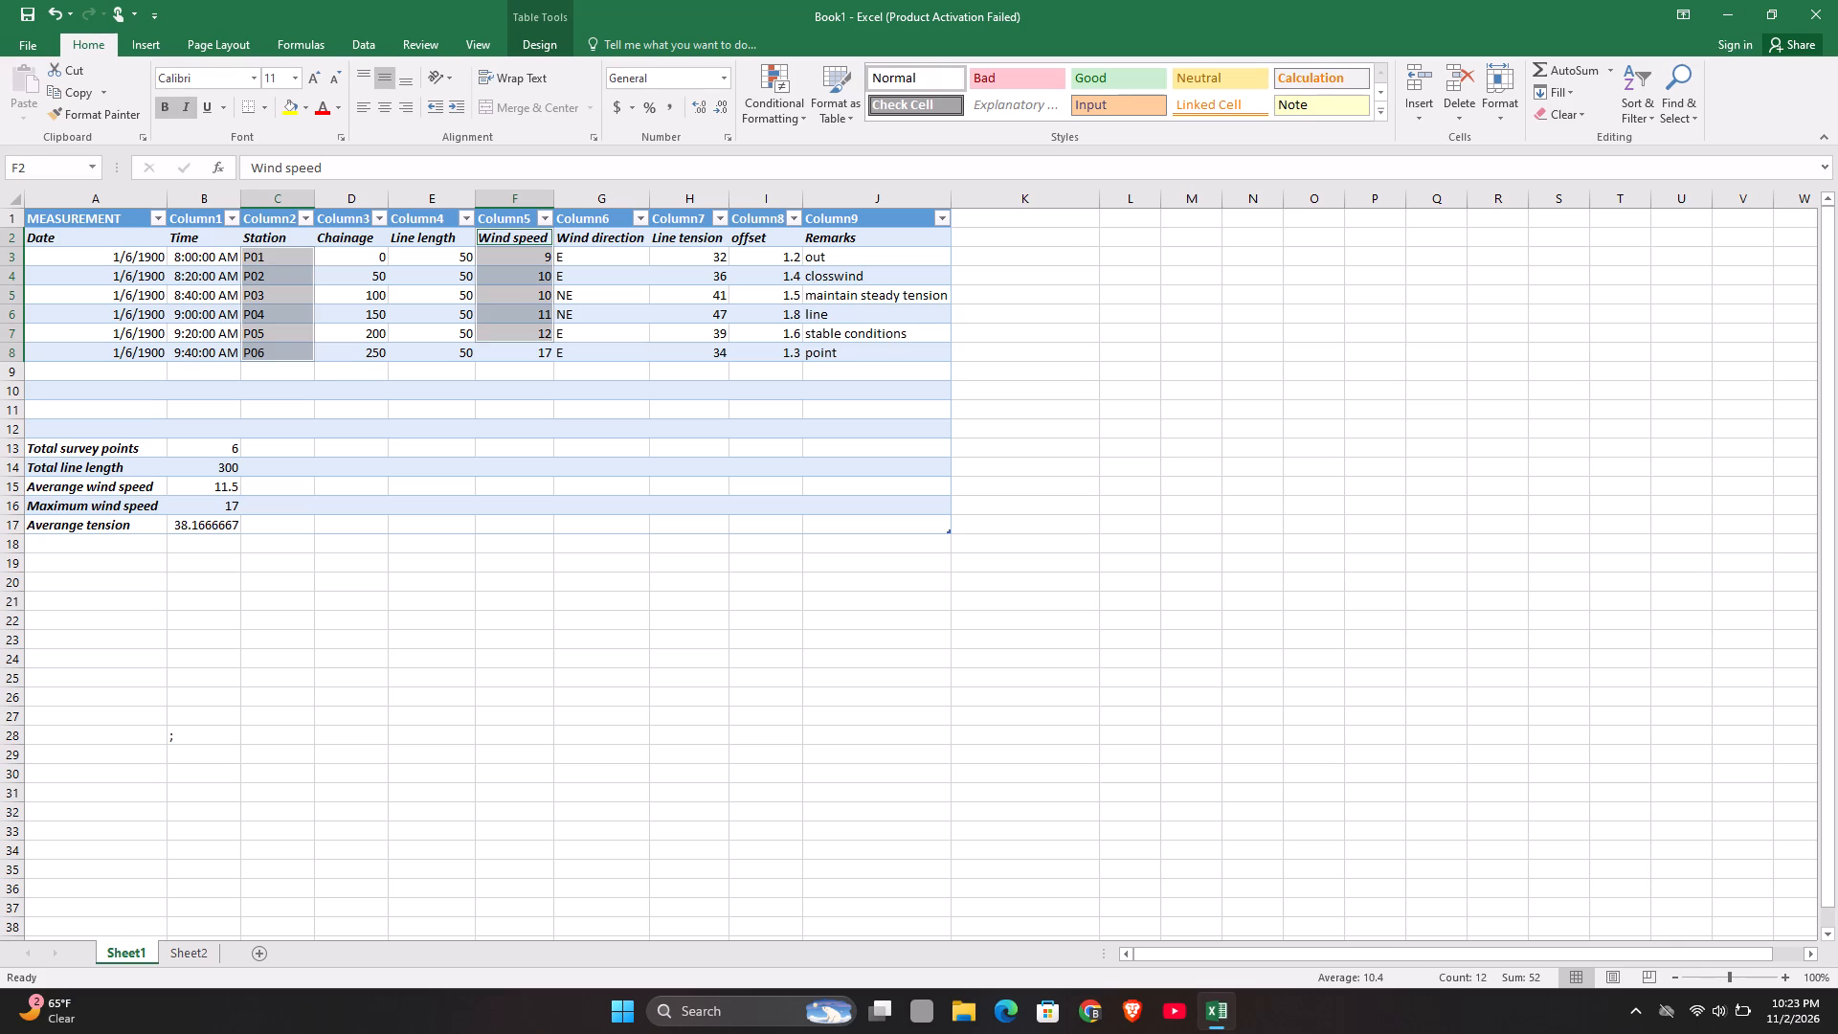
ctrl+drag(478, 344, 482, 351)
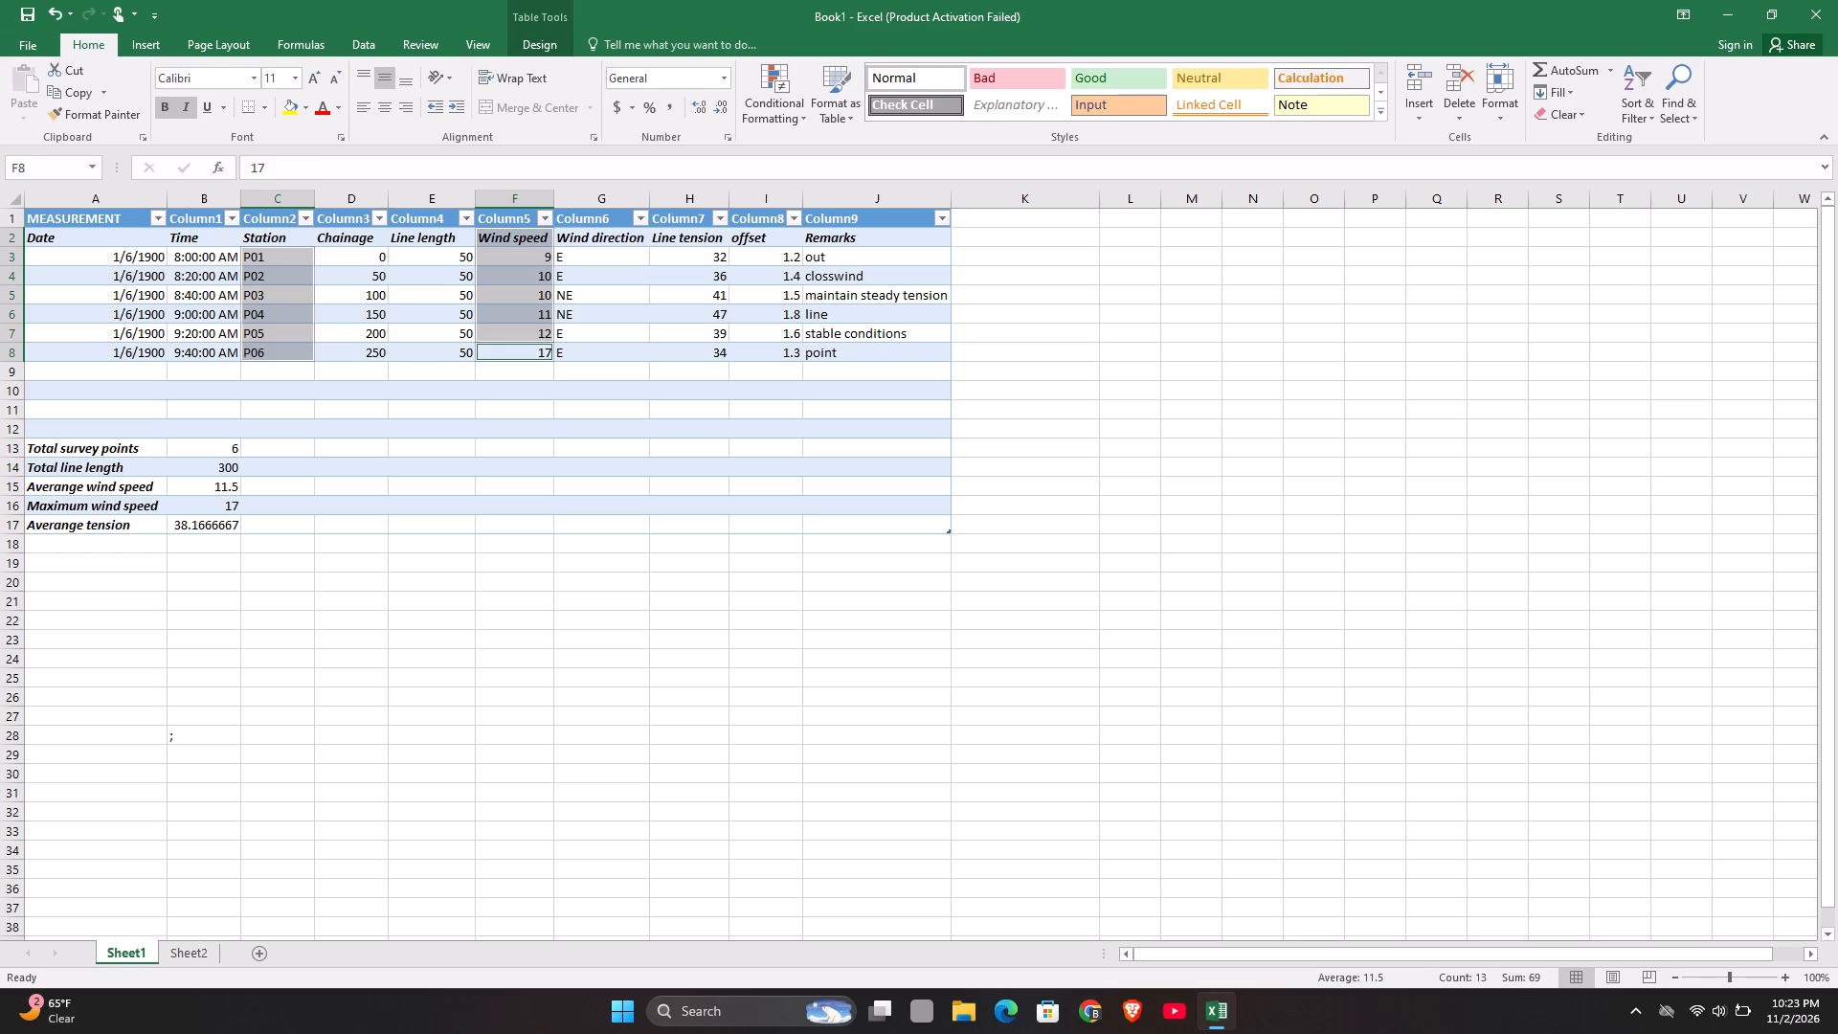
ctrl+drag(482, 351, 487, 361)
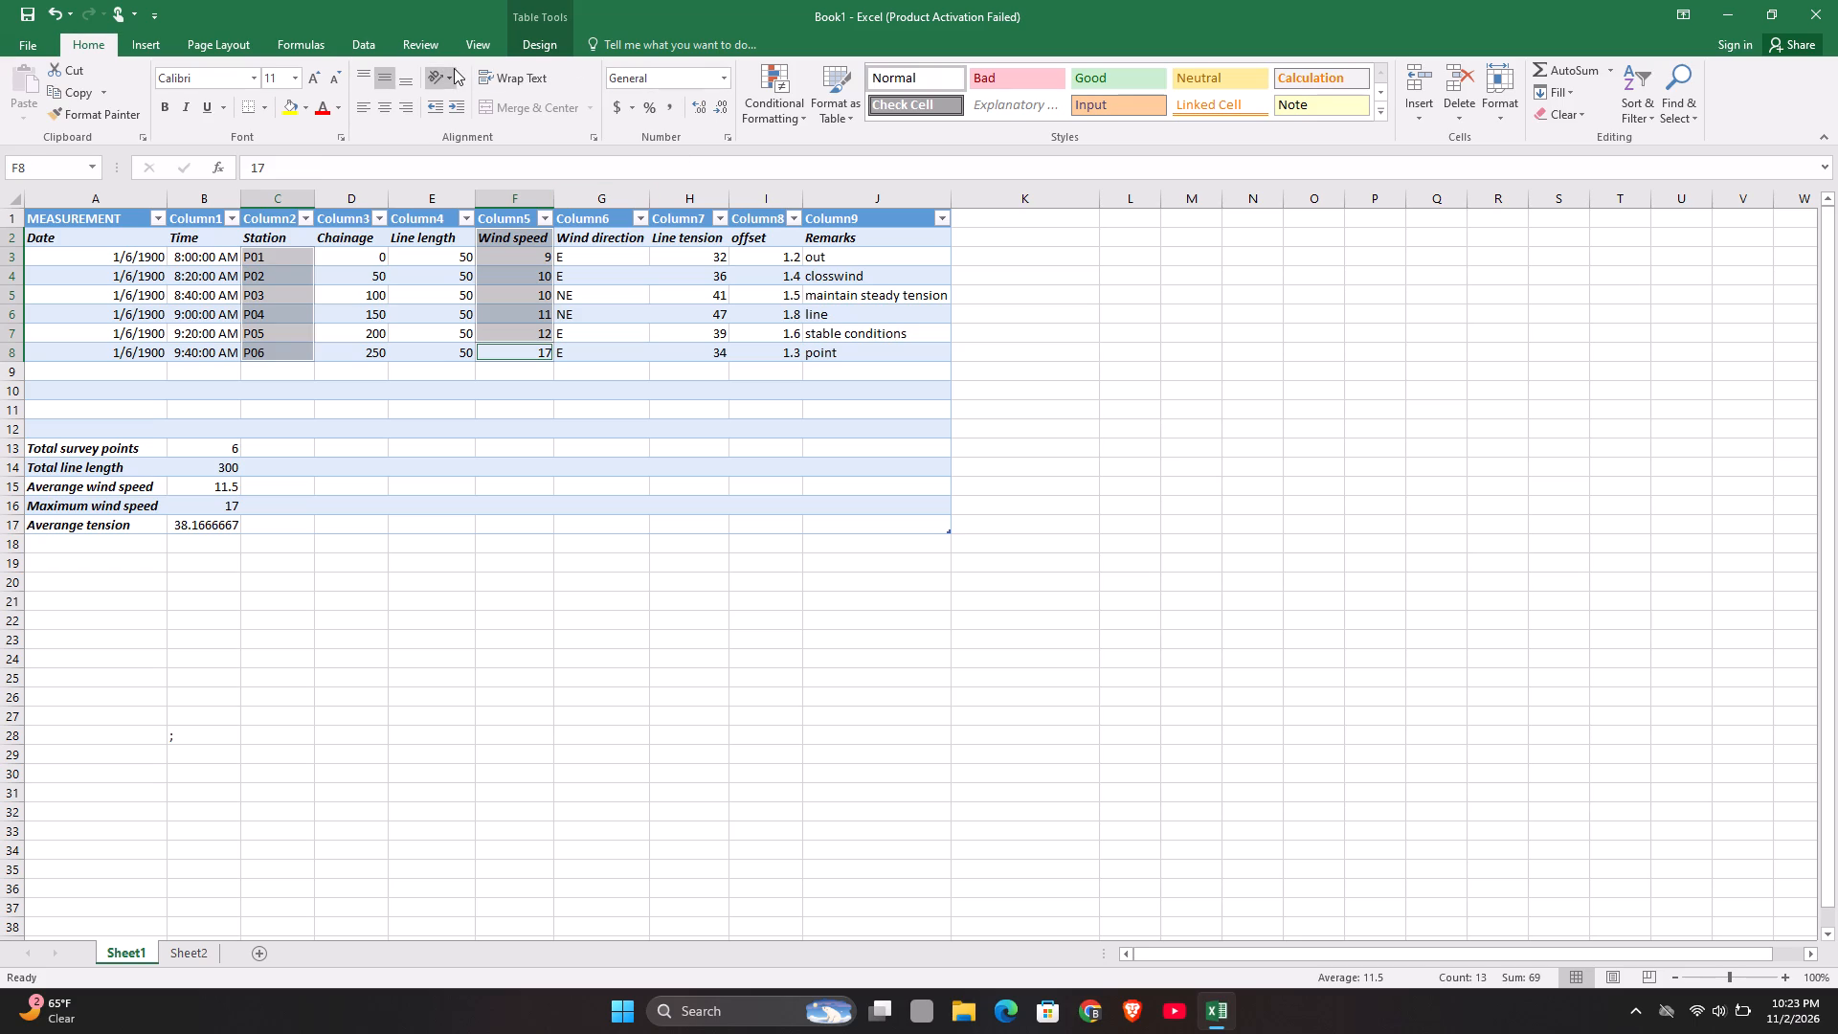
click(159, 37)
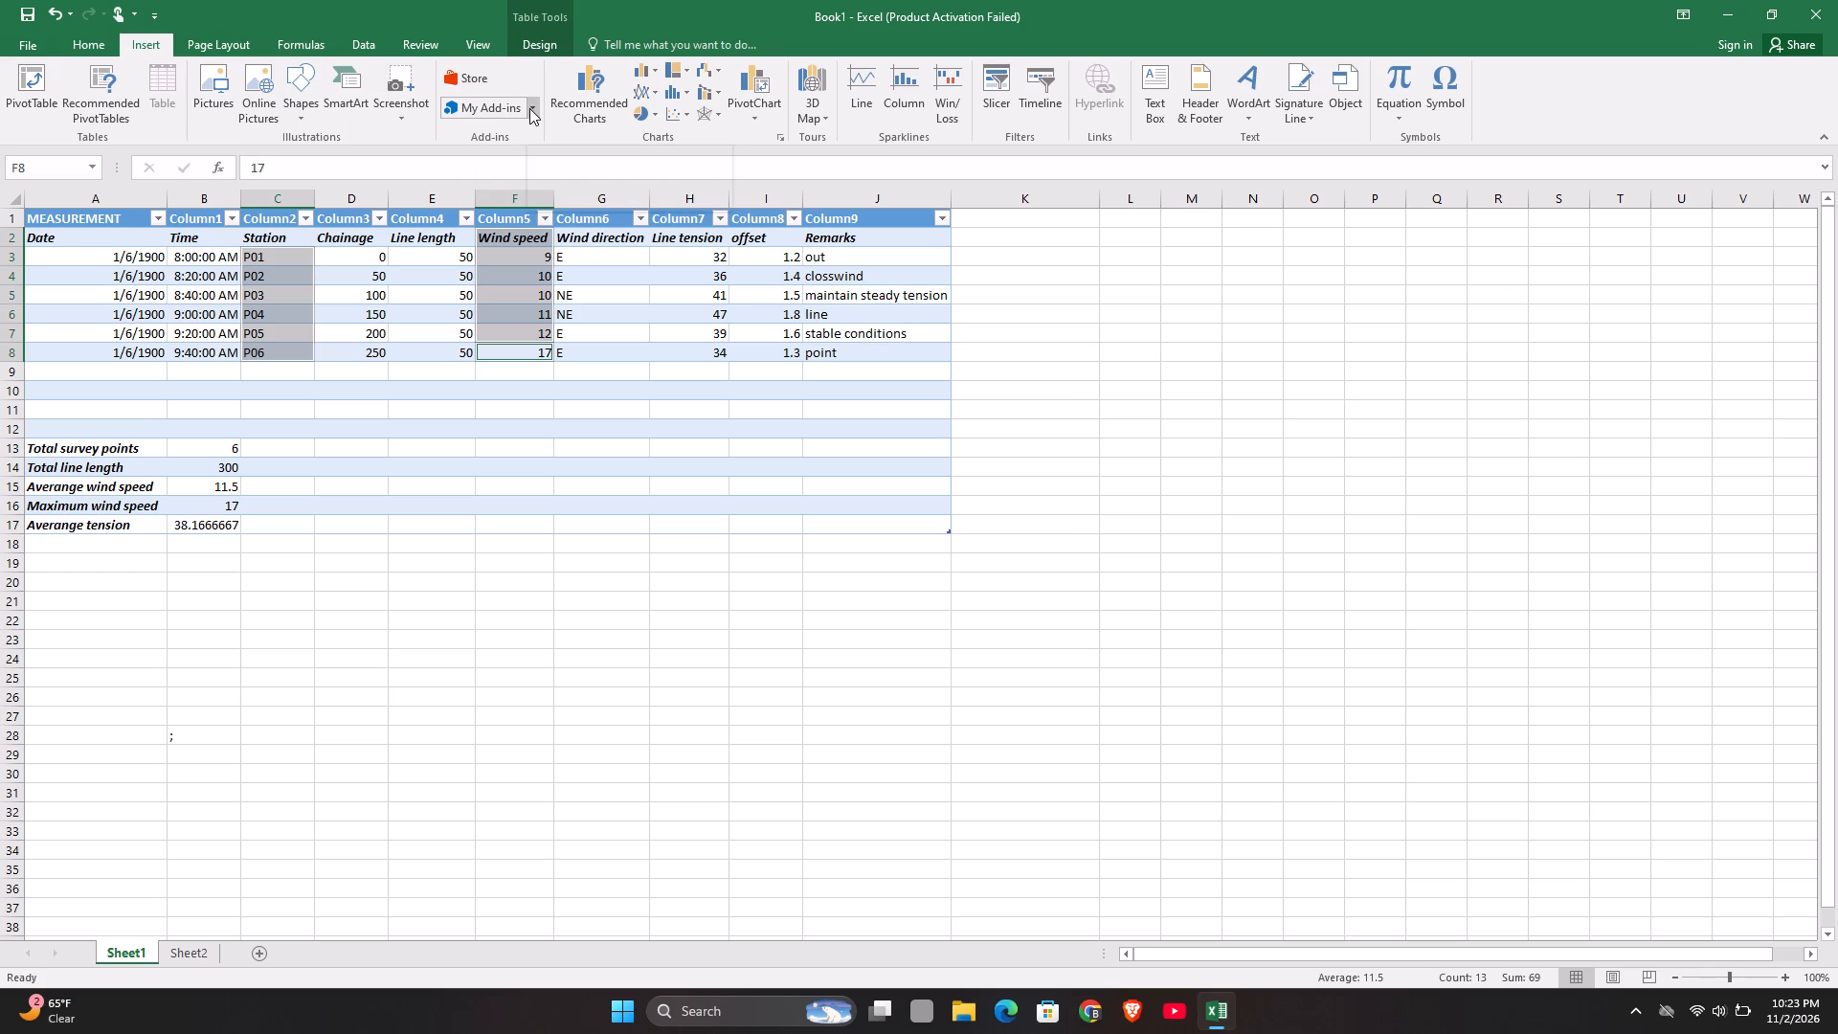
click(651, 117)
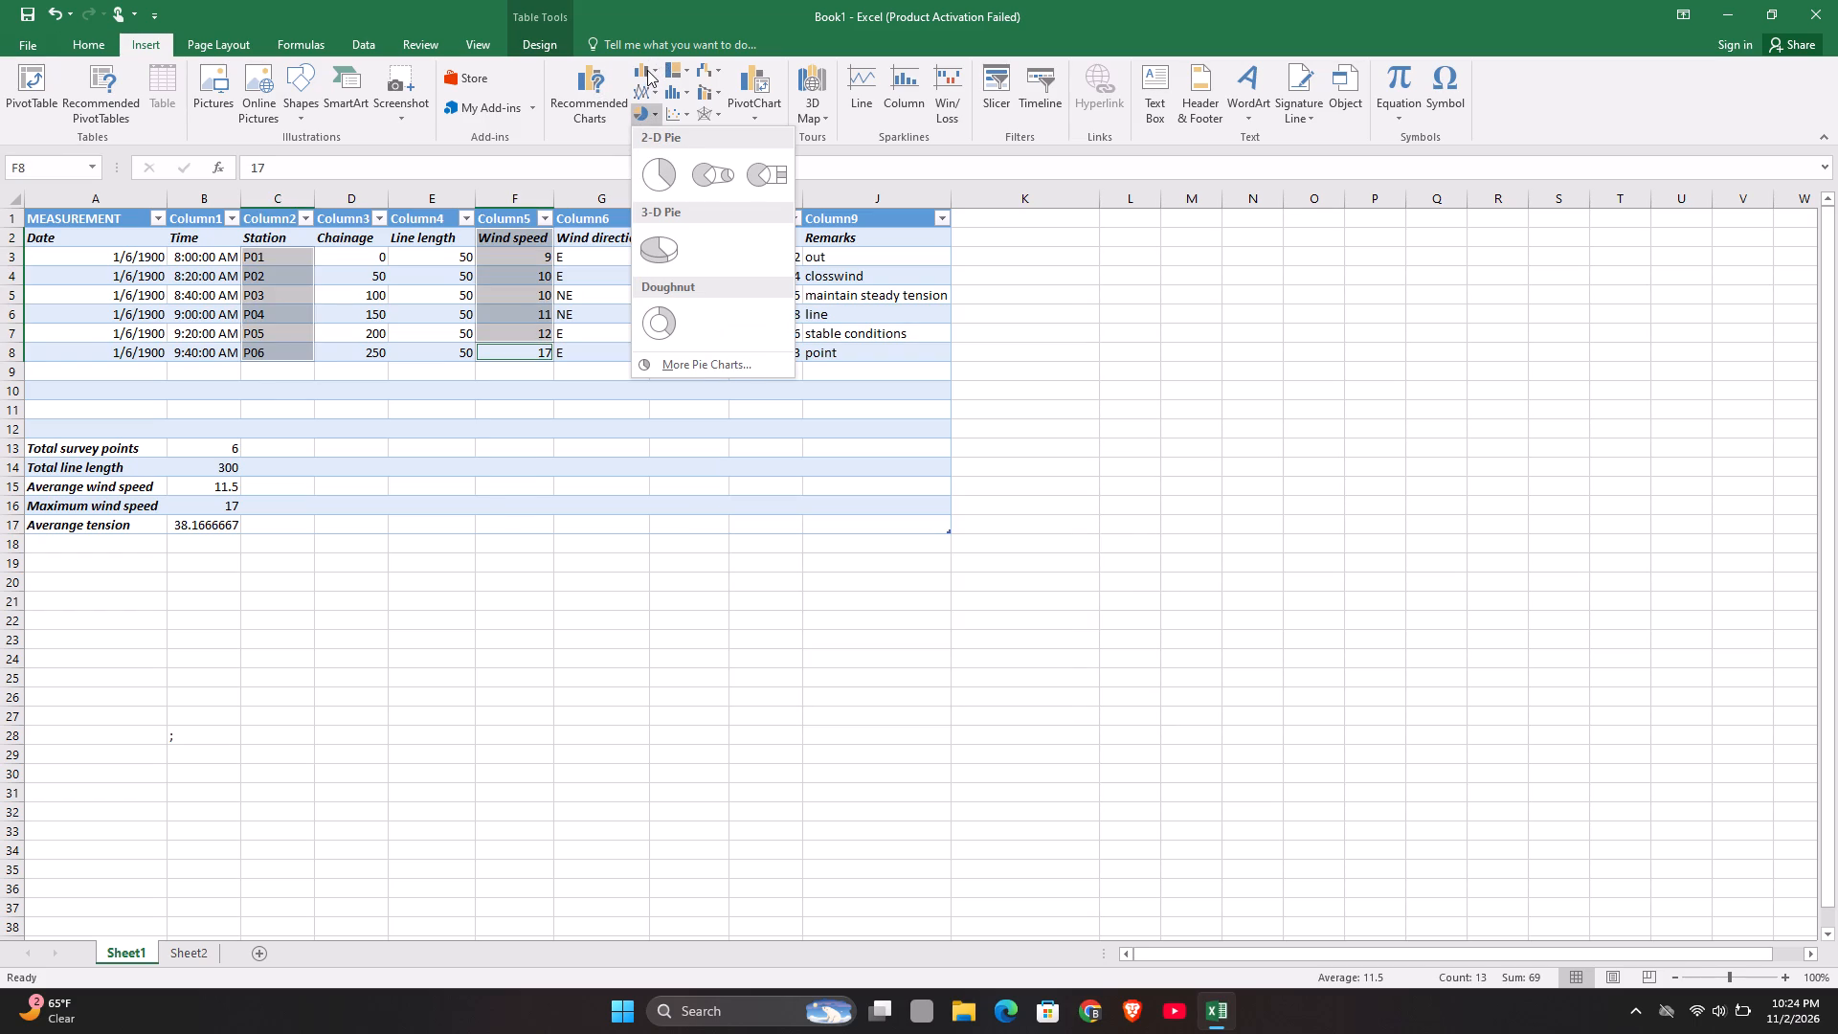
click(712, 359)
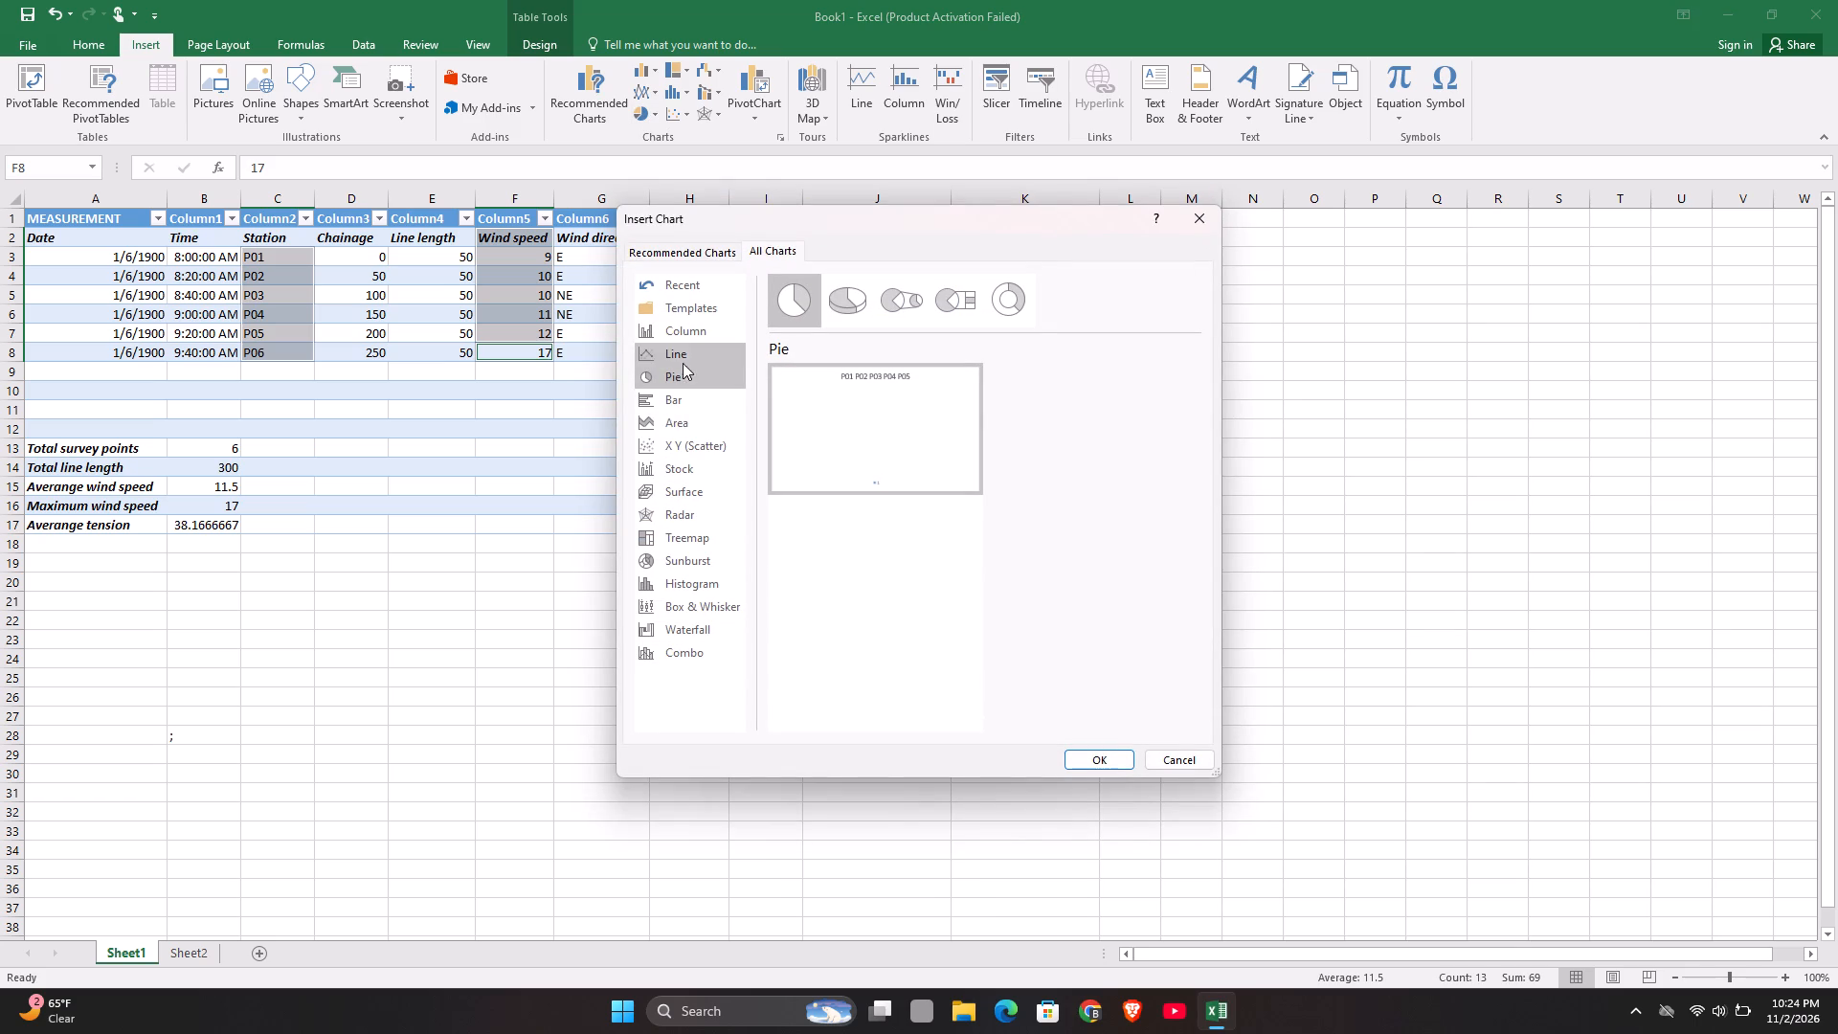
click(685, 338)
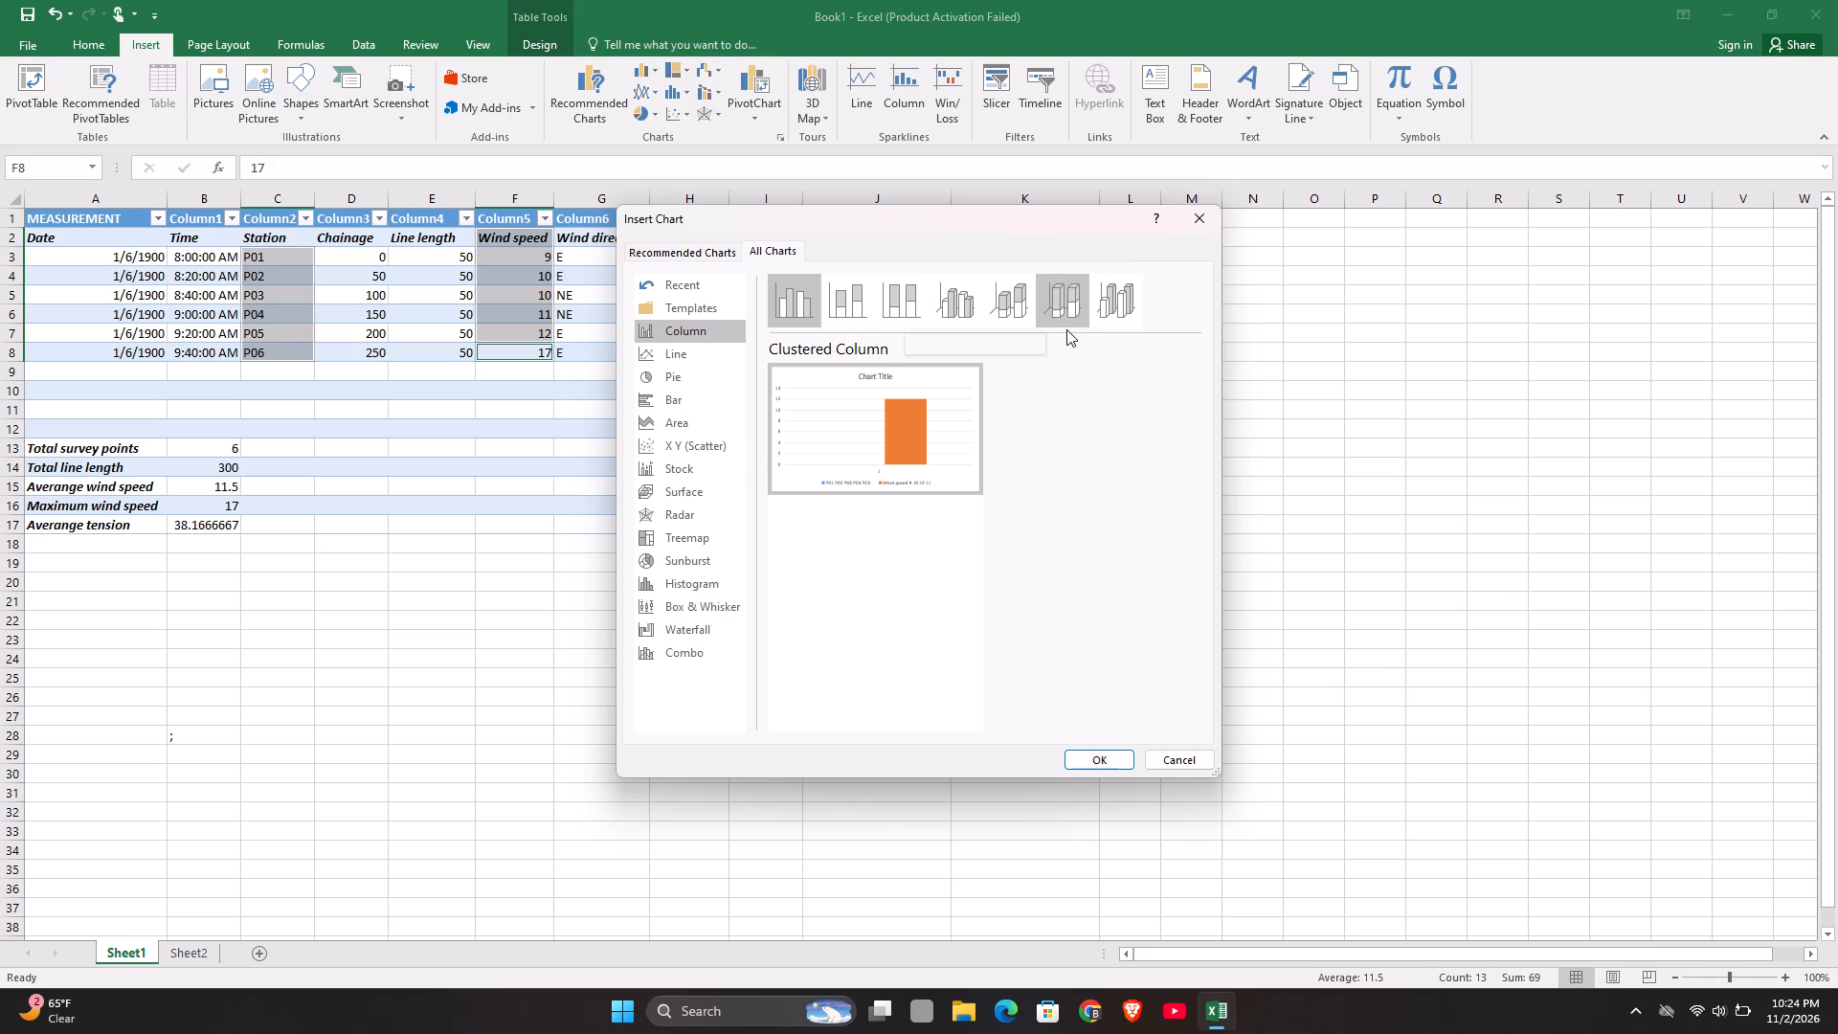
Preview the available column chart subtypes, from Clustered Column through 3-D Column, for the selected data.
click(1020, 314)
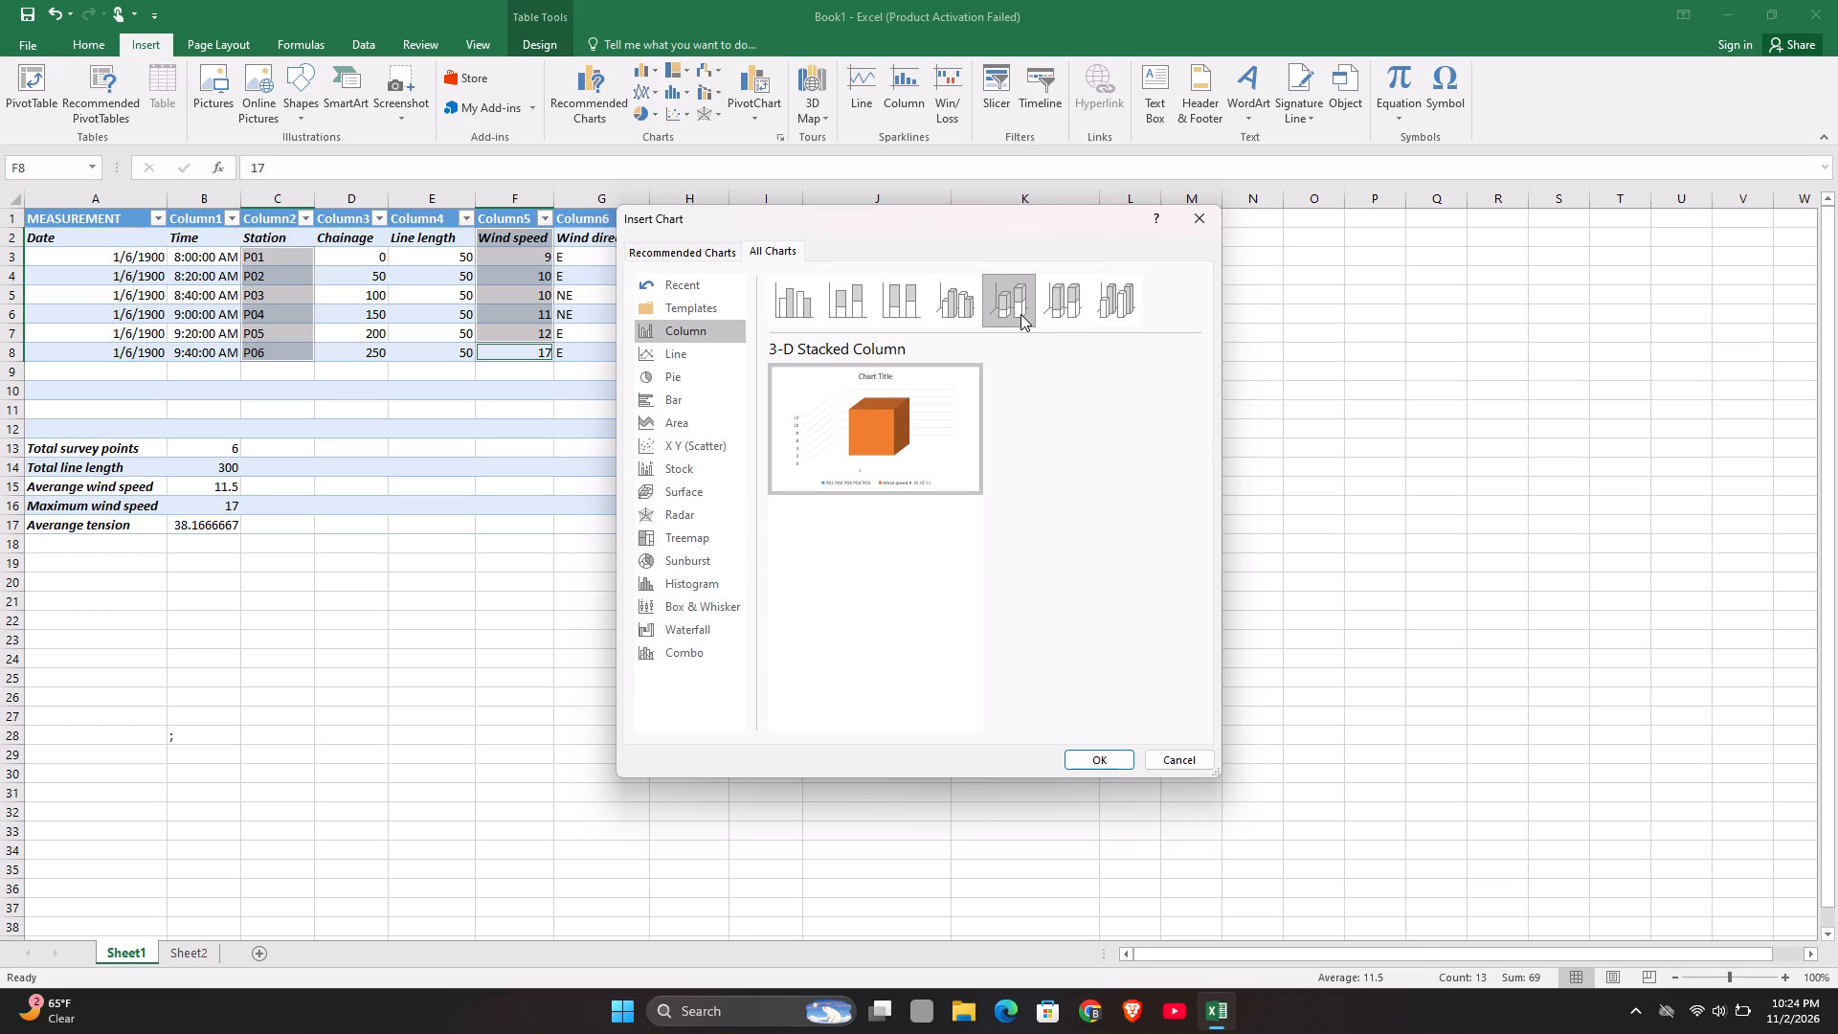
click(1049, 309)
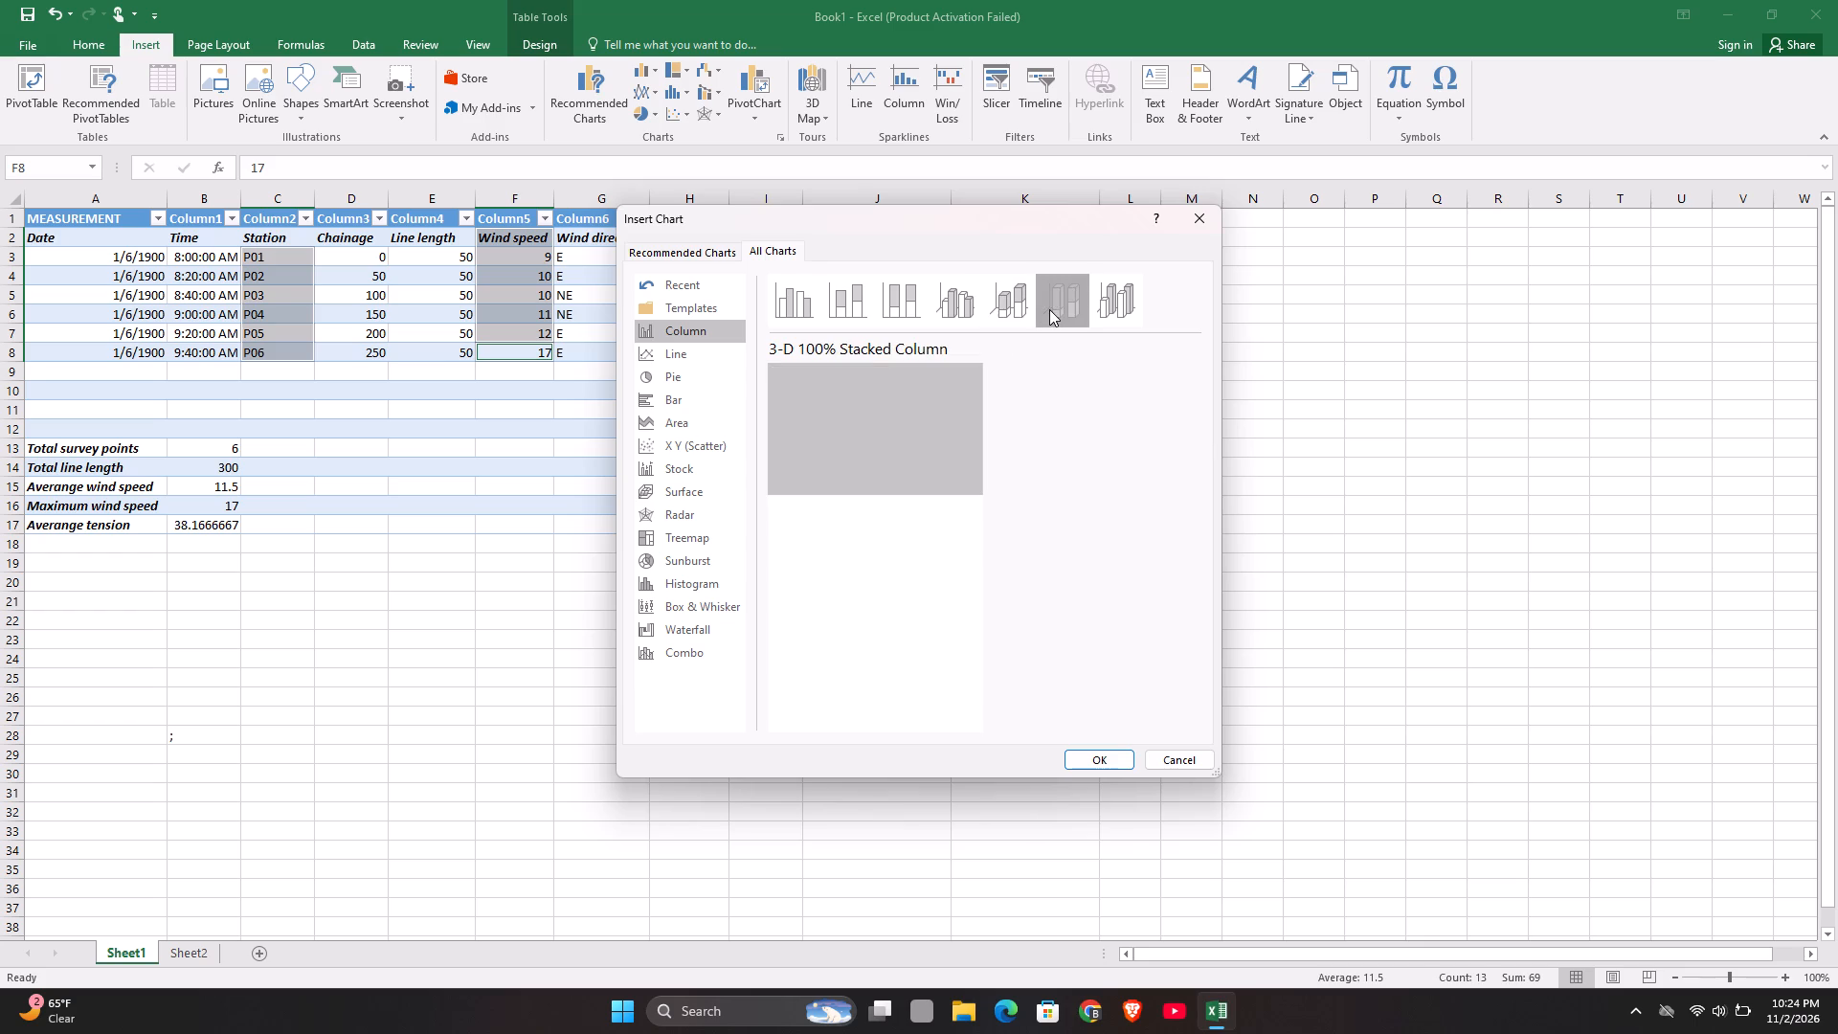
click(1103, 304)
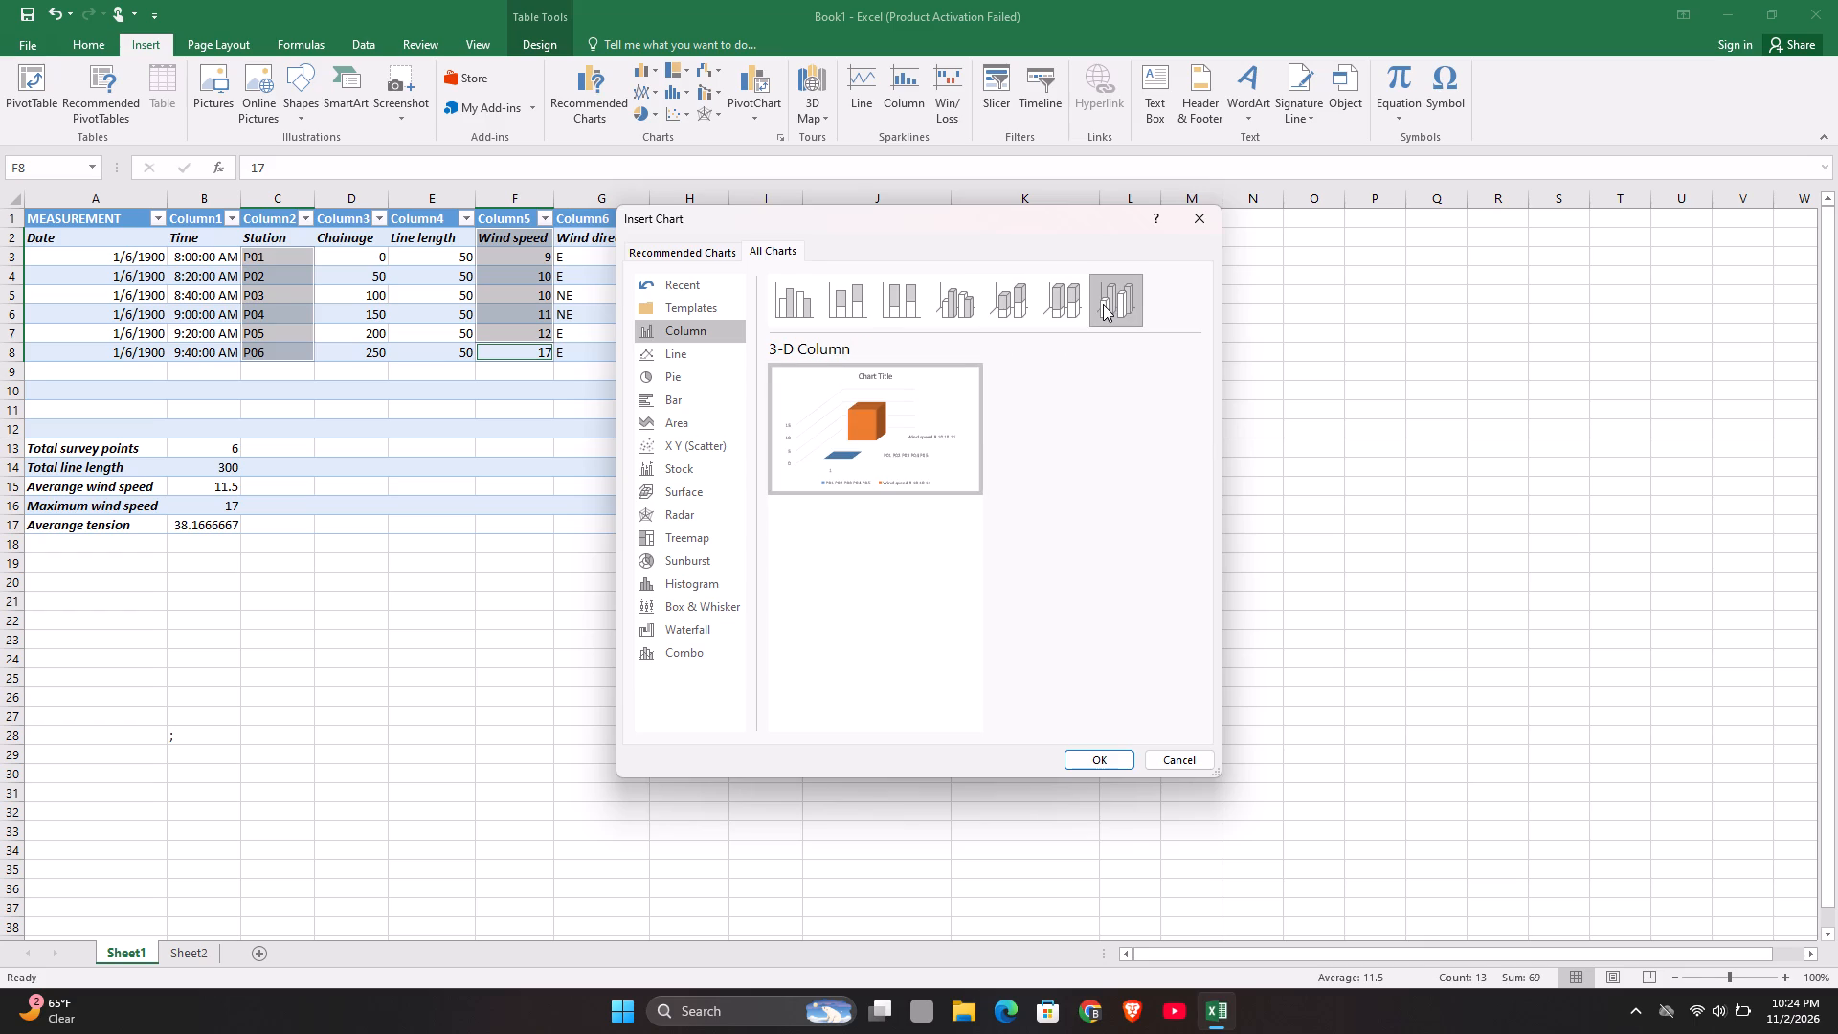
click(975, 317)
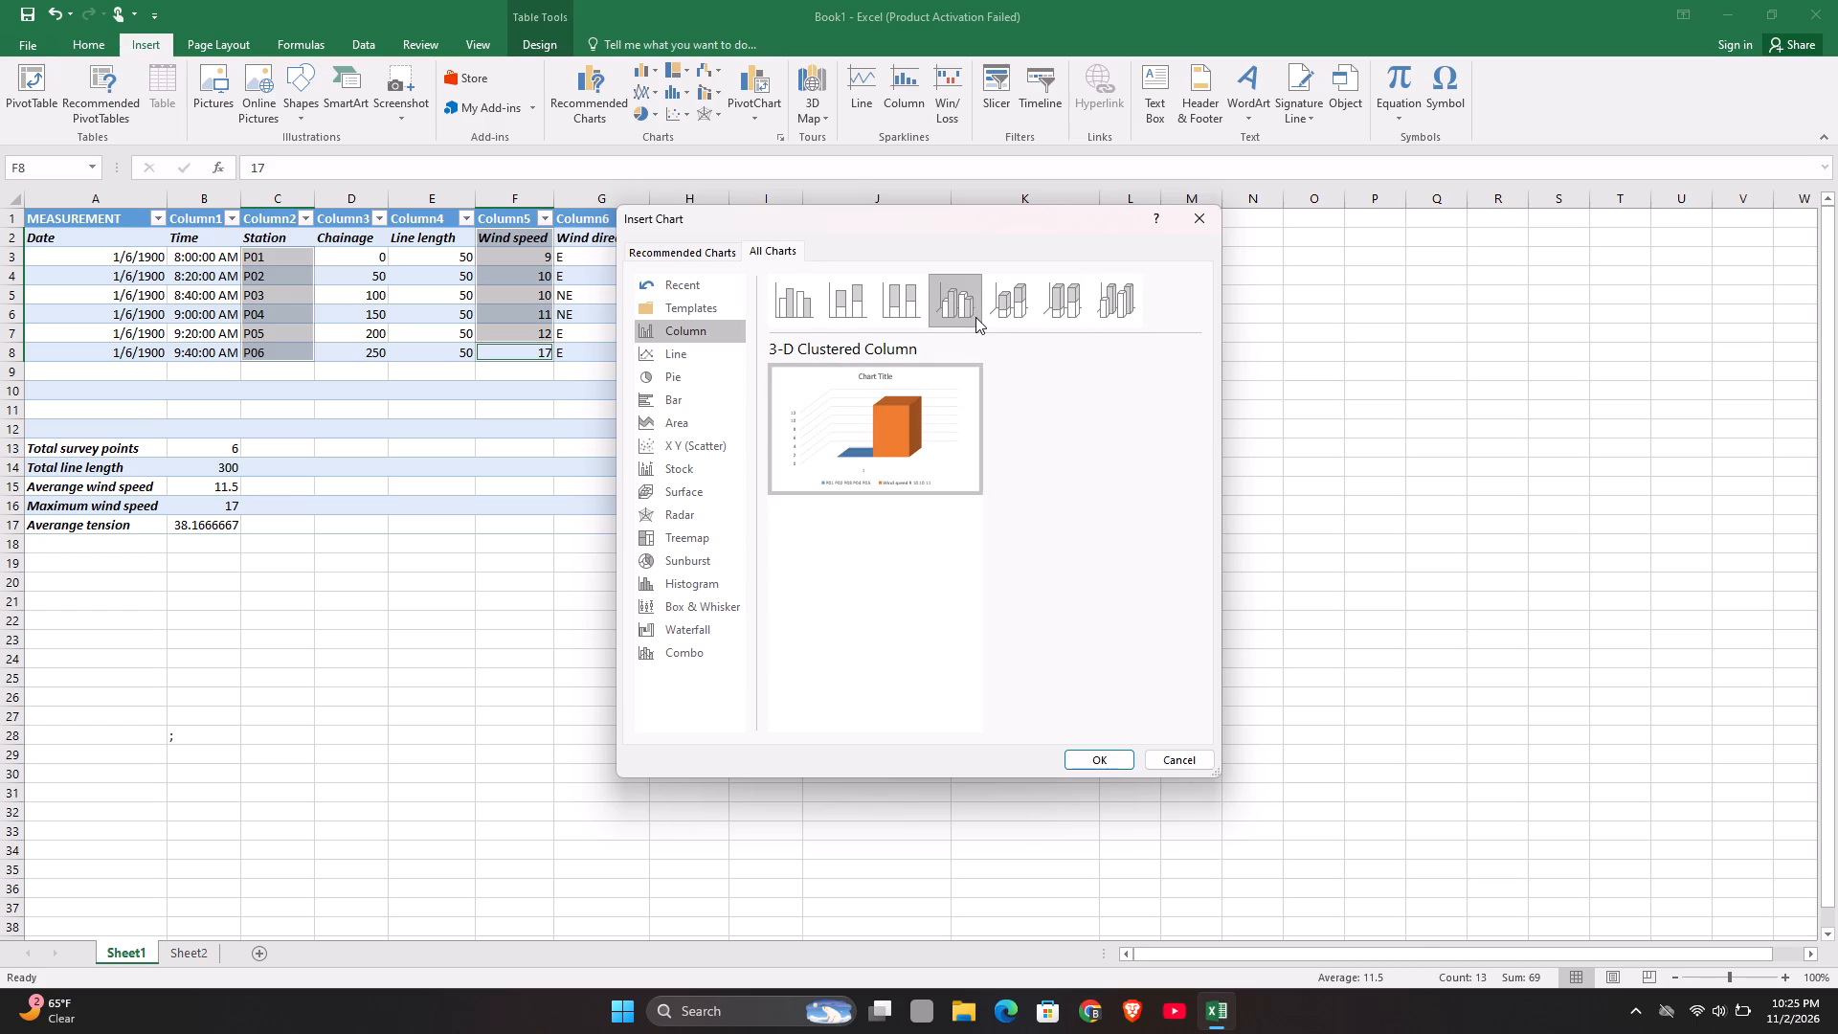
click(975, 317)
click(909, 305)
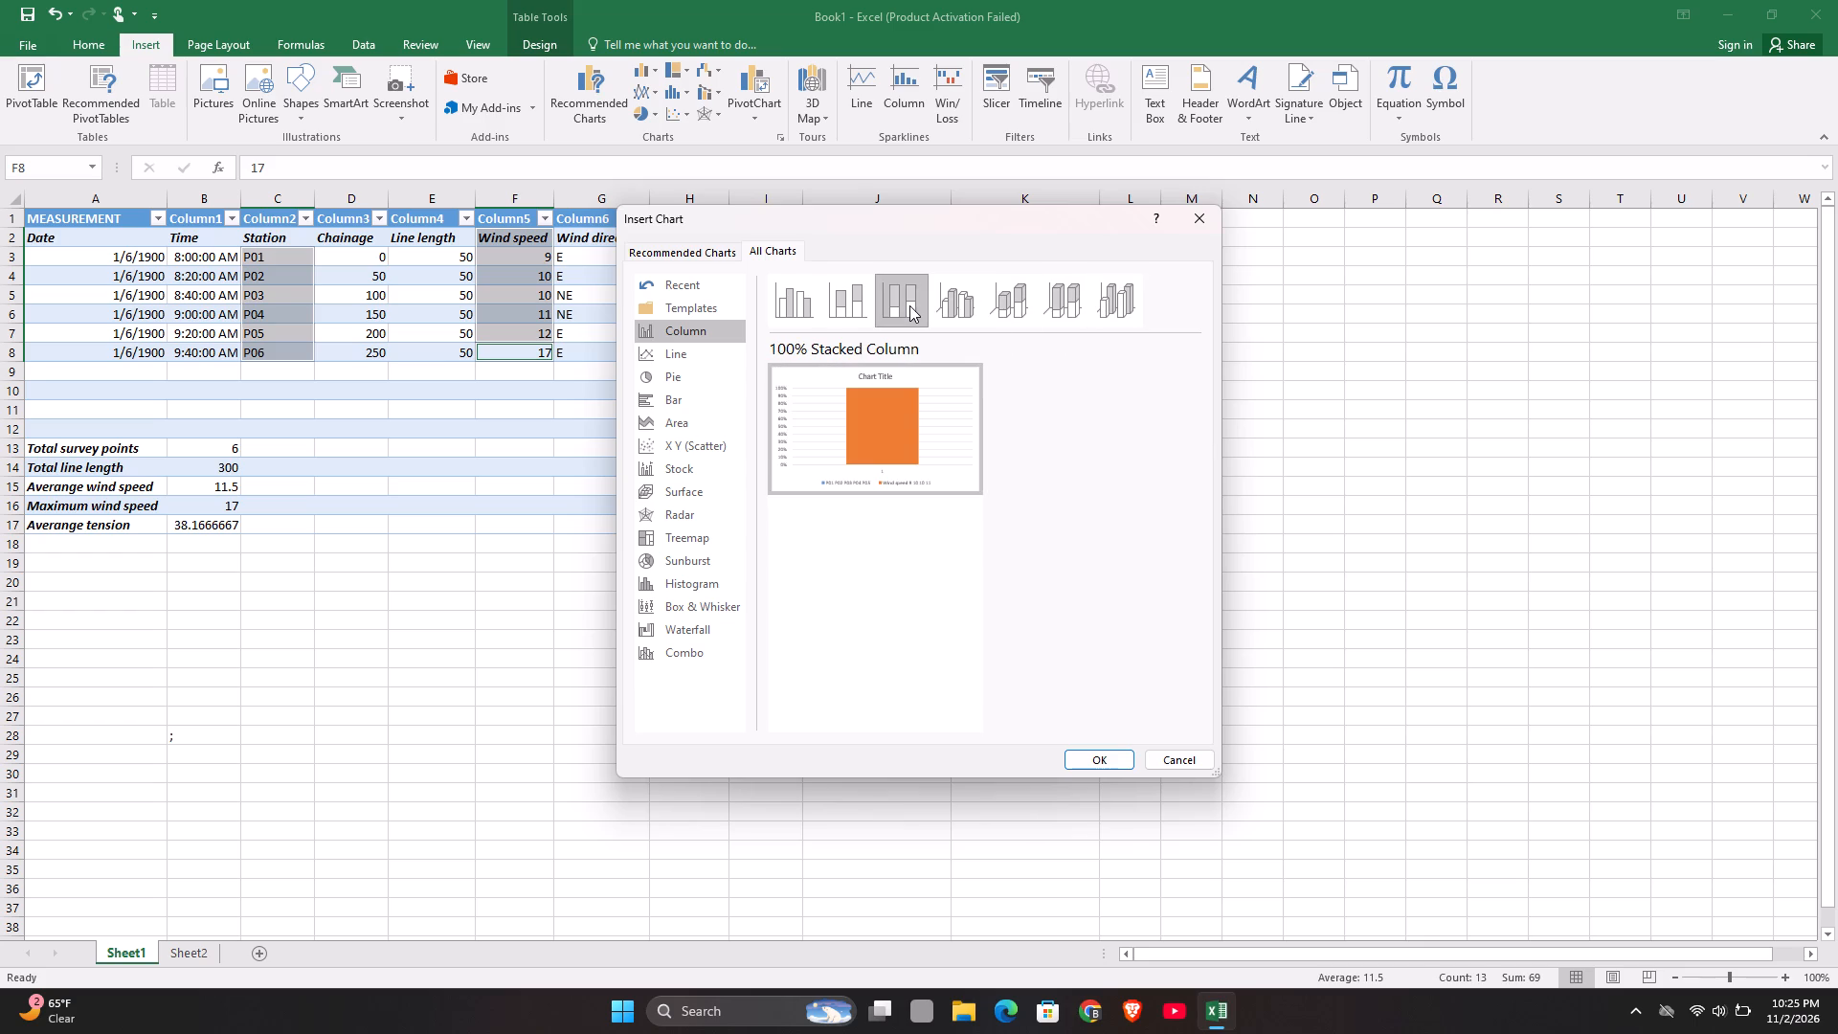
click(866, 304)
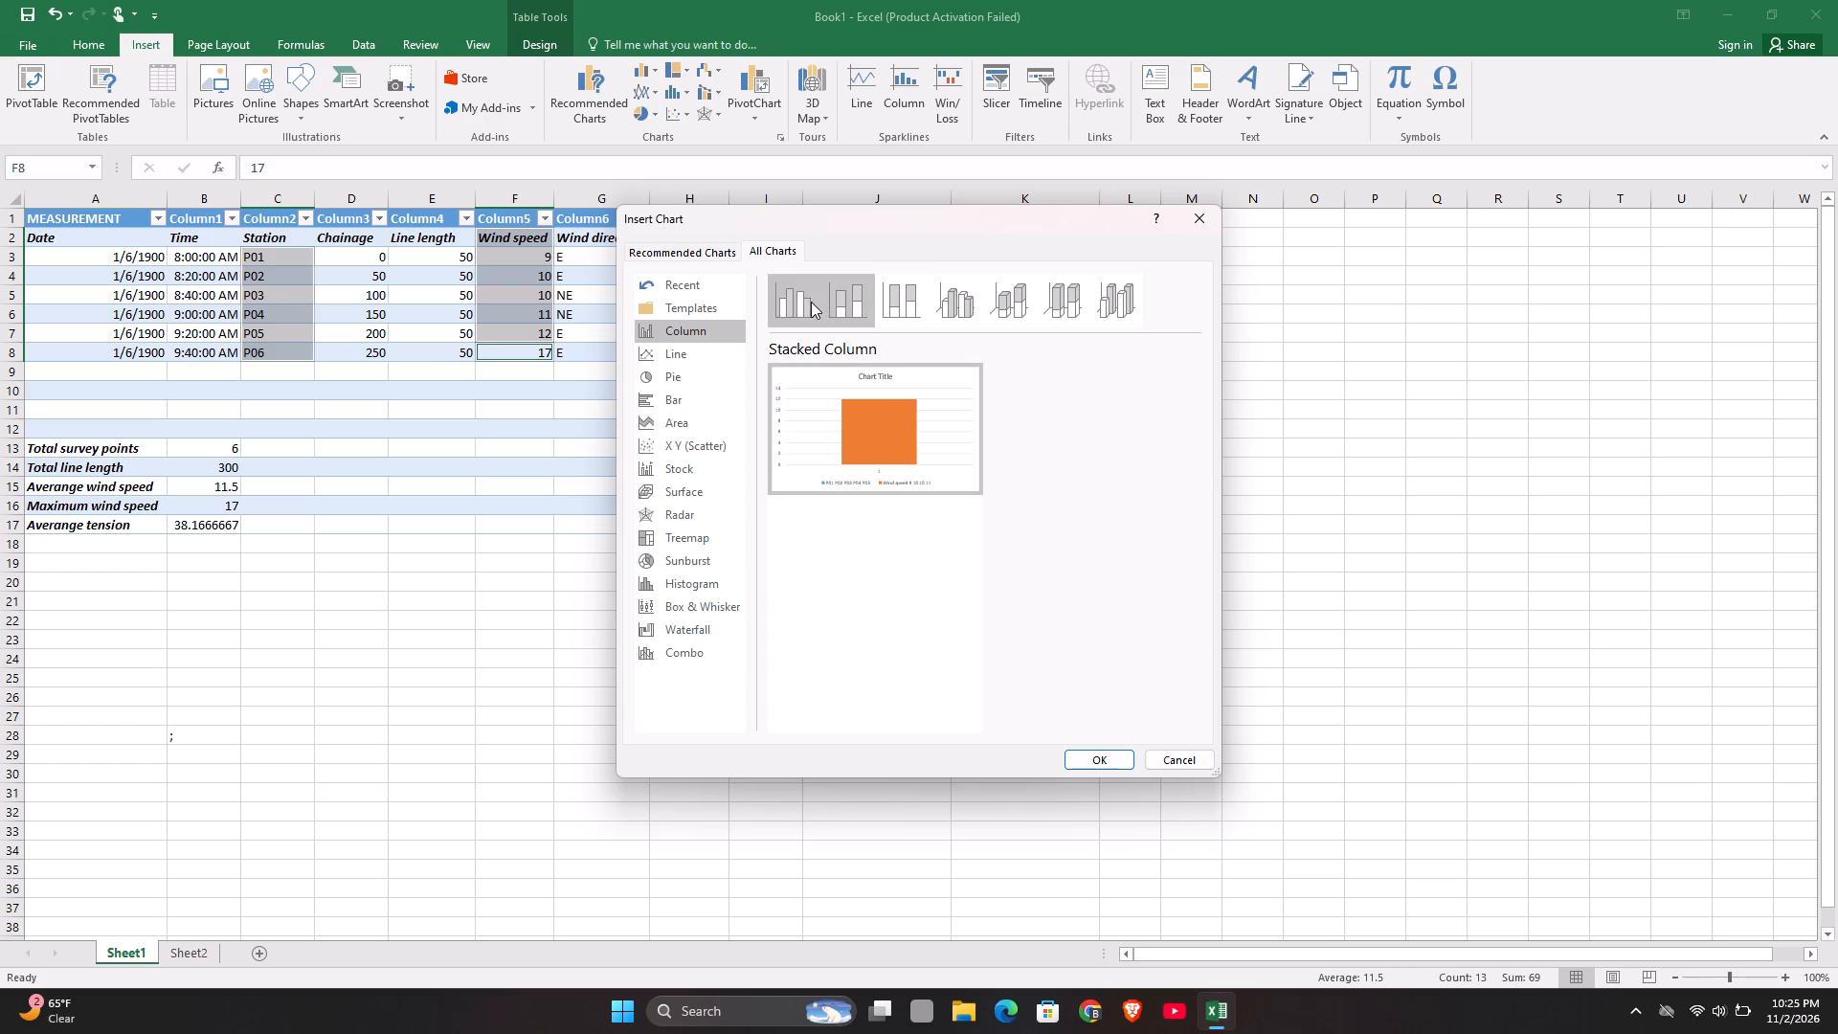
click(811, 302)
click(882, 306)
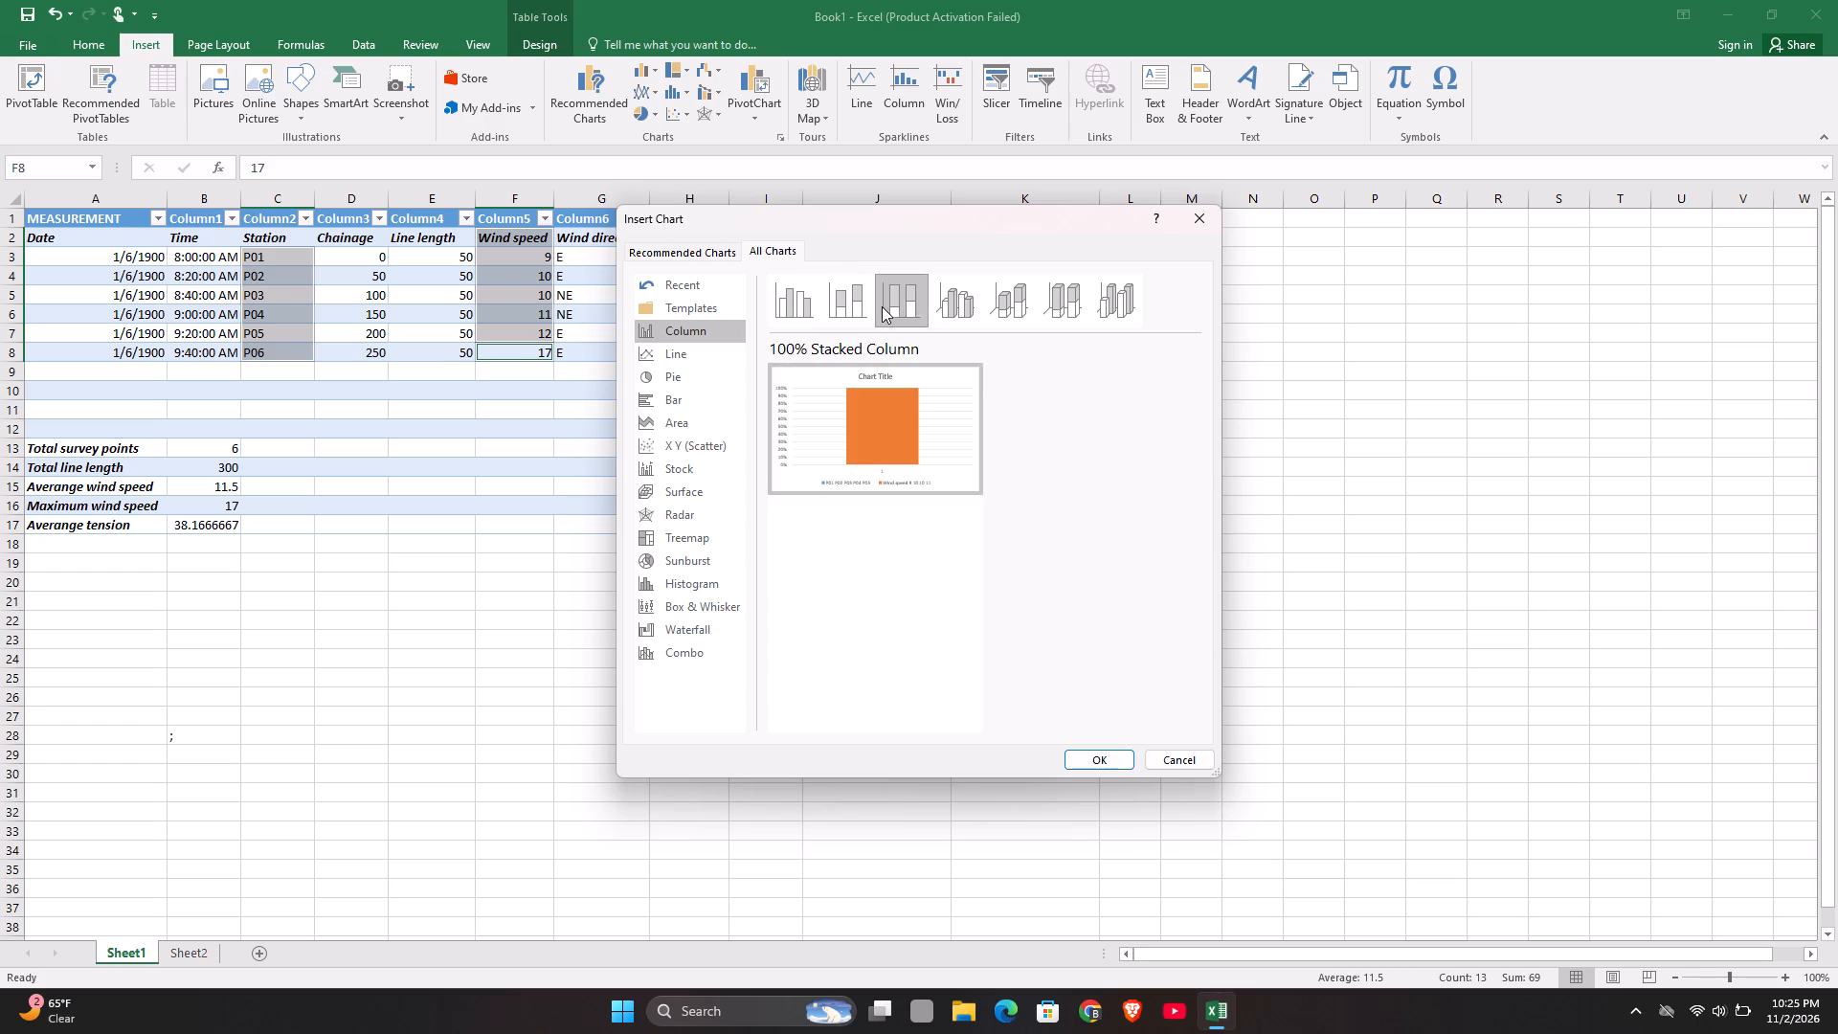
click(956, 304)
click(1010, 308)
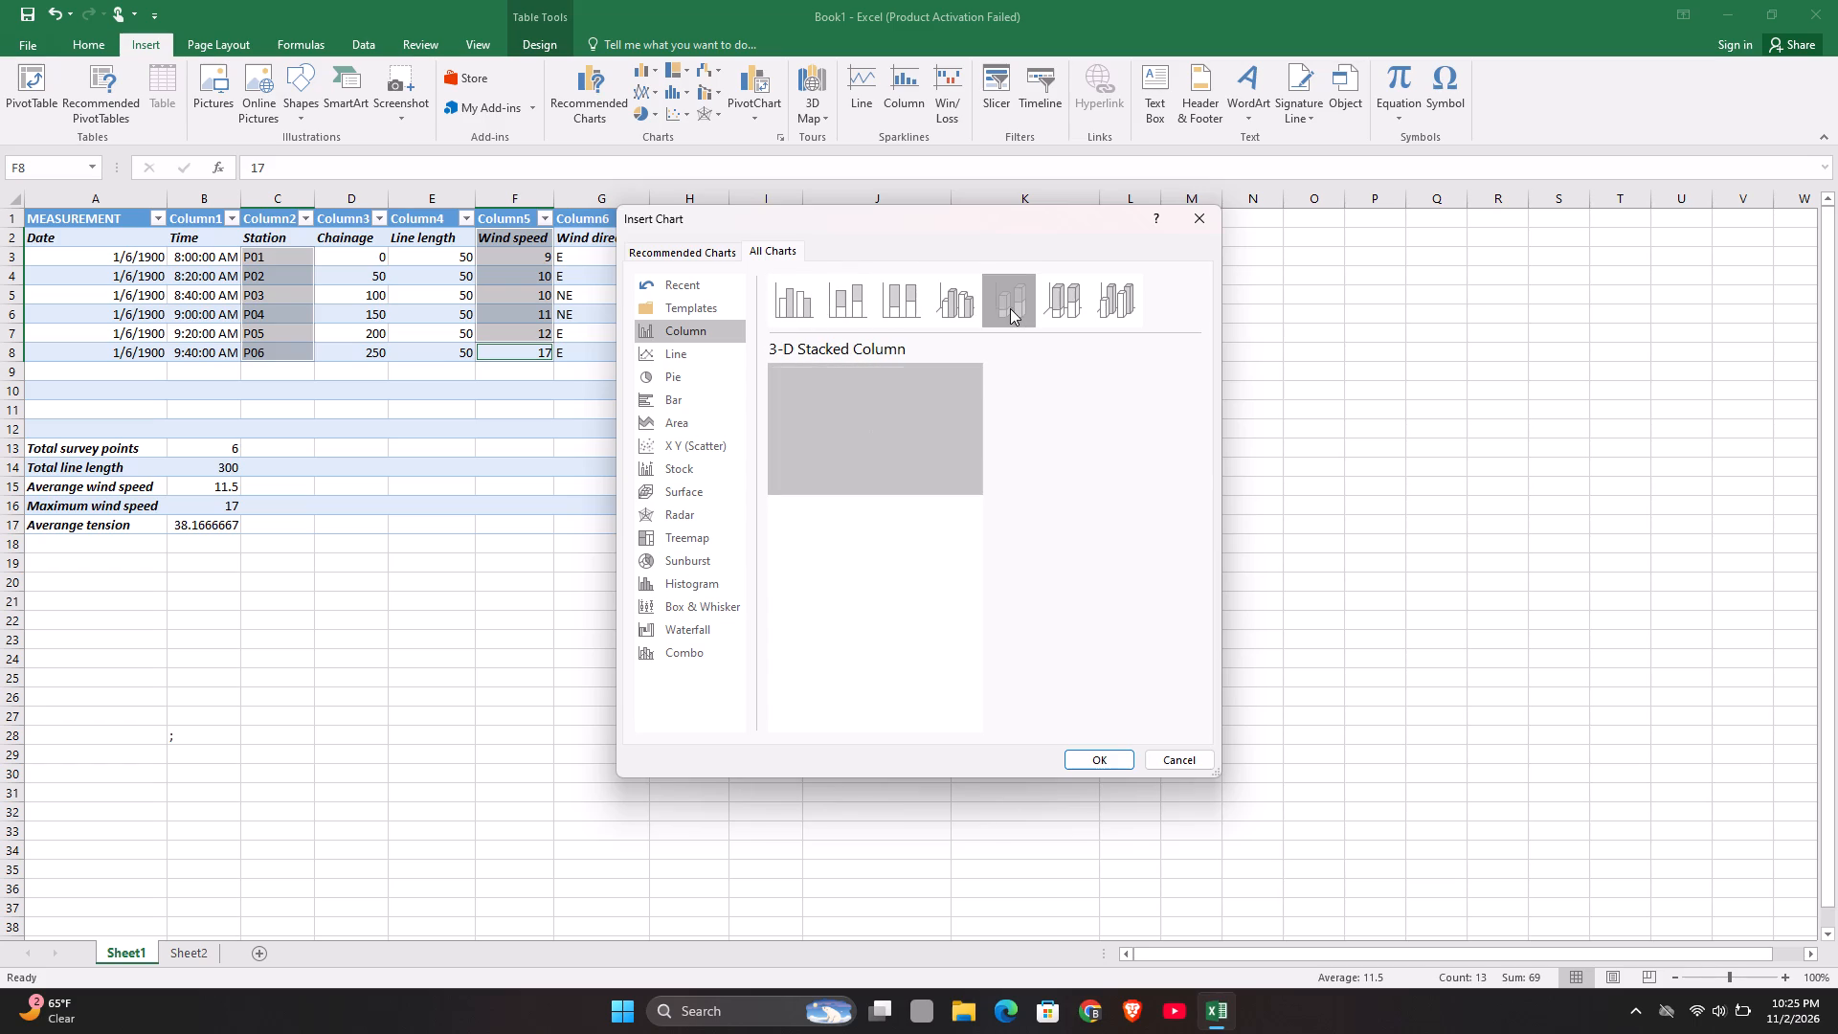
click(1056, 312)
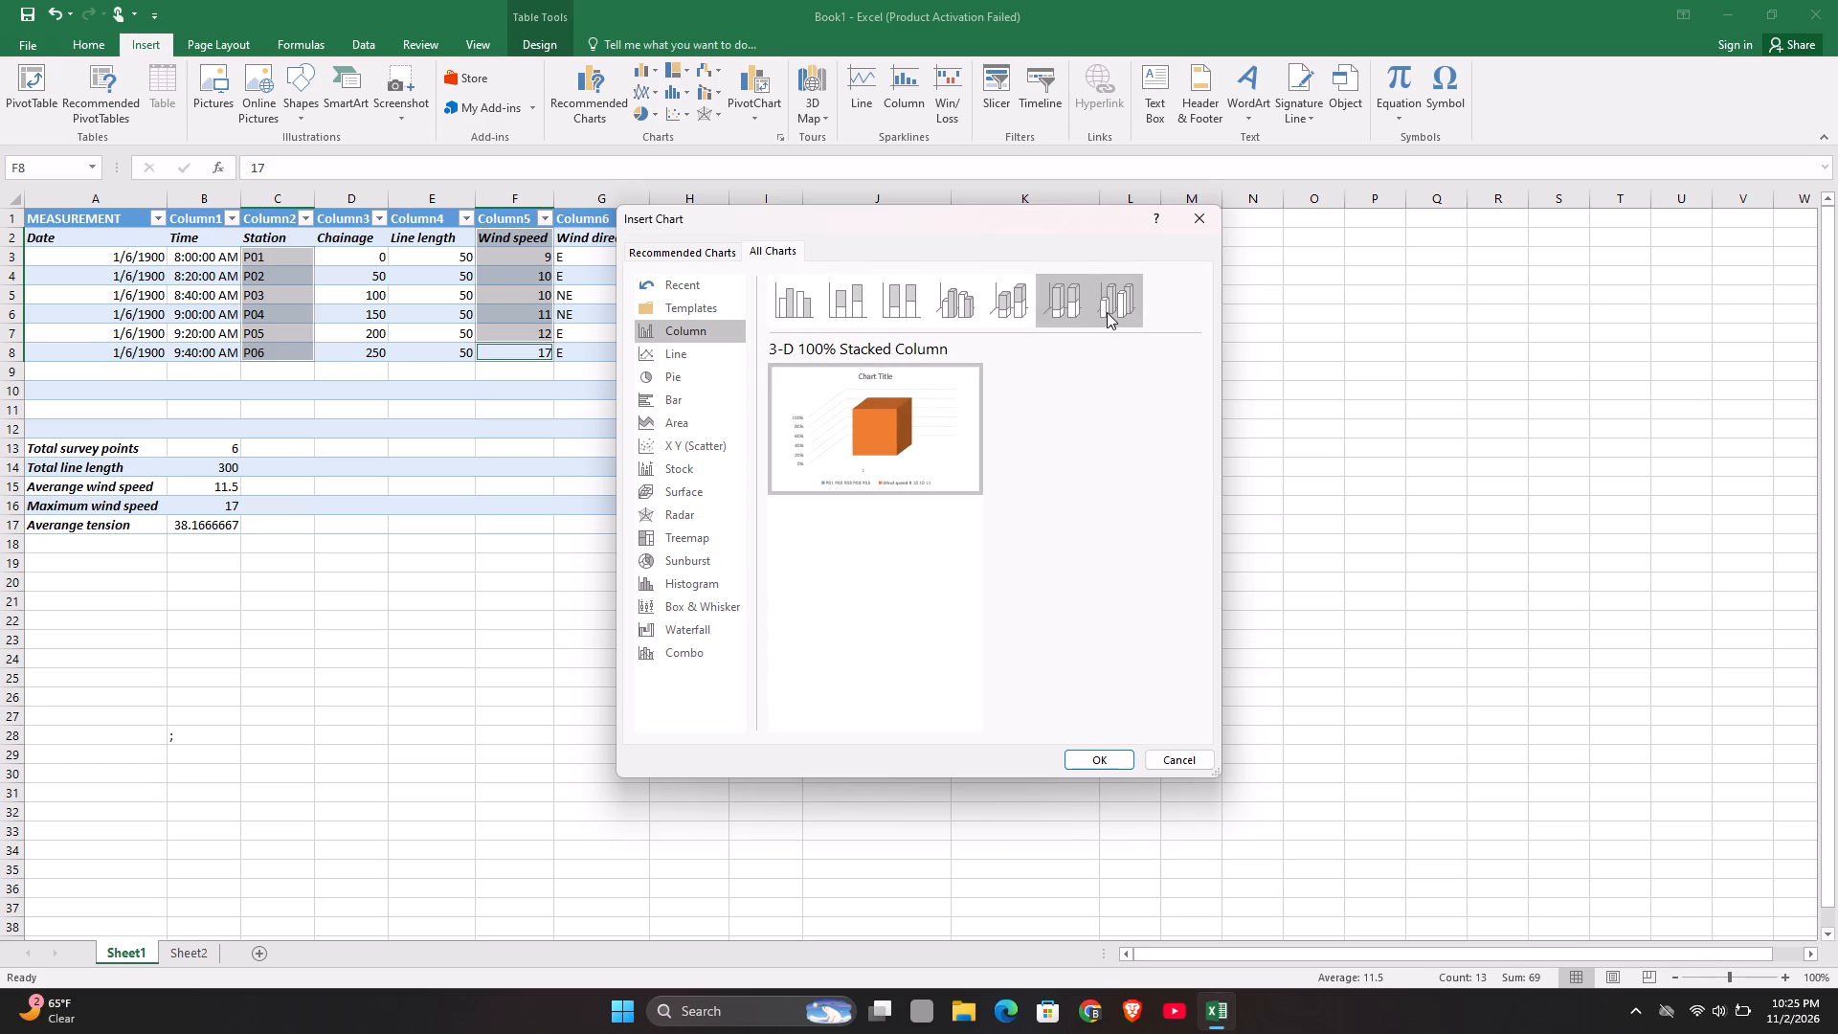
click(1107, 312)
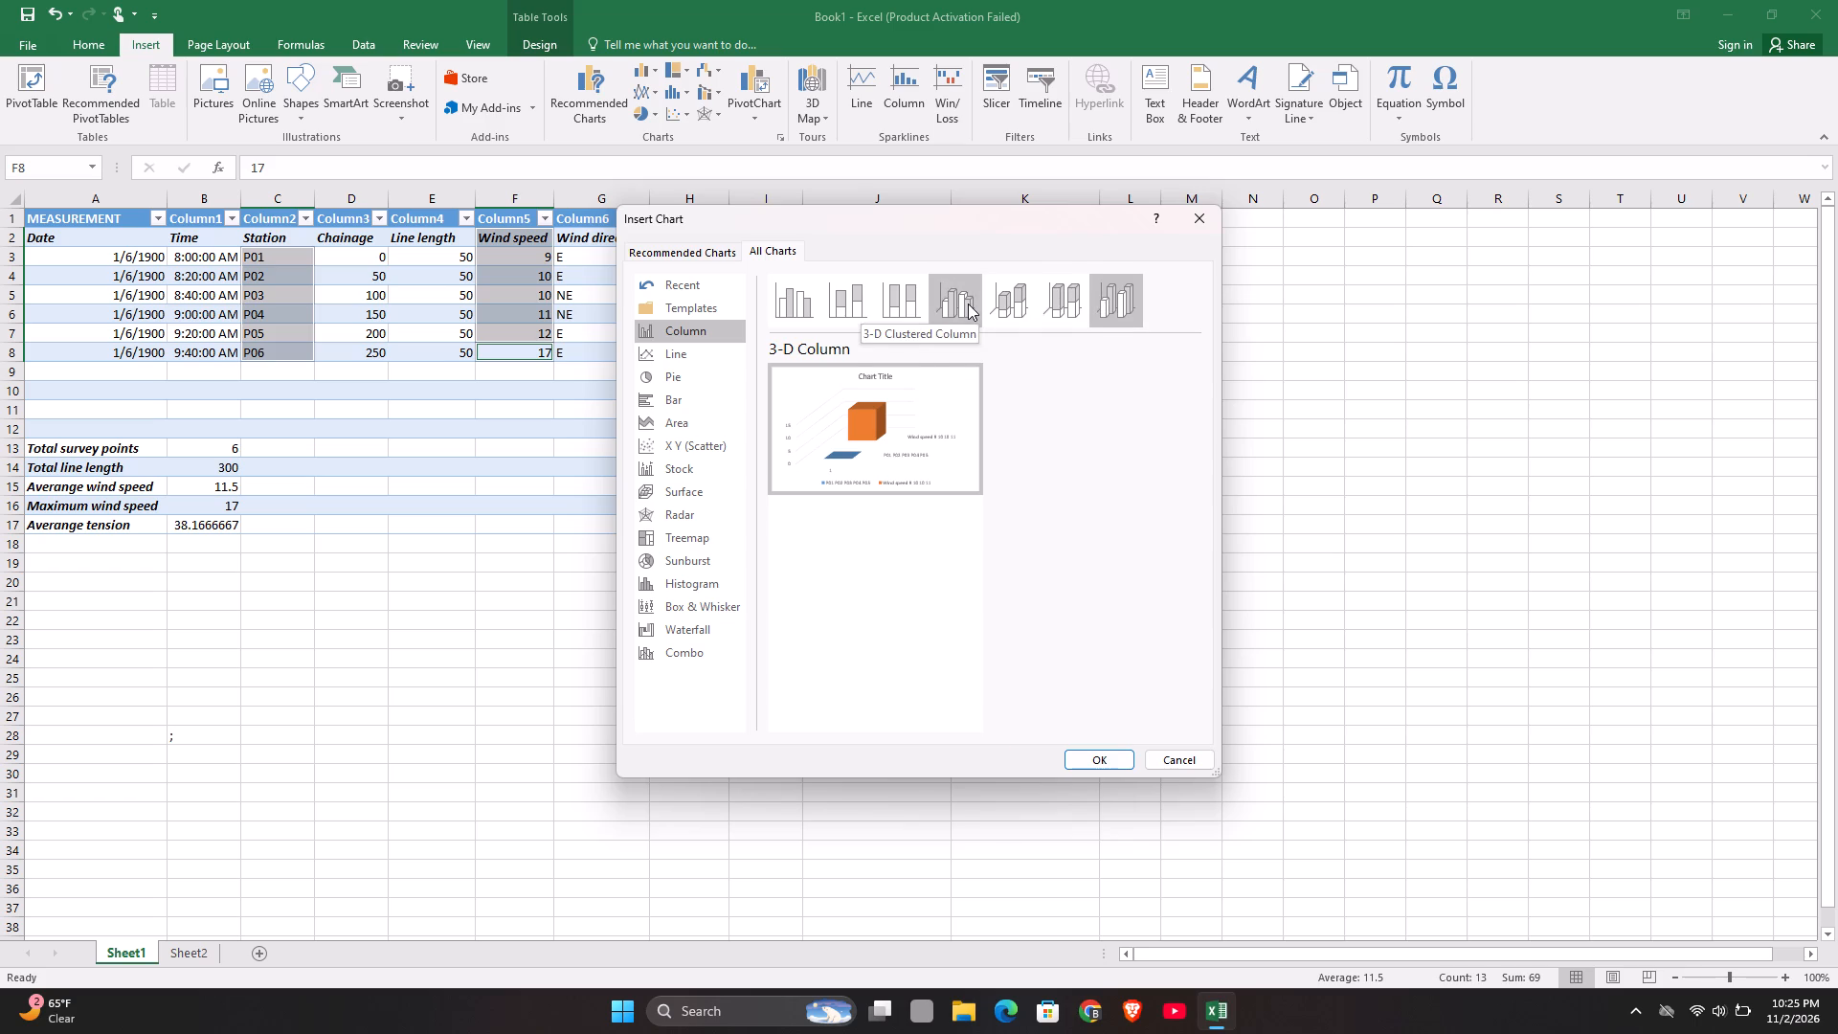
Insert a 3-D Clustered Column chart from the selected station and wind speed cells.
click(968, 303)
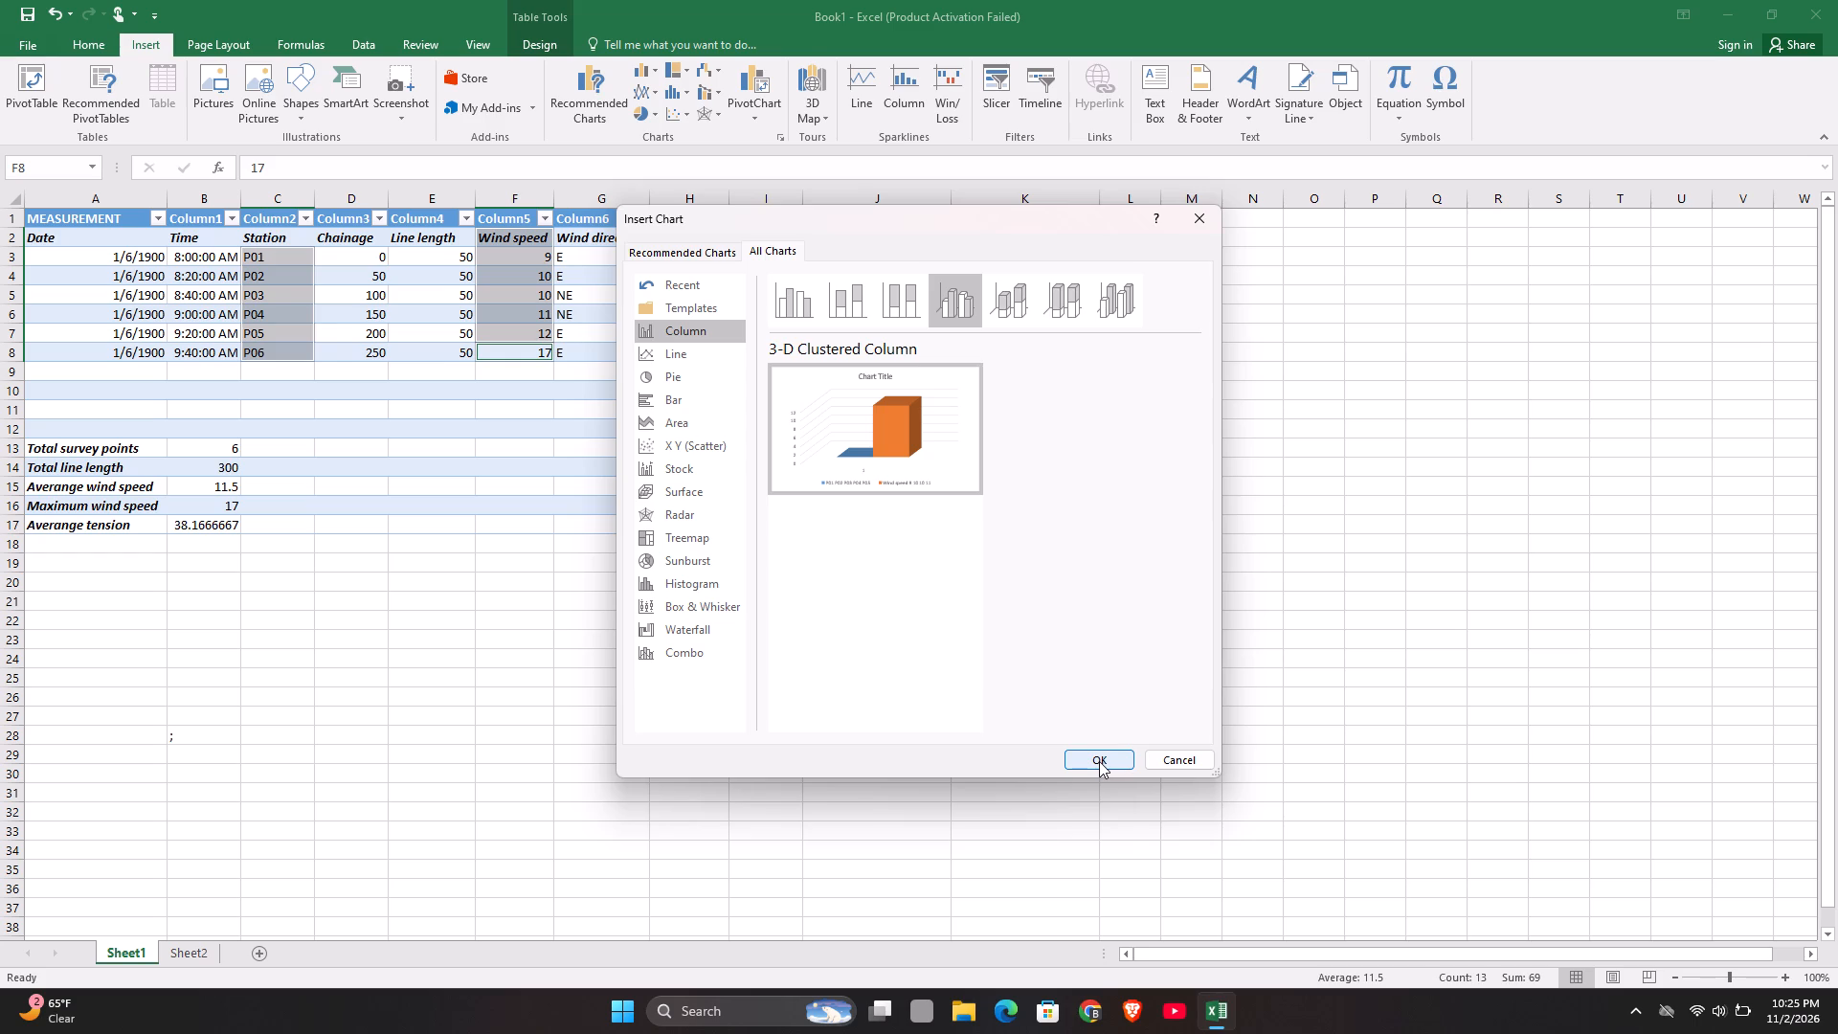
click(1099, 761)
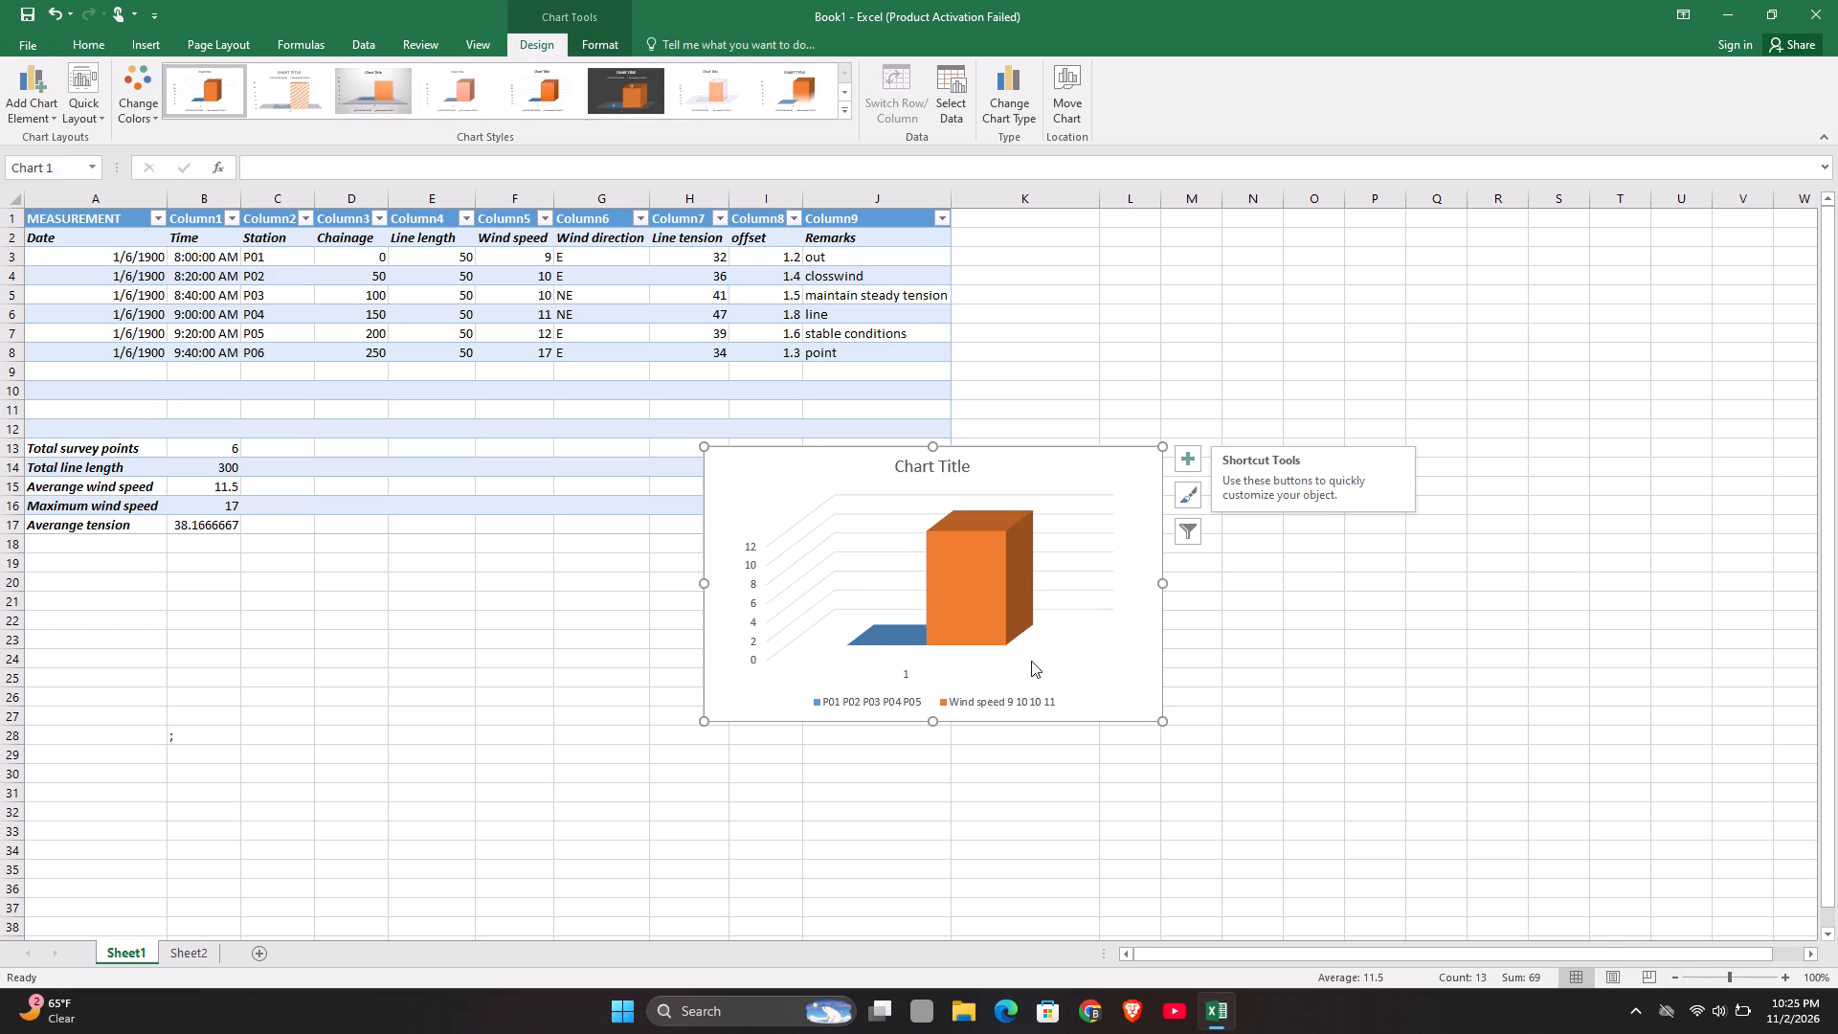
Move the plot area down inside the chart to the chart's bottom edge.
drag(1040, 672, 1149, 724)
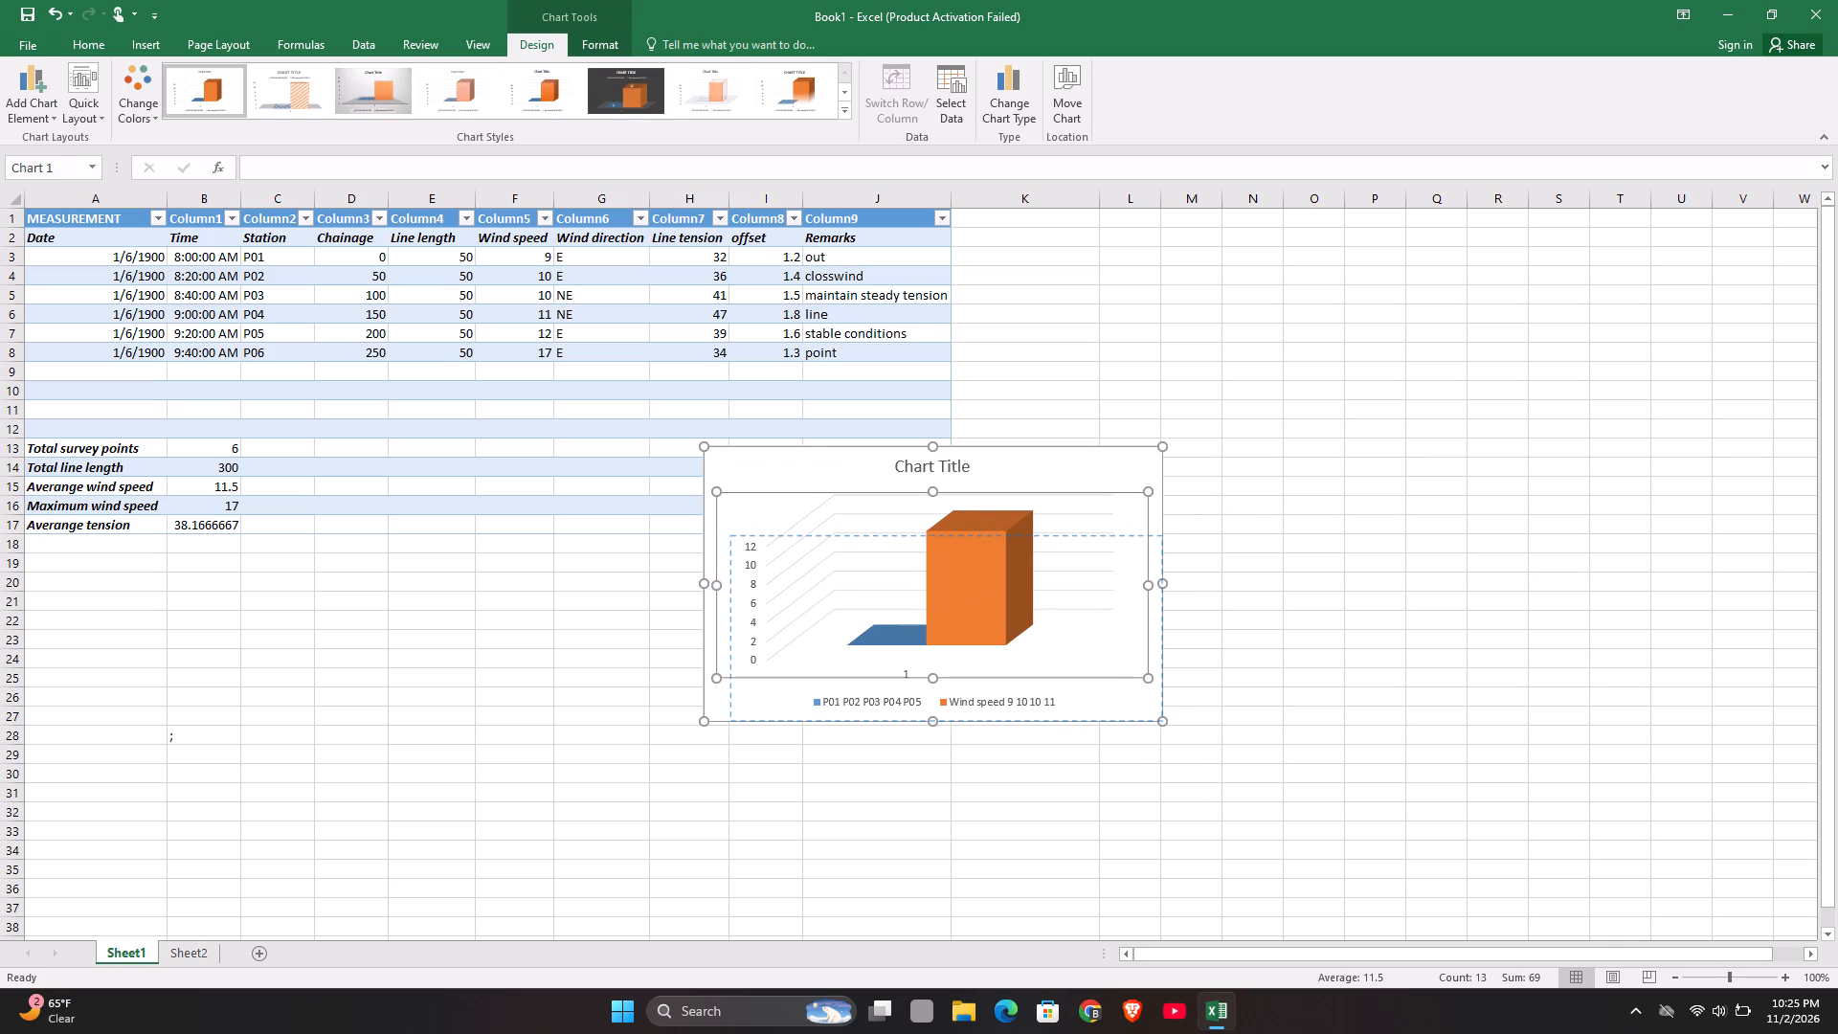
drag(1149, 724, 764, 850)
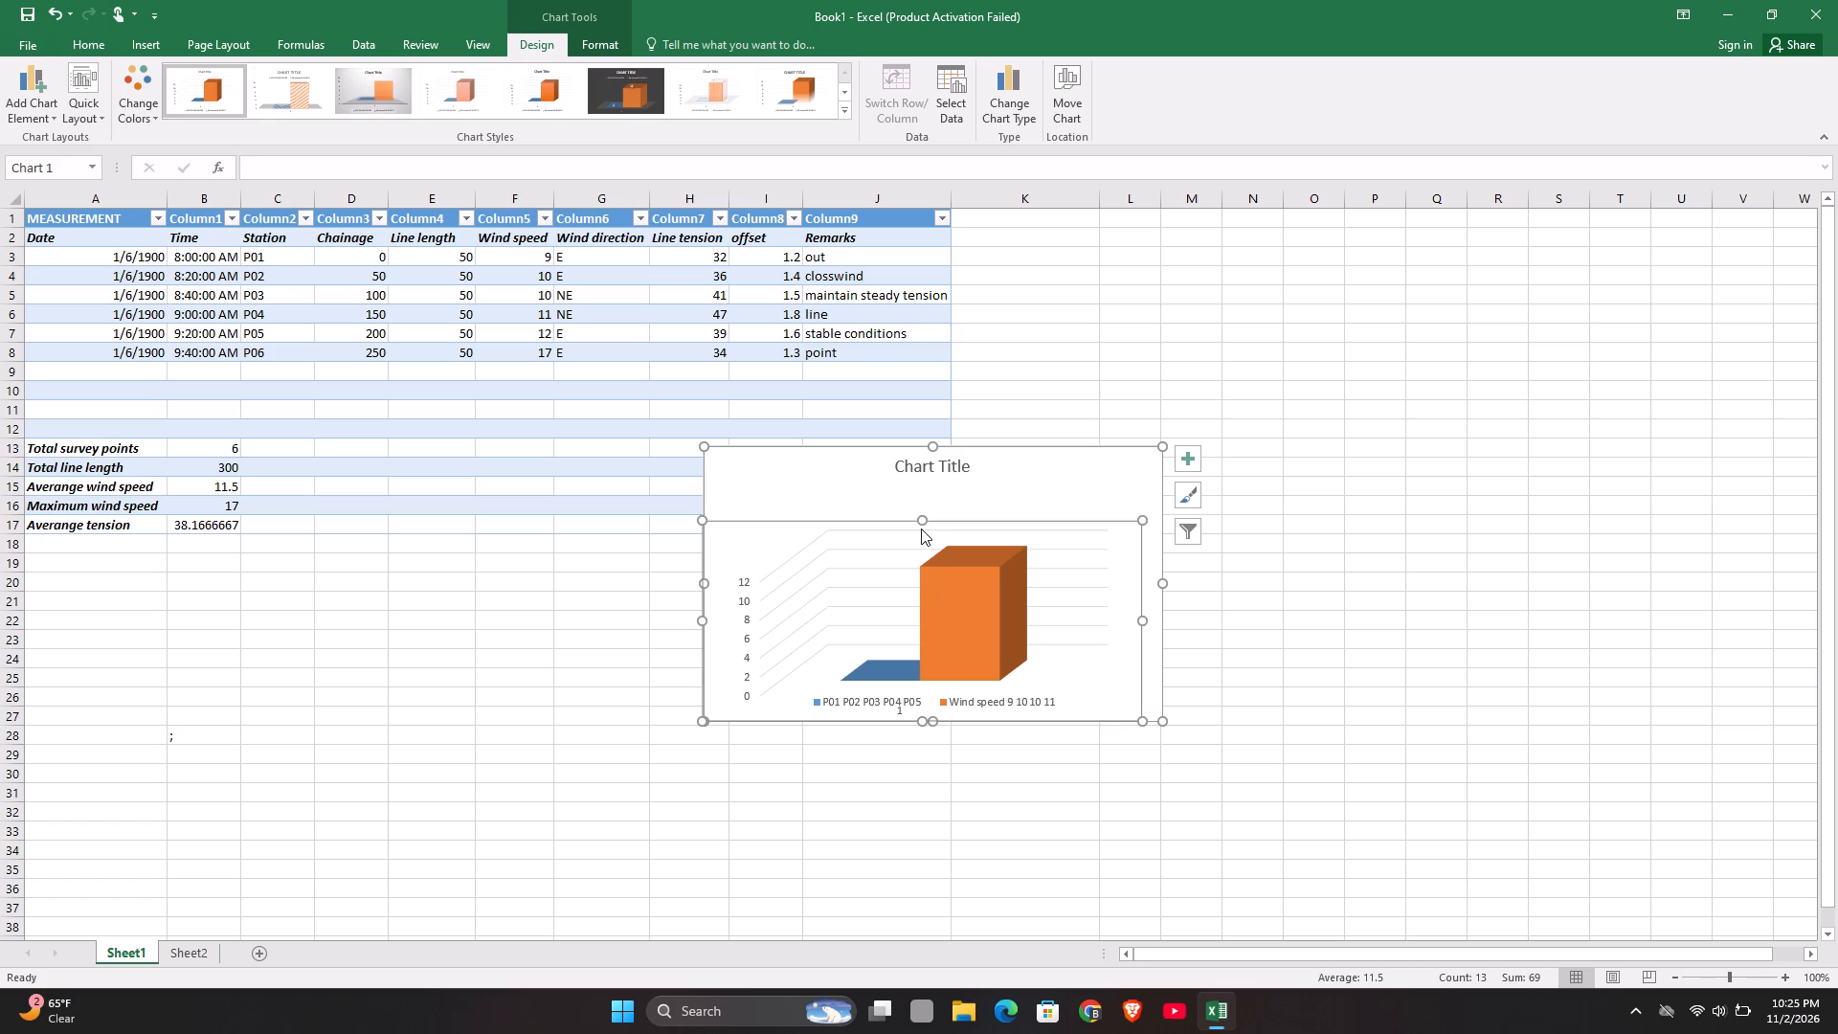
Adjust the chart's top and bottom edges so it sits below the table, spanning about rows 21 to 35.
drag(928, 449, 939, 496)
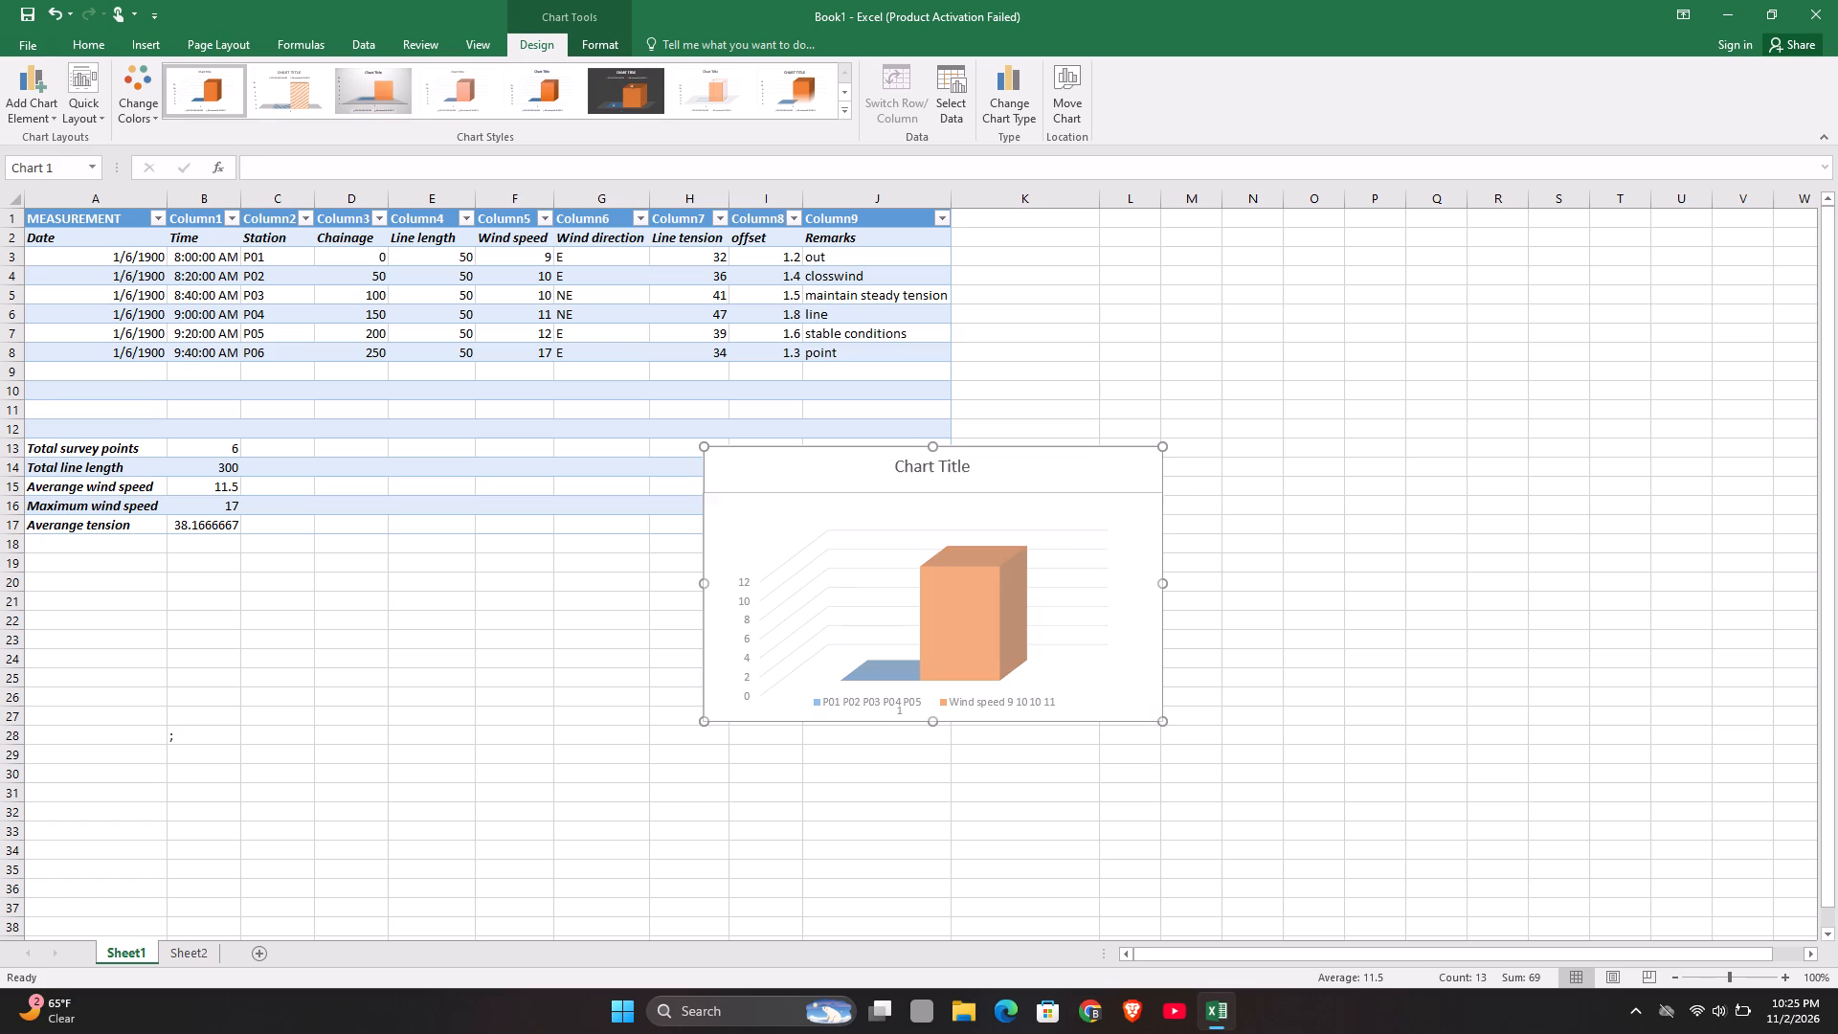
drag(939, 496, 943, 541)
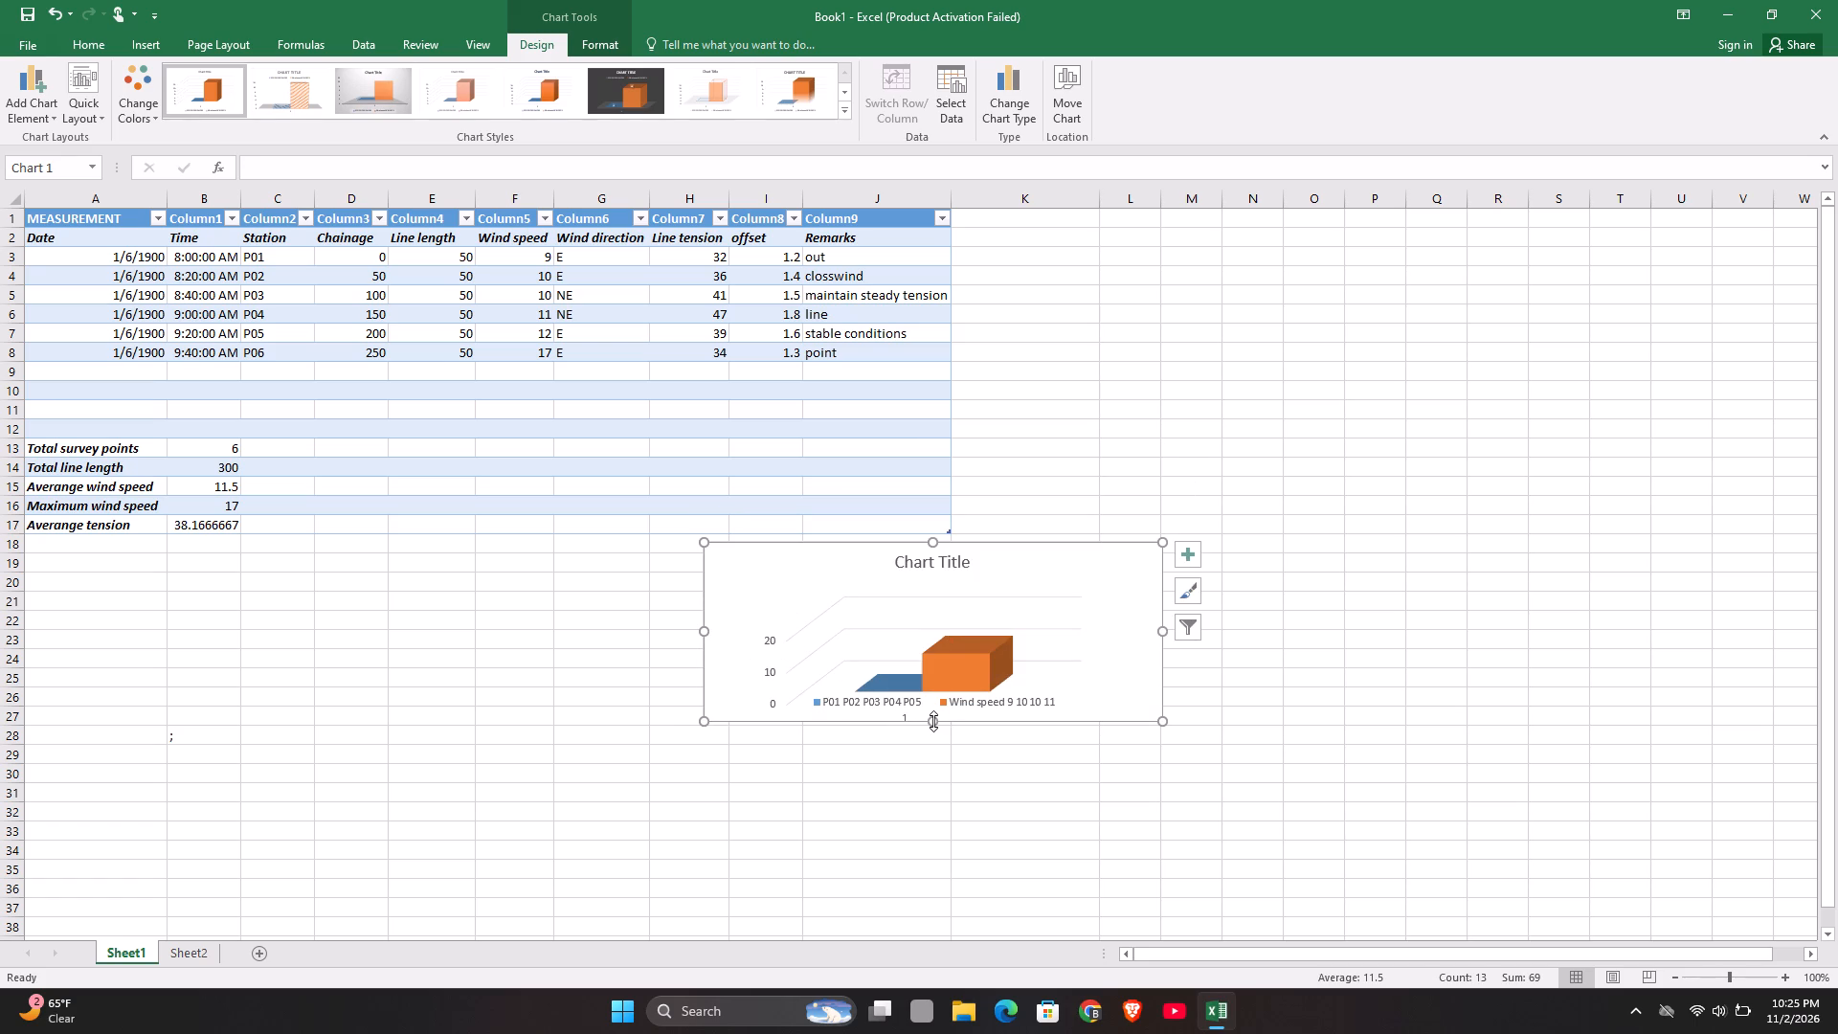
drag(933, 721, 811, 850)
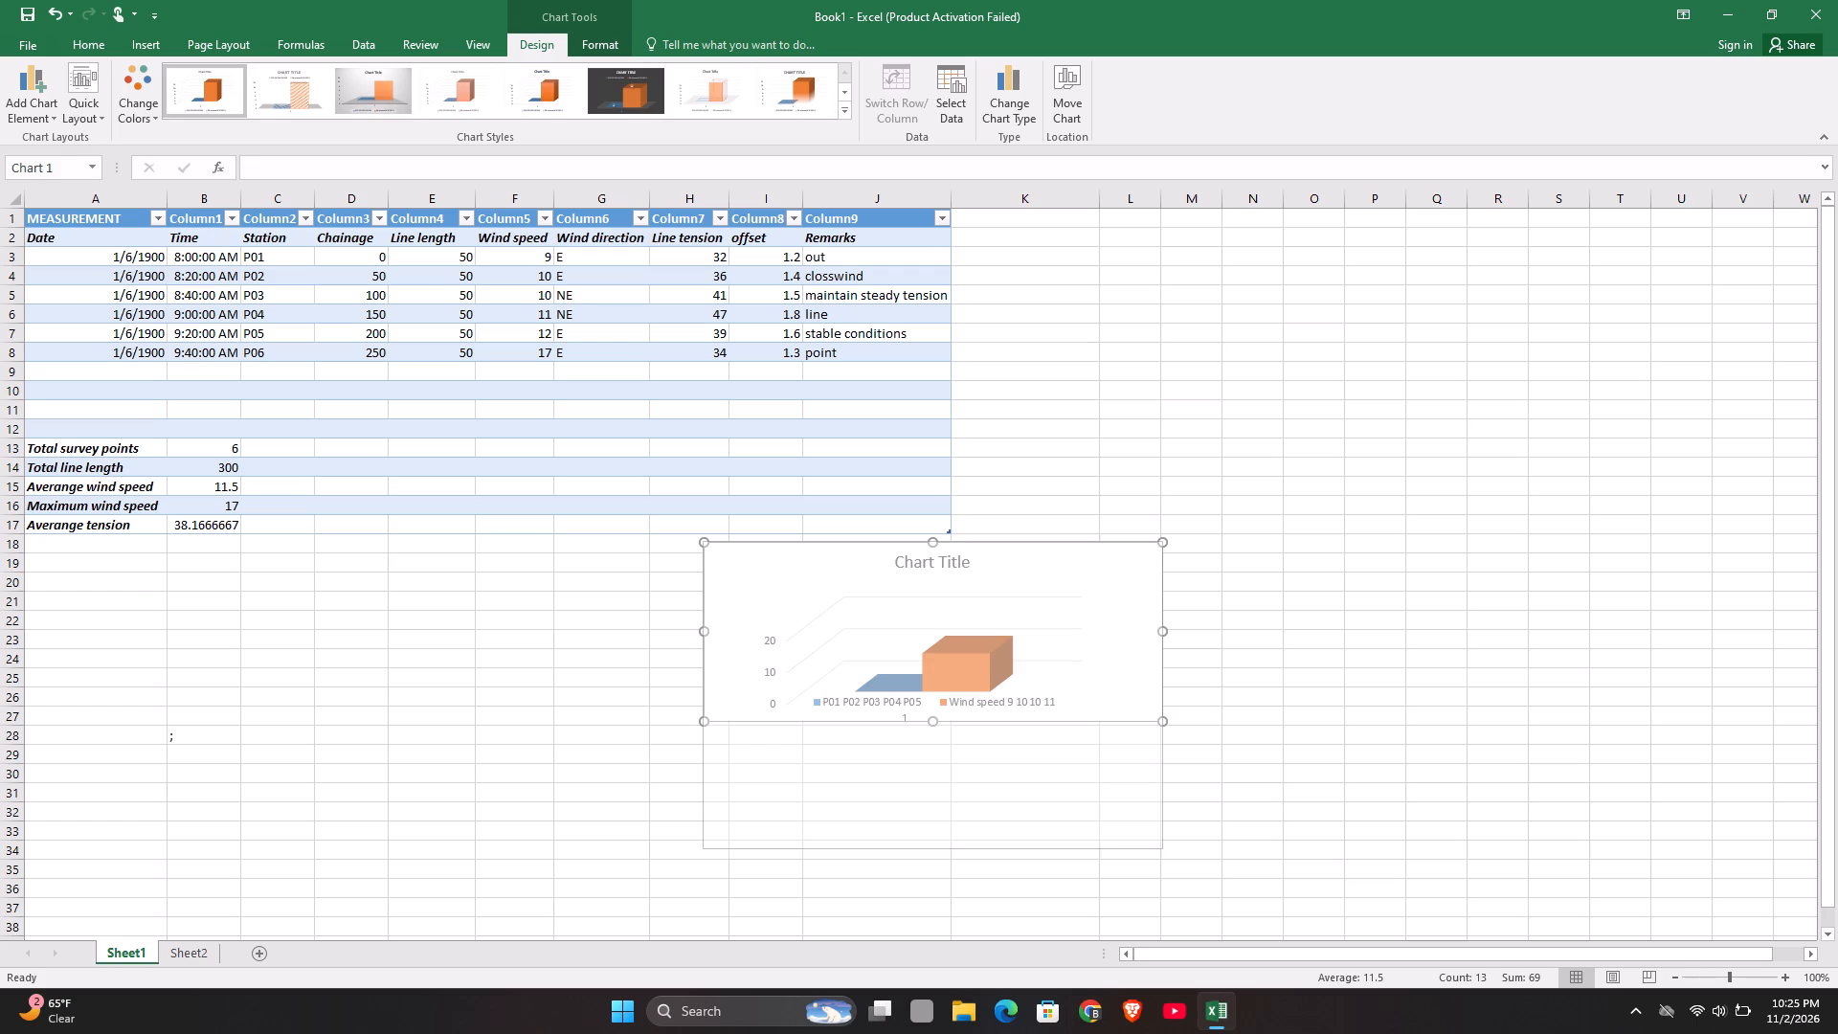
drag(811, 850, 594, 872)
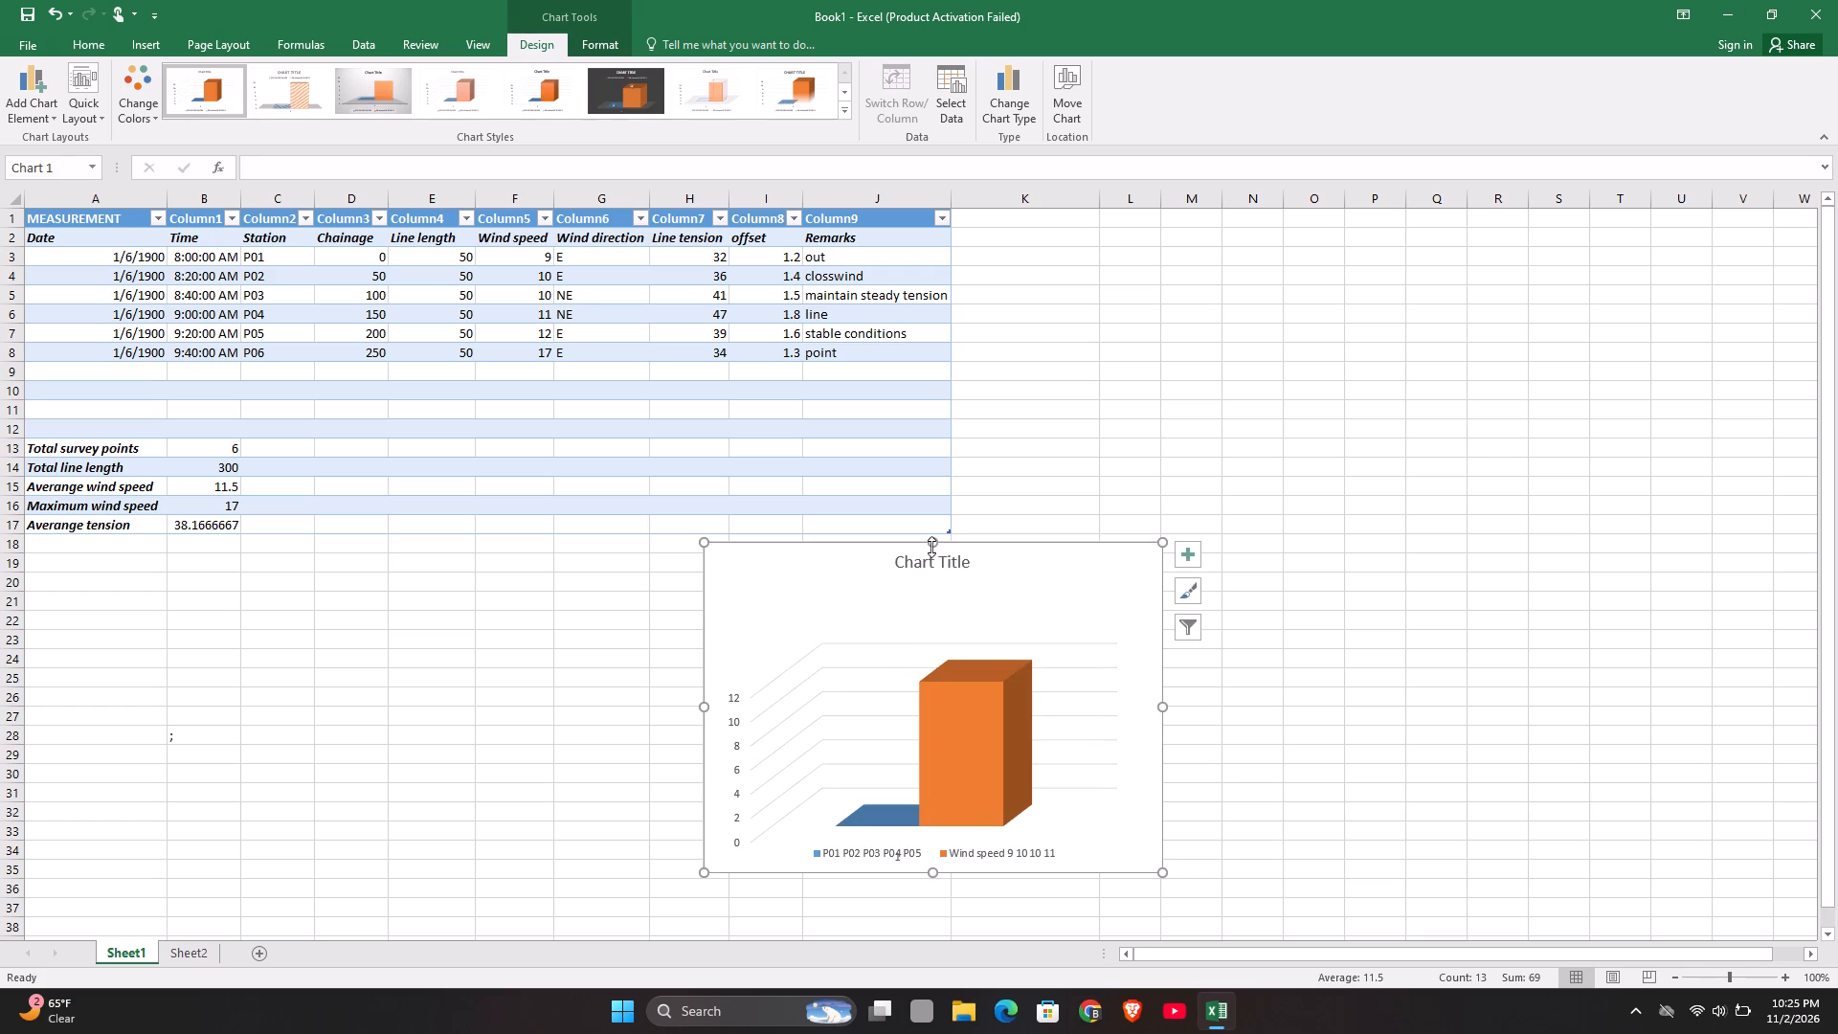
drag(931, 547, 929, 606)
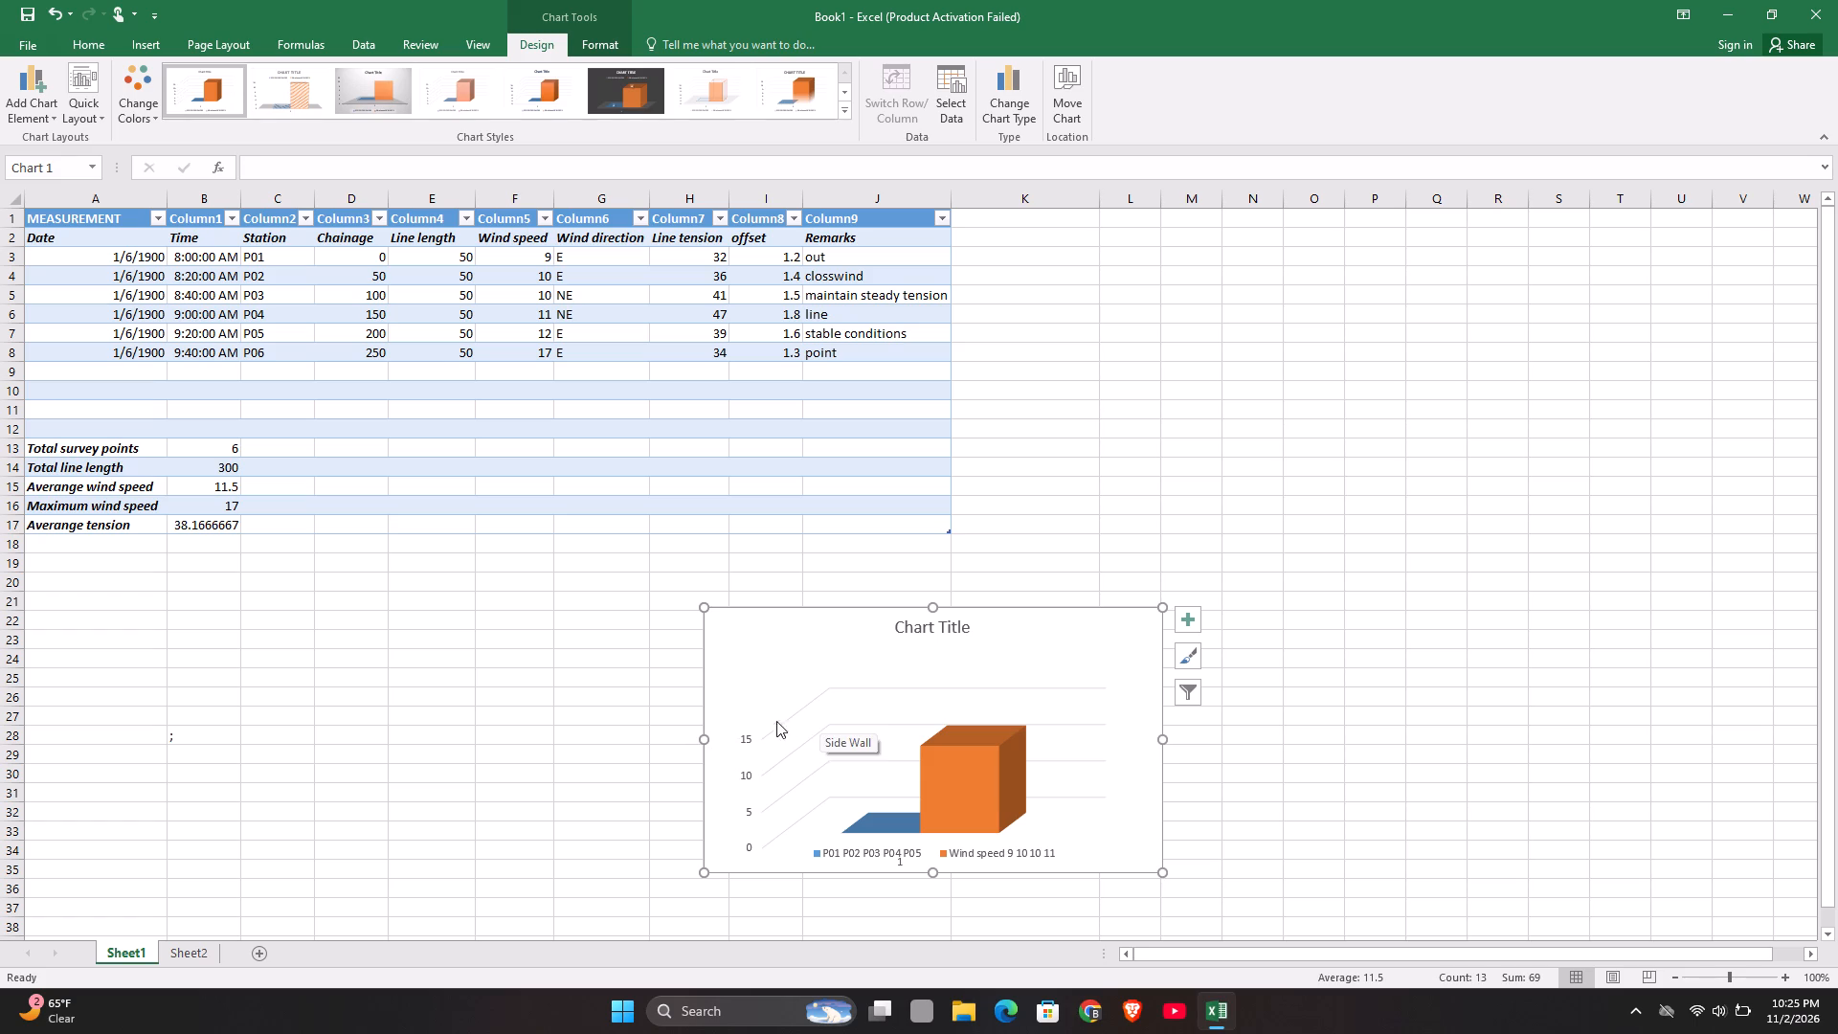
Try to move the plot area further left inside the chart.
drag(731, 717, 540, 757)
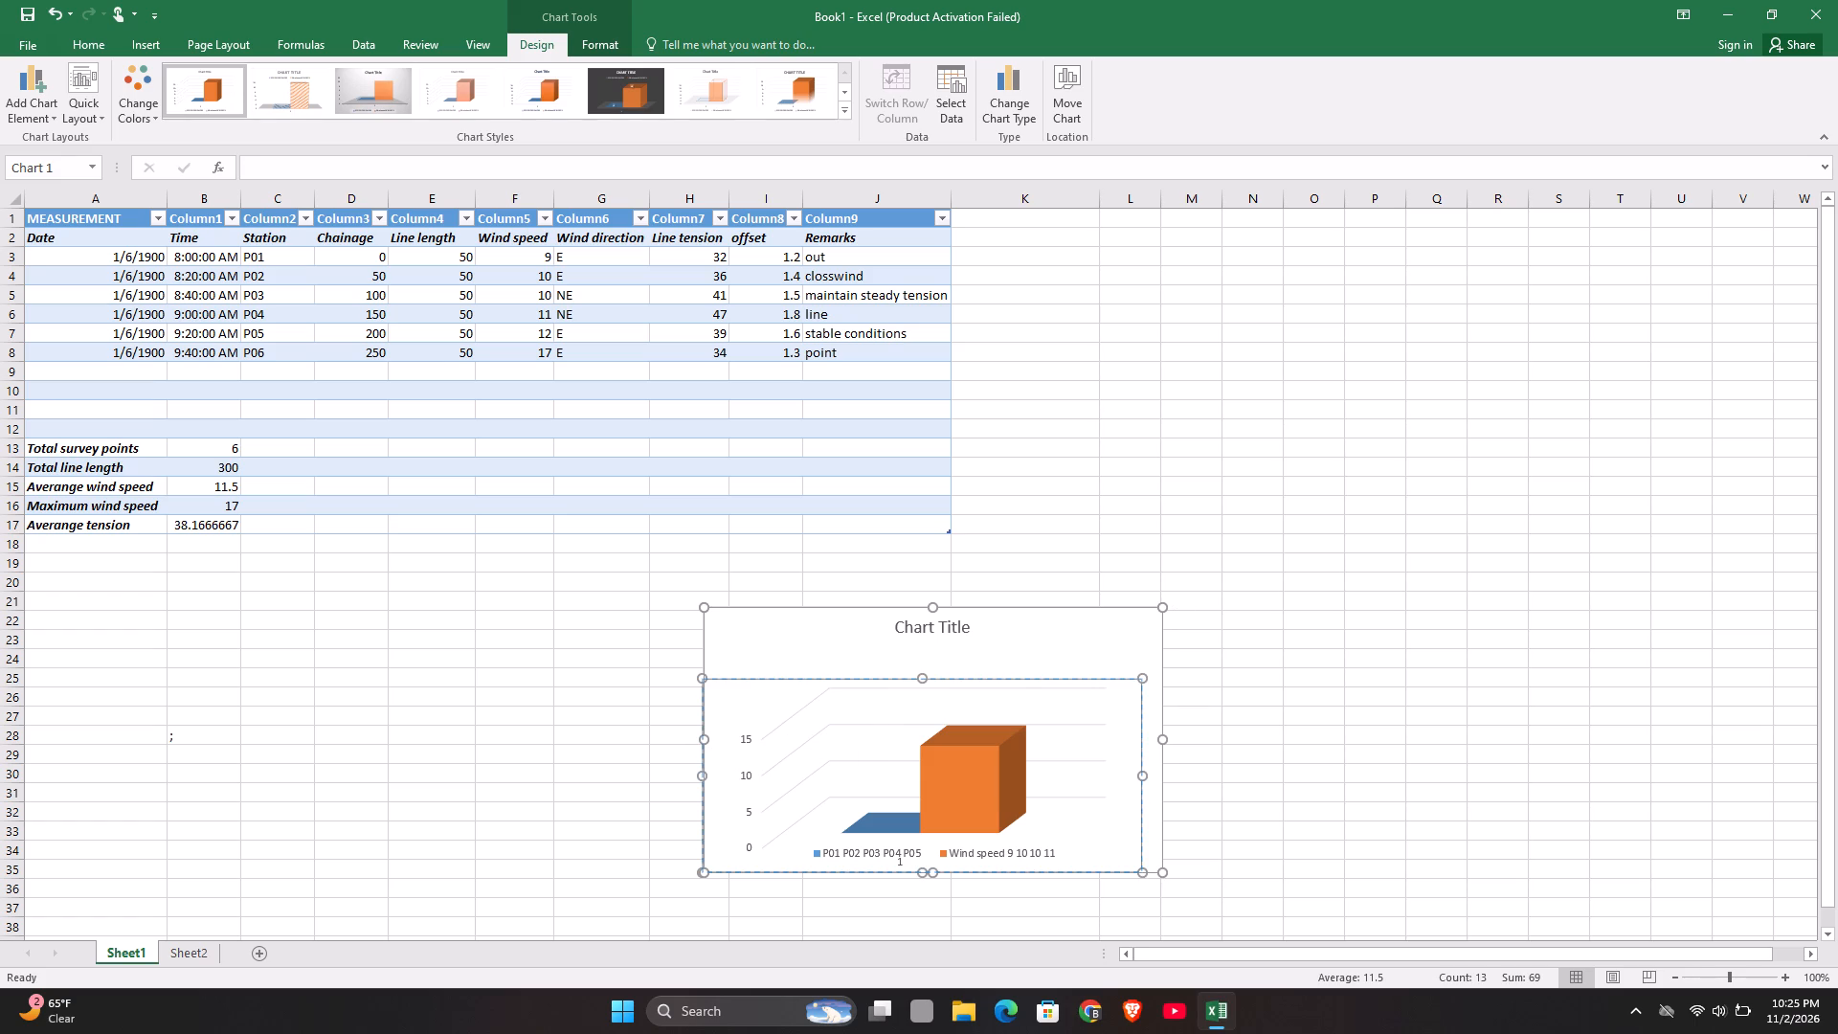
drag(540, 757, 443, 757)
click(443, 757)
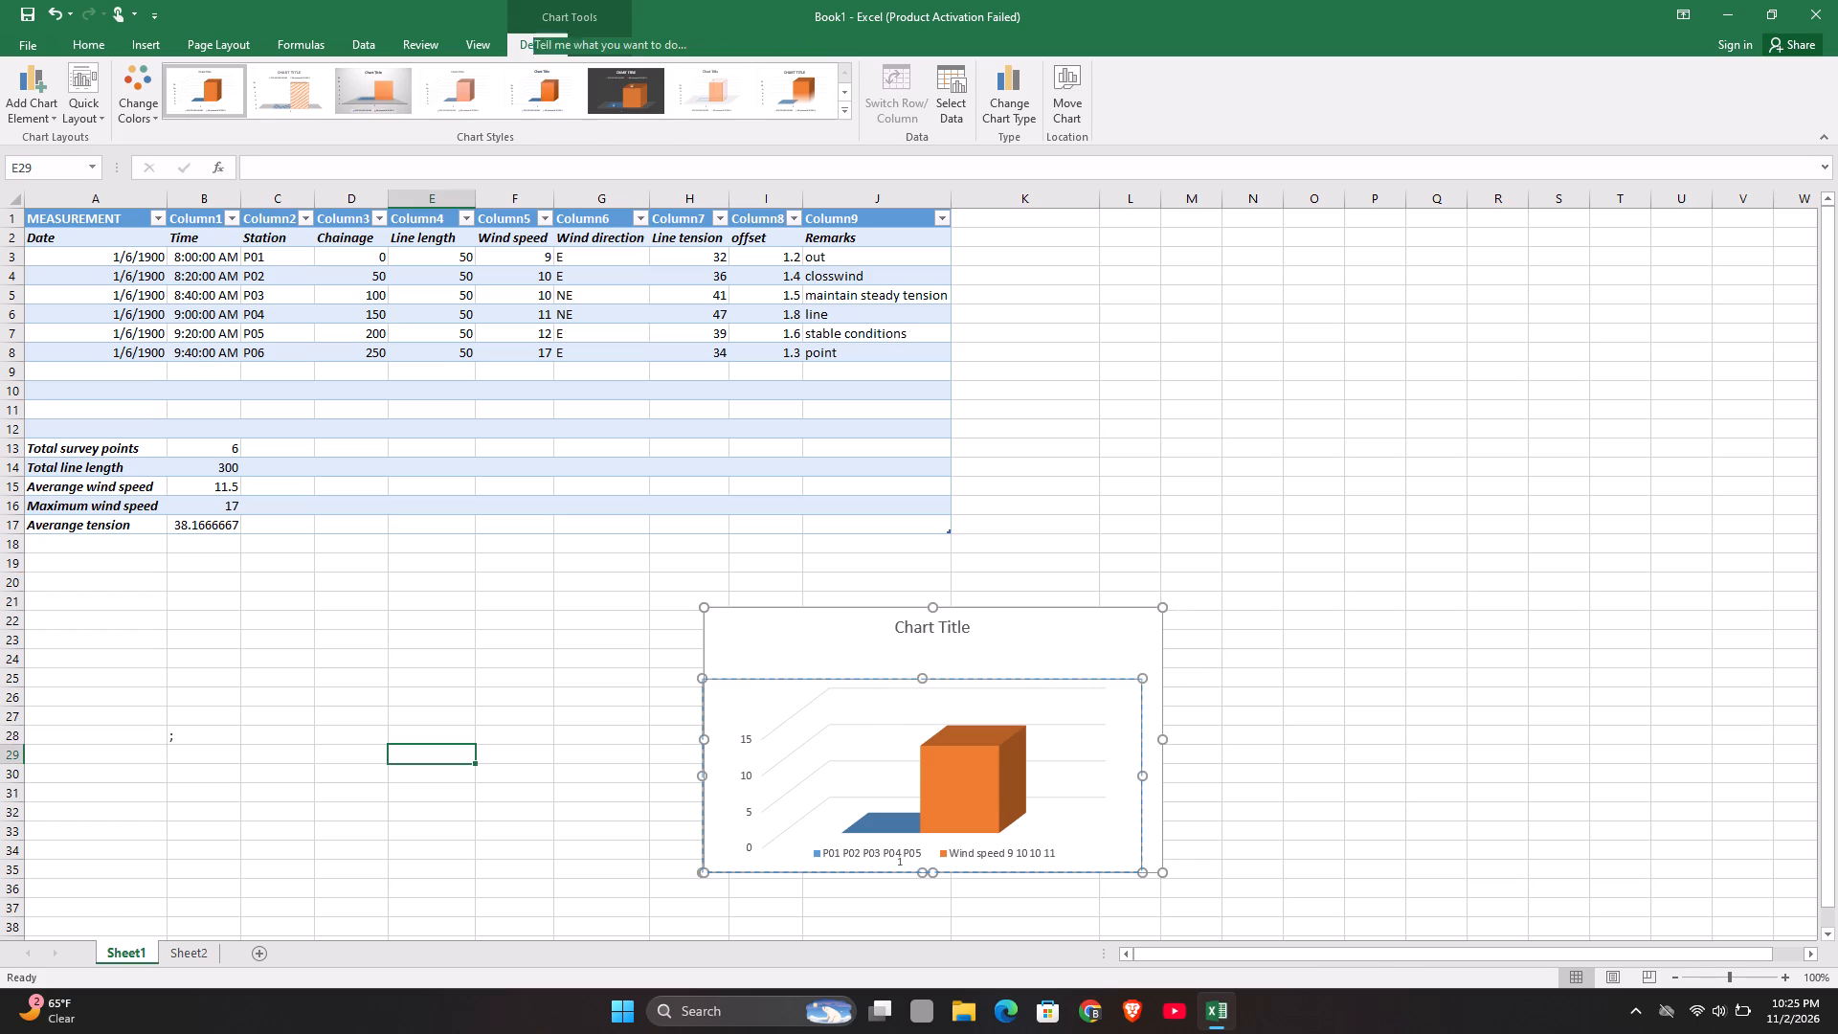
Resize the chart by its left and right edges so it spans from column A to the end of column H.
click(881, 741)
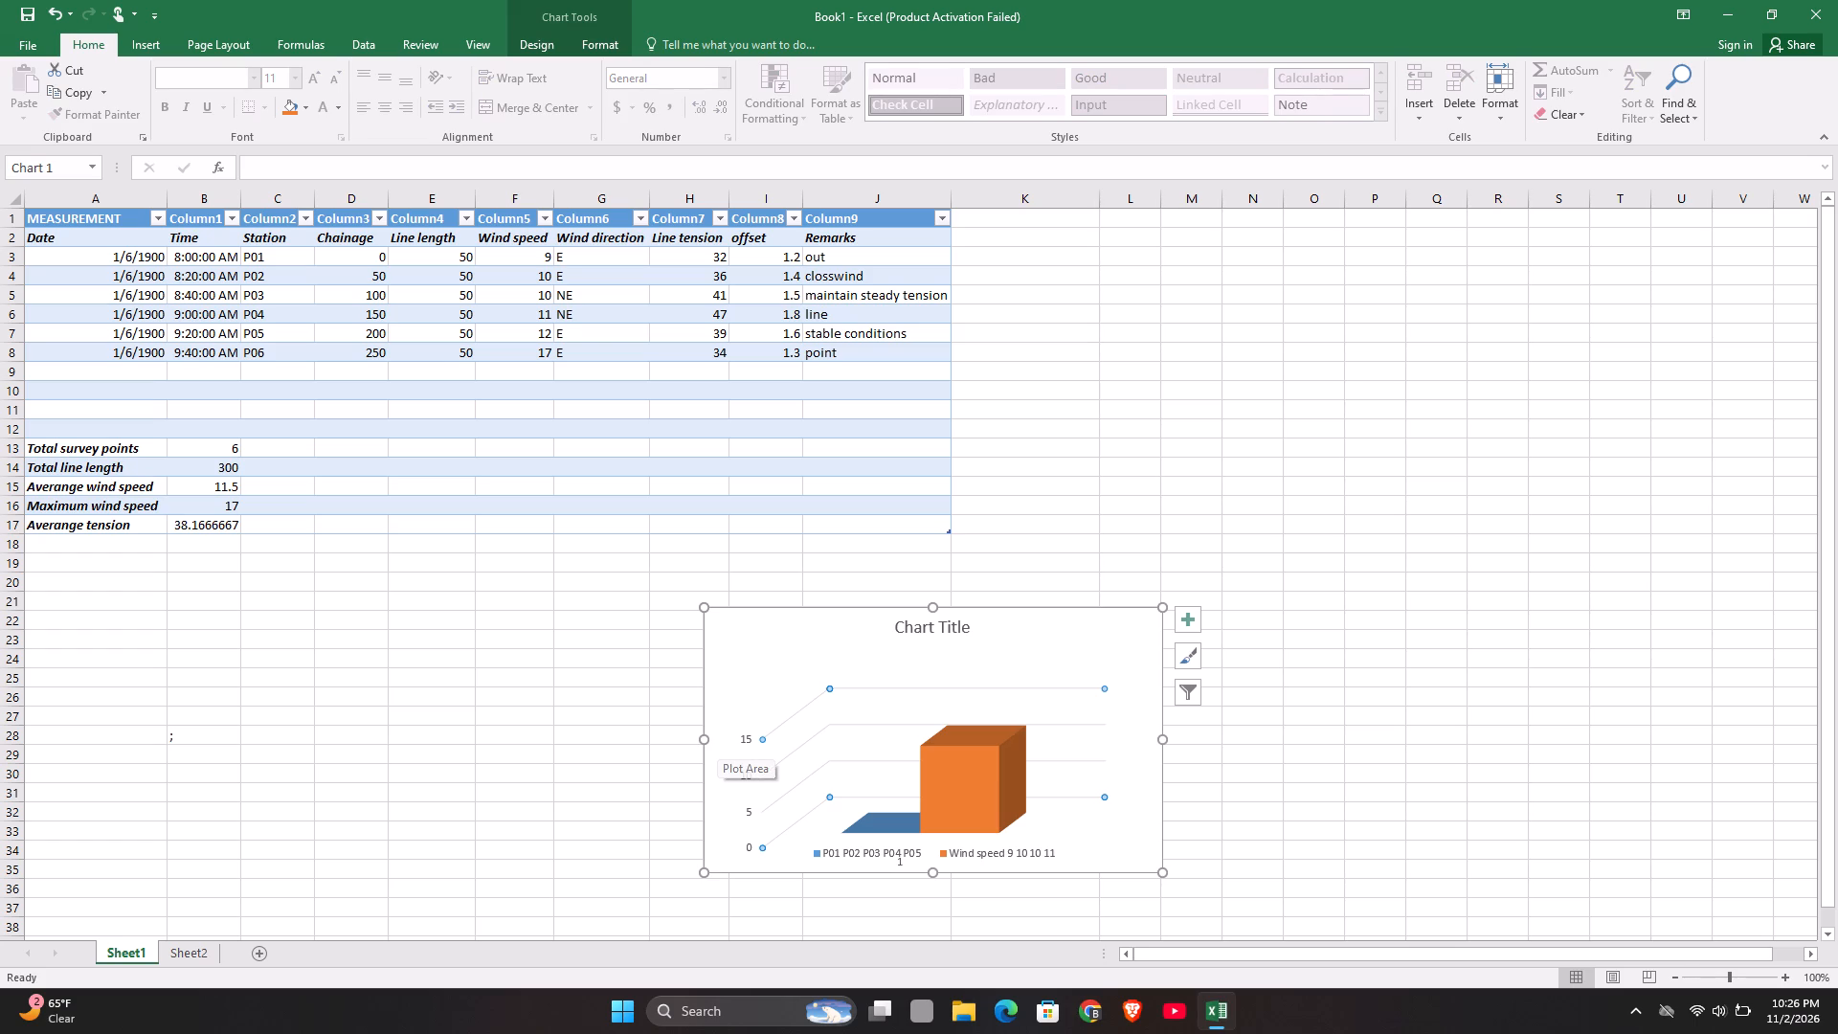
drag(700, 742, 625, 752)
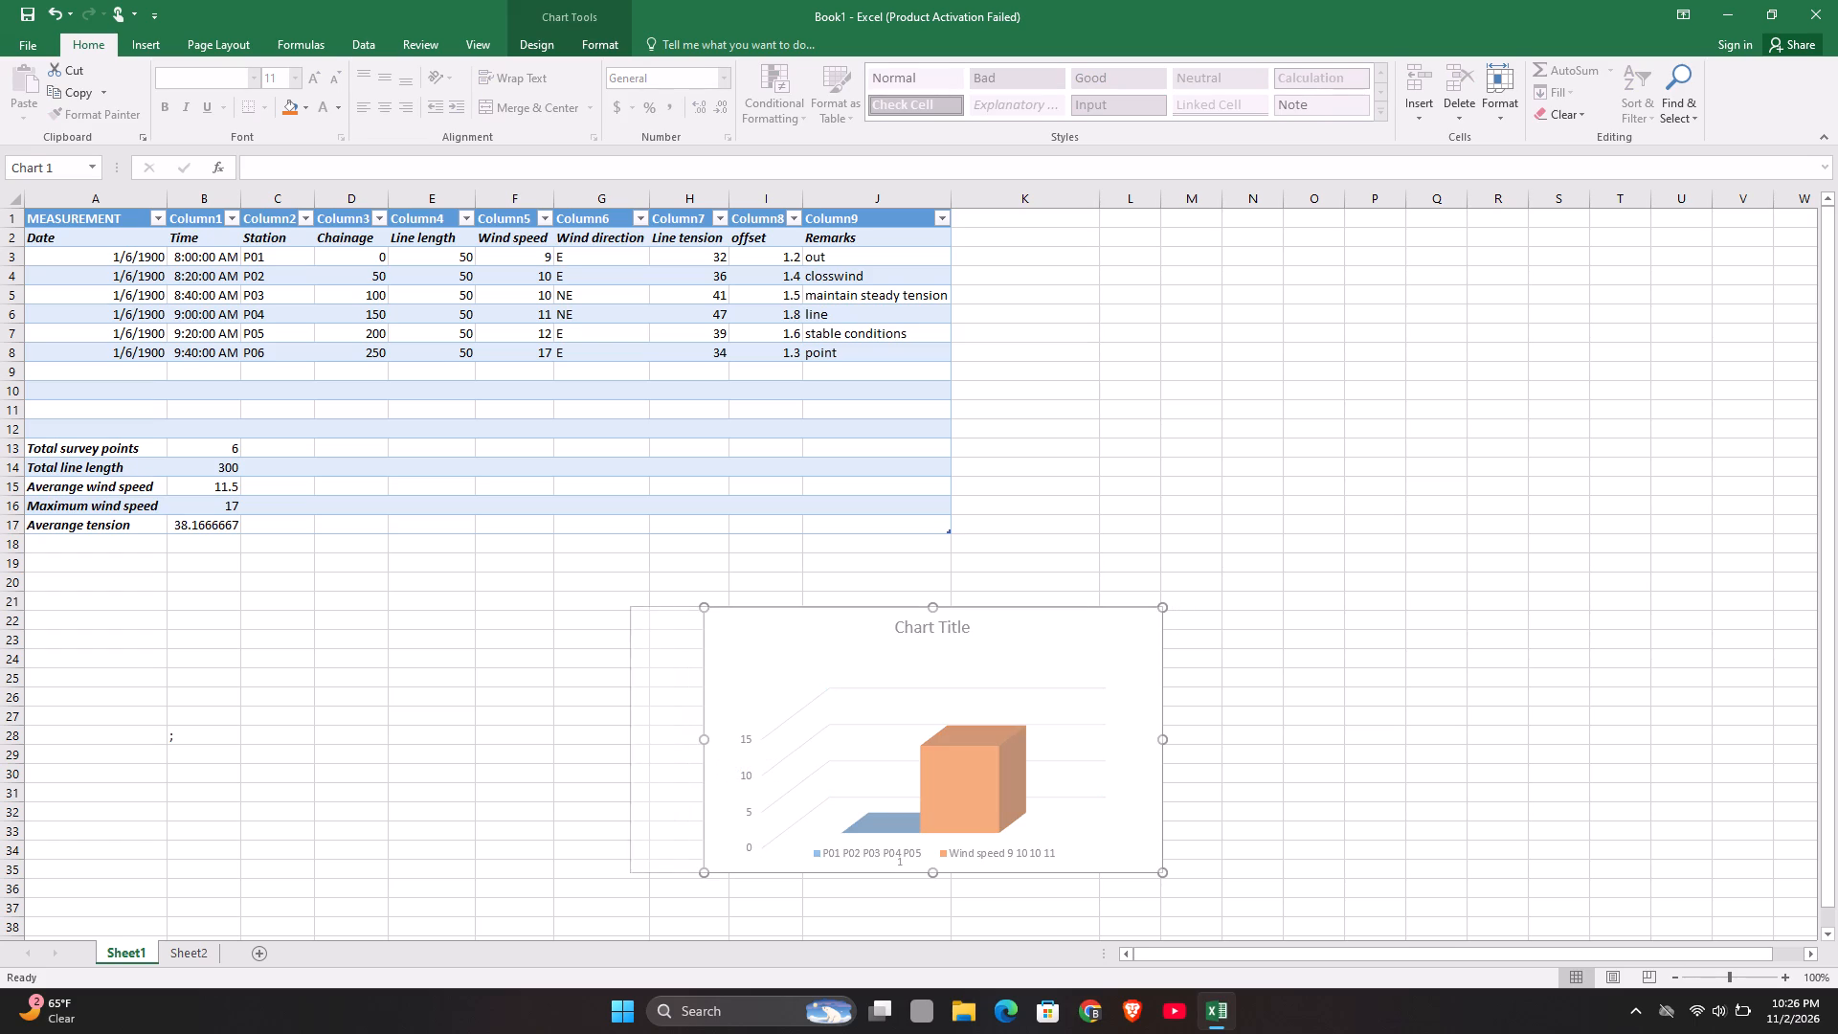
drag(625, 752, 286, 842)
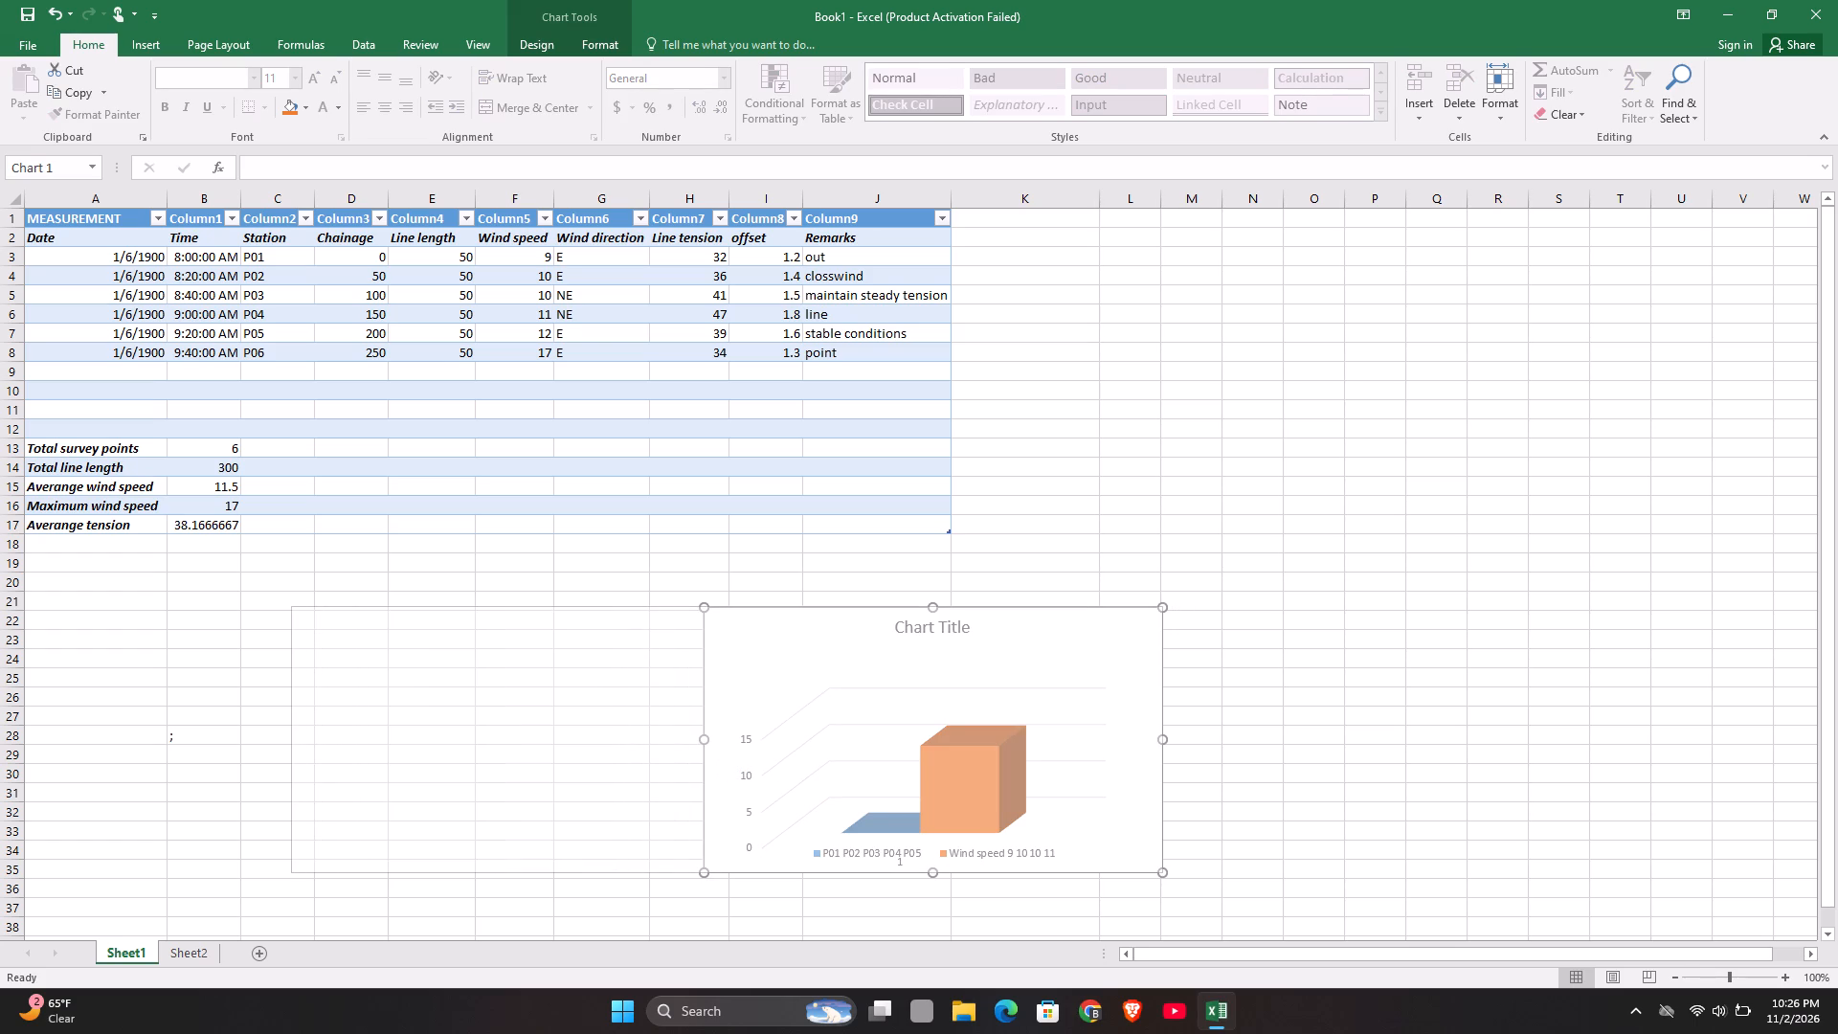
drag(286, 842, 275, 836)
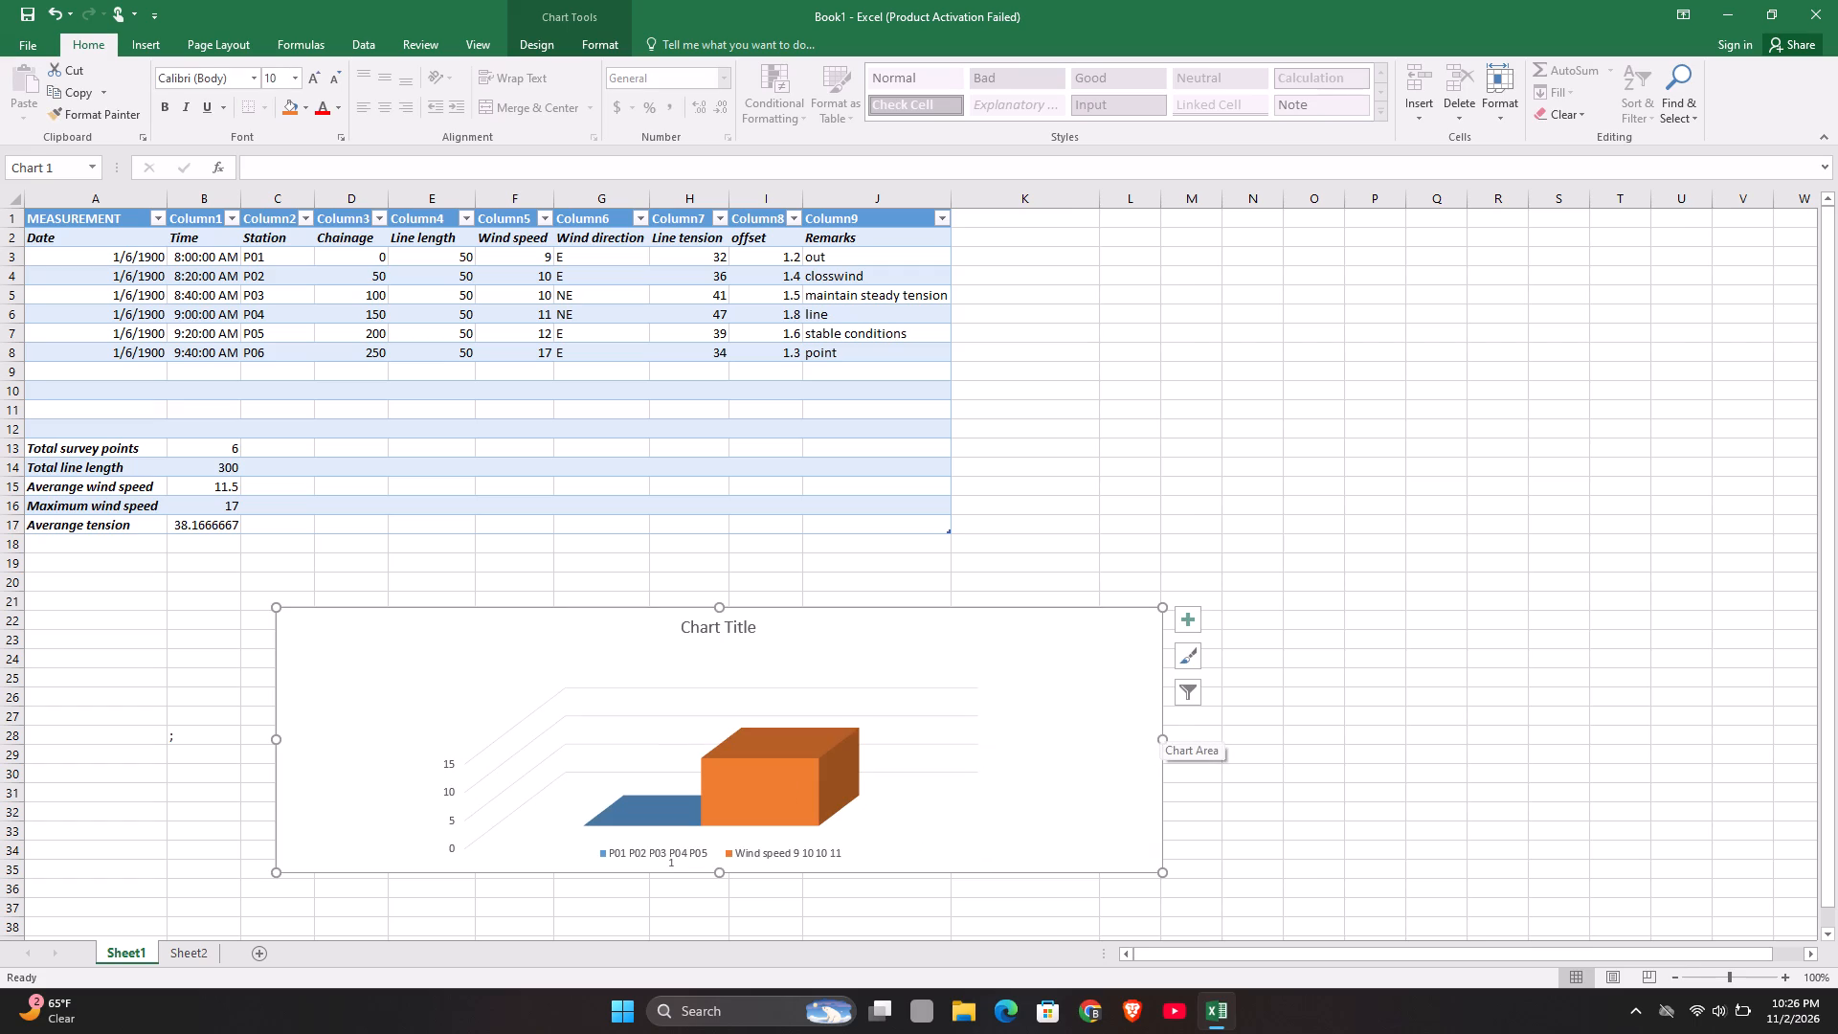
drag(1163, 739, 1134, 739)
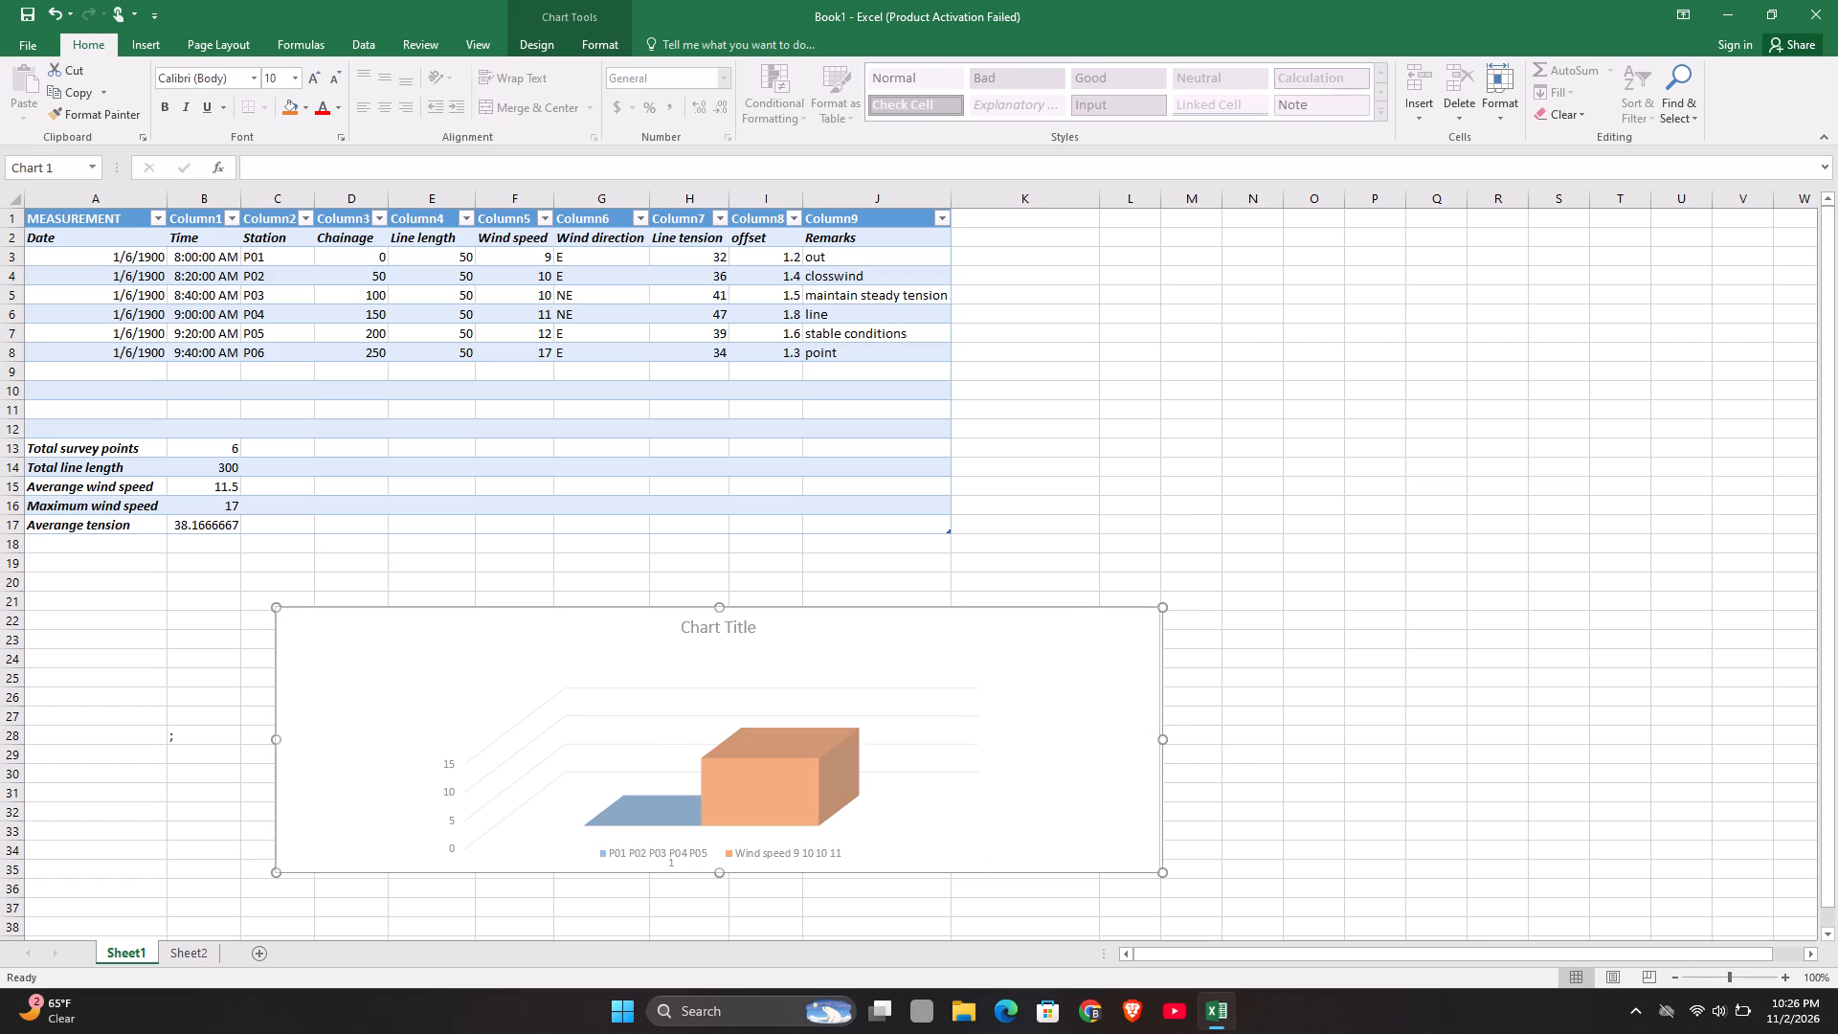
drag(1134, 739, 722, 766)
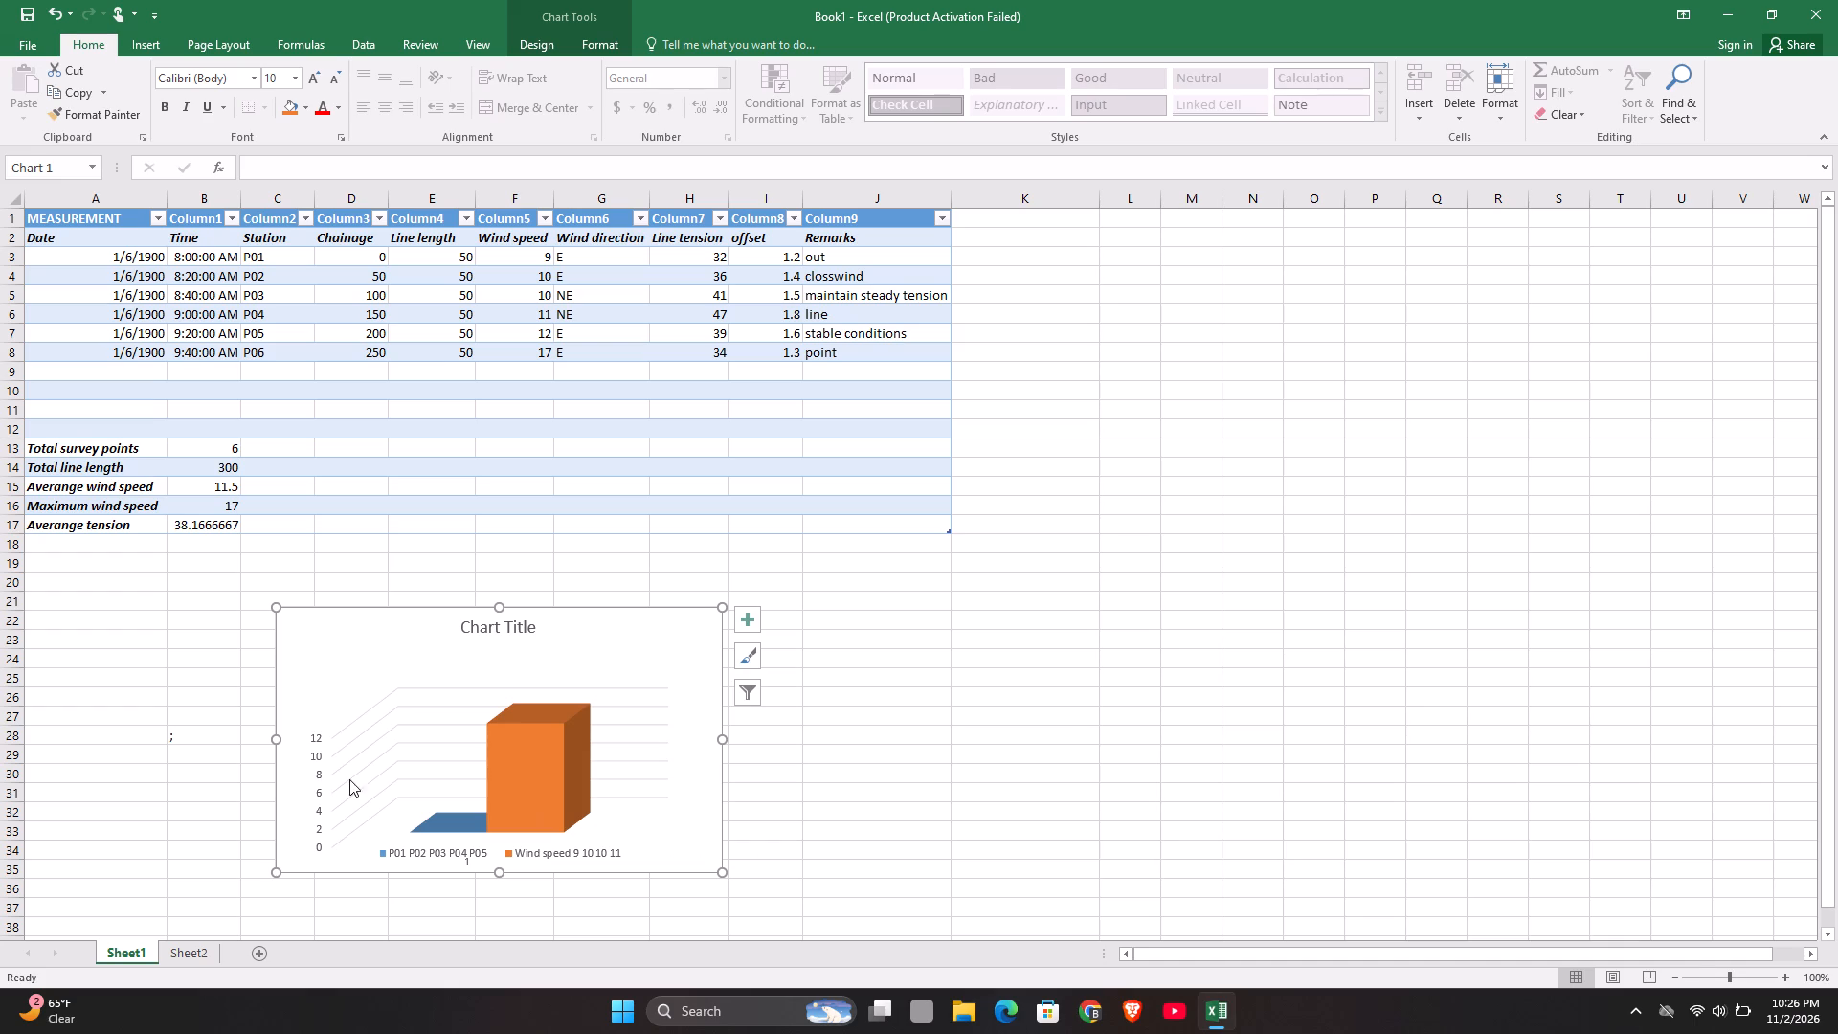
drag(274, 742, 263, 742)
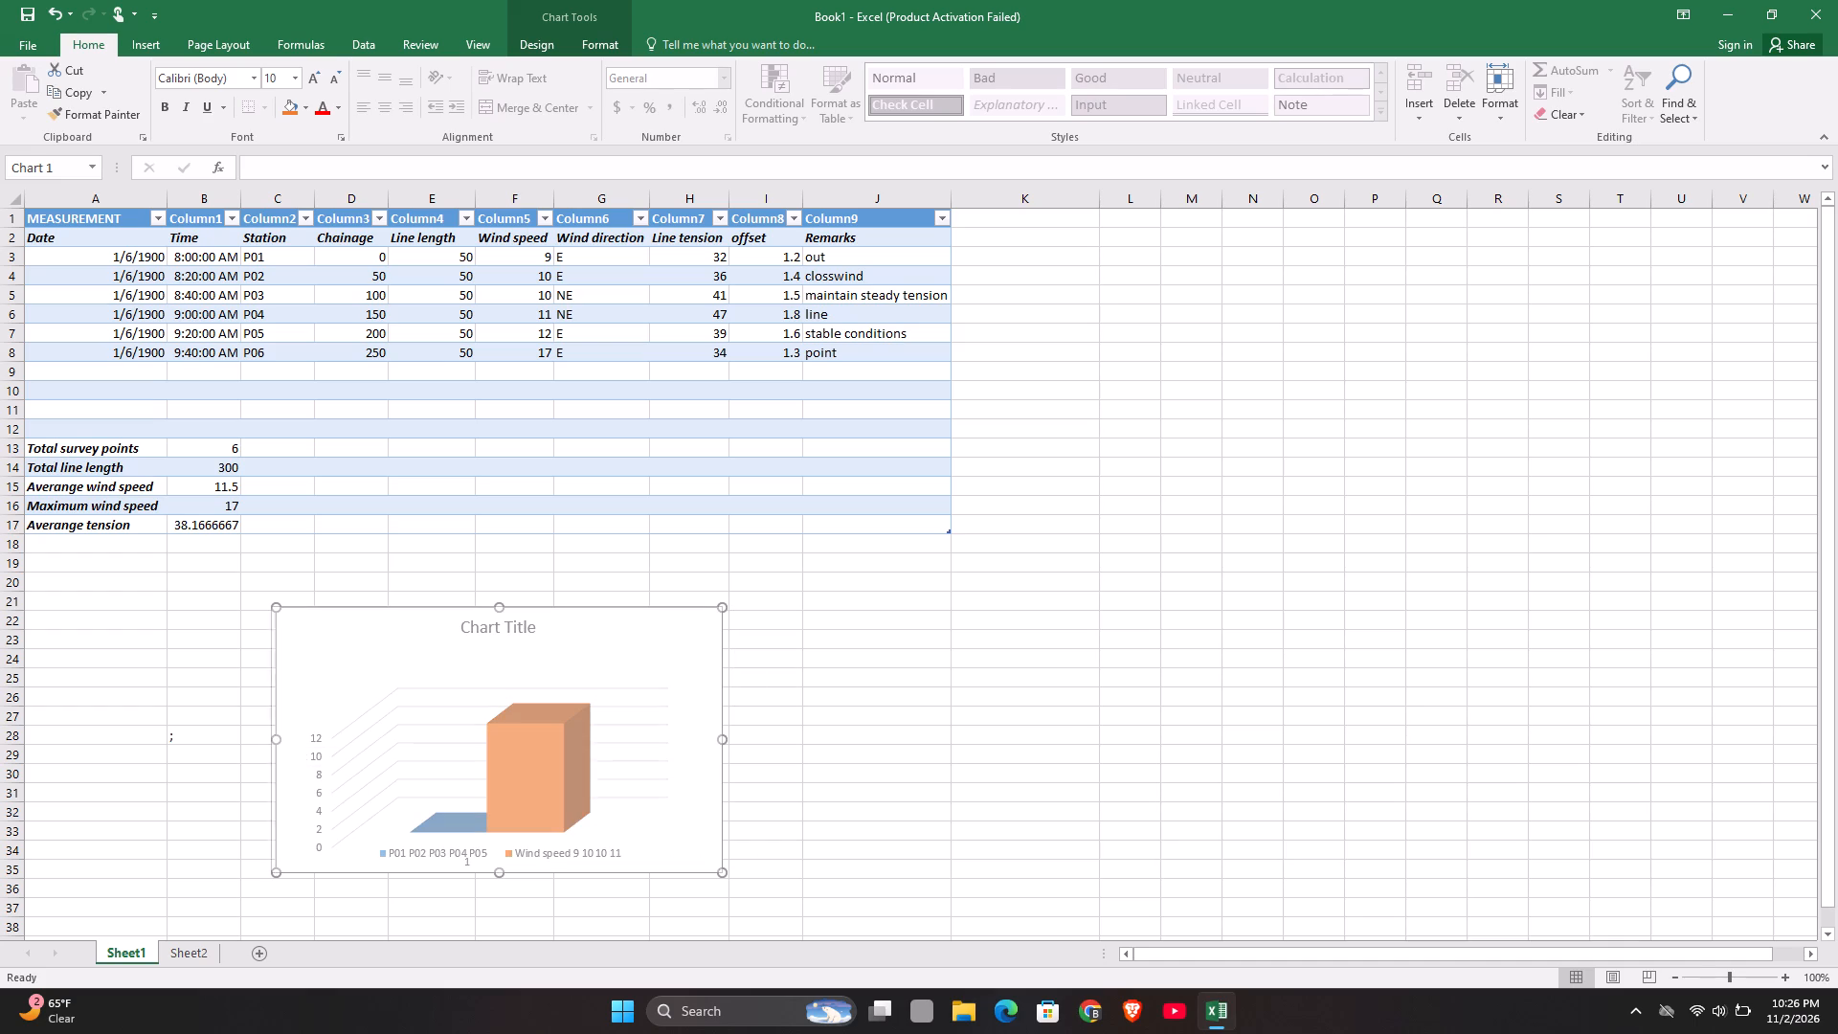
drag(263, 742, 126, 749)
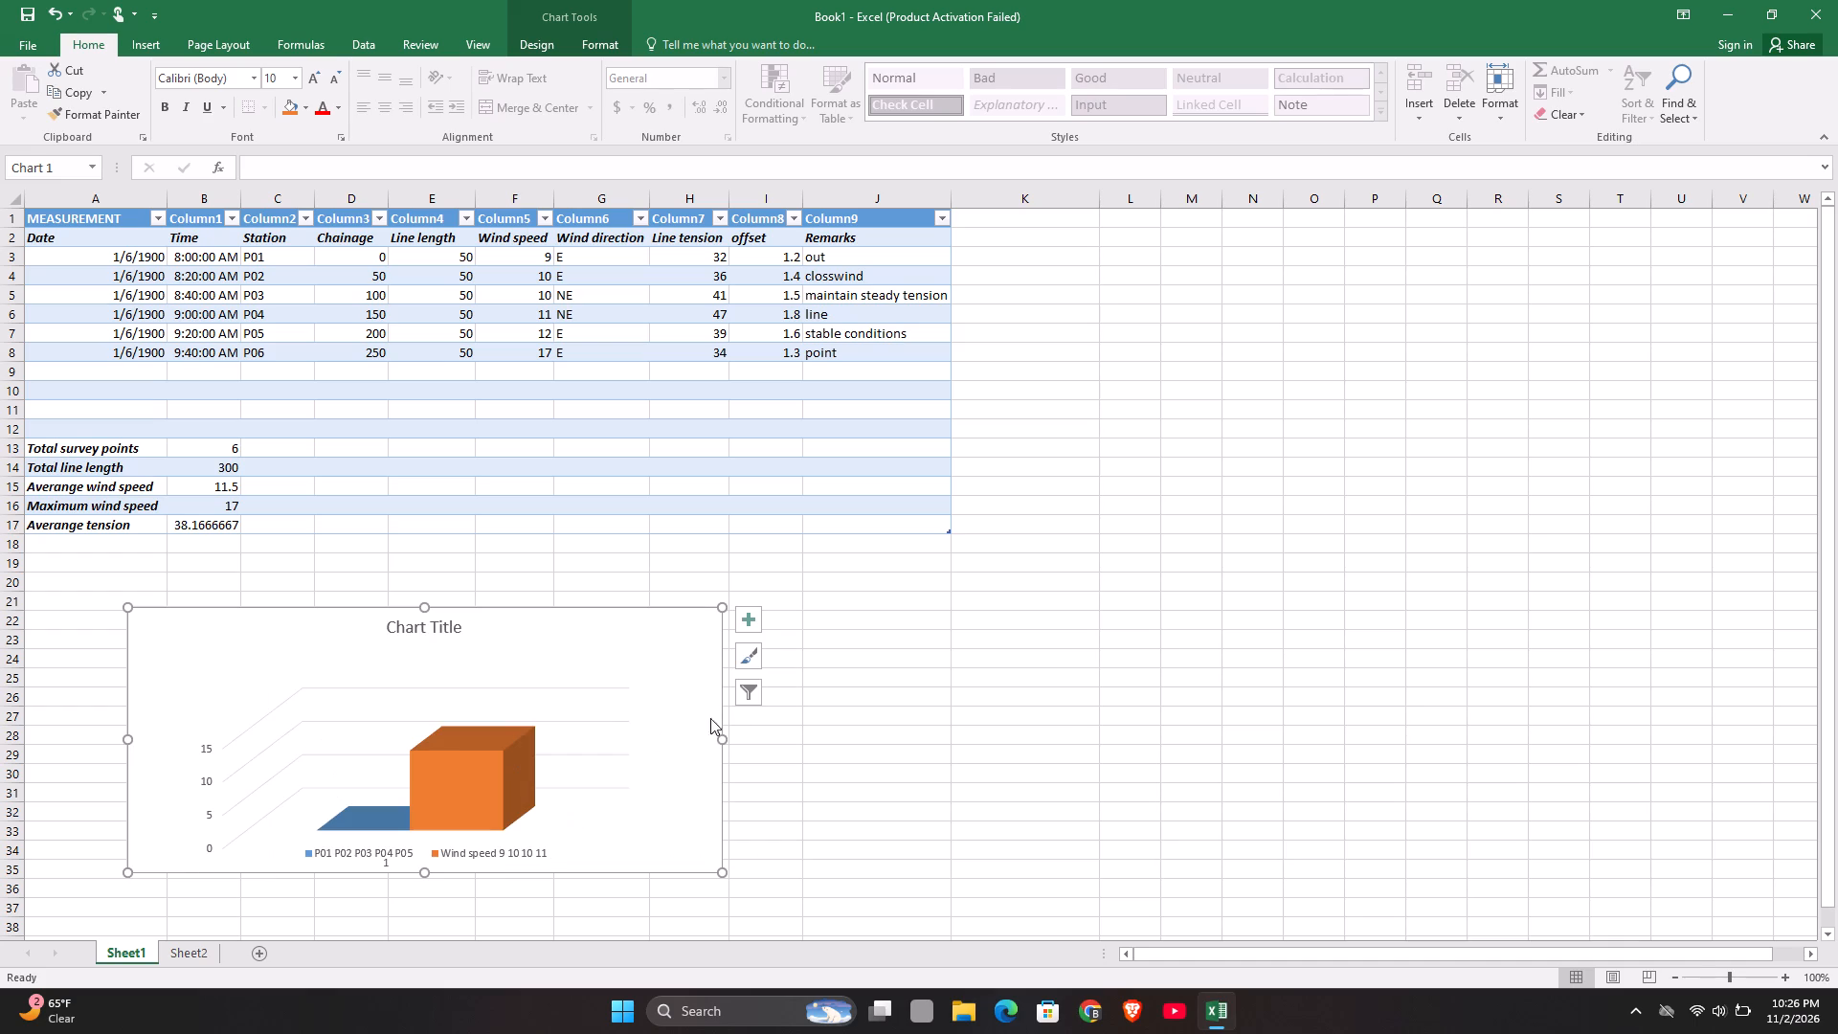
click(646, 784)
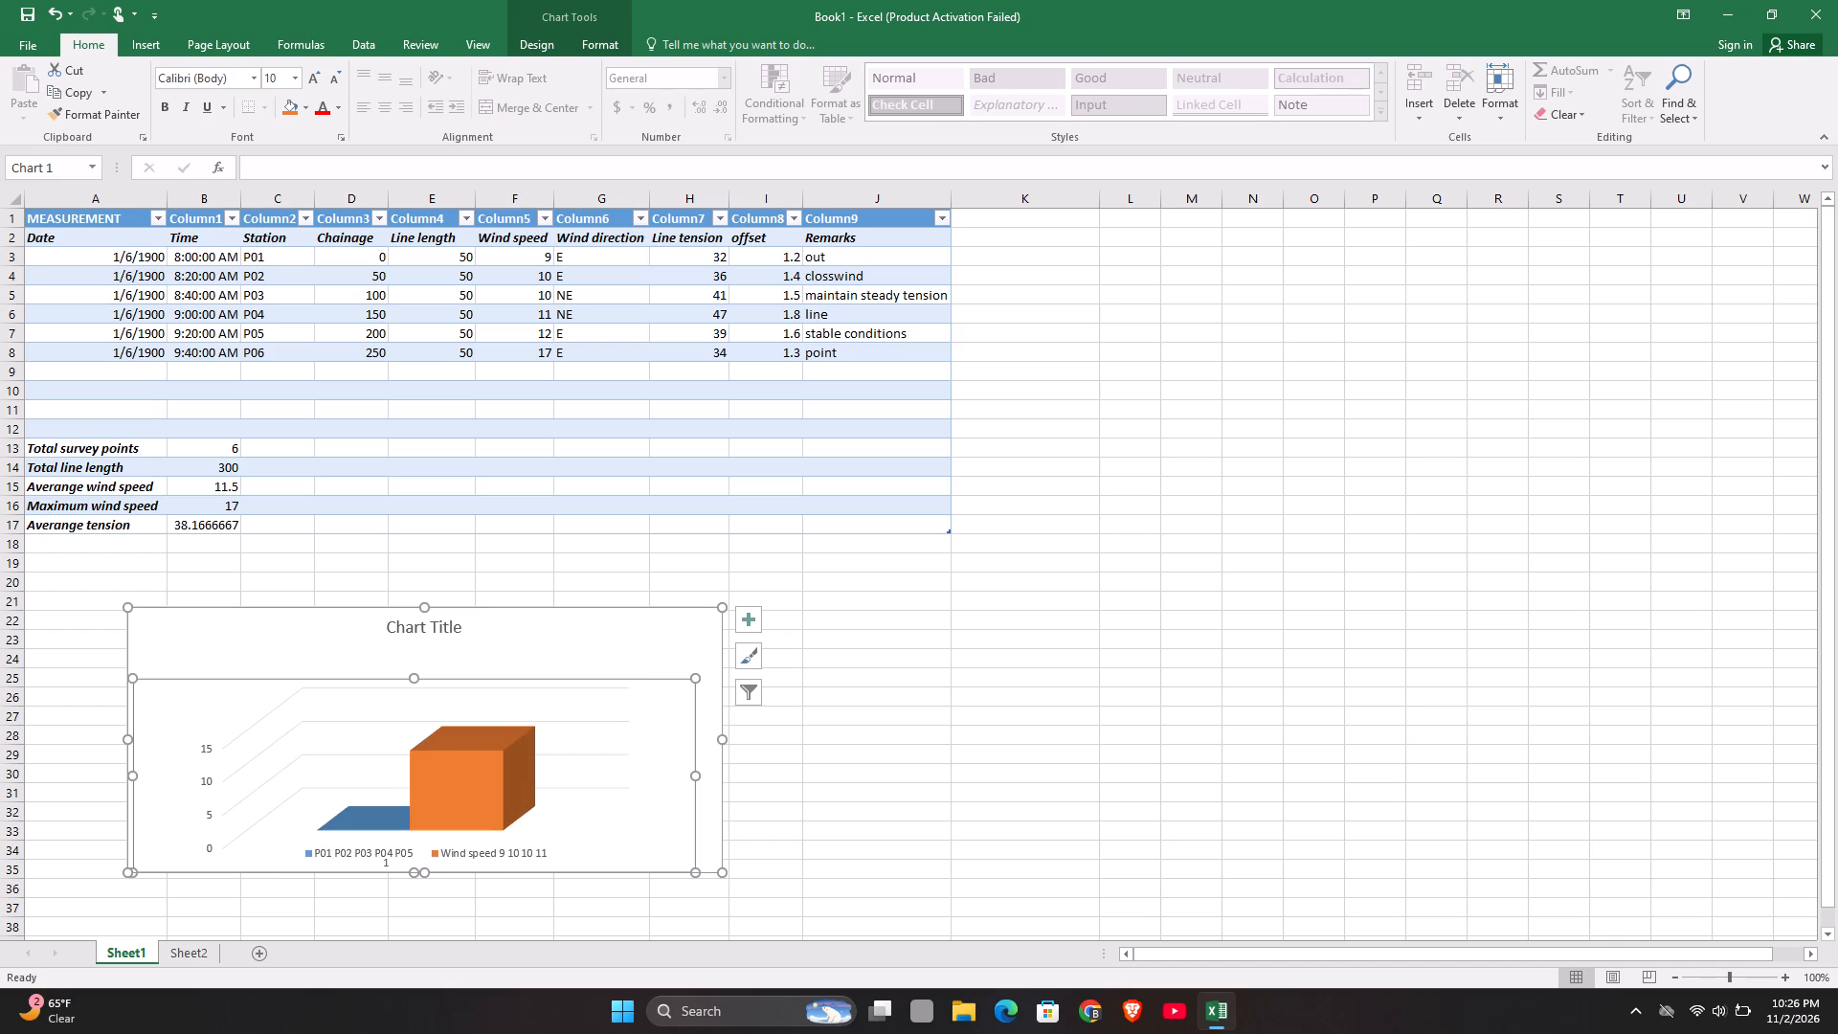
Replace the chart title text with WIND SPEED AND SURVEY POINT.
click(464, 639)
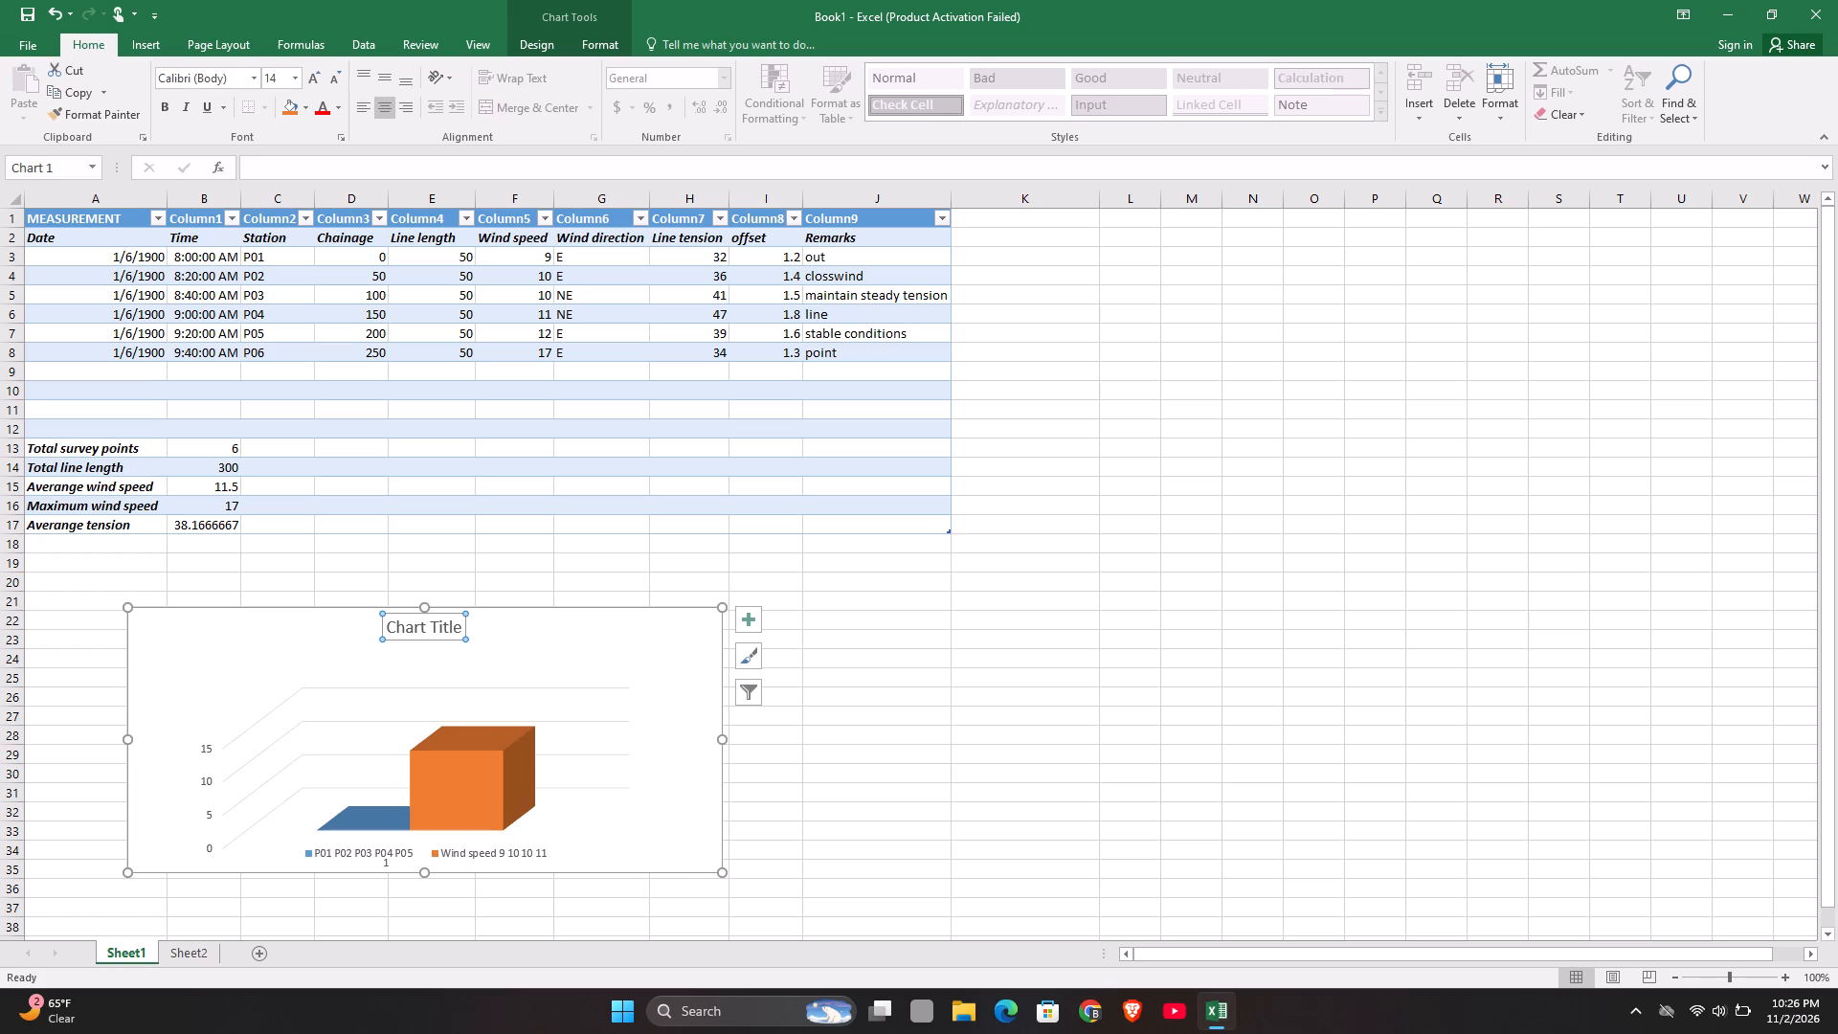
text(WIN)
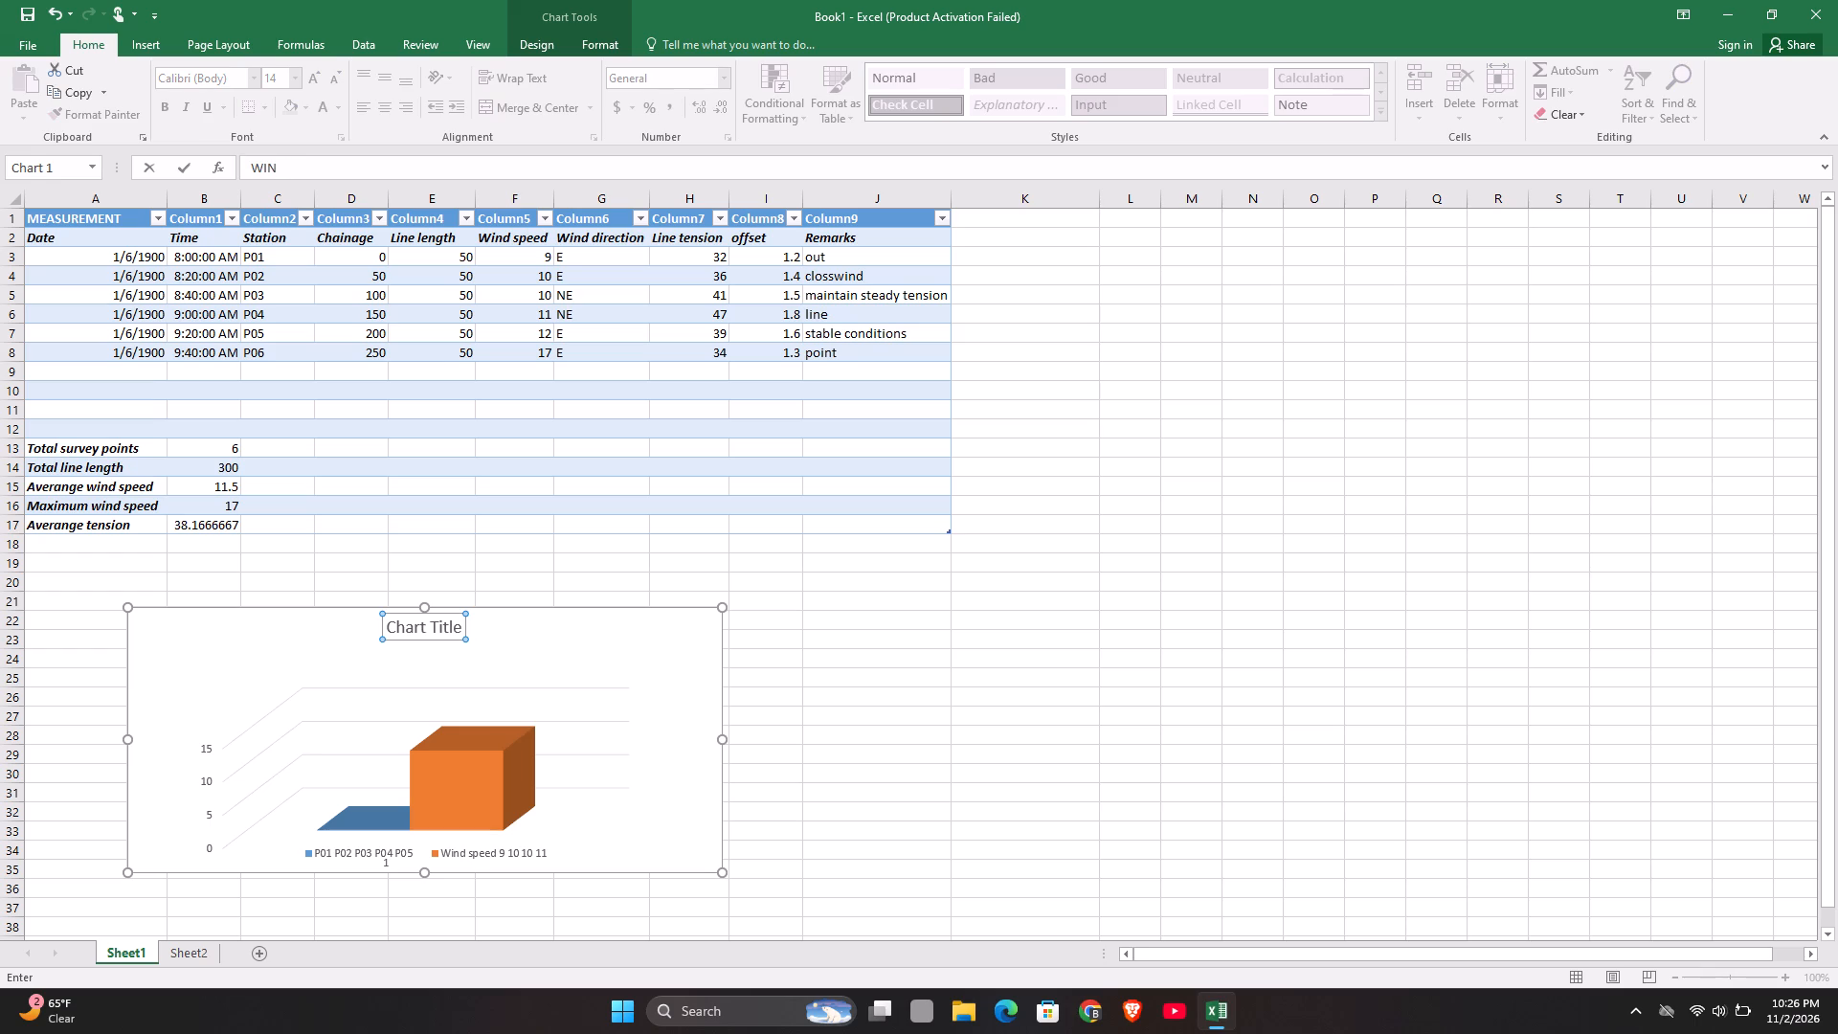
click(454, 637)
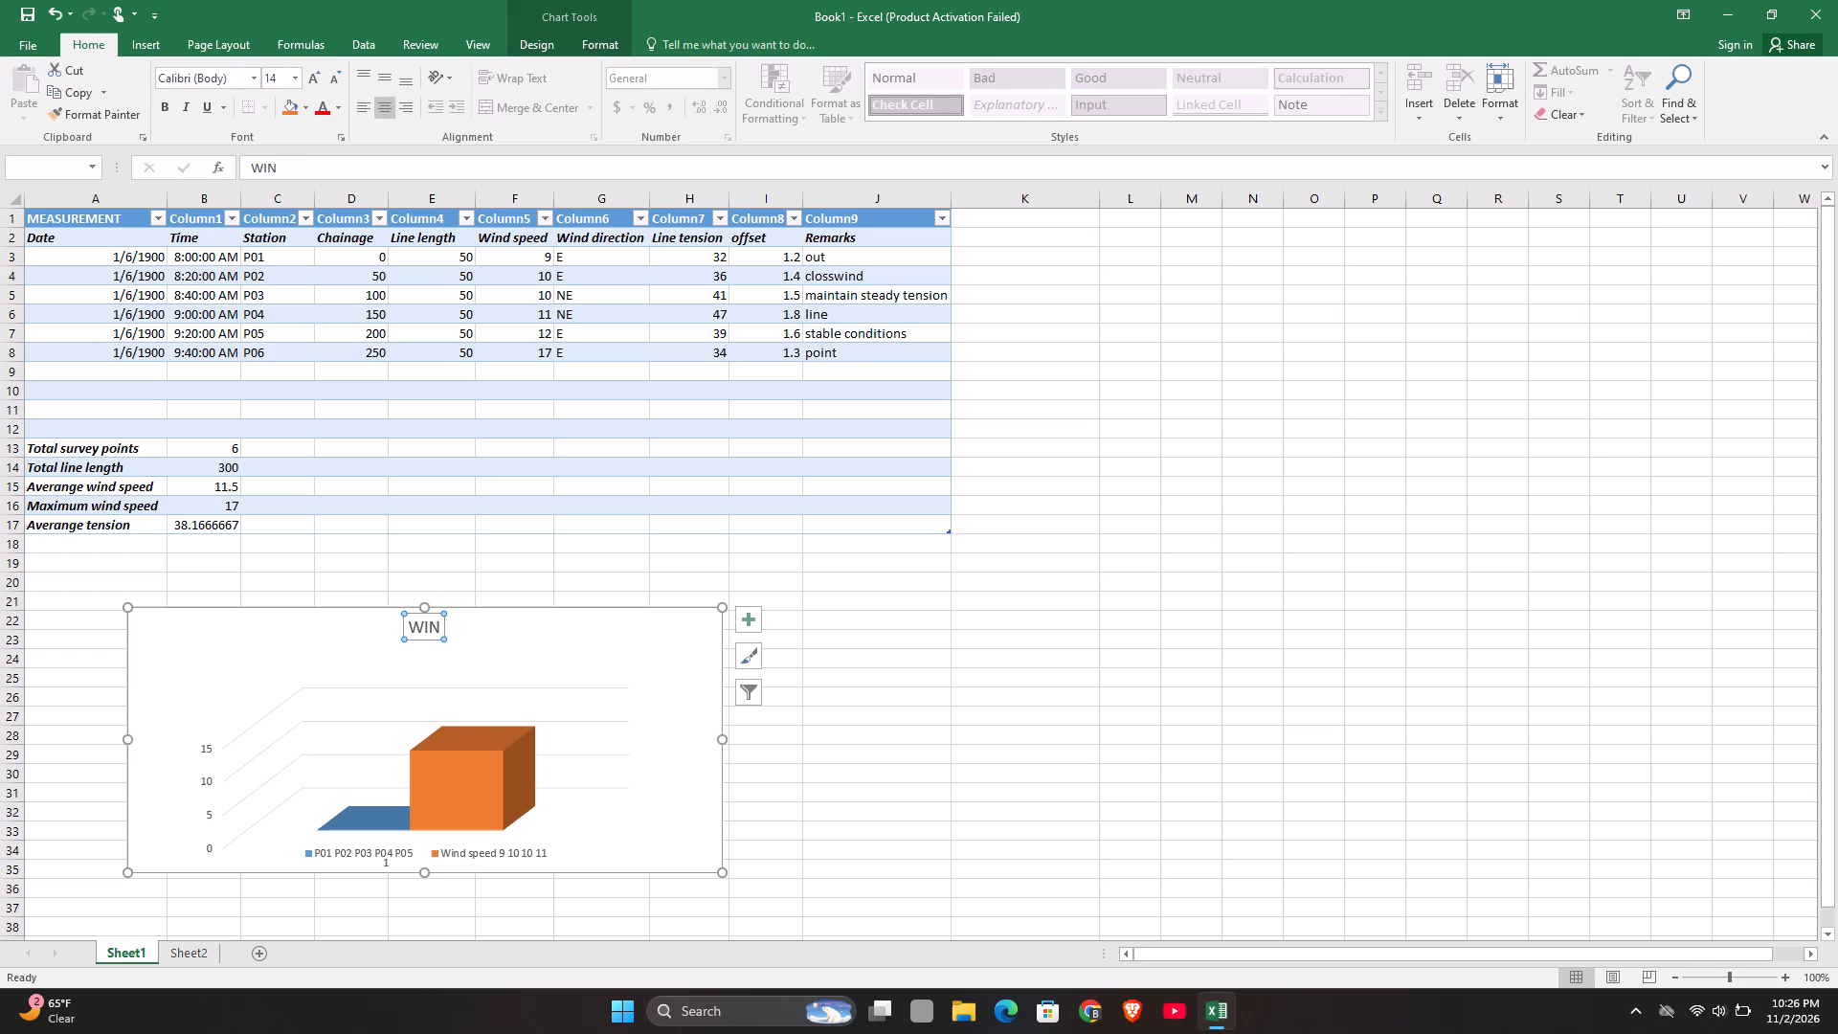
key(d)
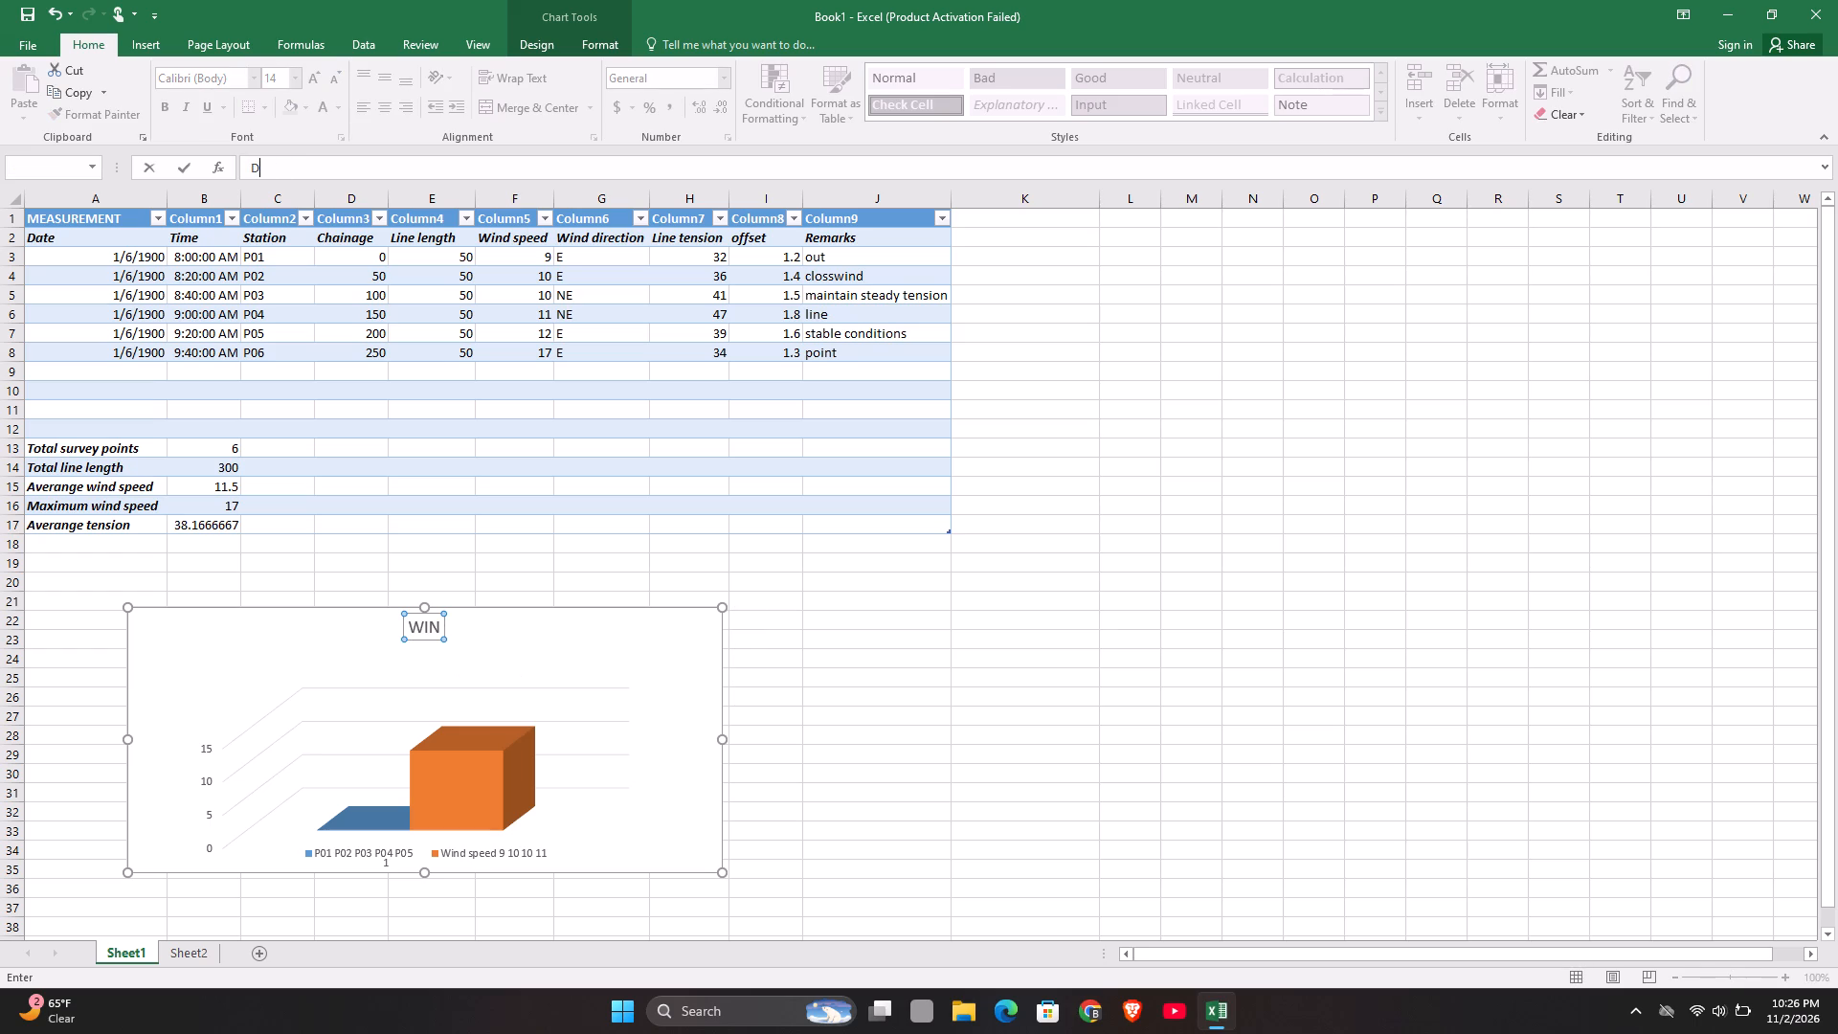
click(438, 628)
key(d)
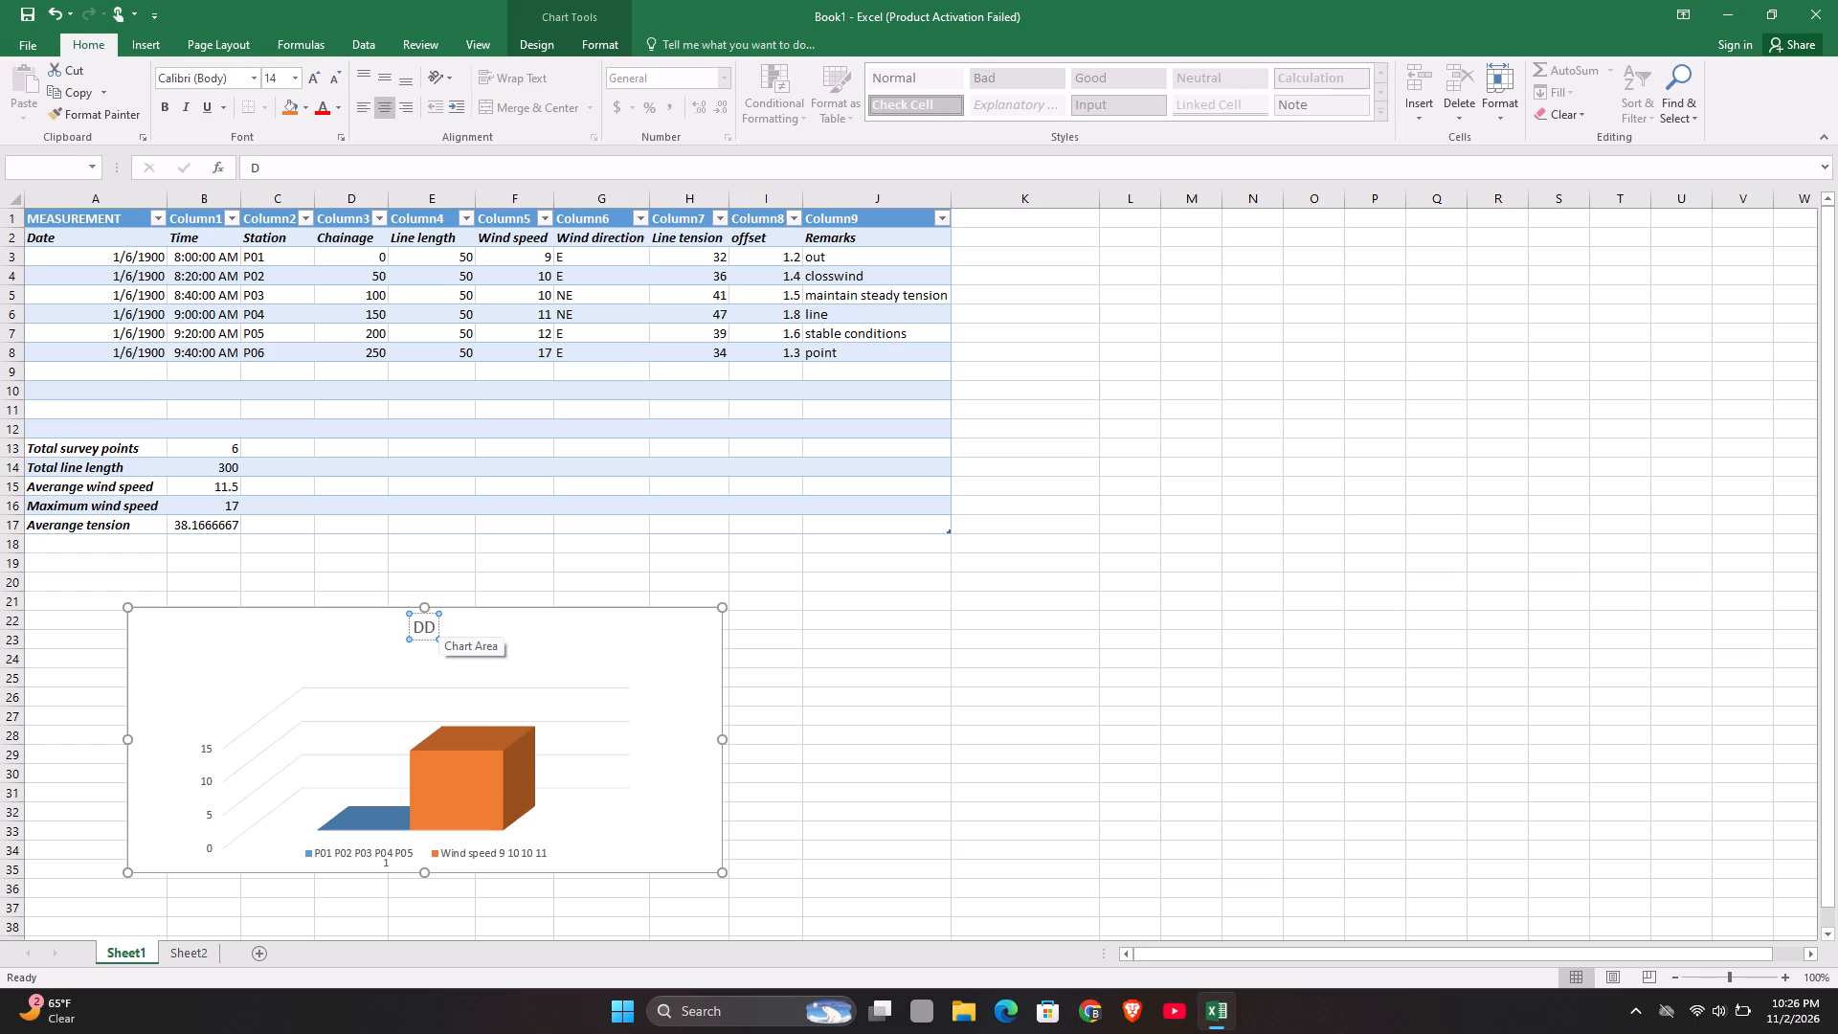
key(BackSpace)
key(BackSpace)
key(w)
text(IN)
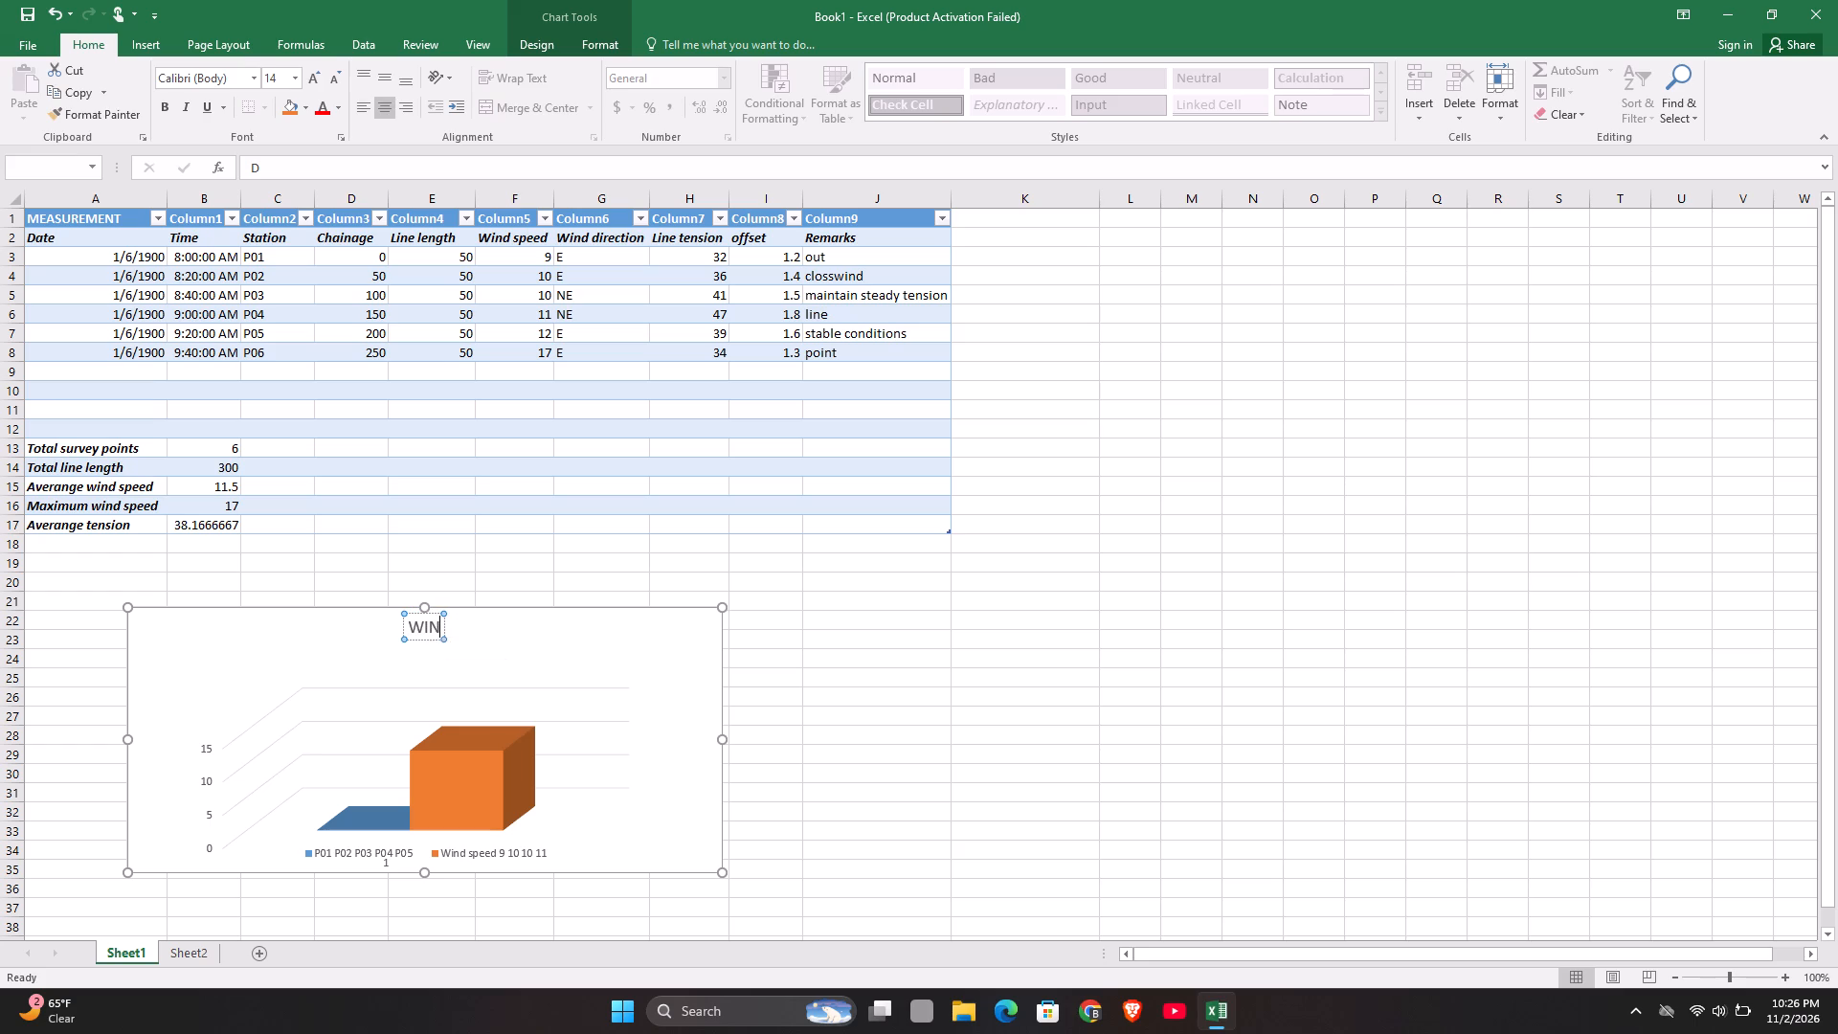
key(d)
key(space)
text(S)
text(PEED AND)
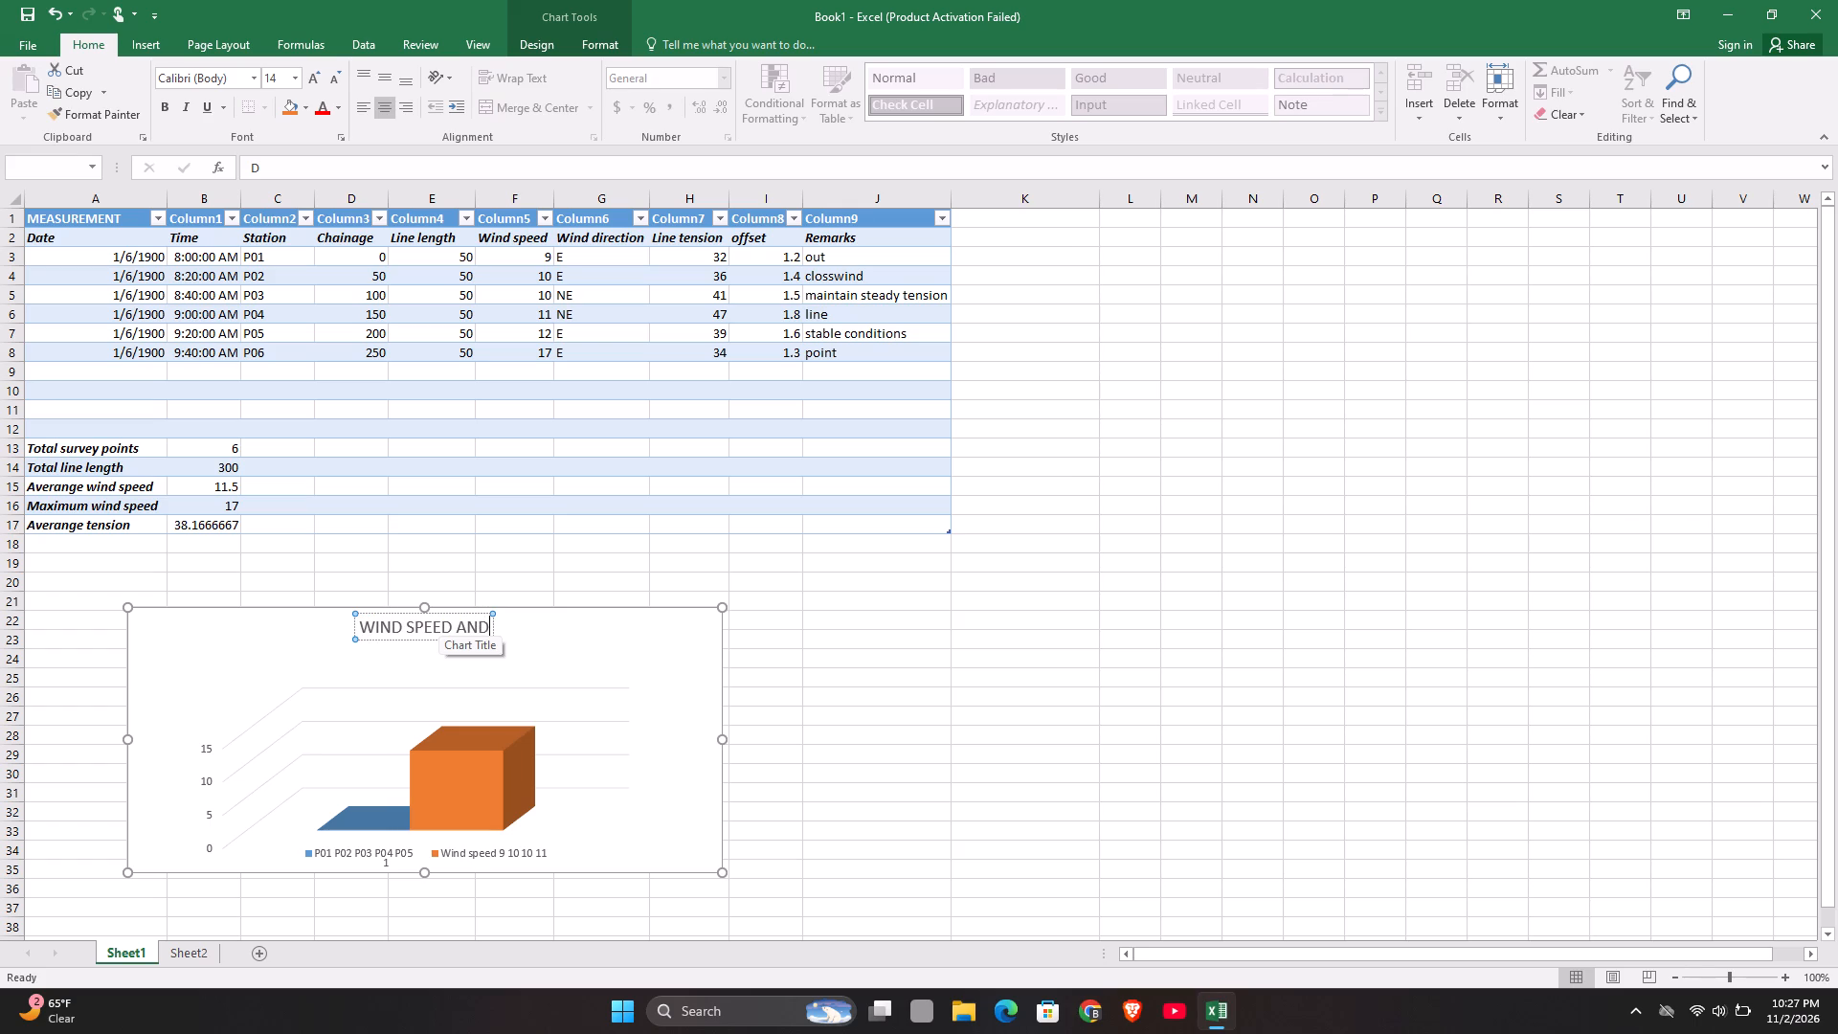
key(space)
text(S)
text(URVEY)
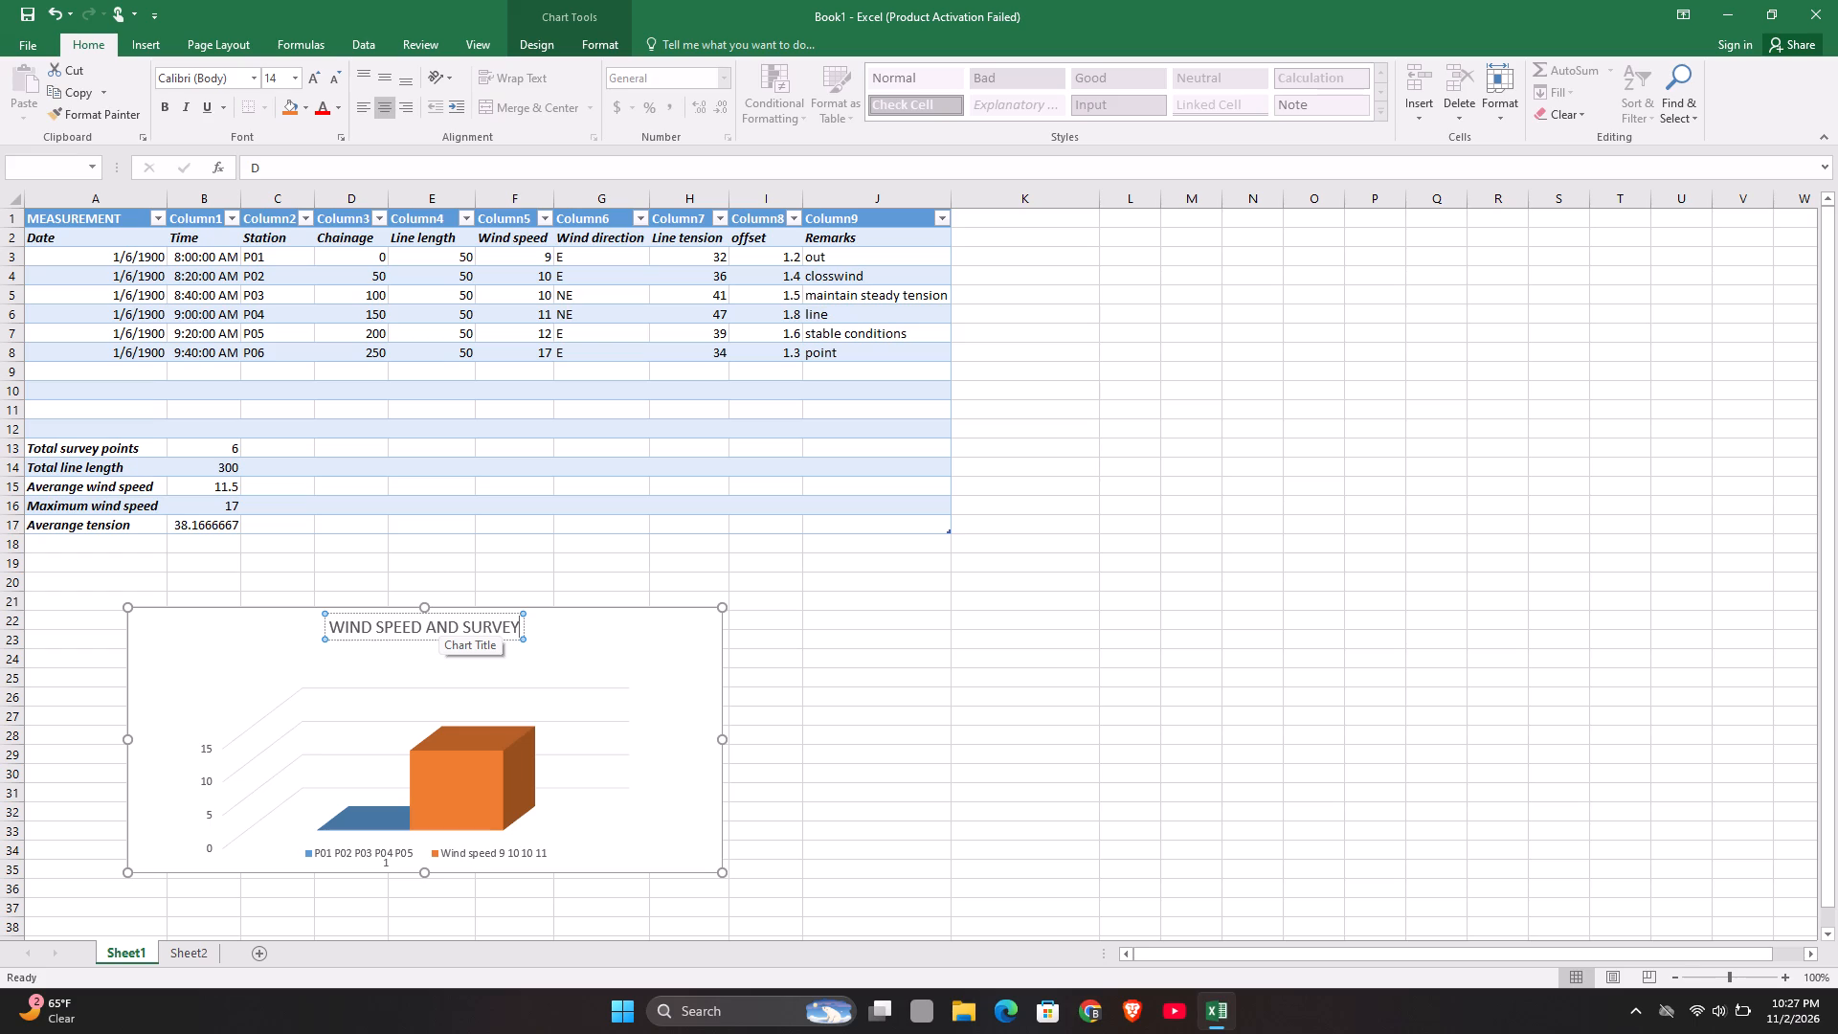
key(space)
text(POINT)
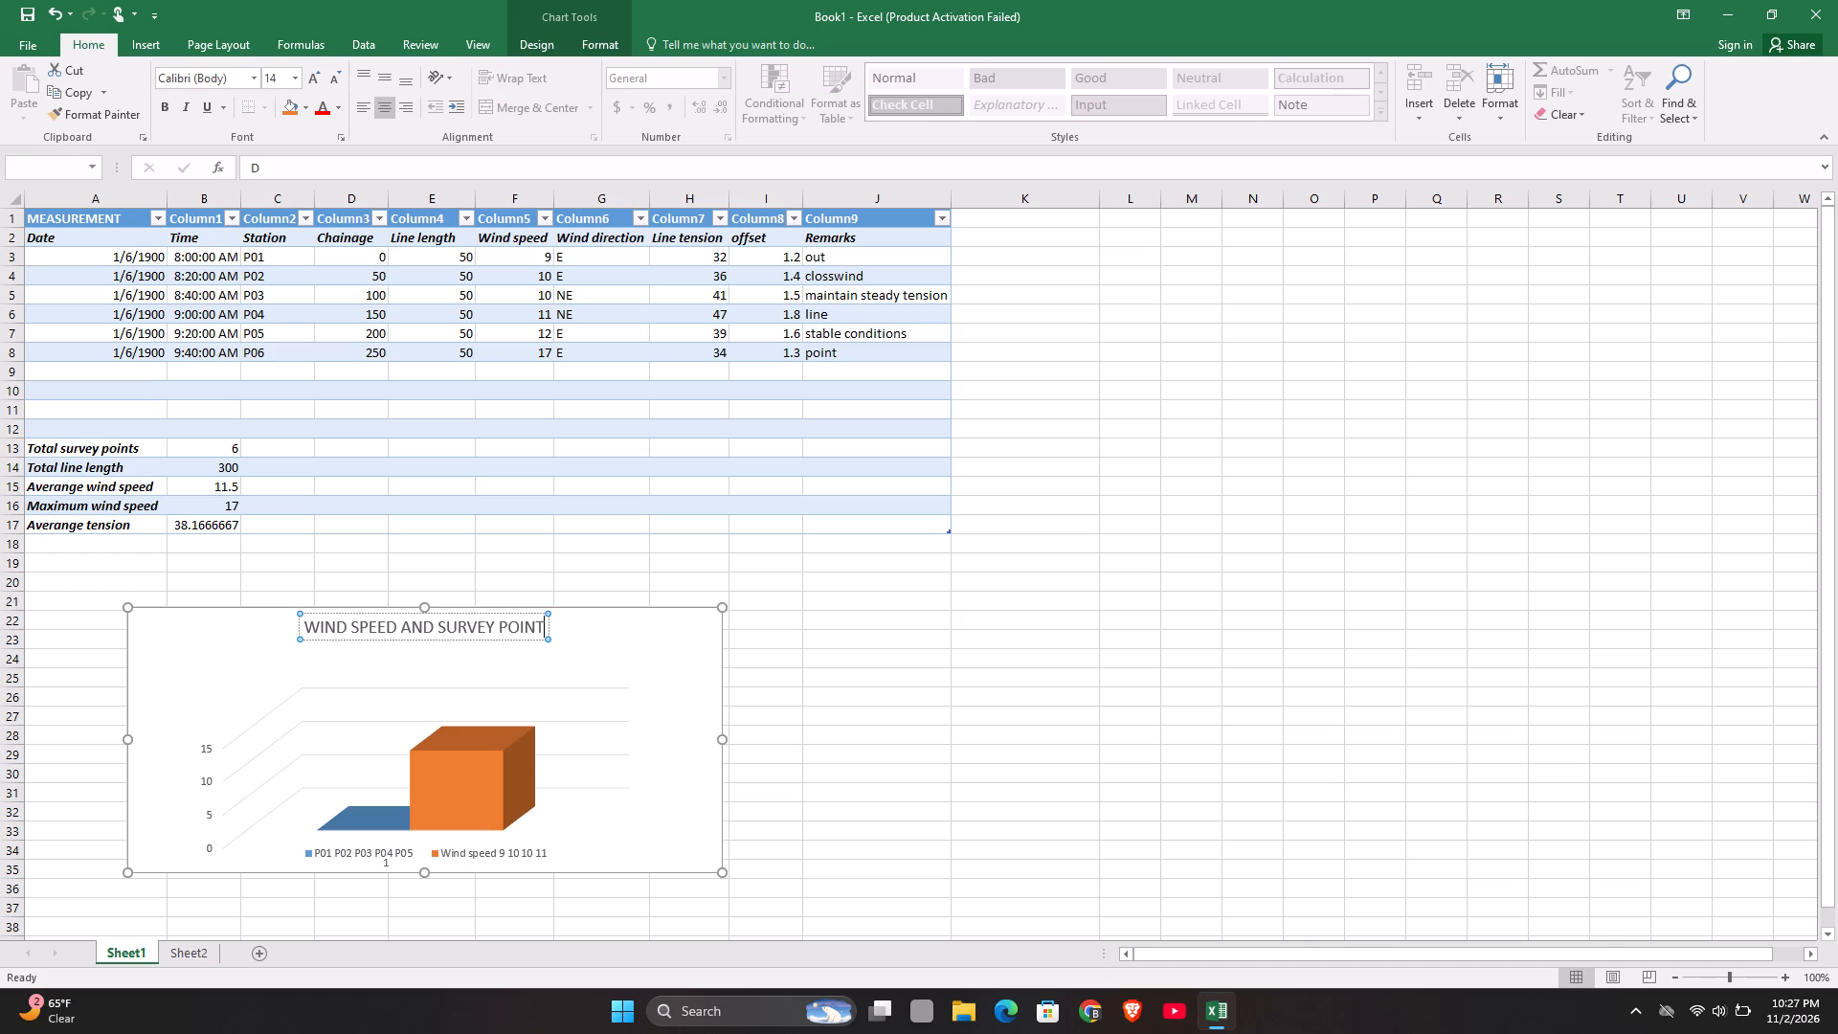
click(628, 694)
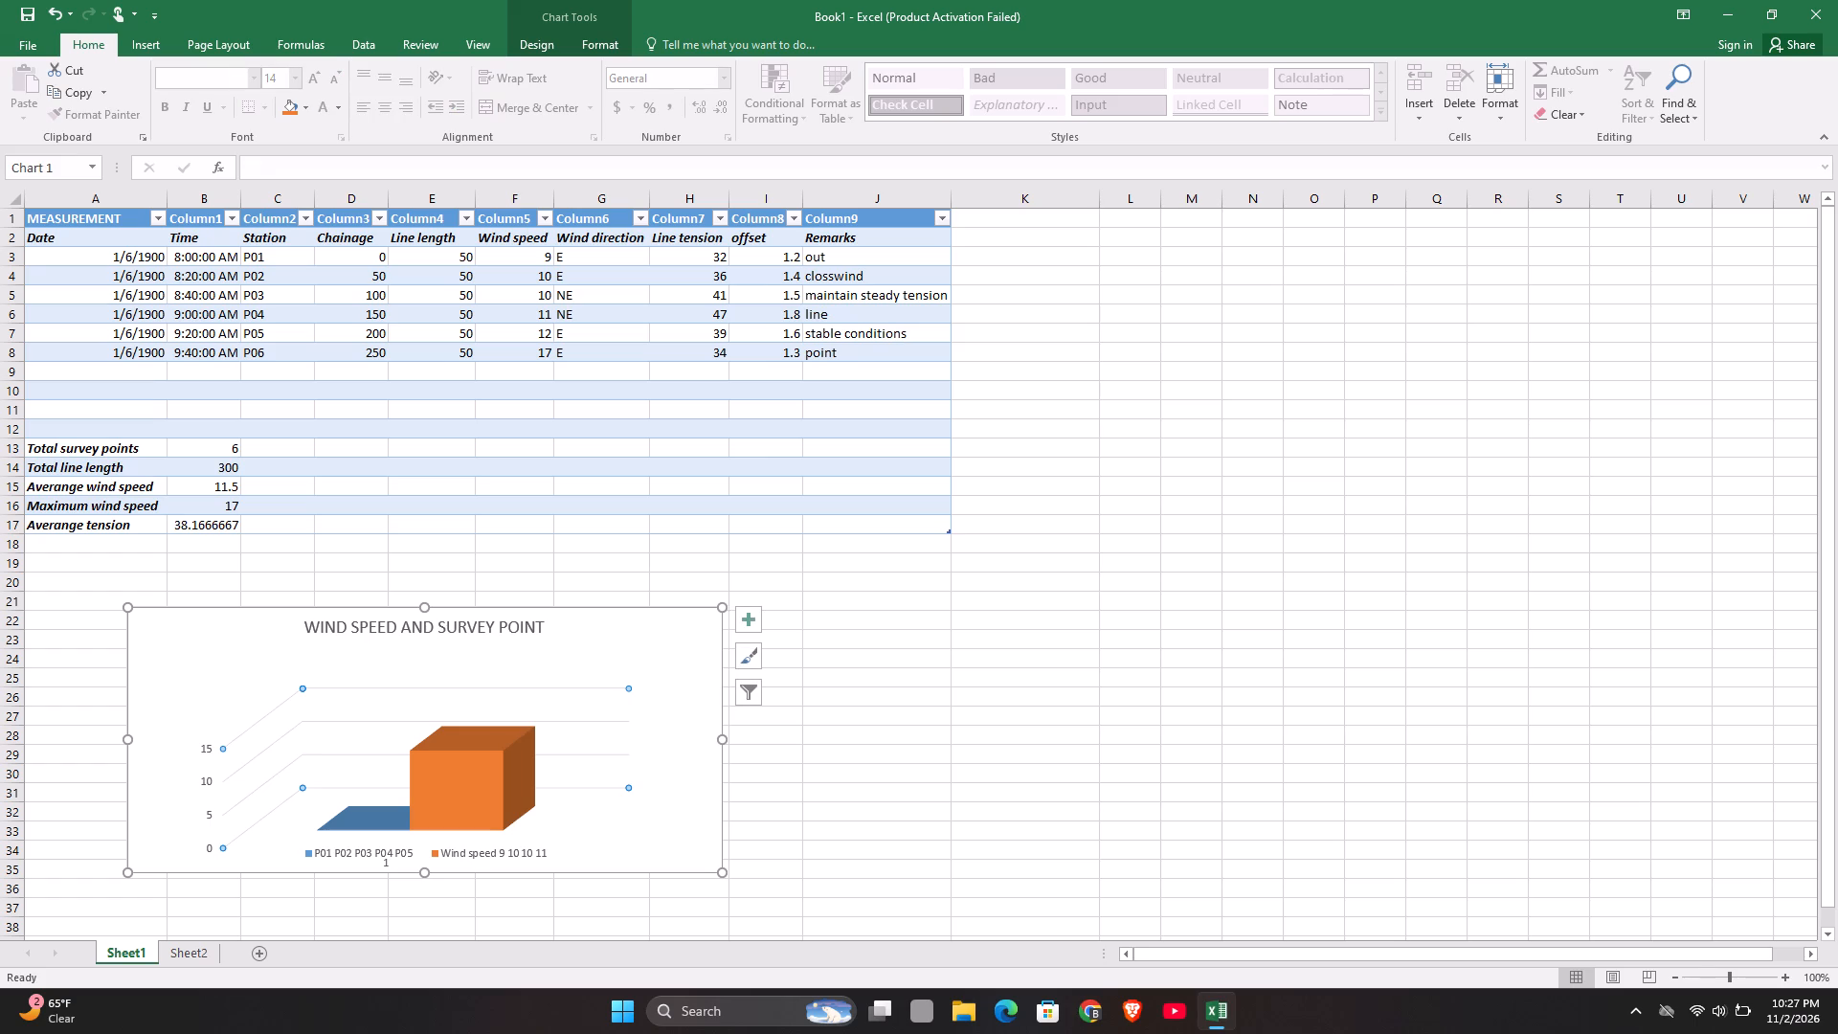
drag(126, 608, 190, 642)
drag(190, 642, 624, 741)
Apply the third chart style, with the grey gradient background and bold title, to the wind speed chart.
click(757, 660)
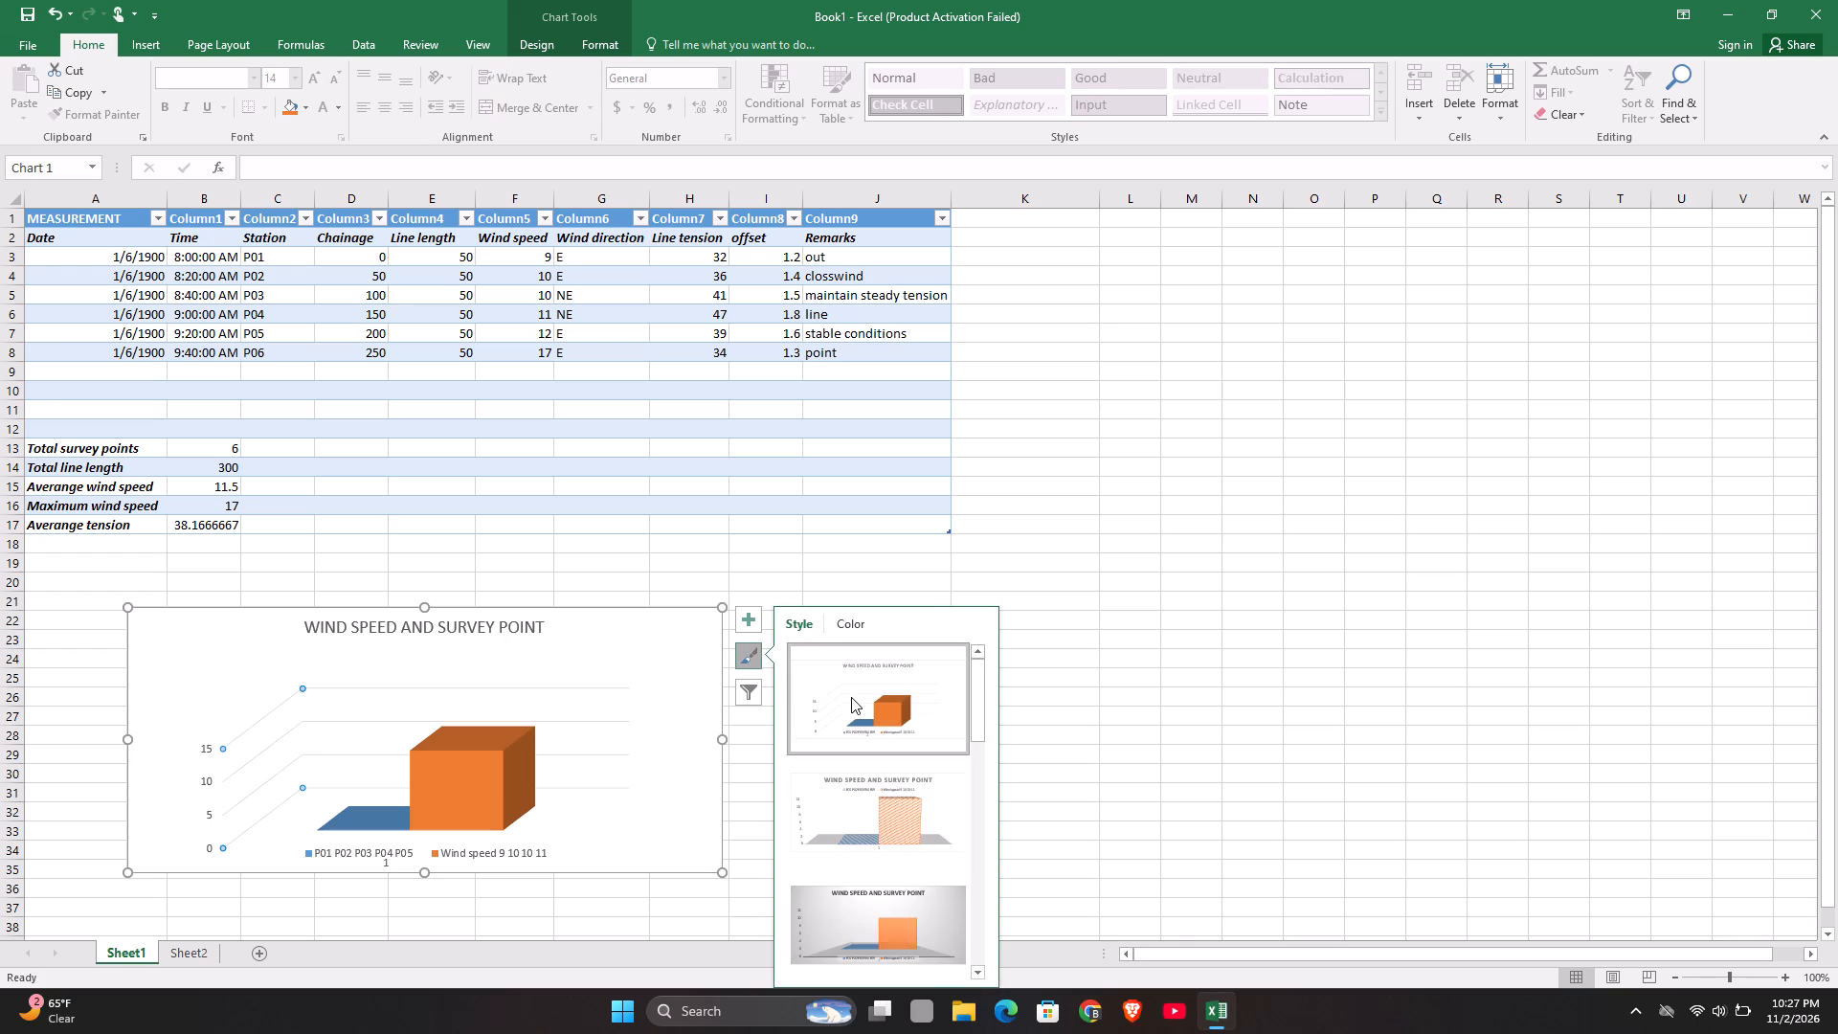
scroll(898, 803, down, 2)
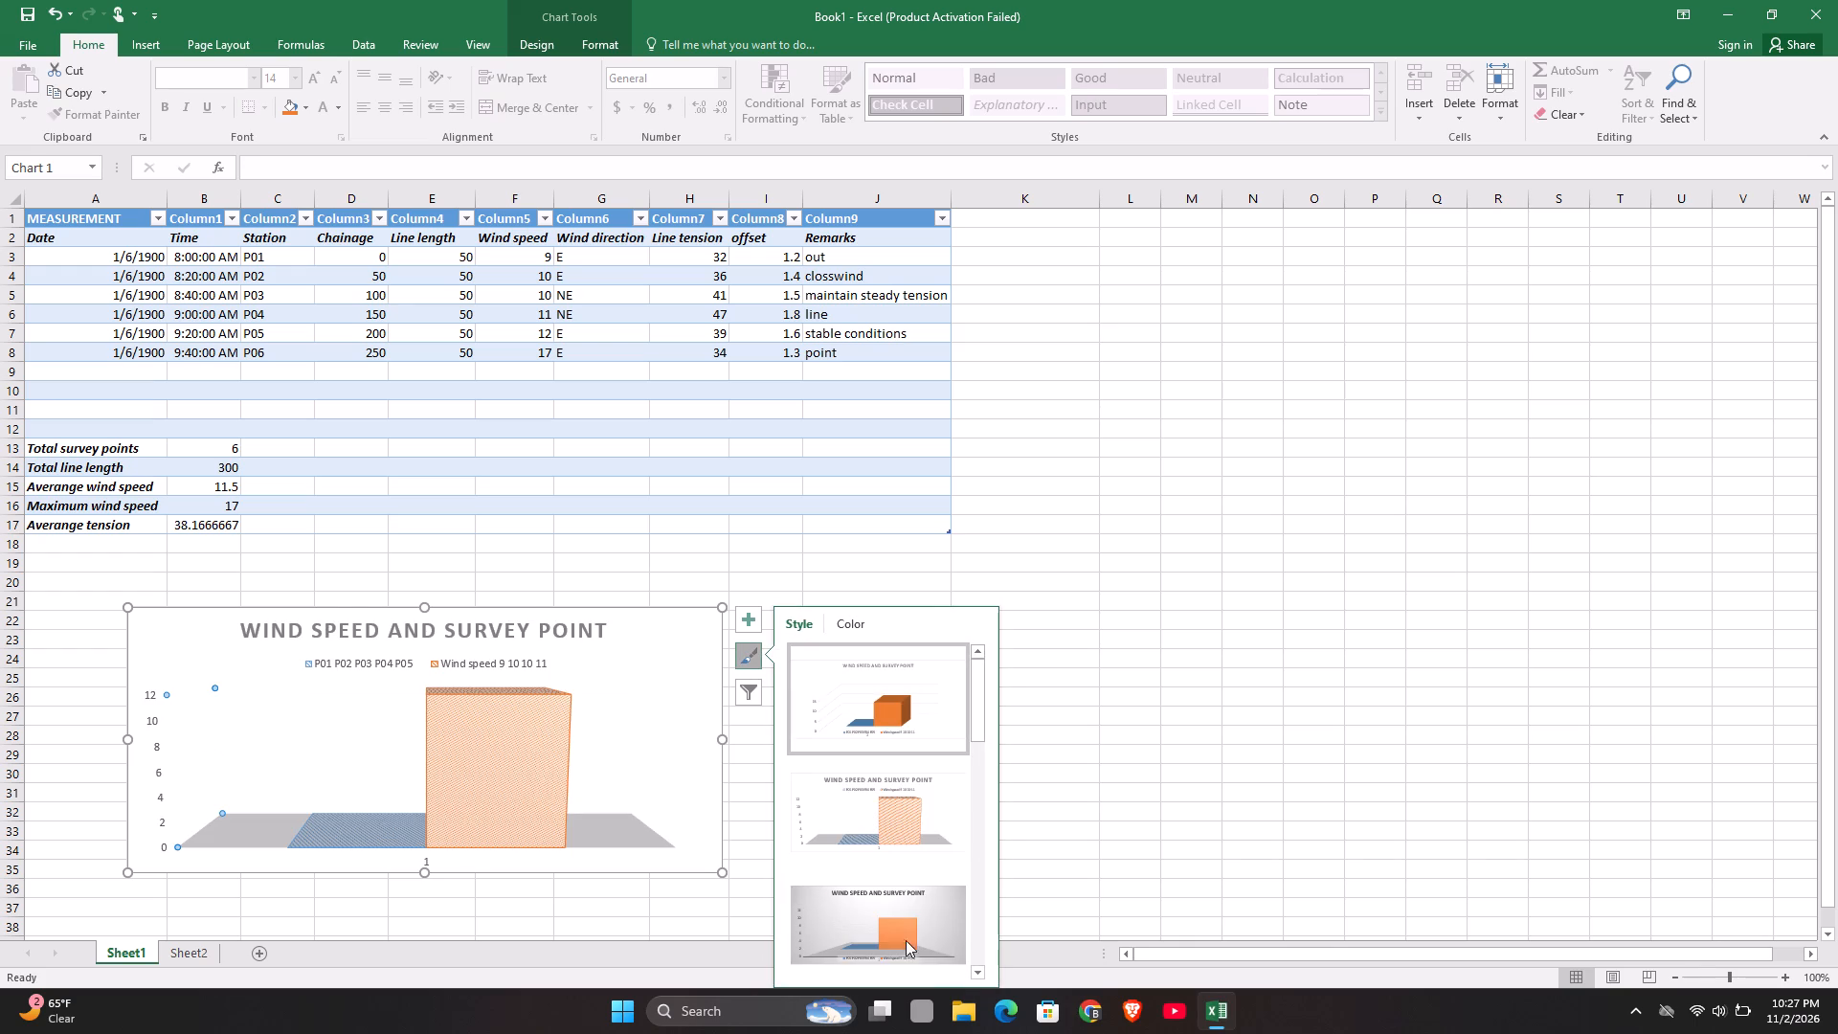
click(900, 925)
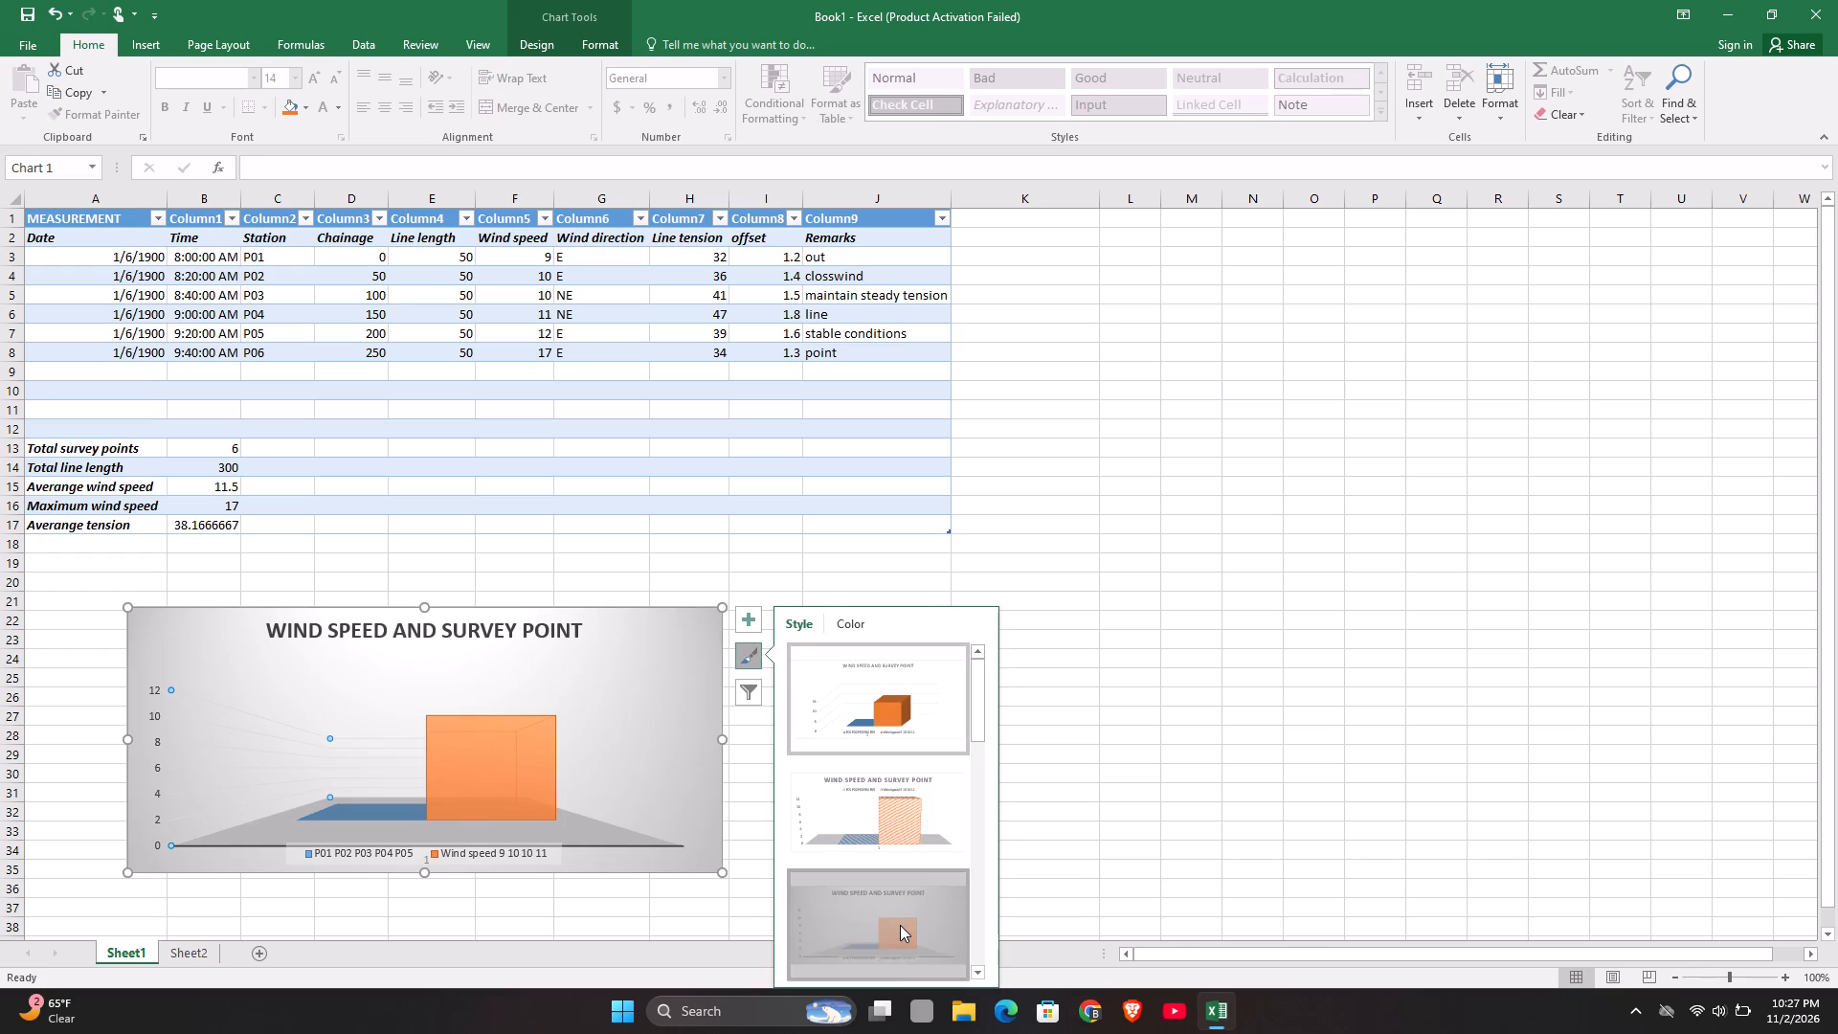
click(1117, 712)
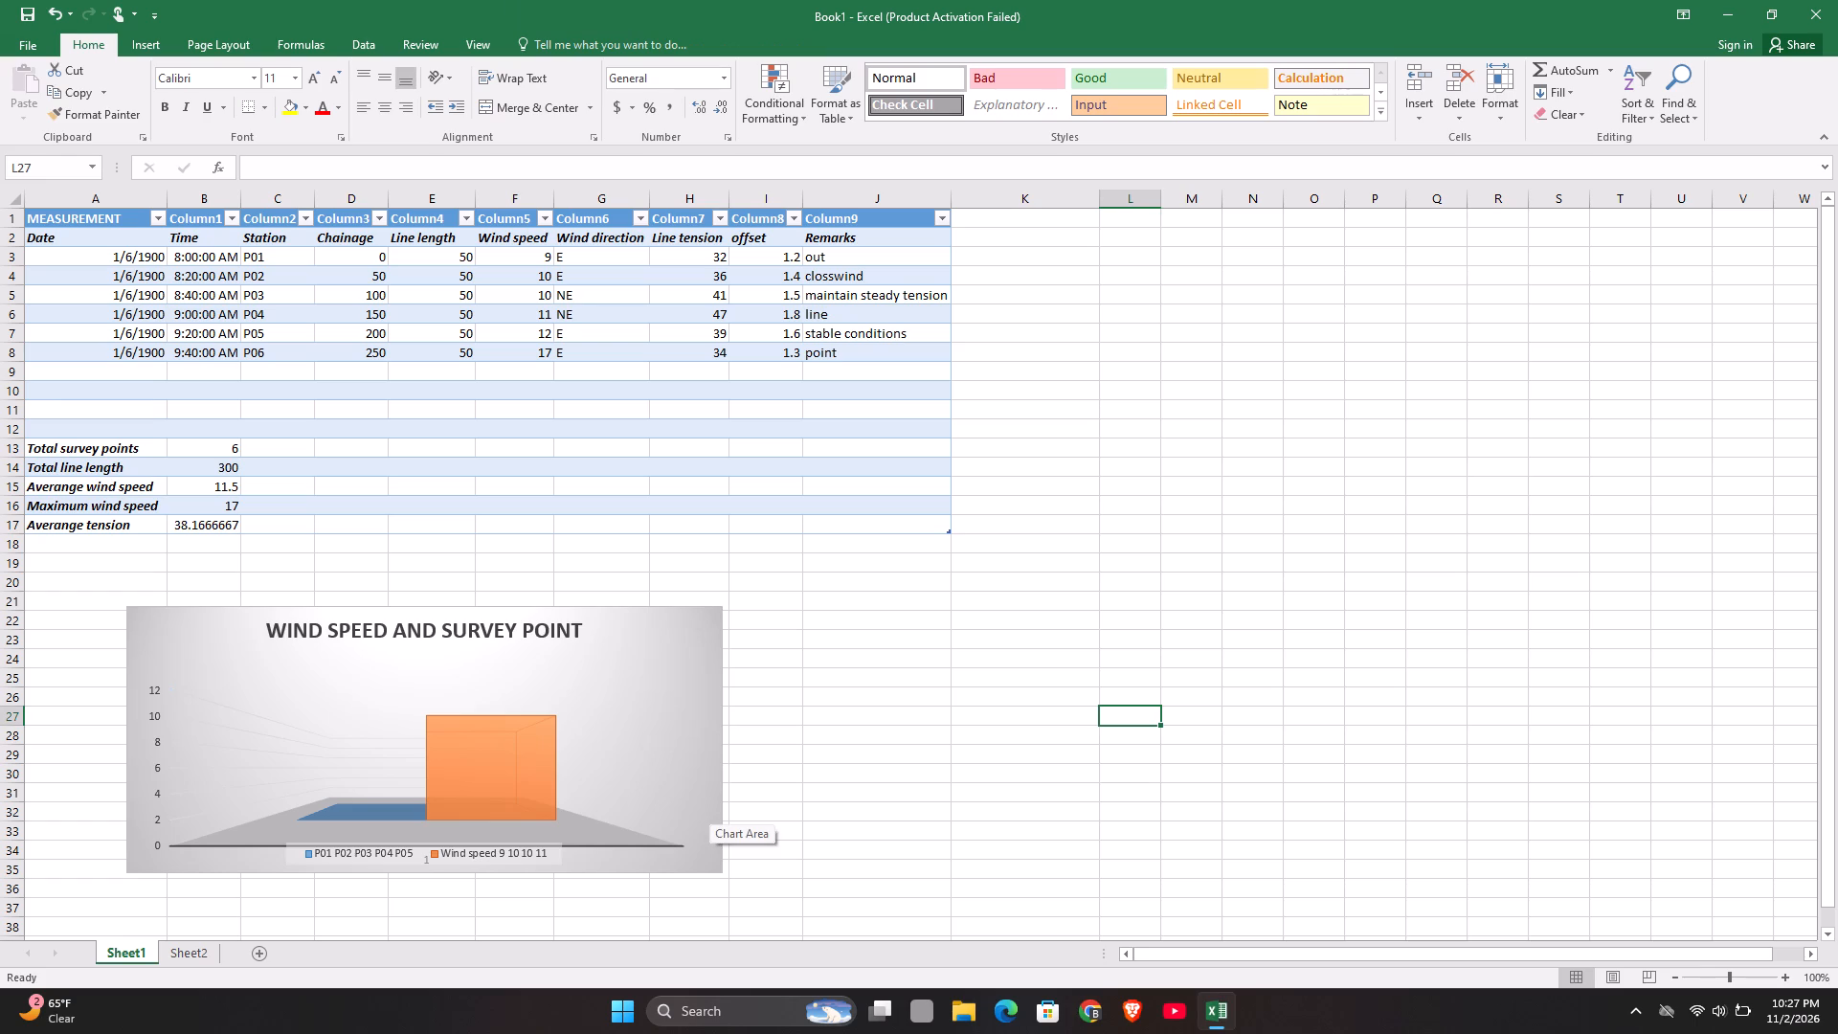
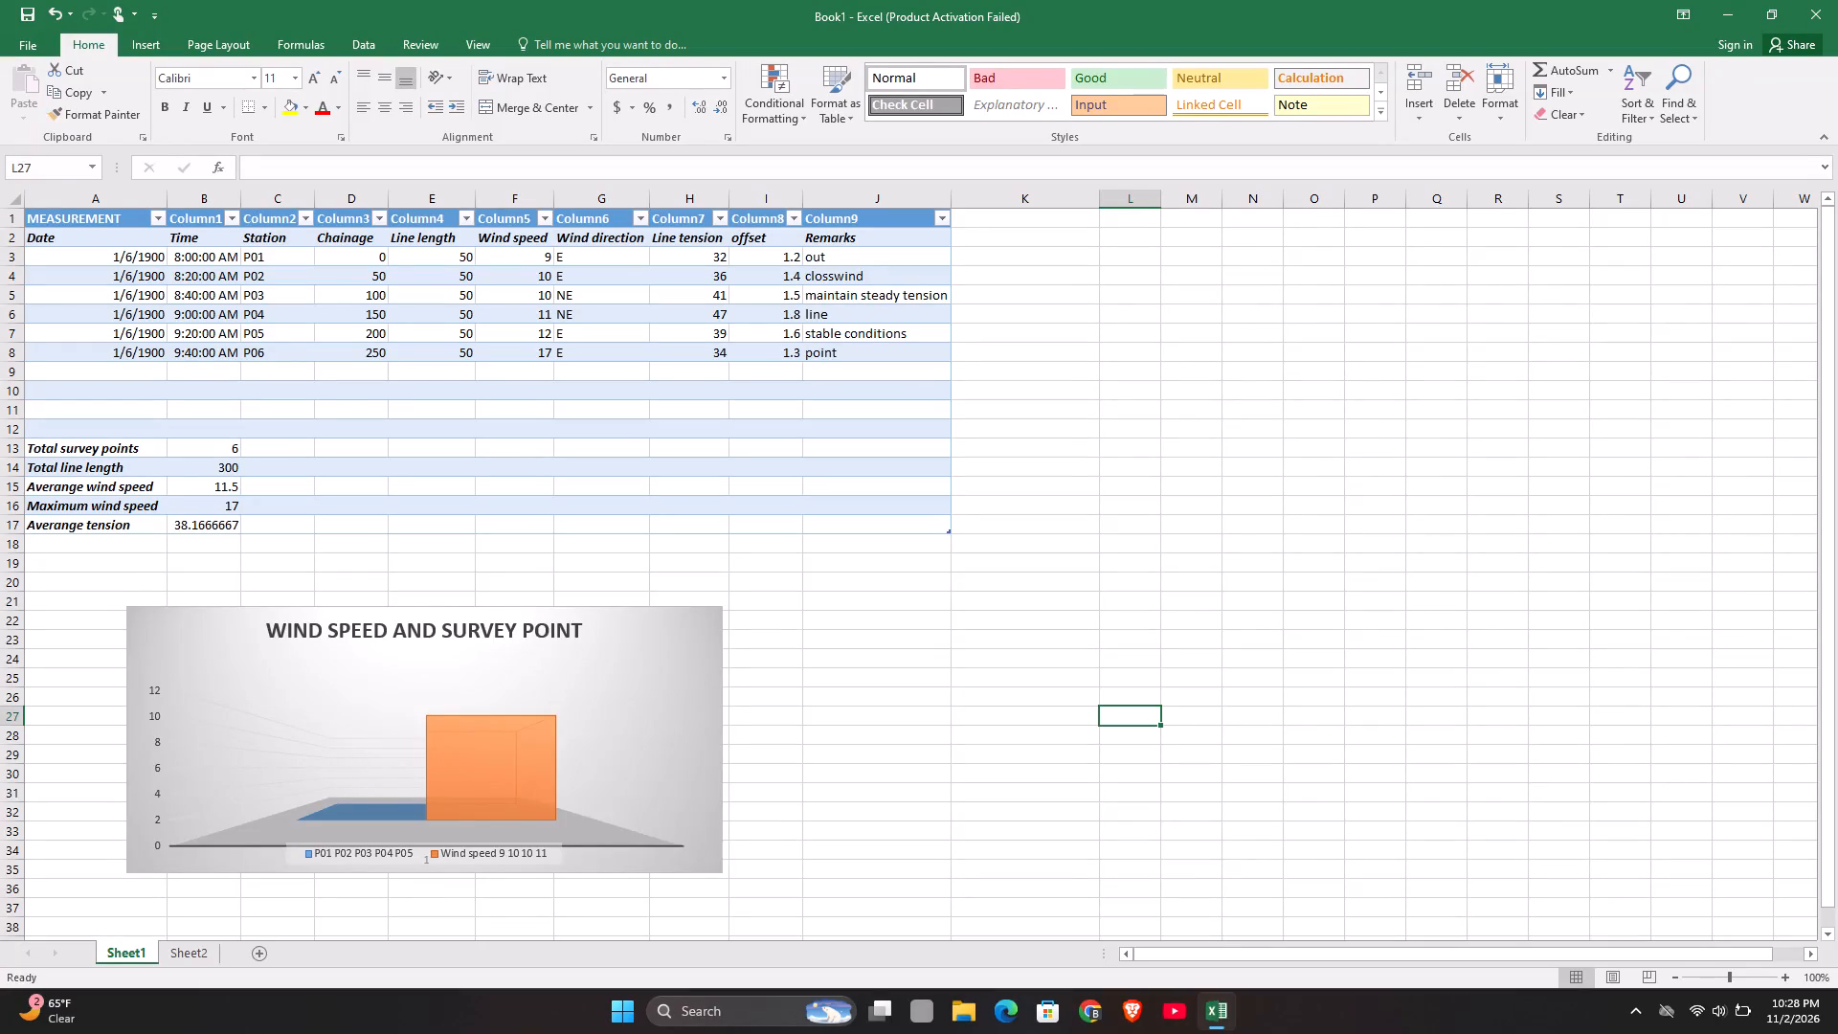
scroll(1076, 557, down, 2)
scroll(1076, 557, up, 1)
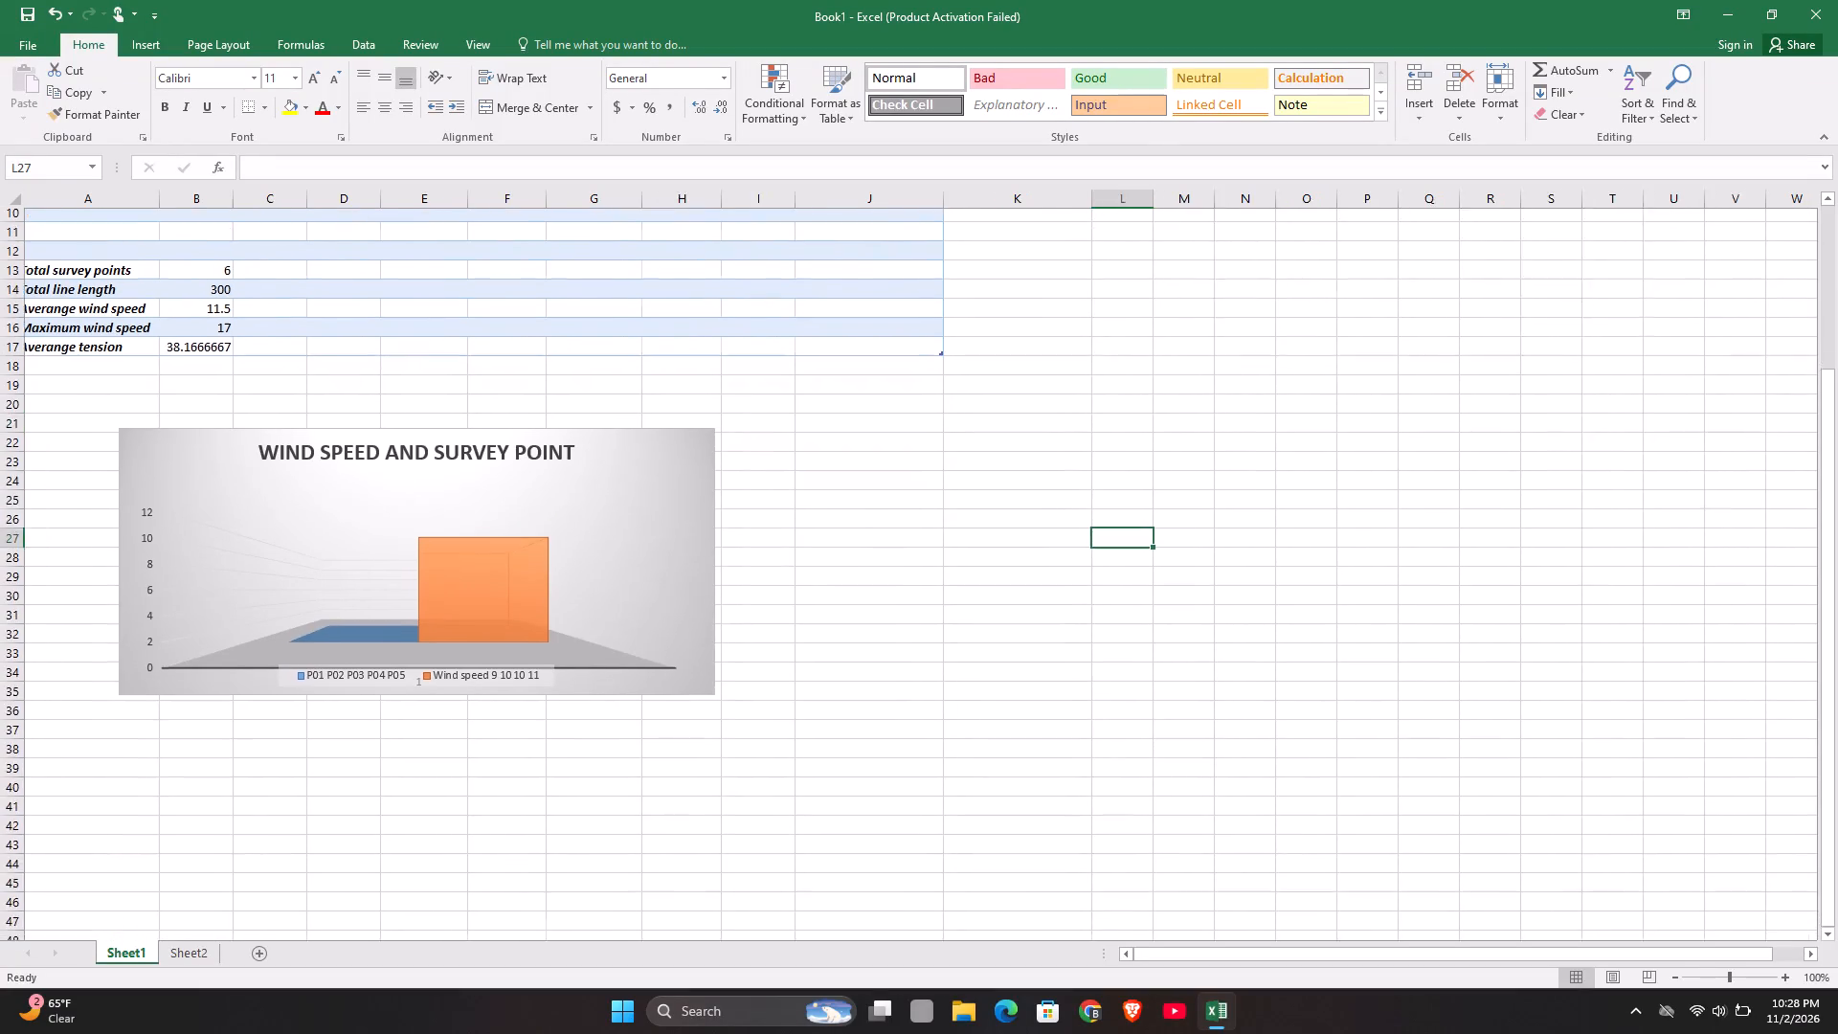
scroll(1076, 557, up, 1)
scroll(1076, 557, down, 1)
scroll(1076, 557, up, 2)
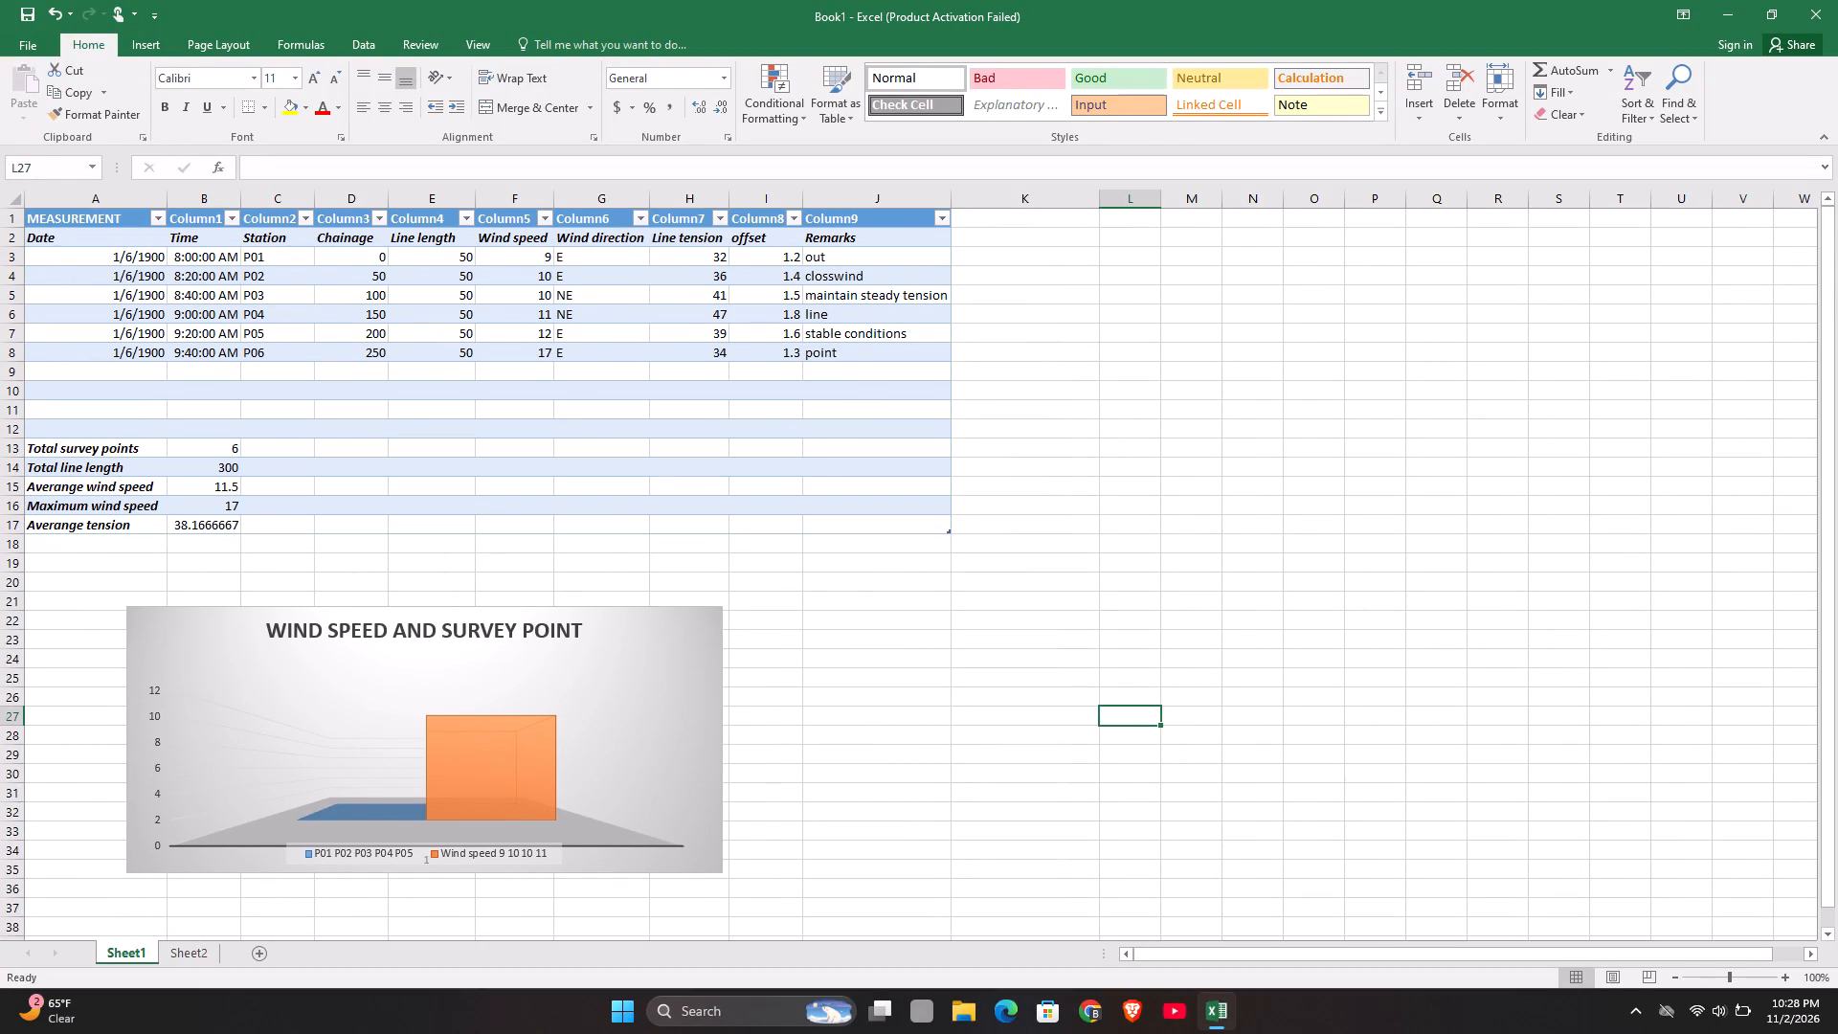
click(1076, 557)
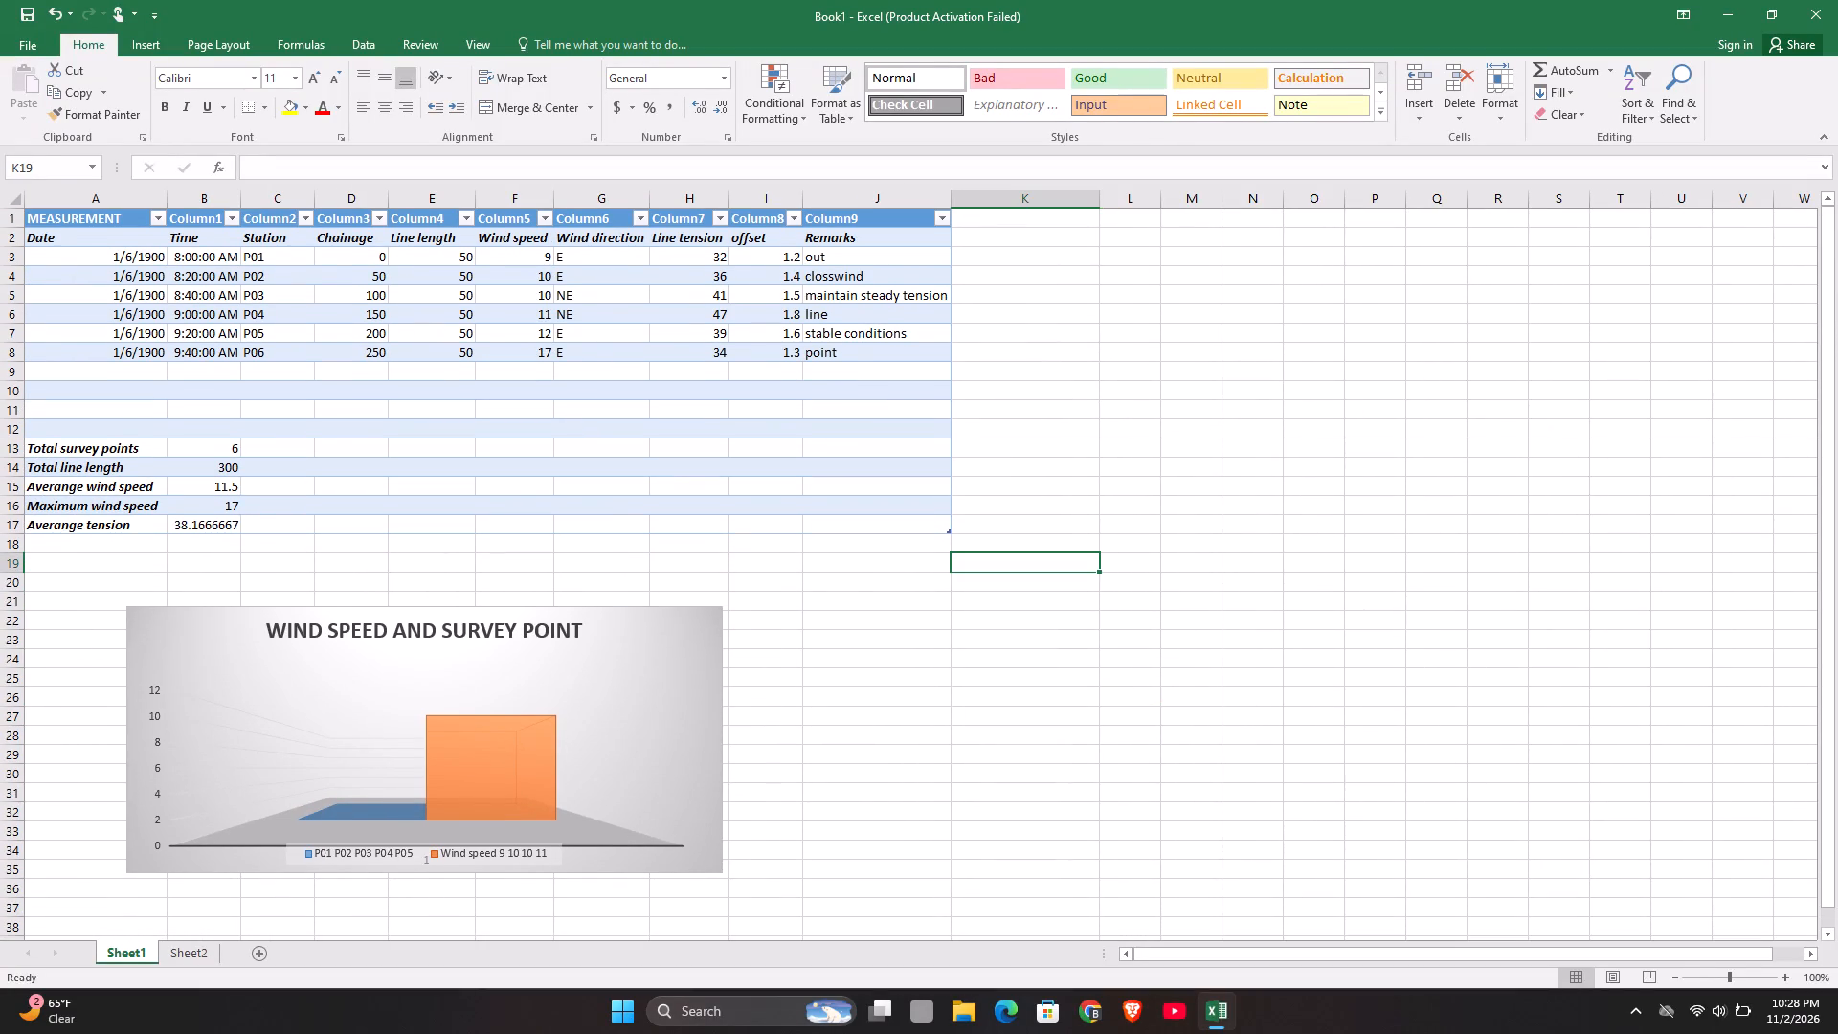
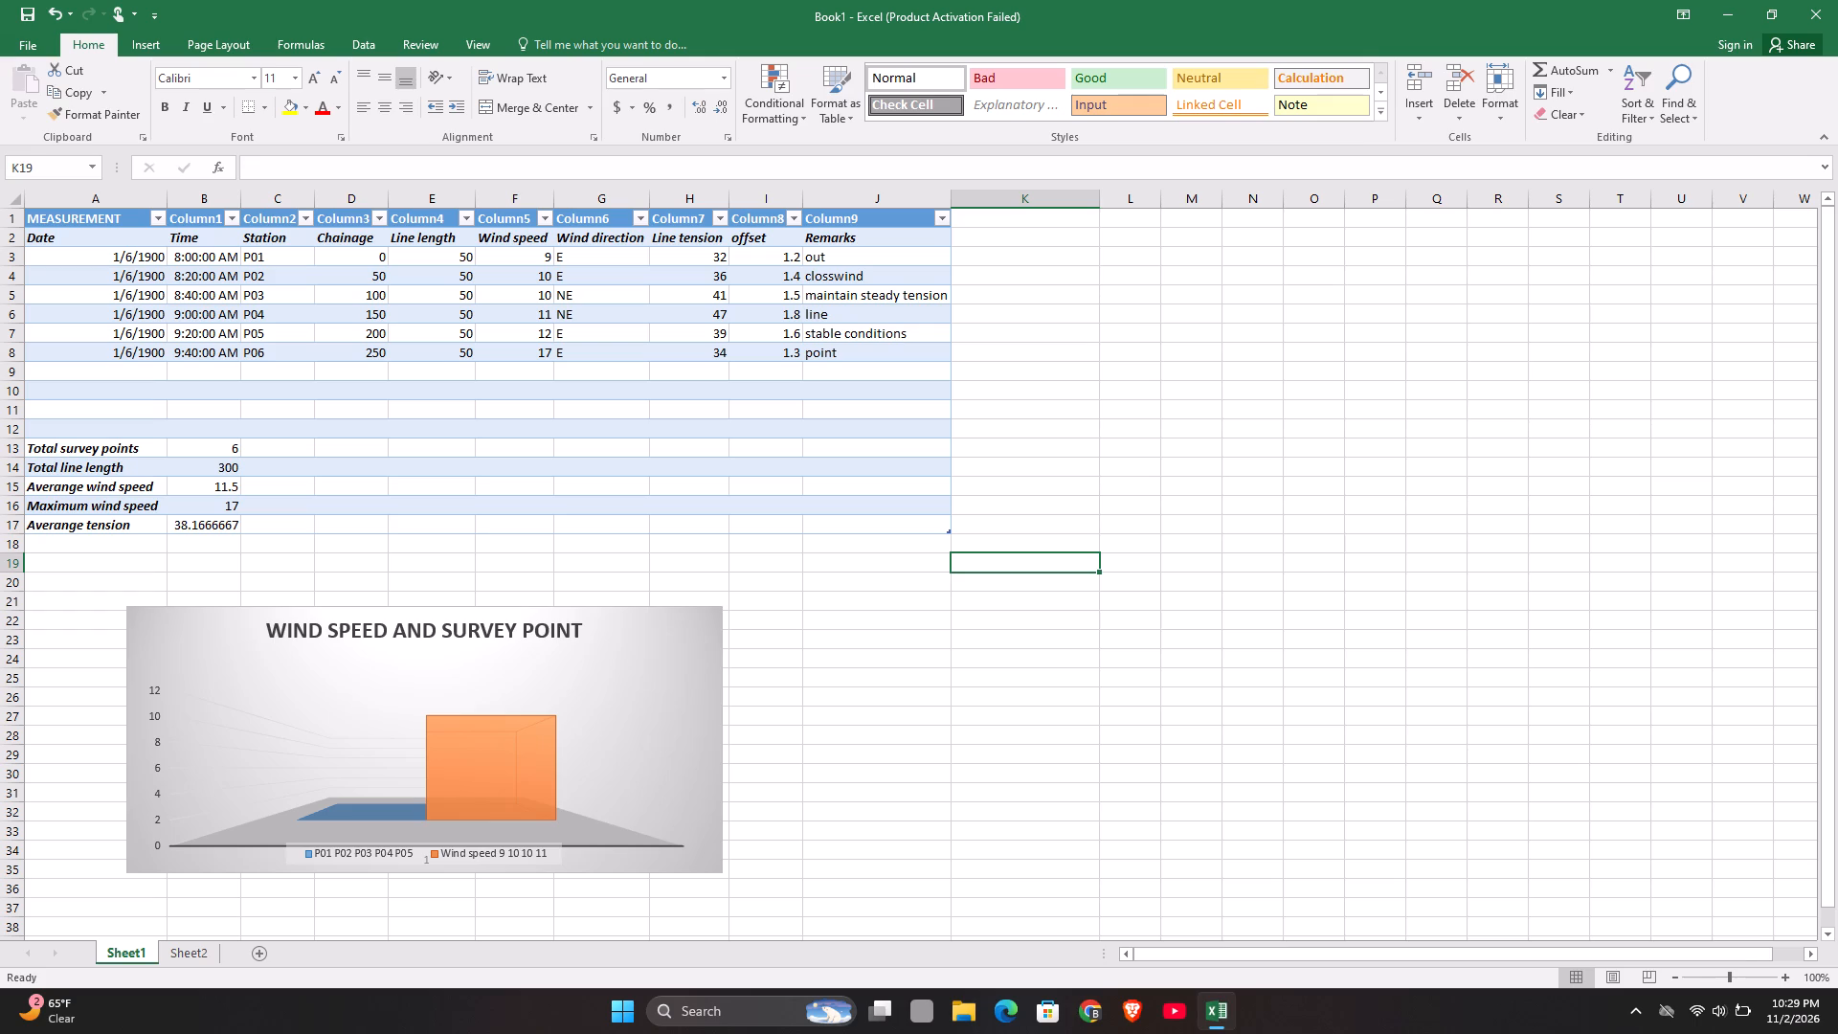
Minimize the Excel workbook window and launch the Kuro application from the desktop.
click(1713, 7)
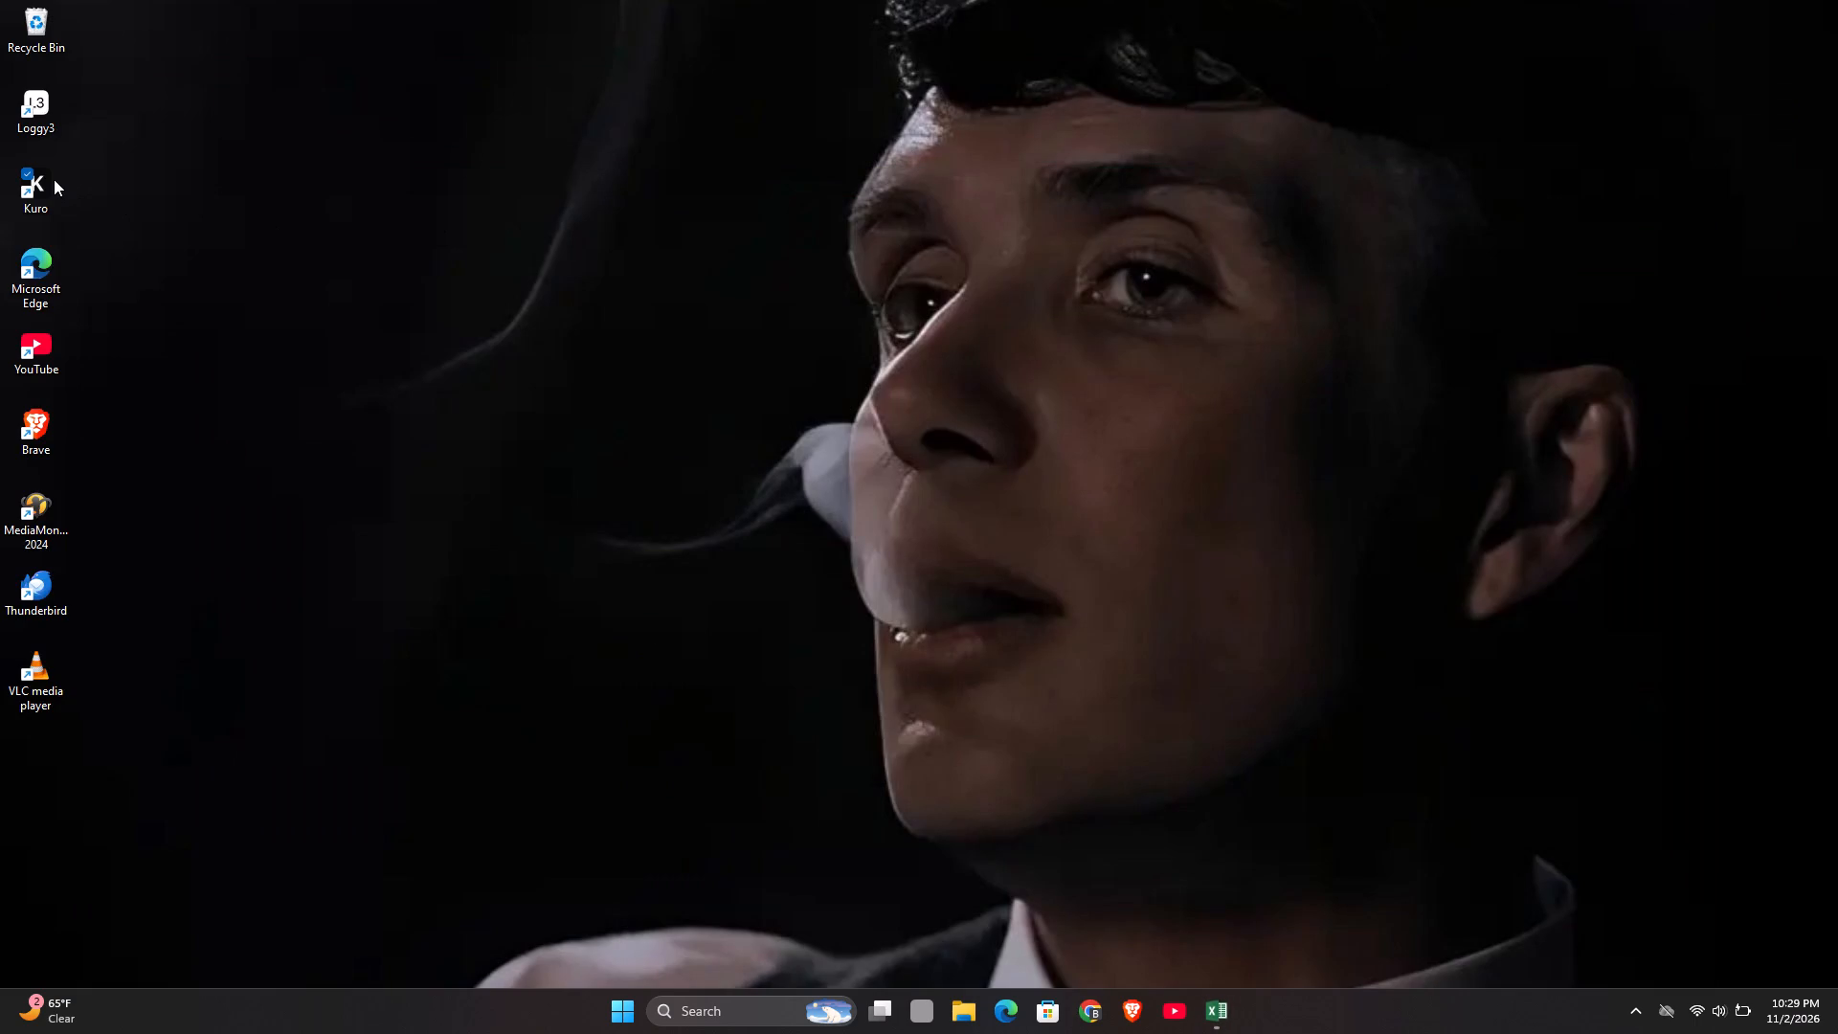
double_click(49, 175)
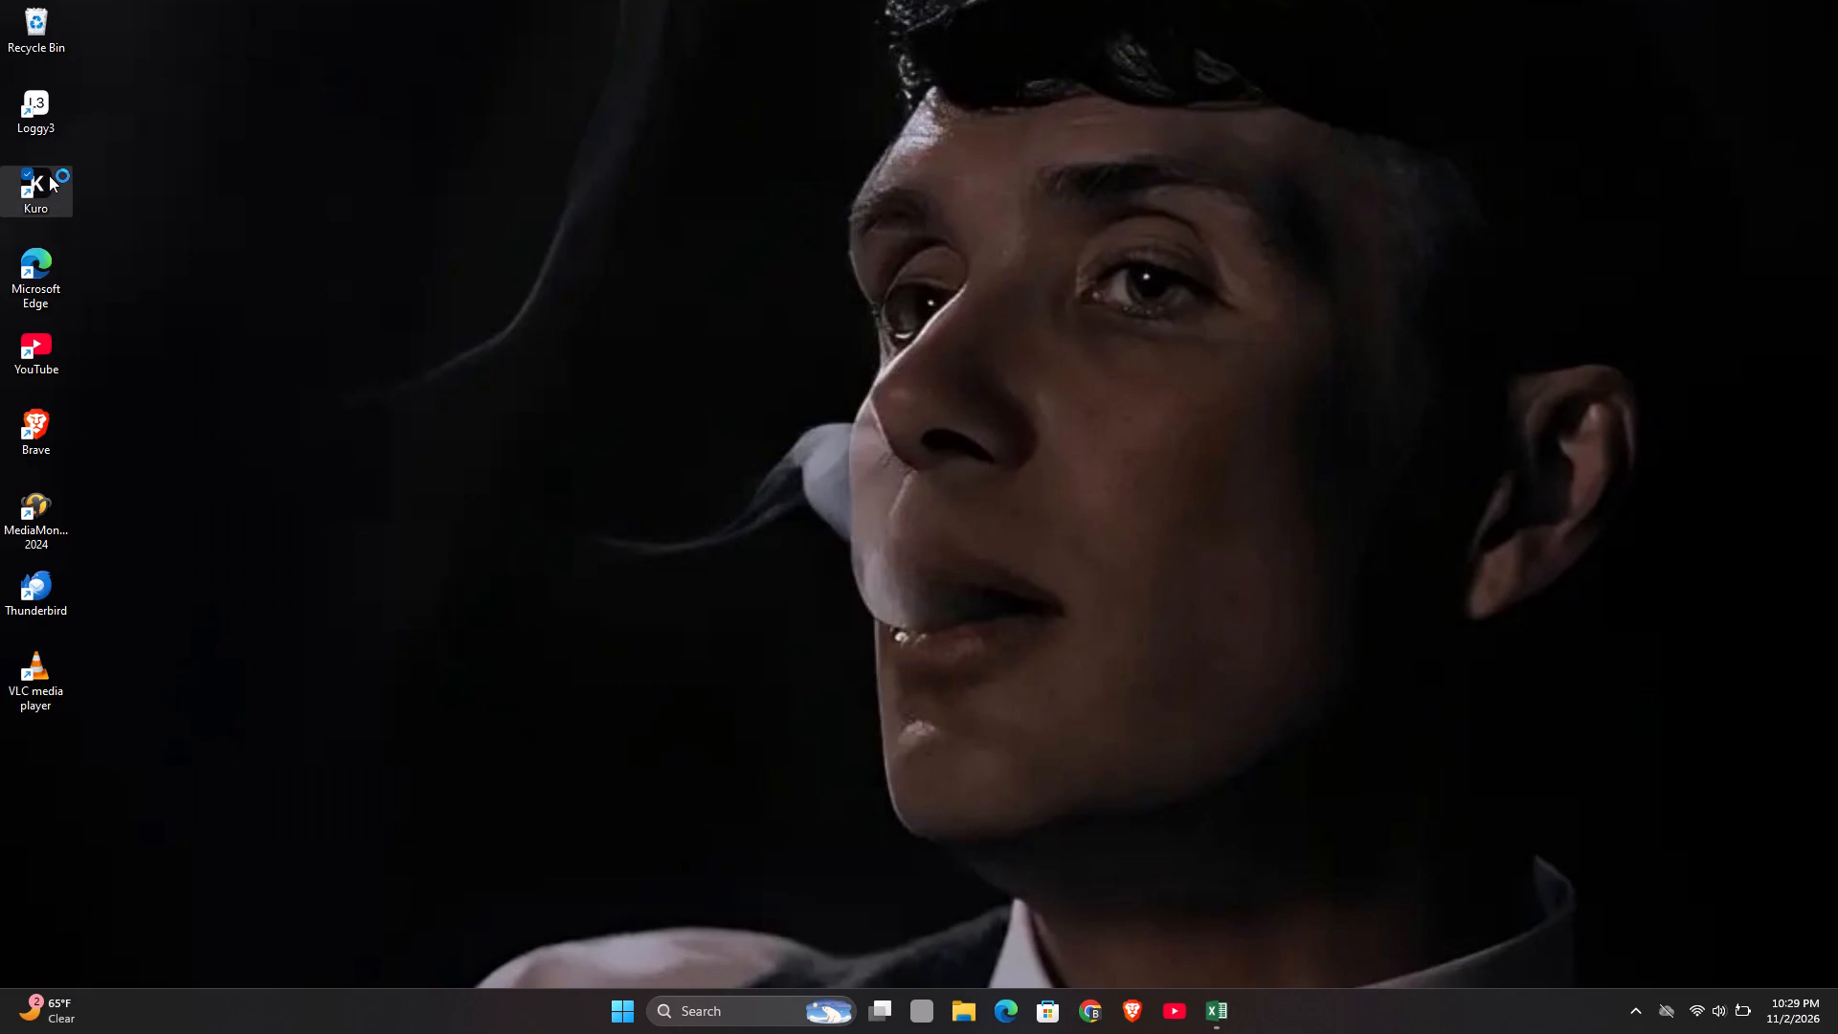
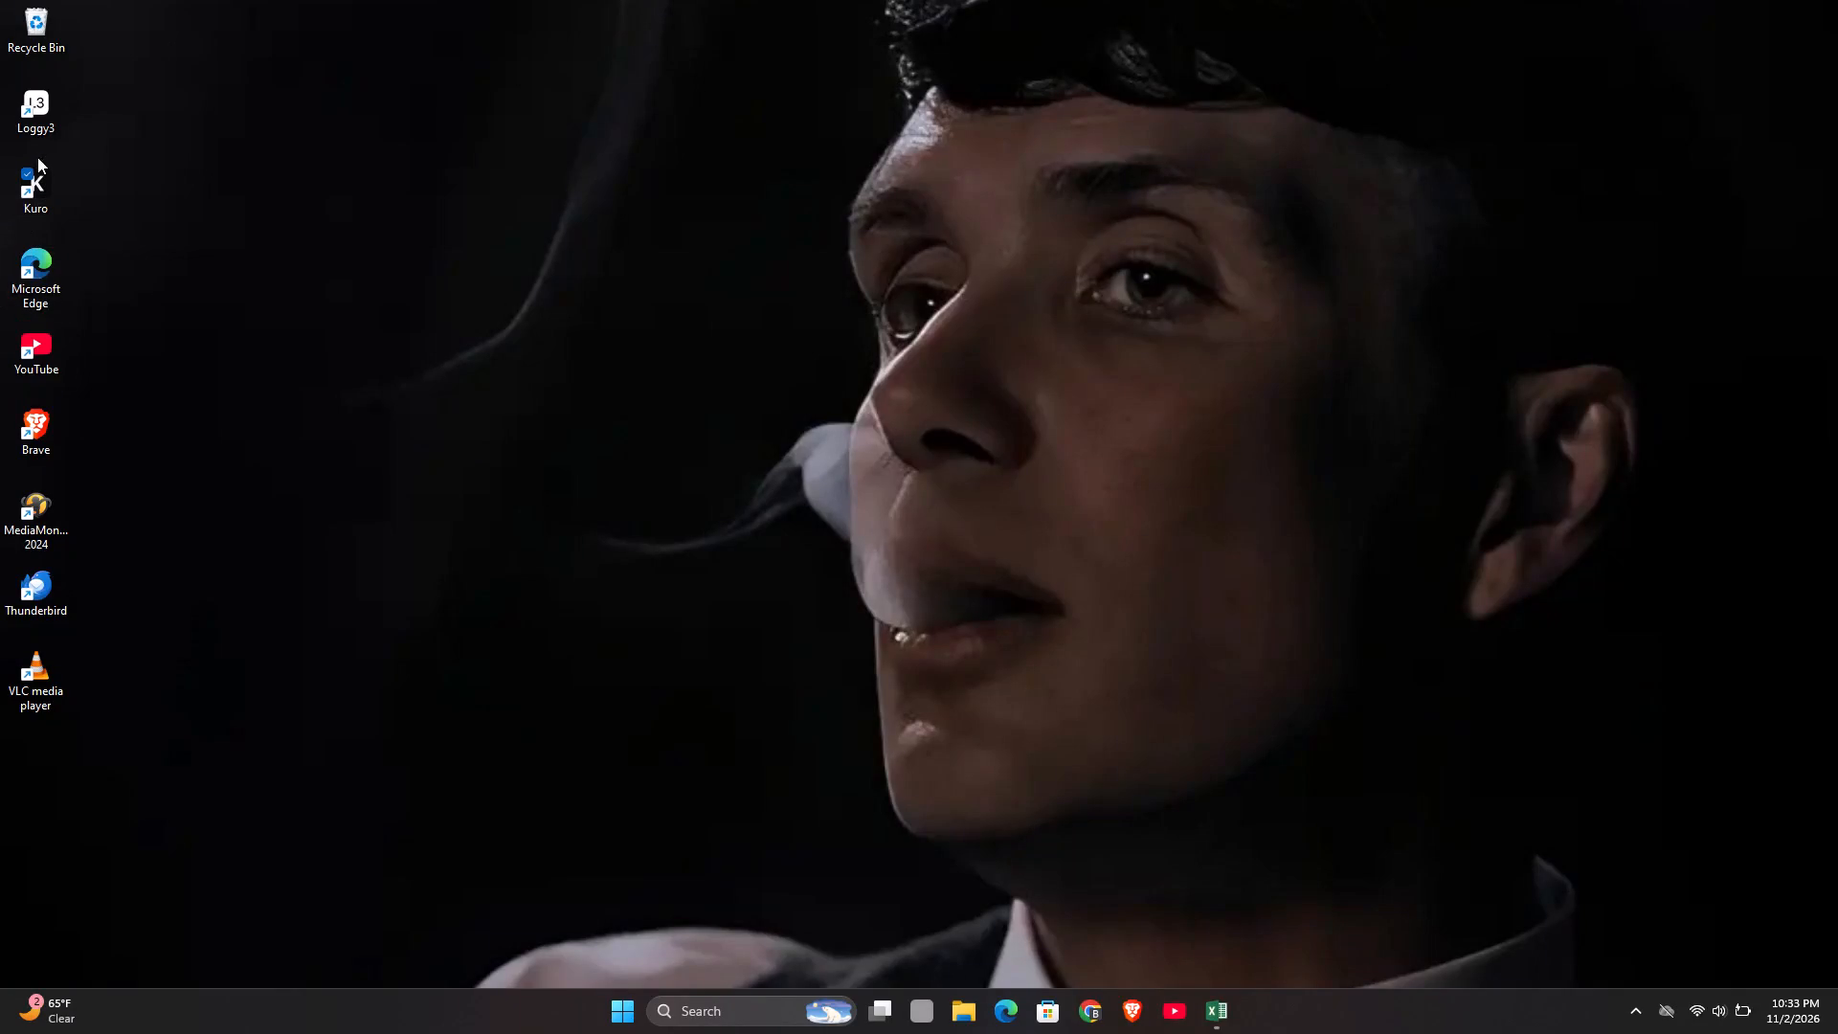
Launch the Loggy3 application from the desktop.
double_click(37, 123)
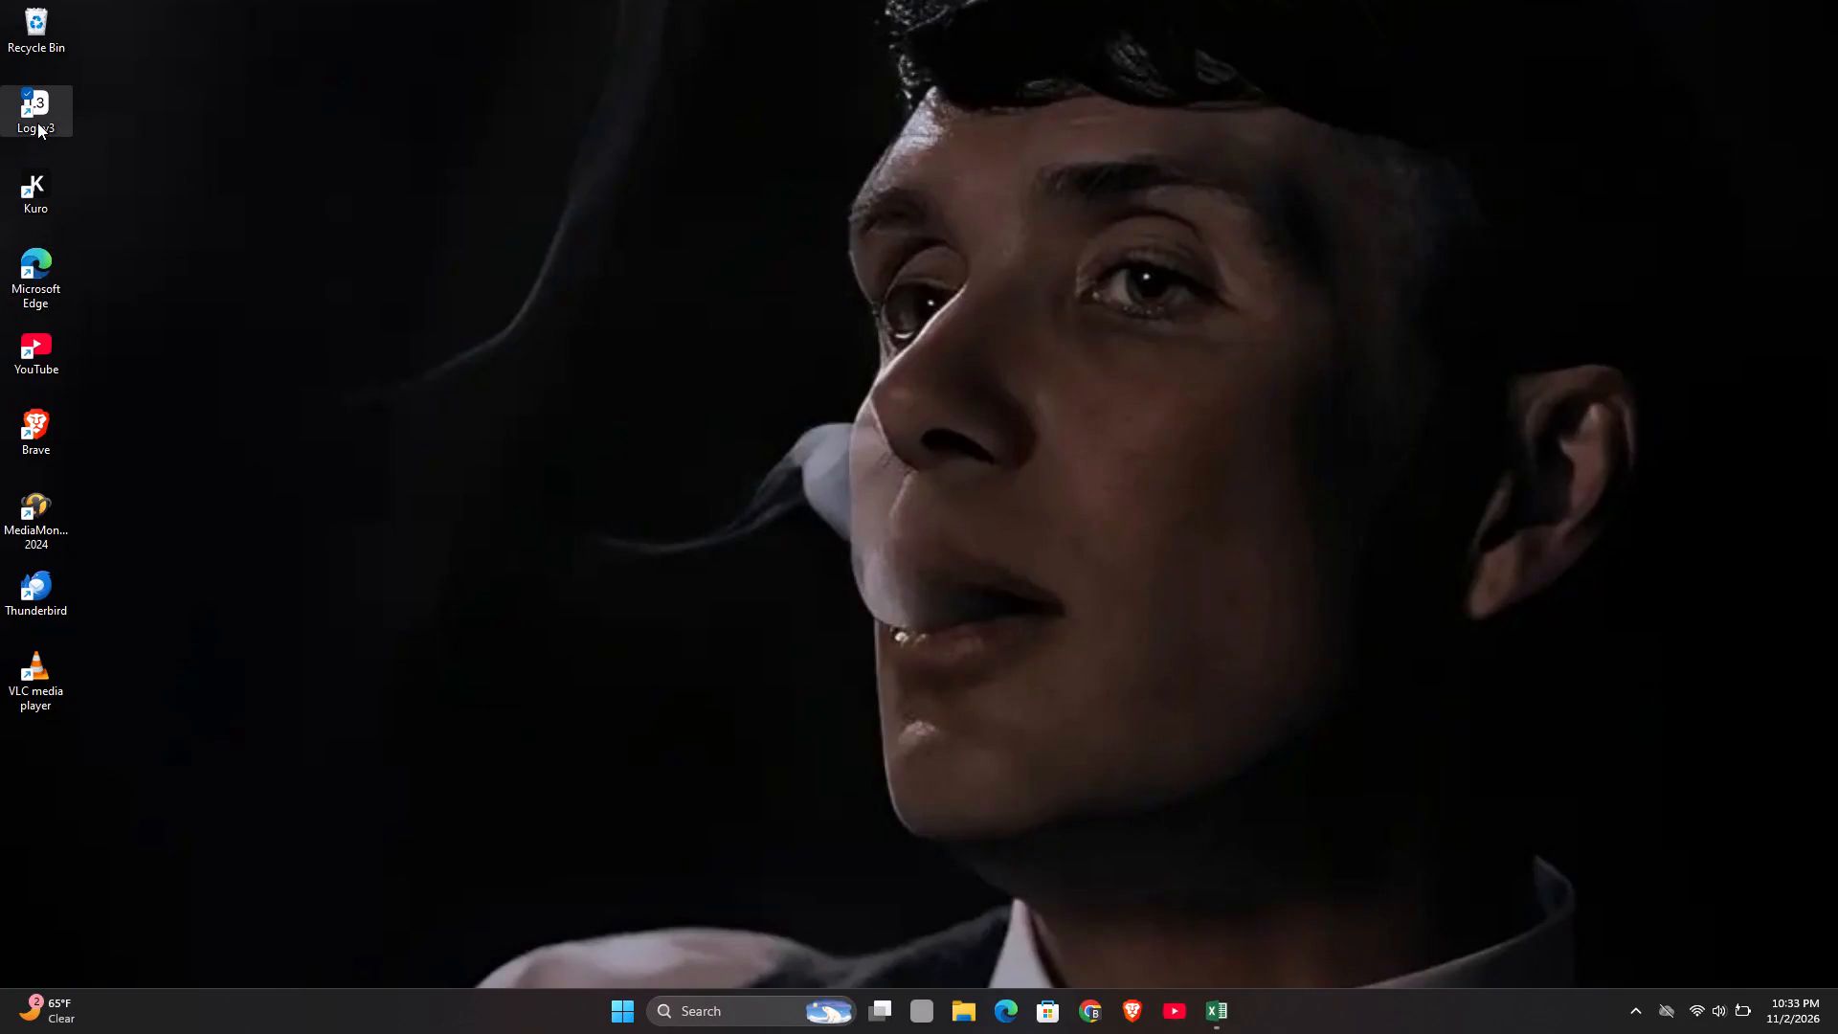